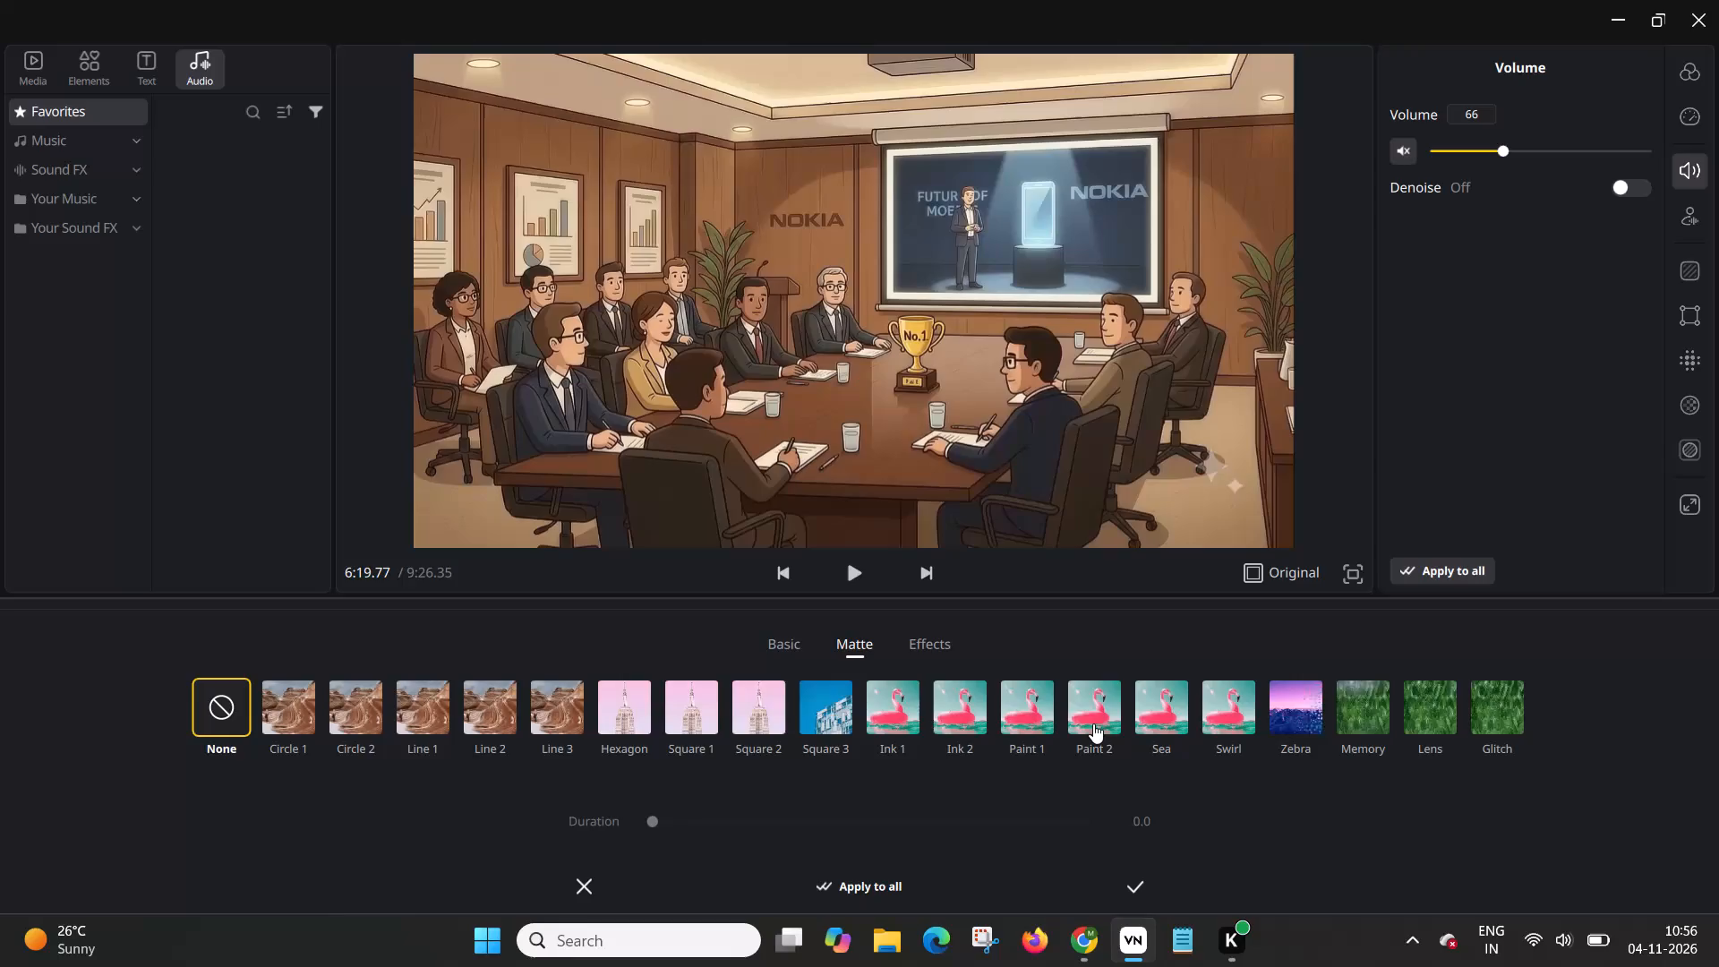
Apply the Paint 2 matte transition between the boardroom clip and the phone throne clip, and adjust its duration.
{"action": "left_click", "coordinate": [1093, 723]}
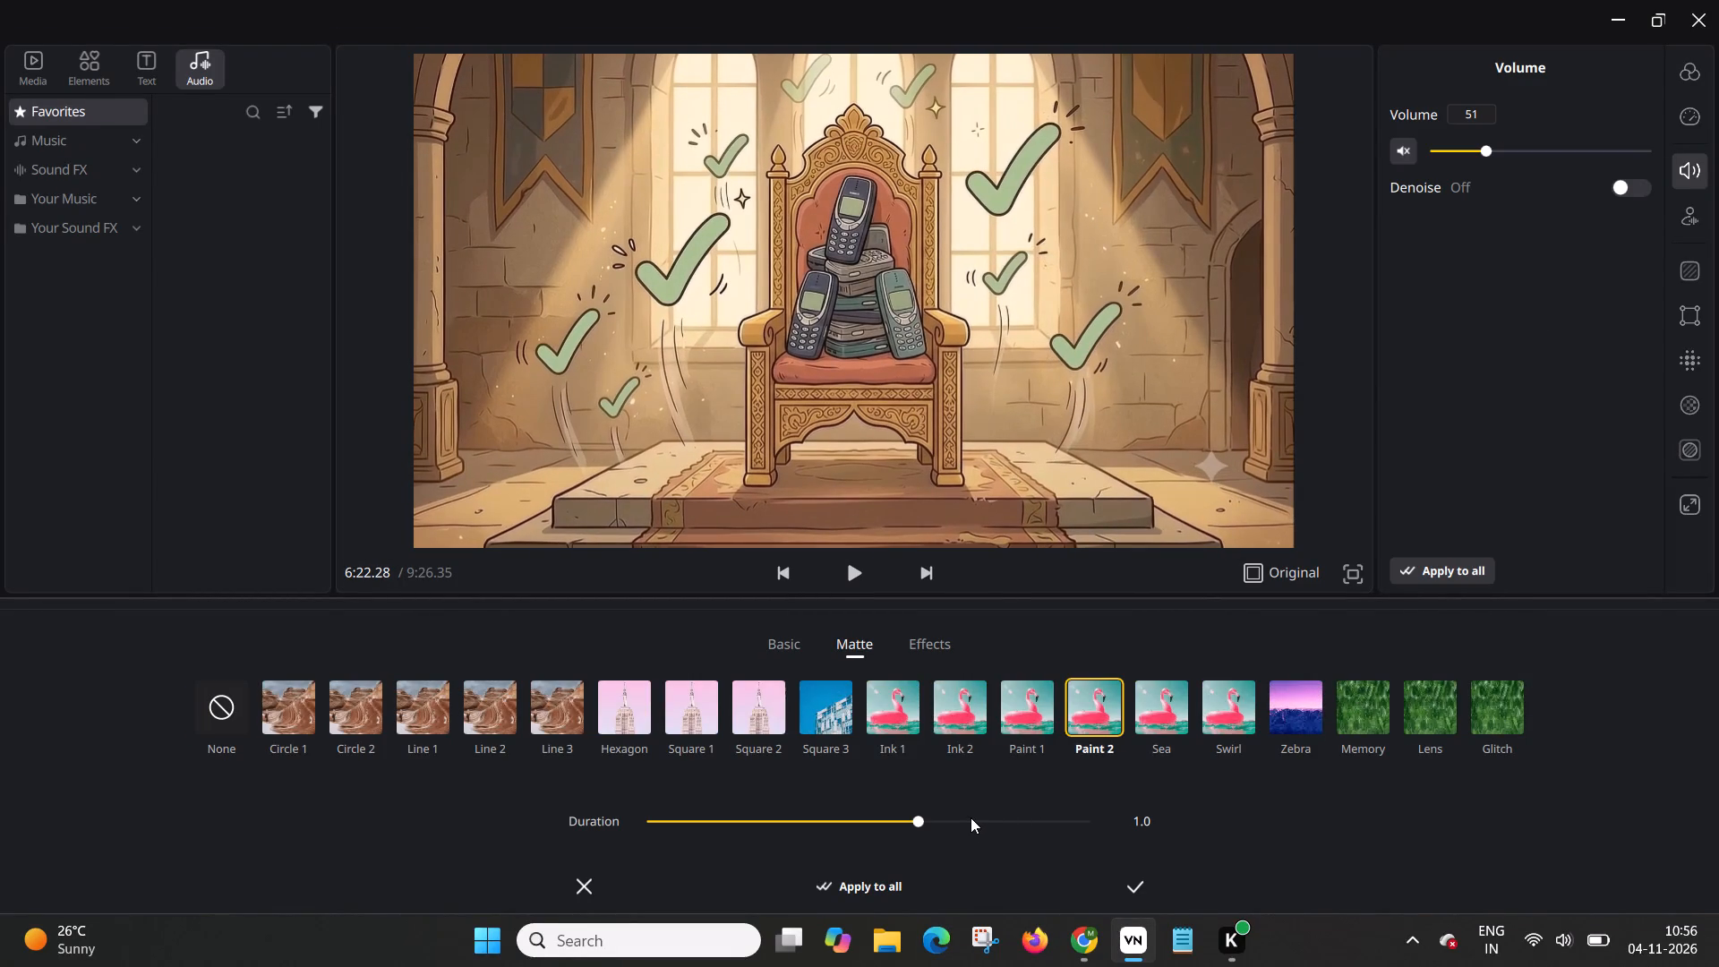
{"action": "left_click", "coordinate": [971, 817]}
{"action": "left_click", "coordinate": [1133, 886]}
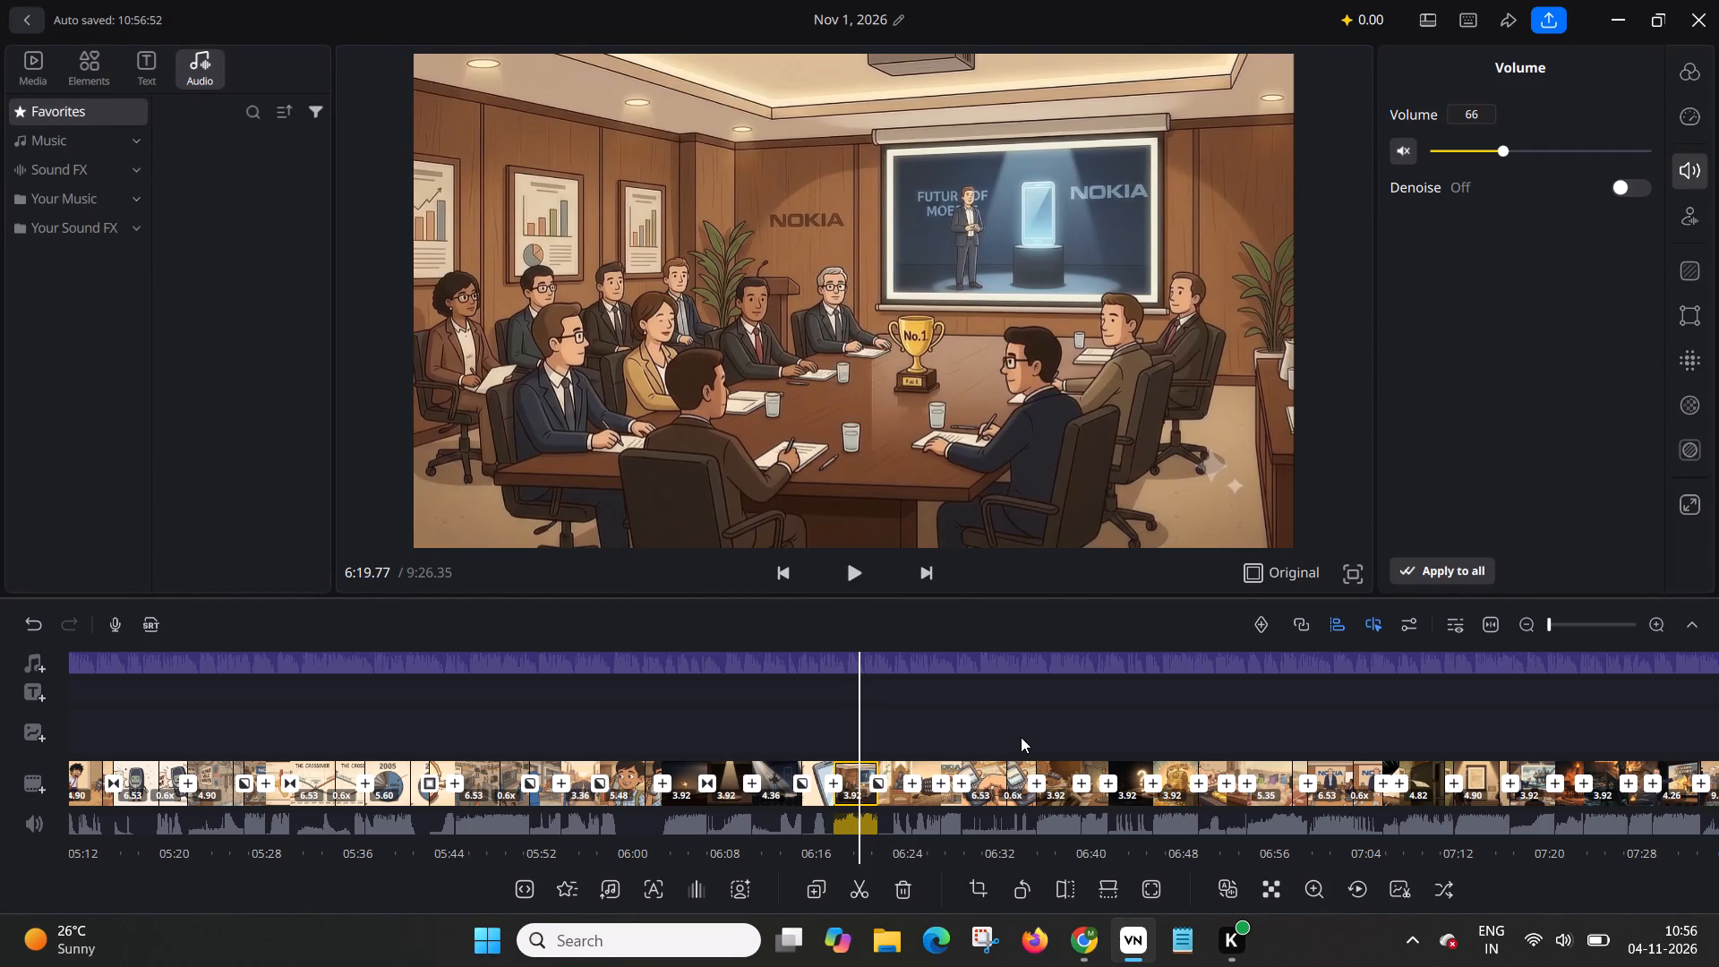
Add a Zoom 1 transition between the phone throne clip and the Nokia building cutaway clip, with a duration of 1.0.
{"action": "left_click_drag", "start_coordinate": [1021, 737], "coordinate": [972, 740]}
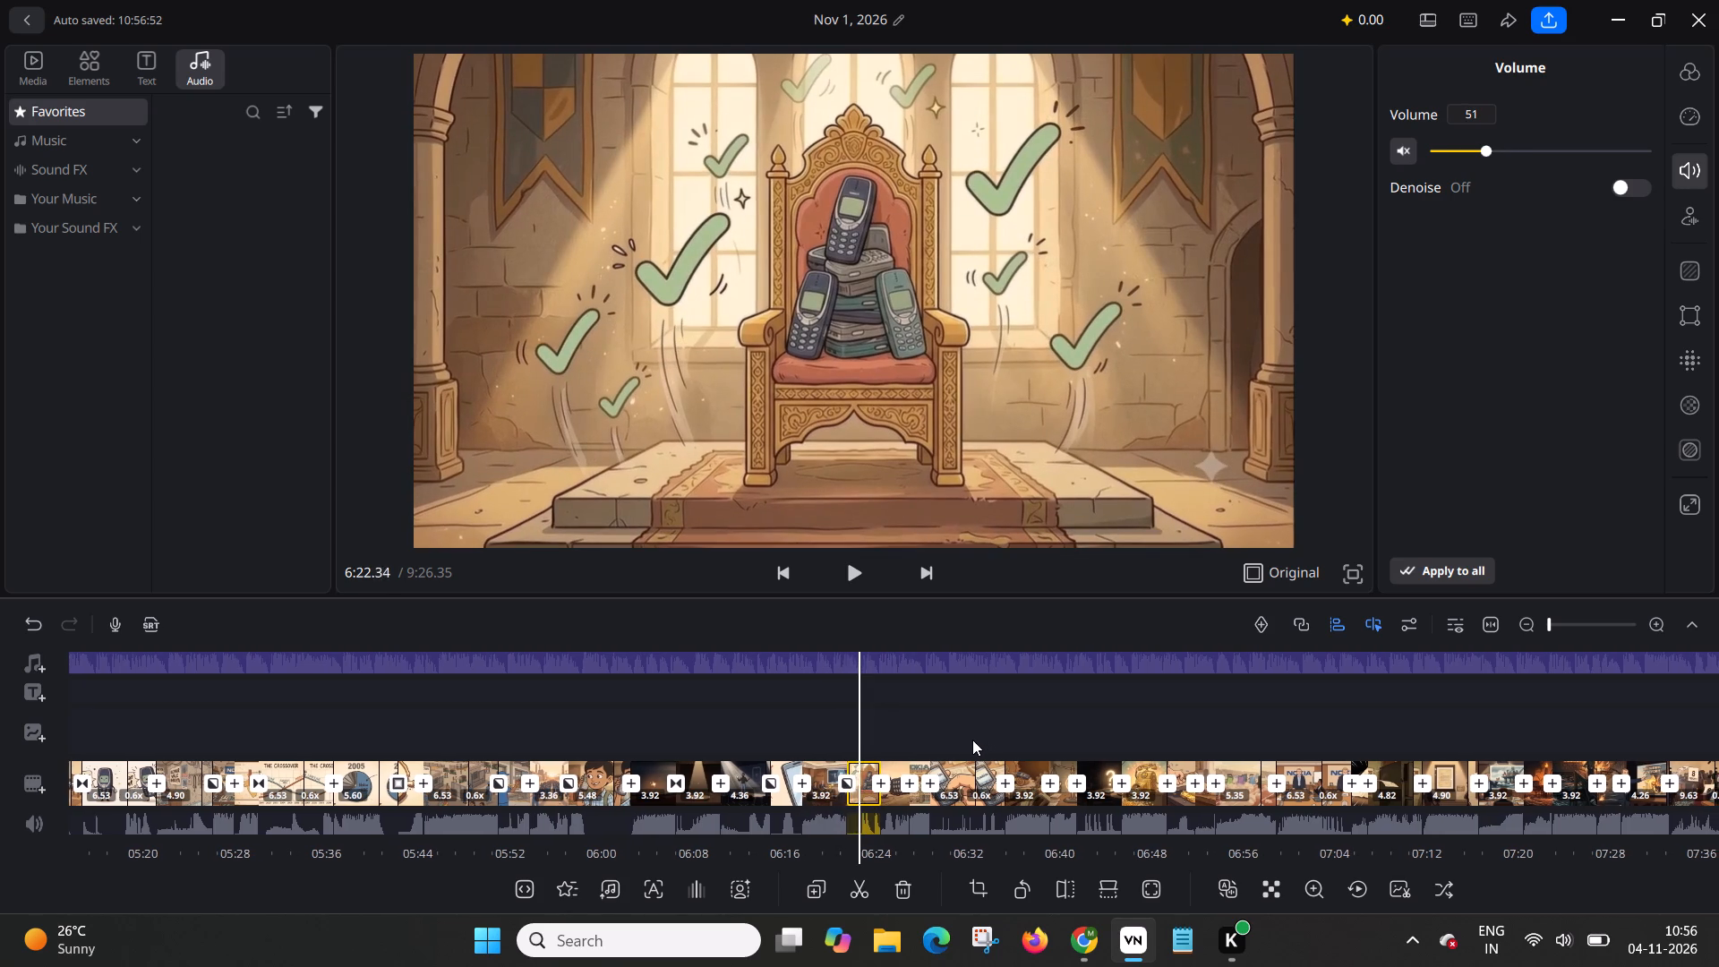
{"action": "left_click_drag", "start_coordinate": [972, 740], "coordinate": [959, 743]}
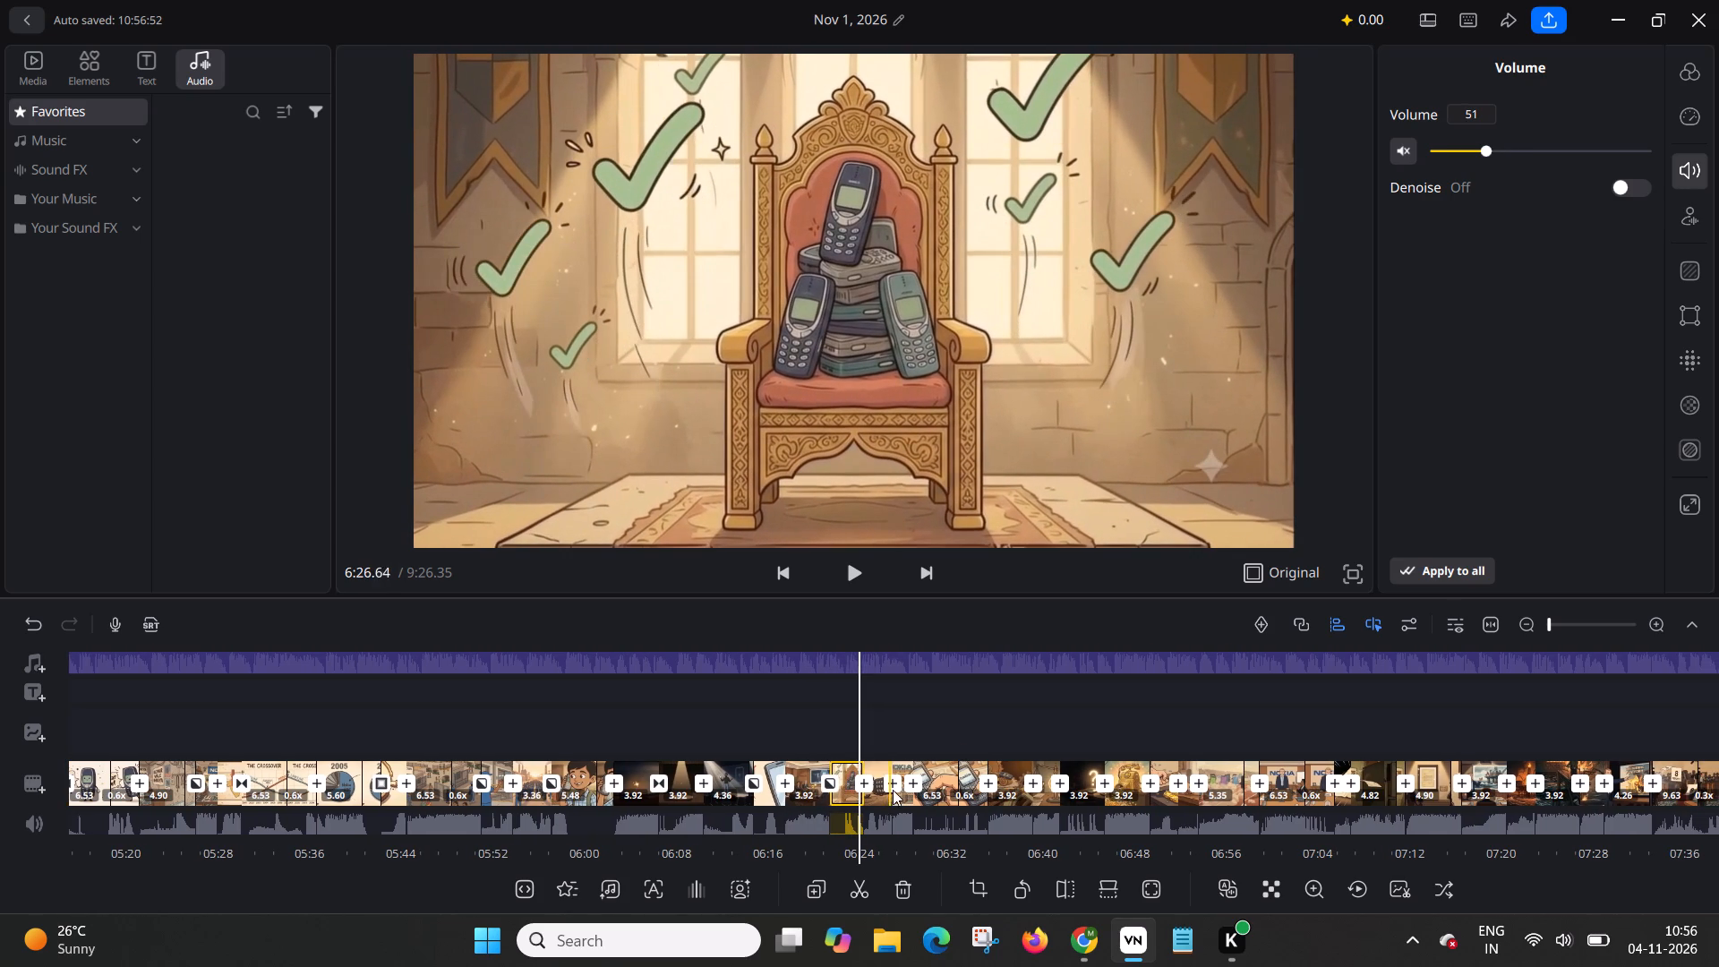
{"action": "left_click", "coordinate": [891, 786]}
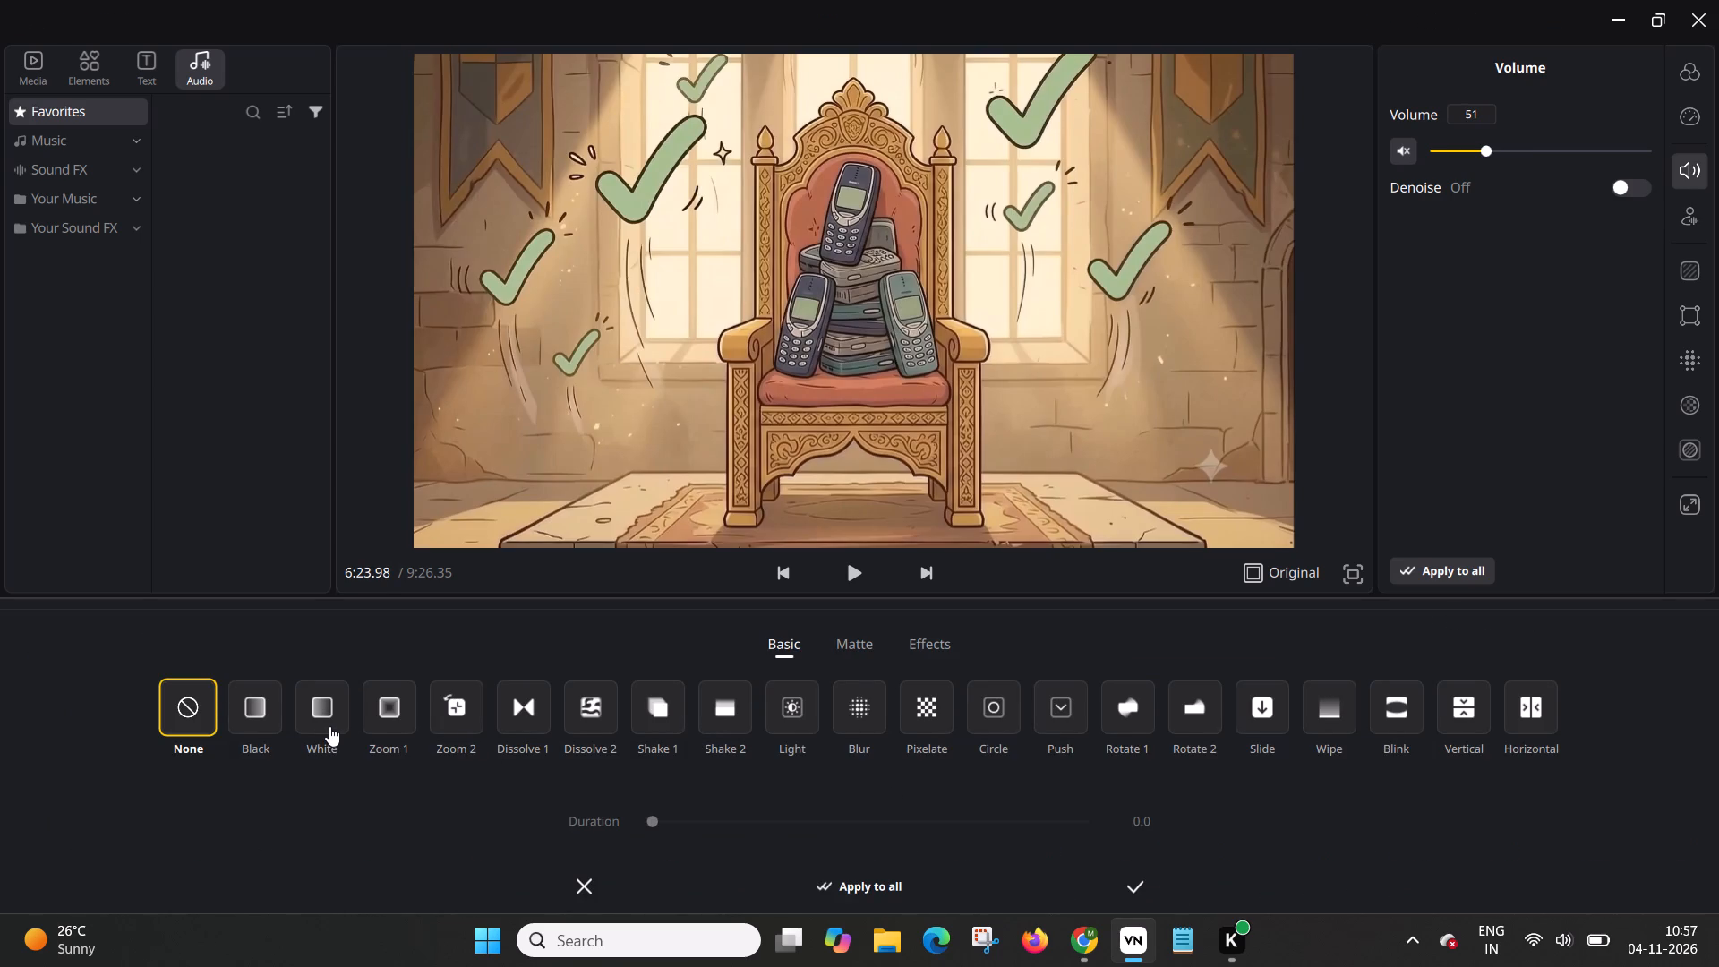
{"action": "right_click", "coordinate": [397, 714]}
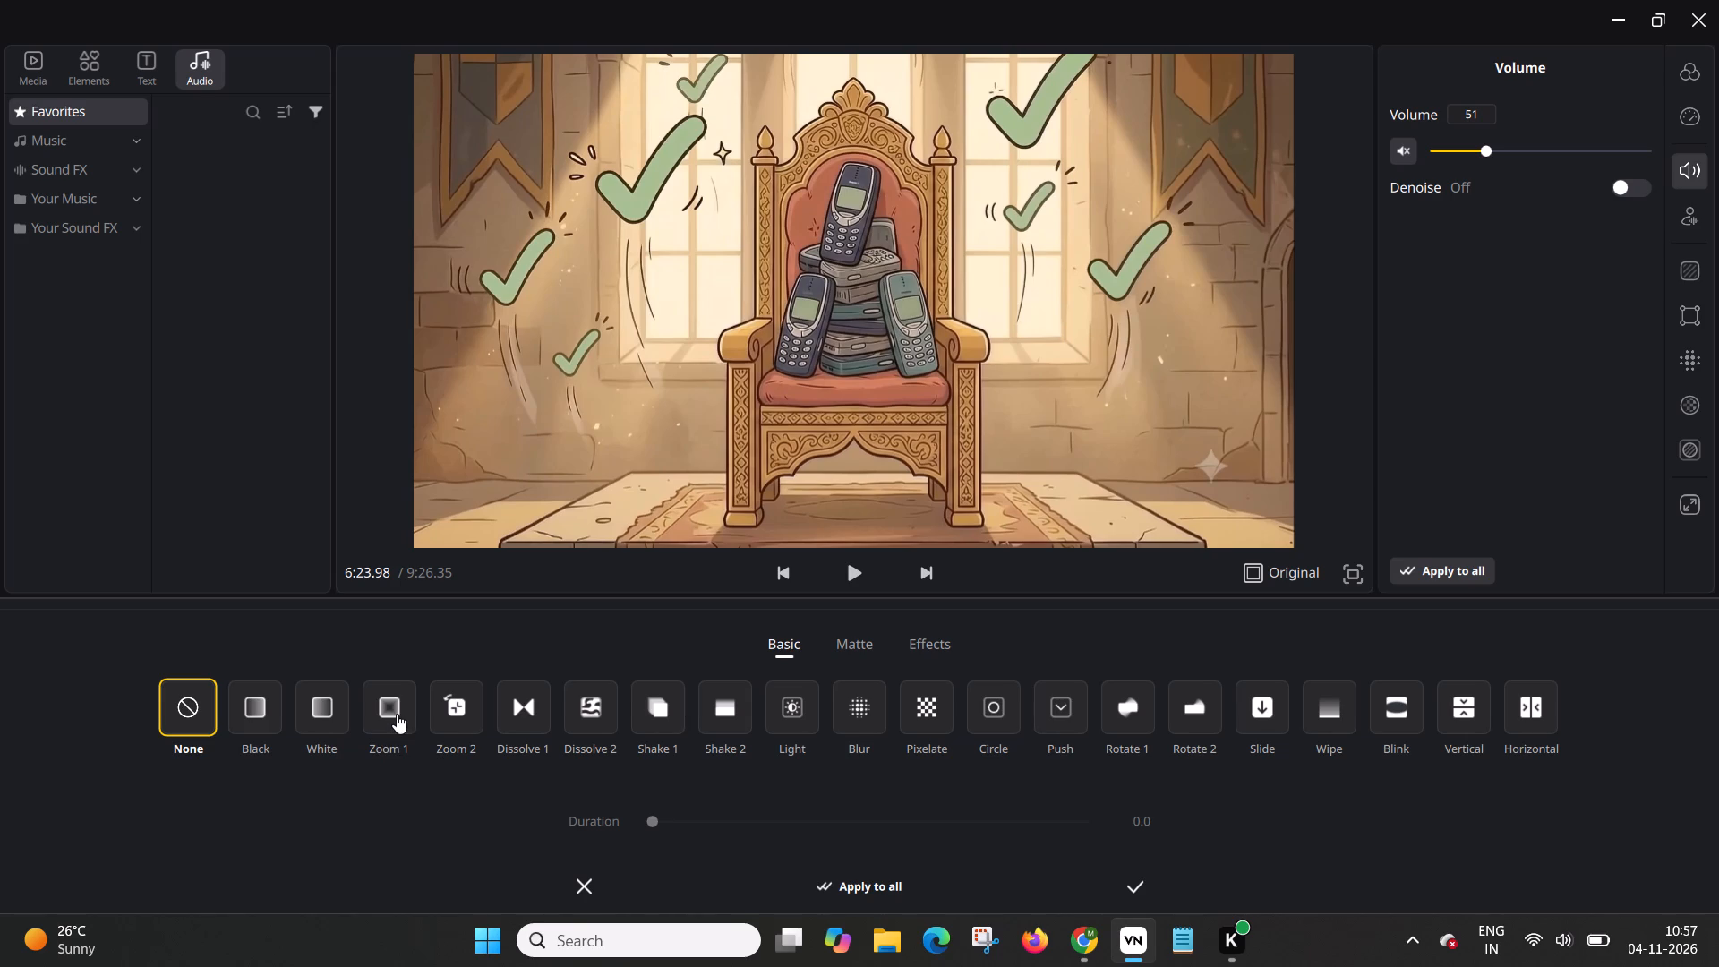
{"action": "left_click", "coordinate": [385, 714]}
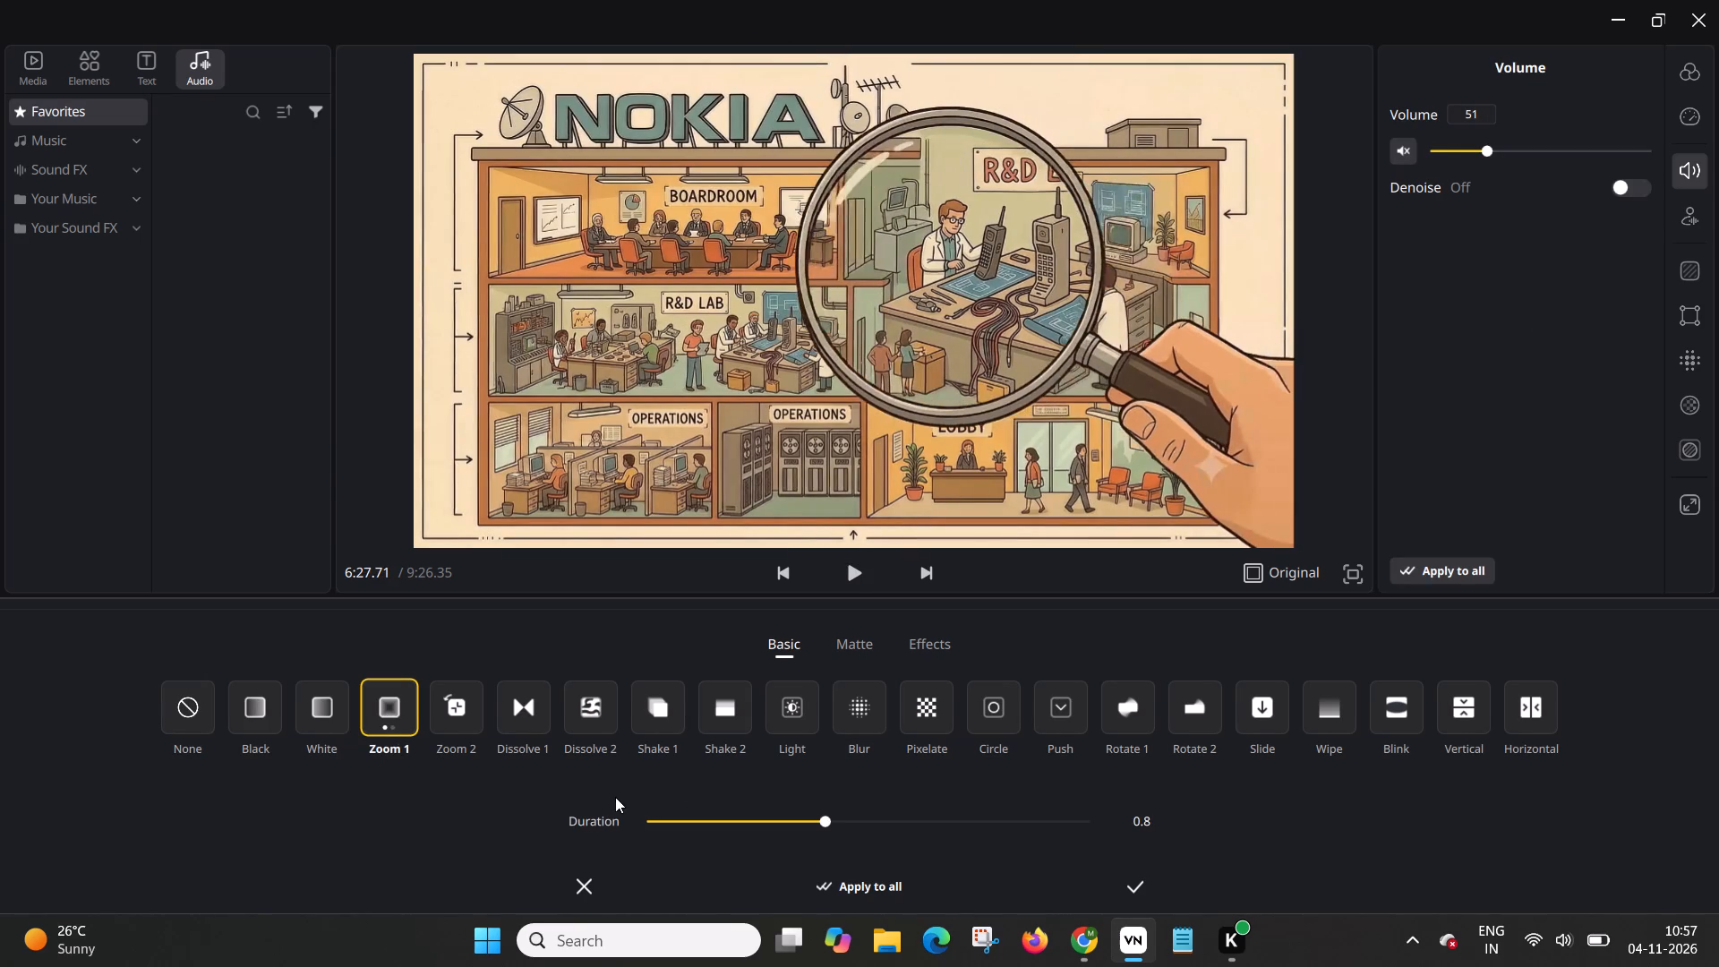
{"action": "left_click_drag", "start_coordinate": [825, 822], "coordinate": [876, 826]}
{"action": "left_click_drag", "start_coordinate": [876, 826], "coordinate": [879, 826]}
{"action": "left_click", "coordinate": [1126, 886]}
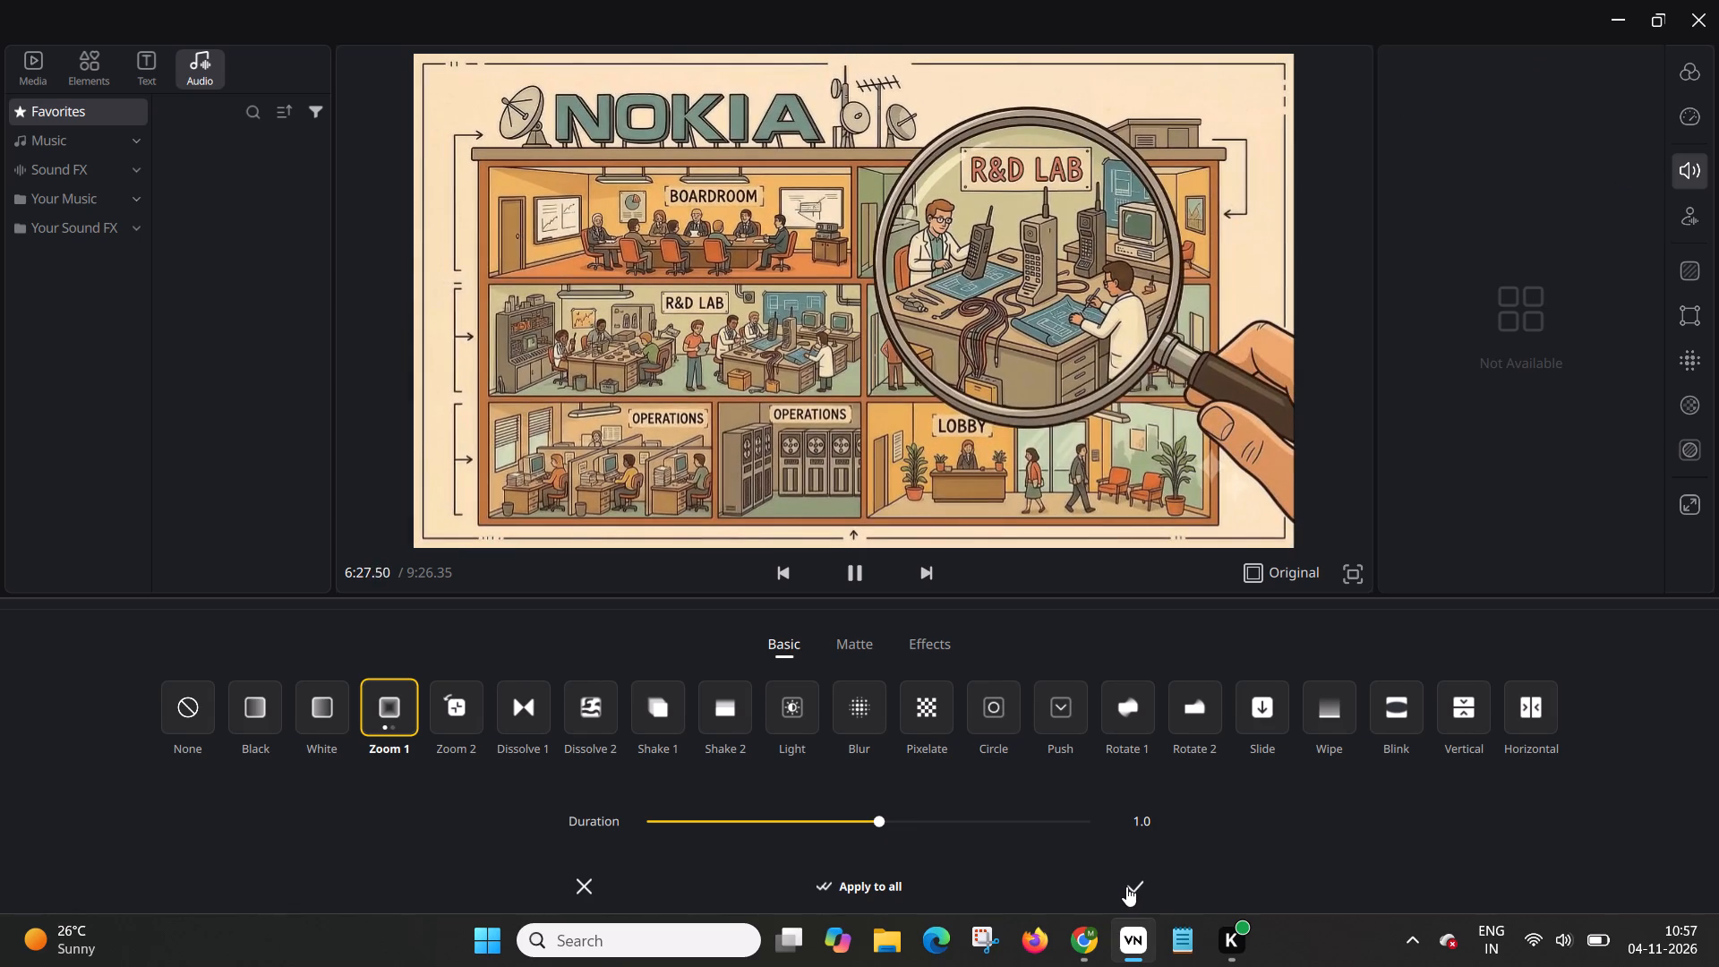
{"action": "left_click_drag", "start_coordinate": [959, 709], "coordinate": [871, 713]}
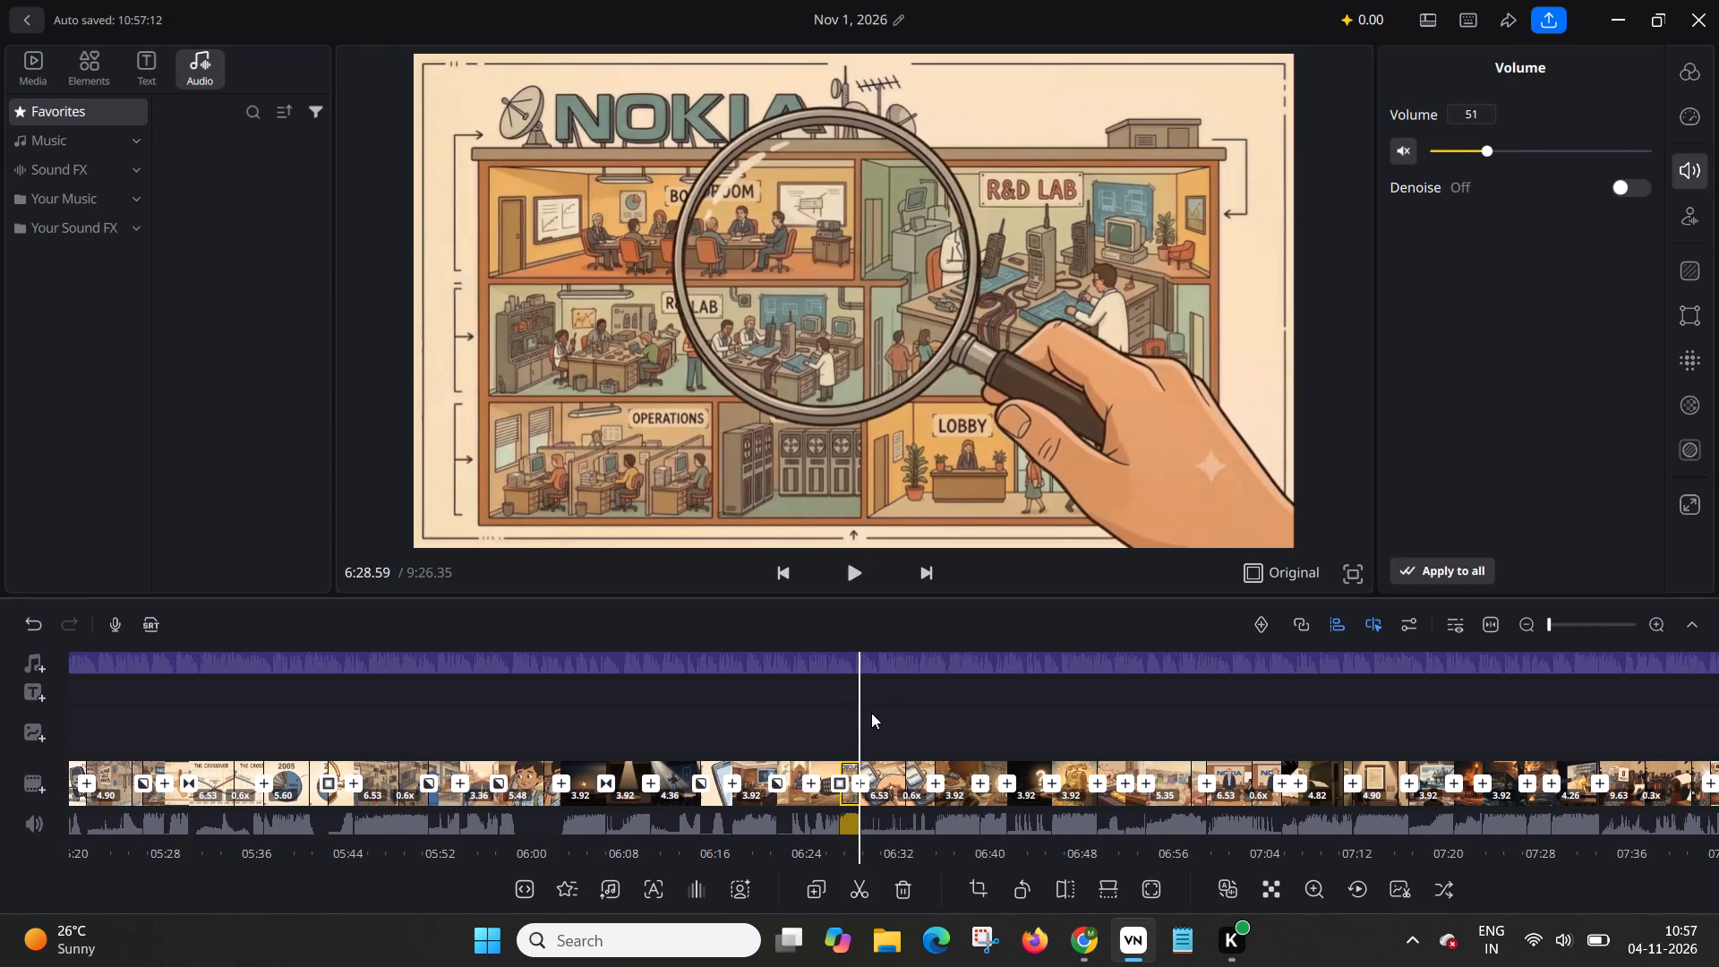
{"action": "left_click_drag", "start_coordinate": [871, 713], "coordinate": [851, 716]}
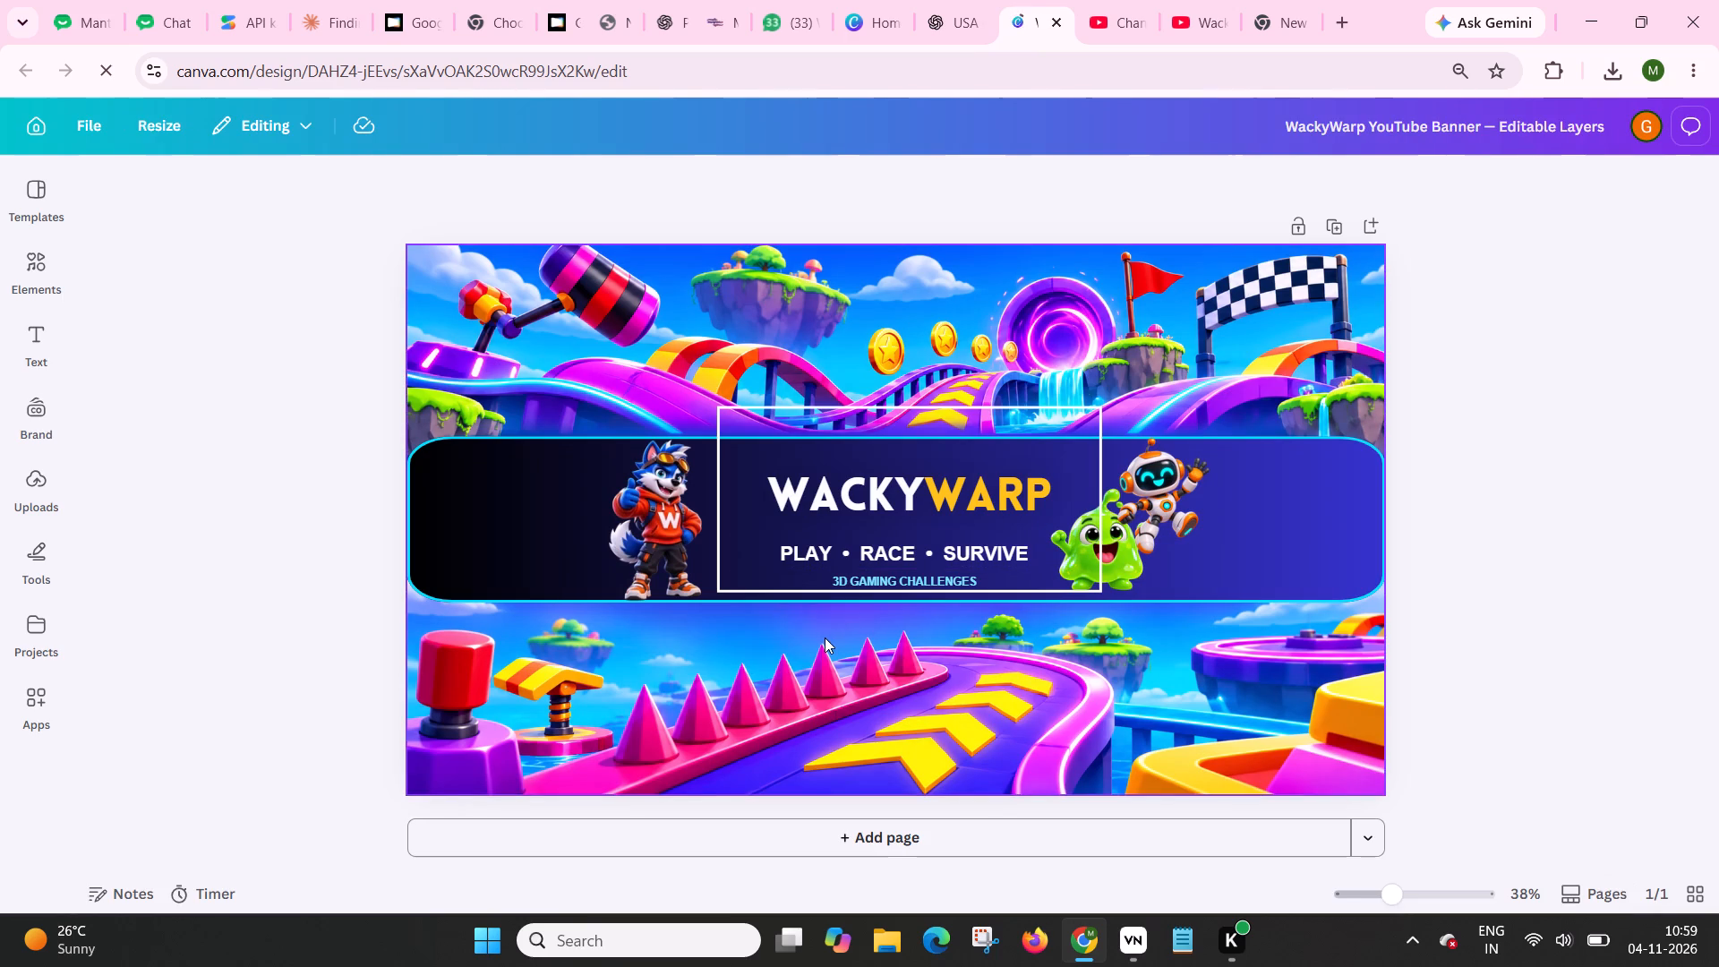
Spread the banner characters outward: the wolf mascot to the strip's left end, the robot and green slime toward its right end.
{"action": "left_click", "coordinate": [655, 539]}
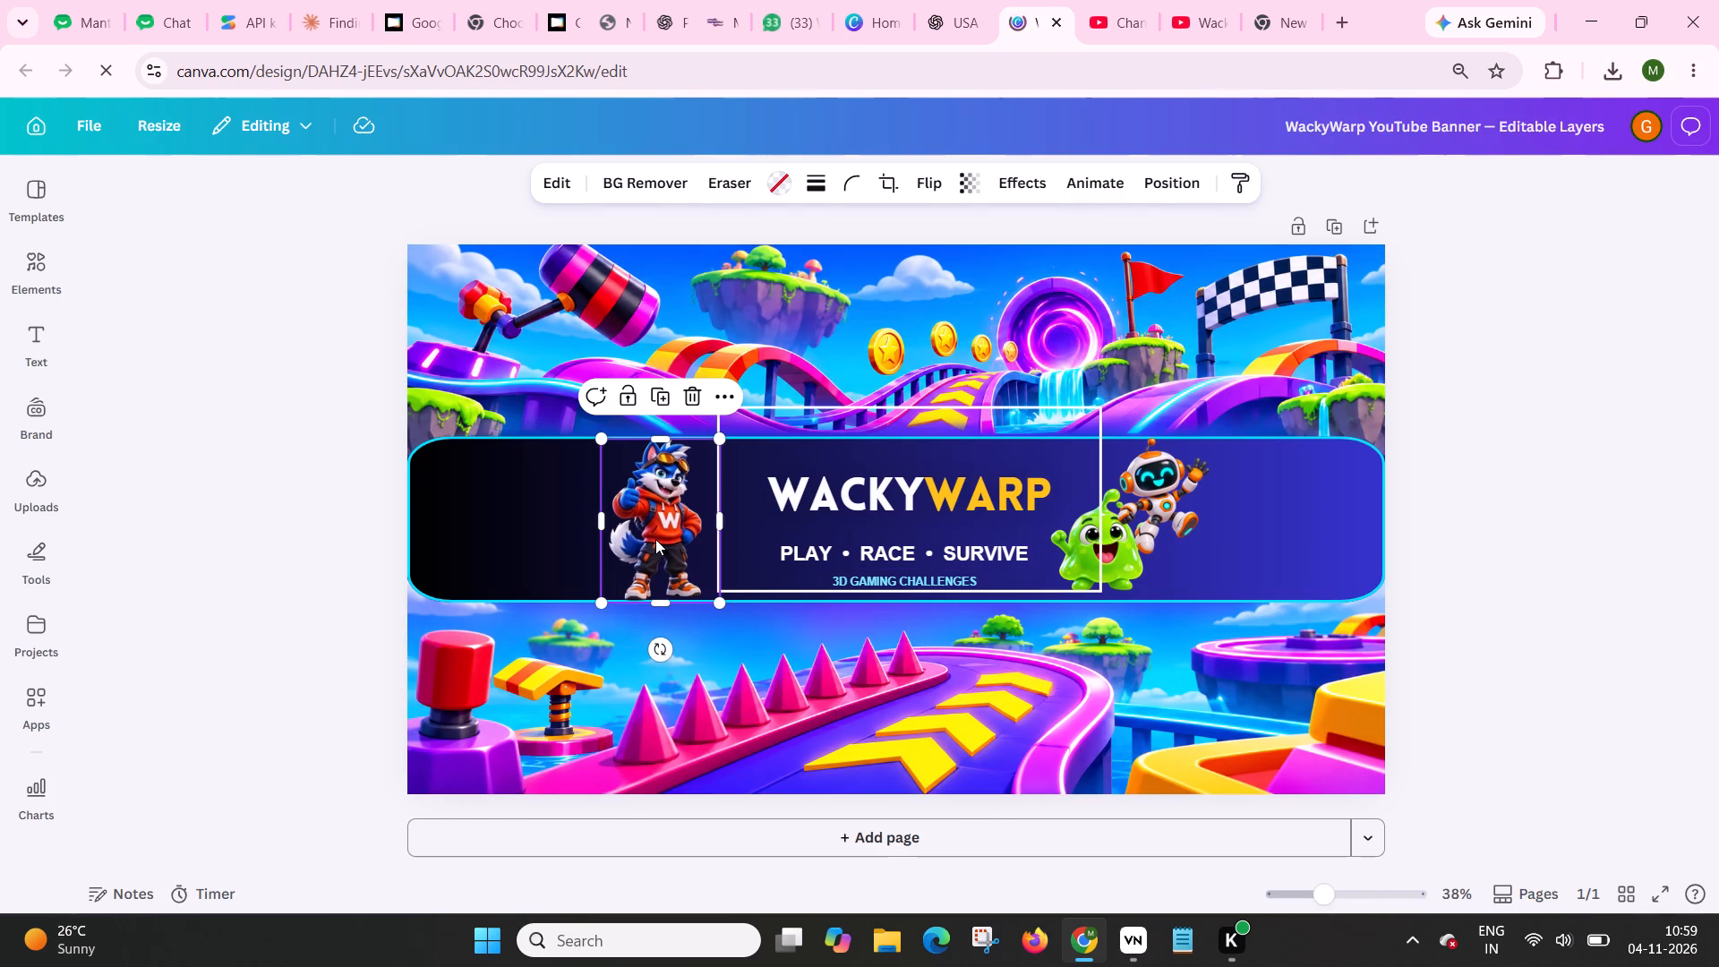
{"action": "left_click_drag", "start_coordinate": [657, 529], "coordinate": [526, 526]}
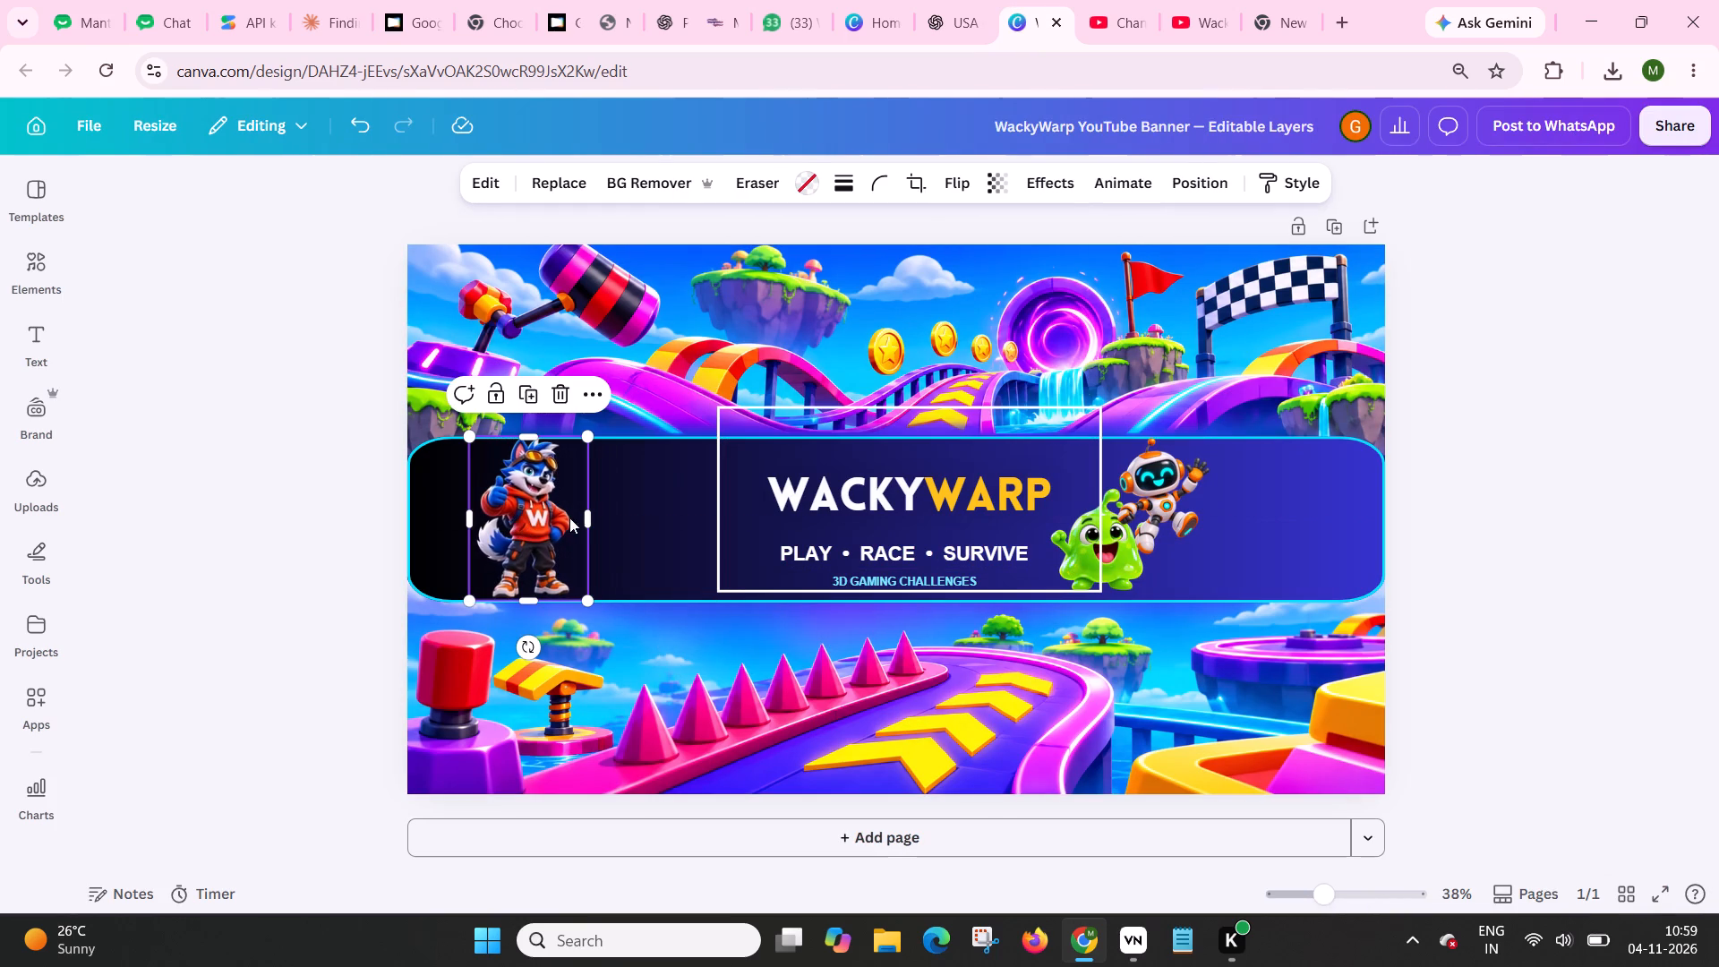
{"action": "left_click_drag", "start_coordinate": [543, 518], "coordinate": [516, 518]}
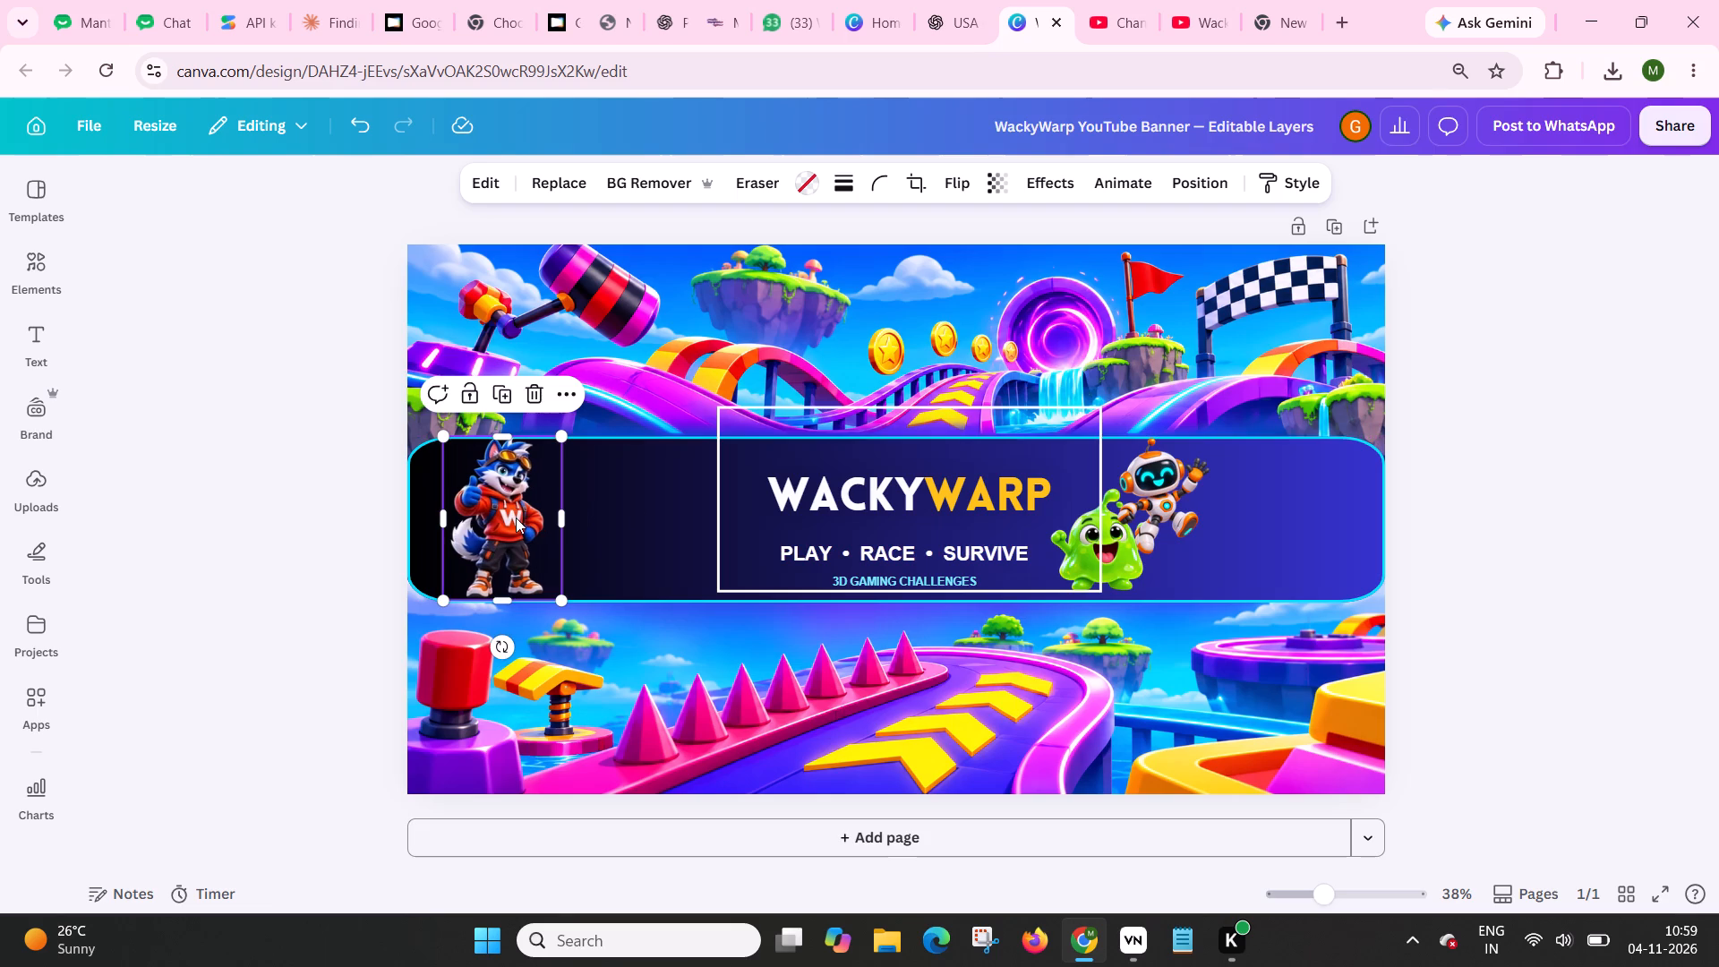
{"action": "left_click", "coordinate": [1154, 493]}
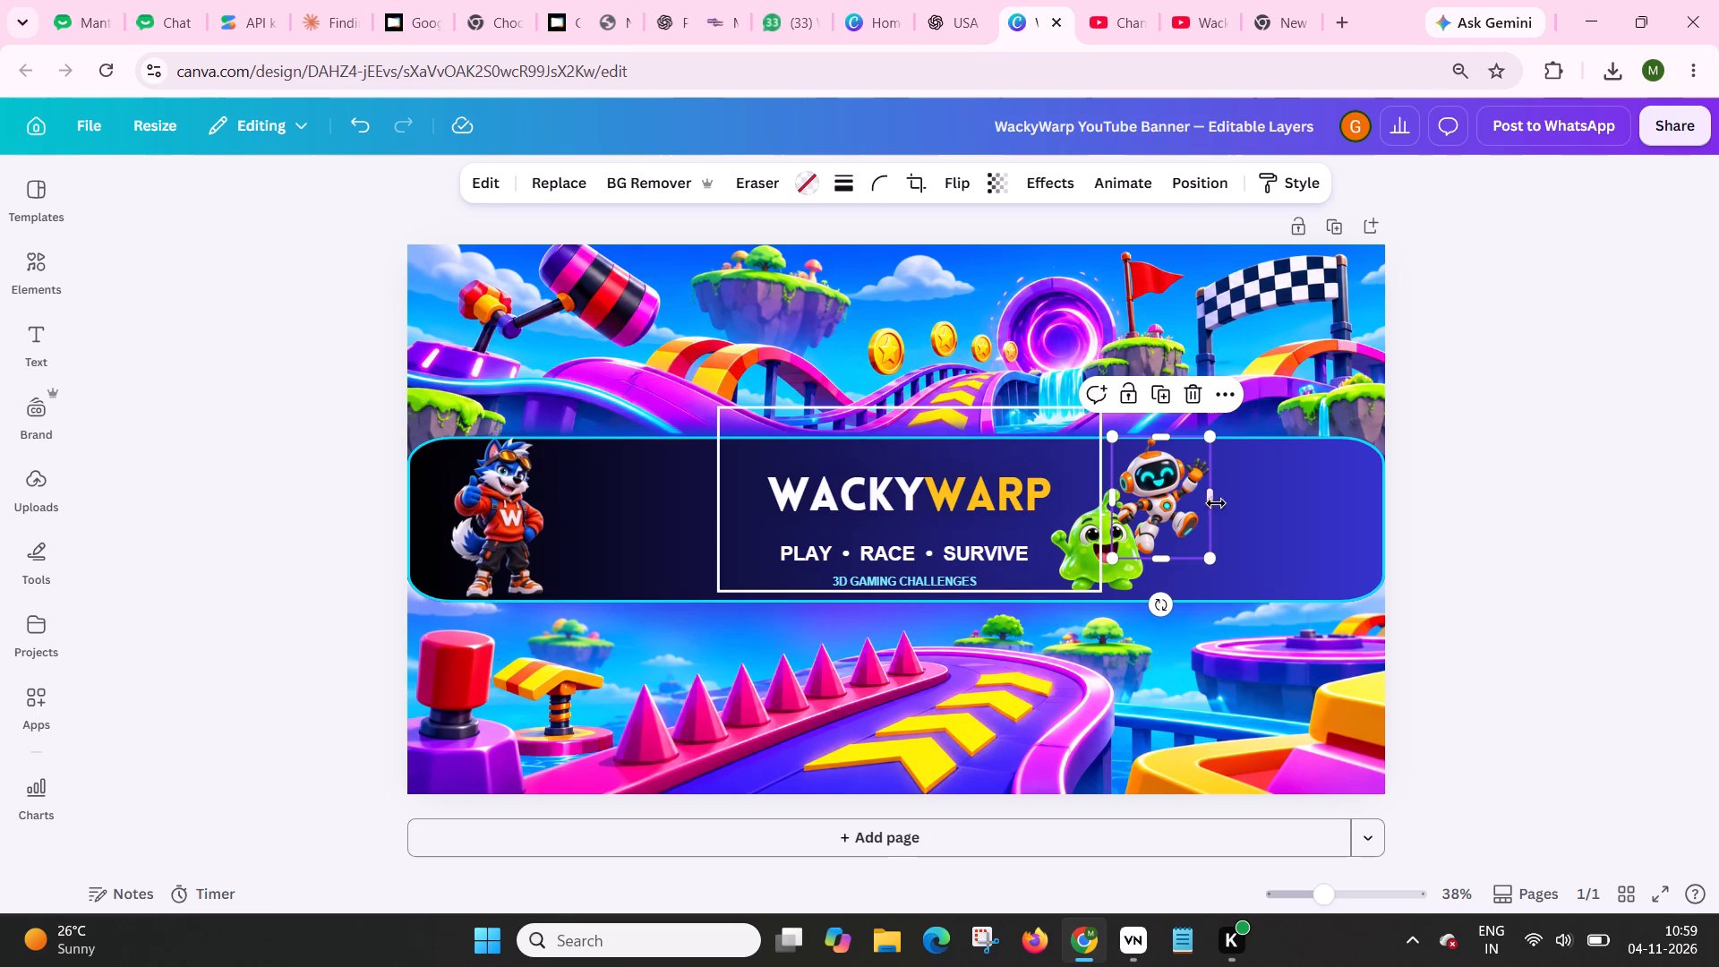
{"action": "left_click_drag", "start_coordinate": [1165, 499], "coordinate": [1279, 494]}
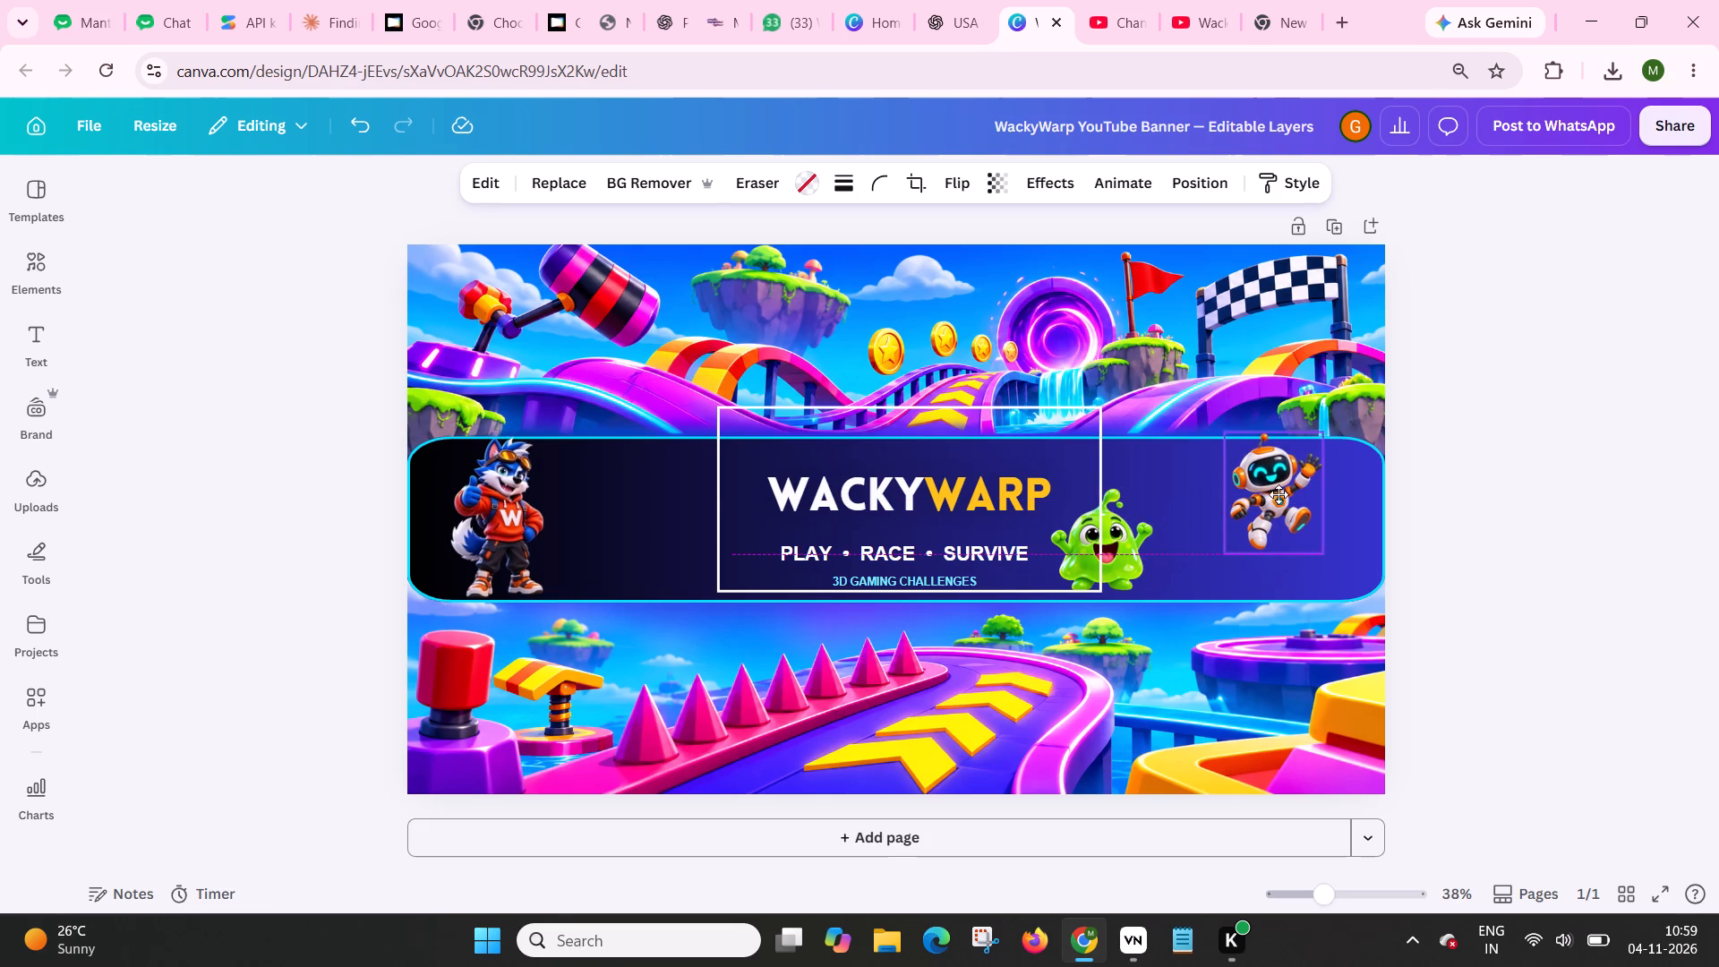
{"action": "left_click_drag", "start_coordinate": [1279, 494], "coordinate": [1283, 494]}
{"action": "left_click_drag", "start_coordinate": [1107, 549], "coordinate": [1219, 551]}
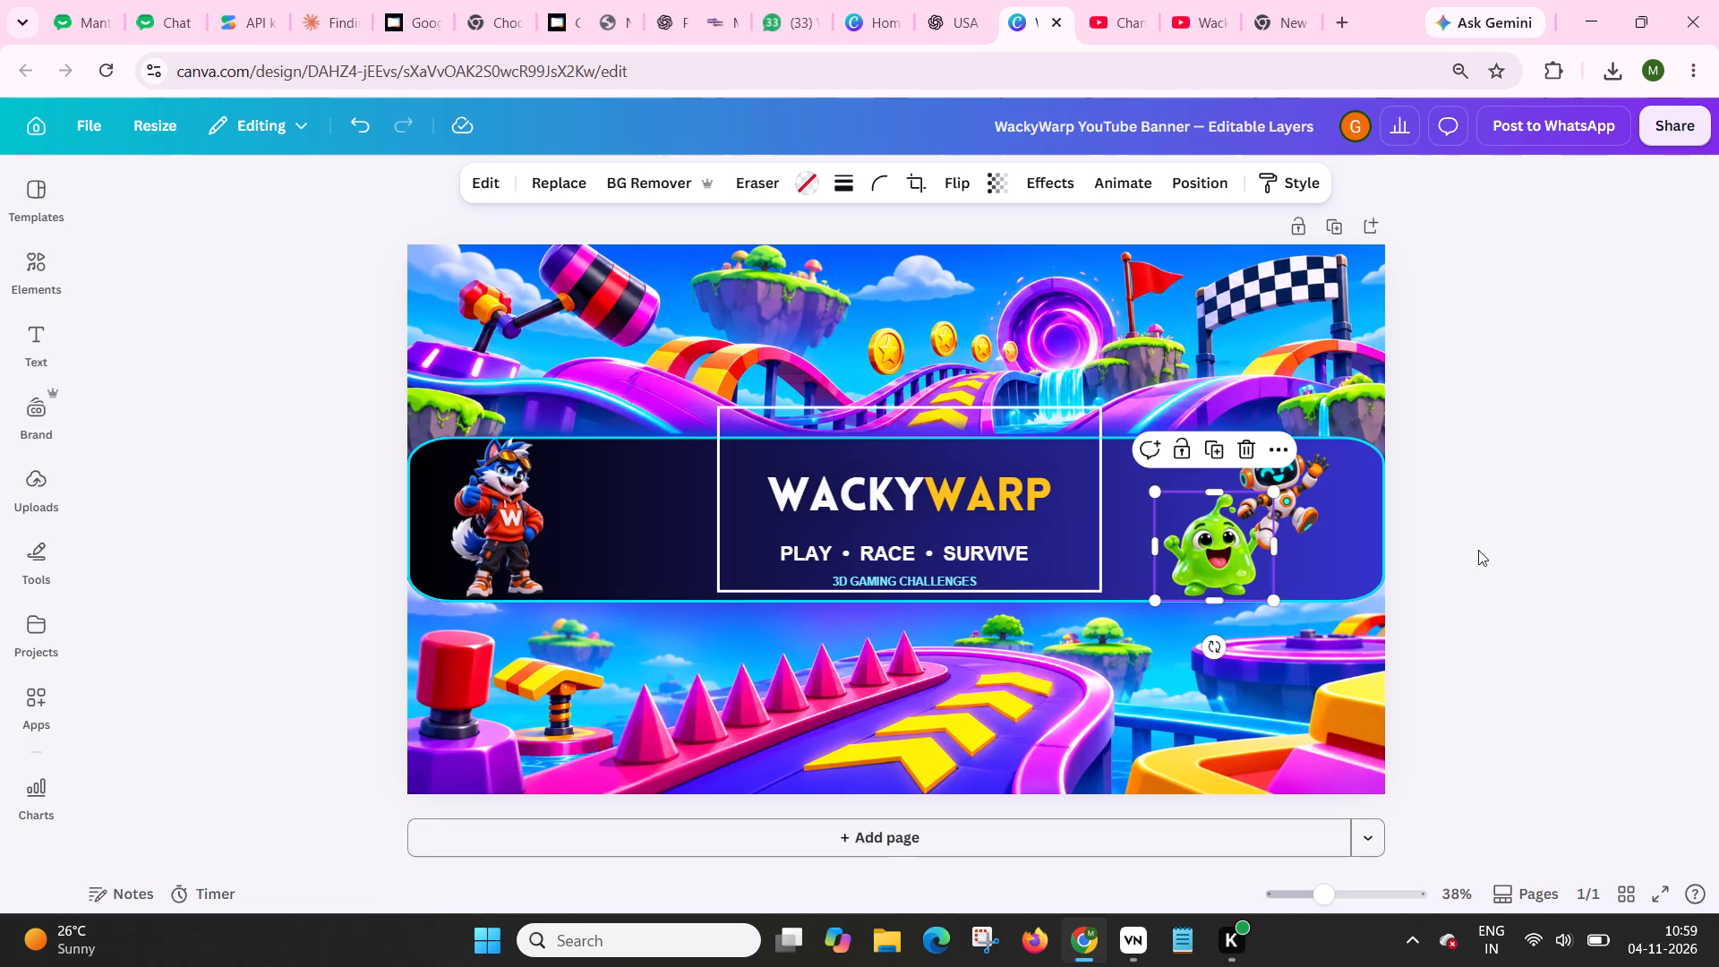
{"action": "left_click", "coordinate": [1478, 550]}
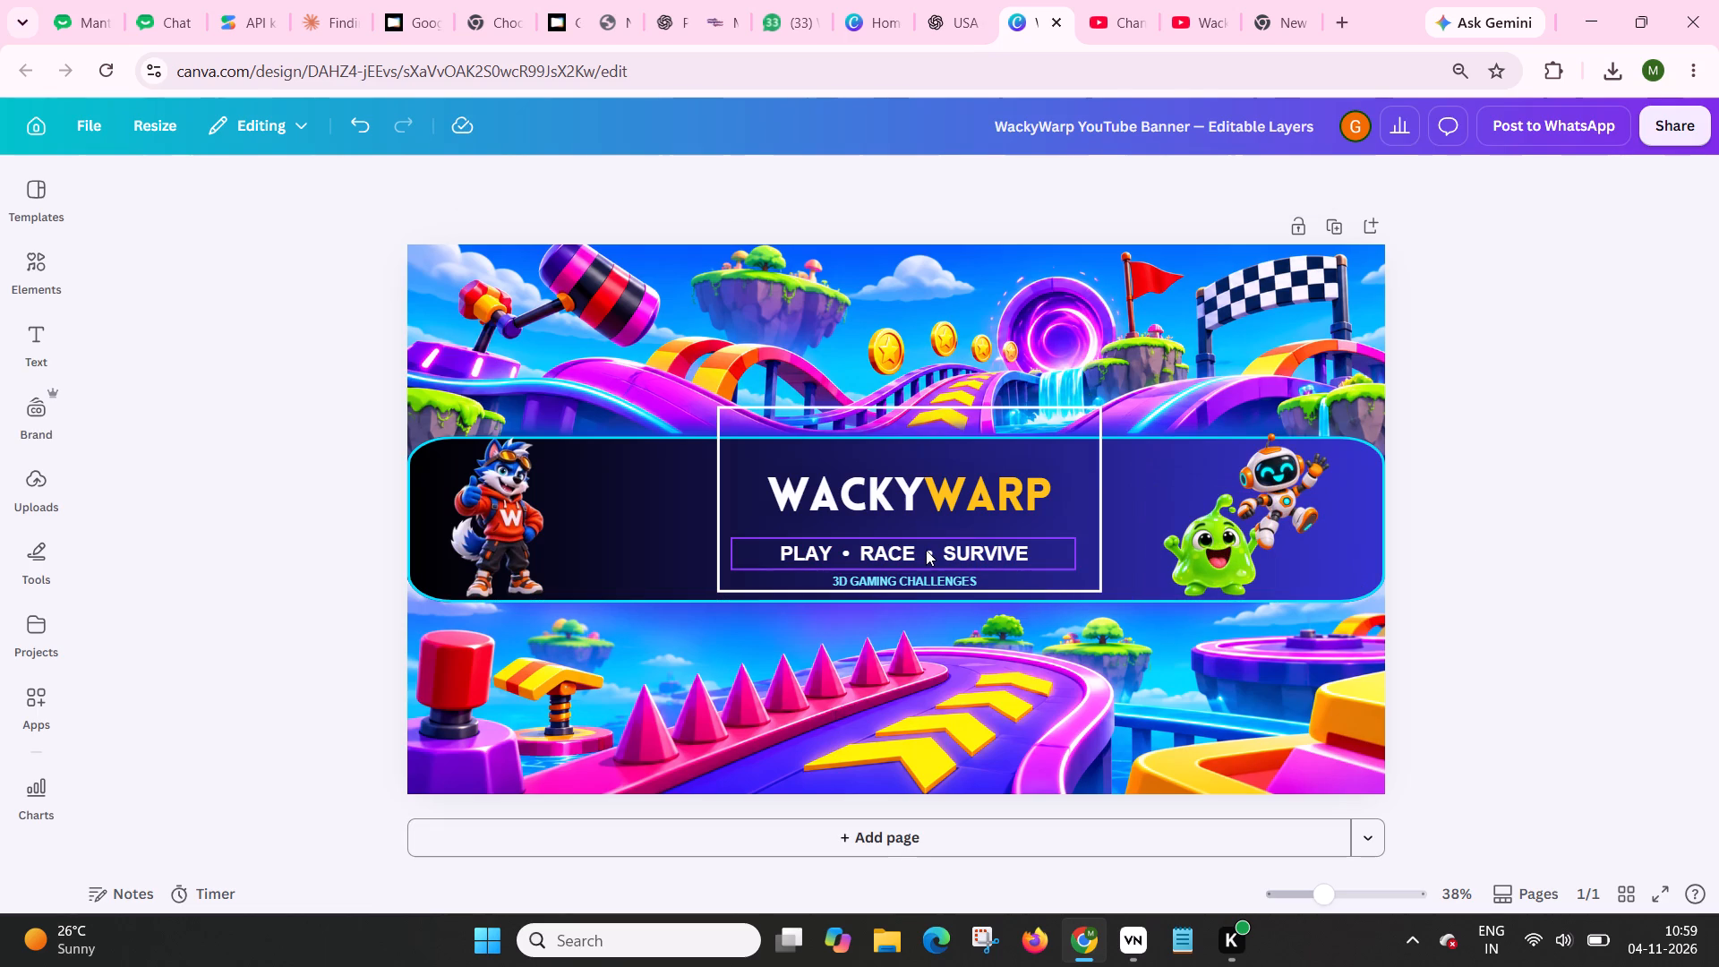
Centre the WACKYWARP title horizontally on the banner and raise it slightly above the PLAY • RACE • SURVIVE line.
{"action": "left_click", "coordinate": [922, 520]}
{"action": "left_click_drag", "start_coordinate": [916, 511], "coordinate": [916, 509]}
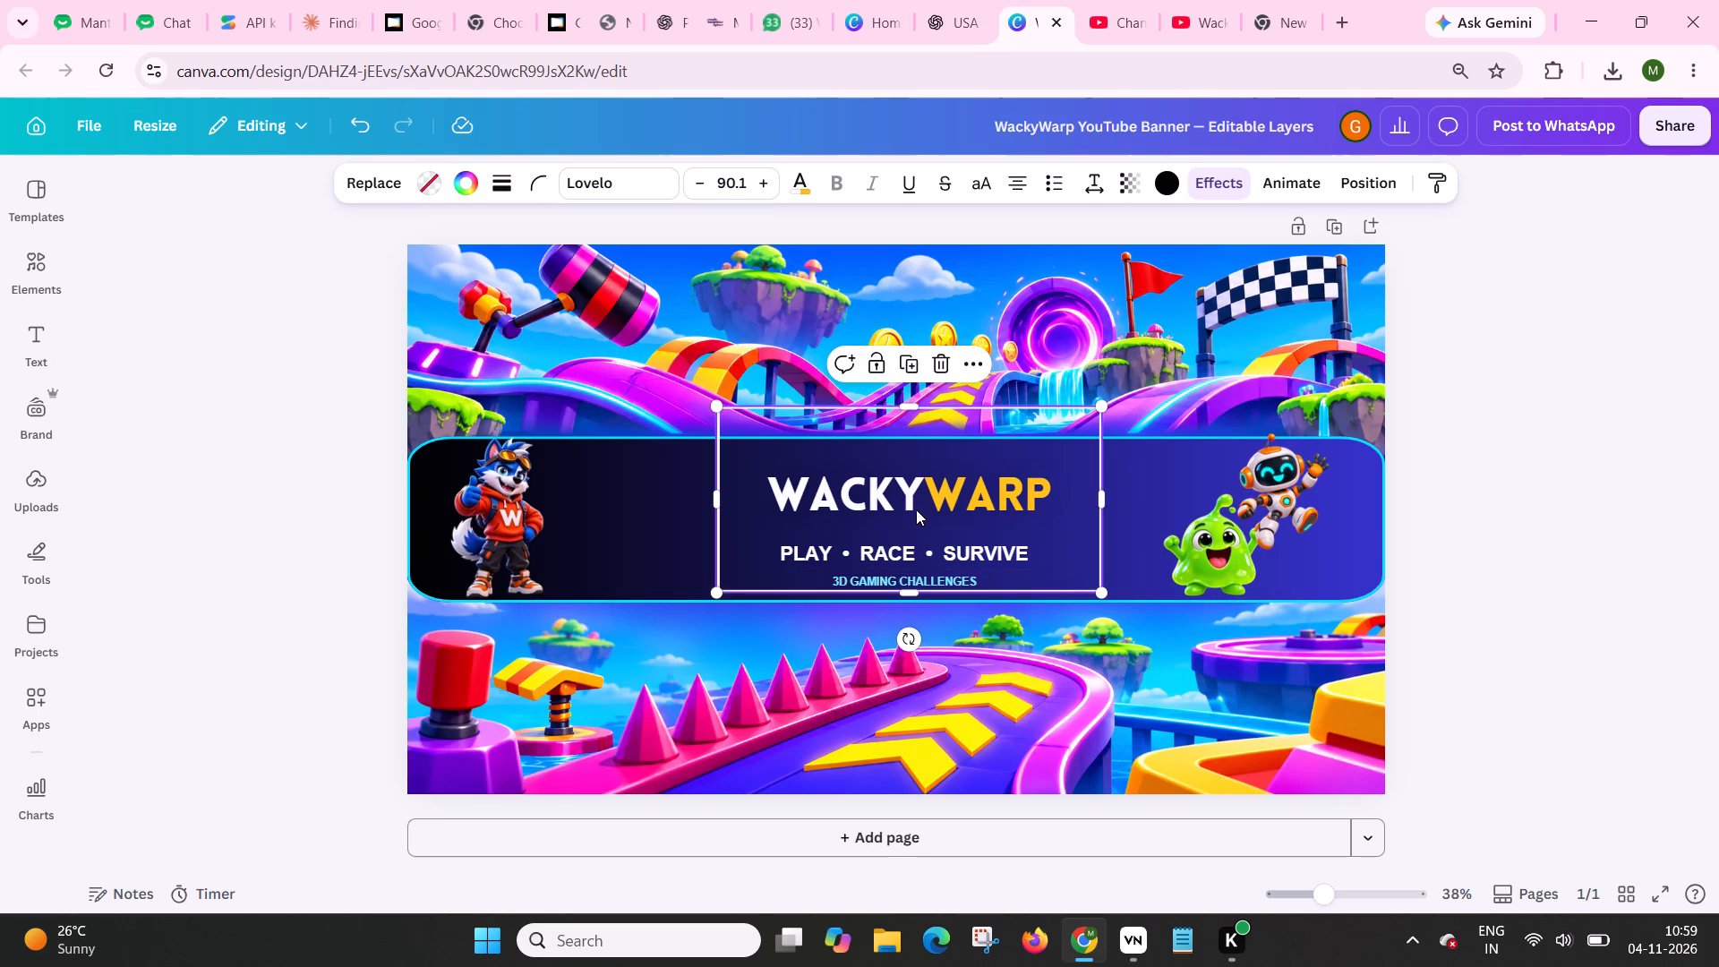
{"action": "left_click_drag", "start_coordinate": [916, 509], "coordinate": [900, 492]}
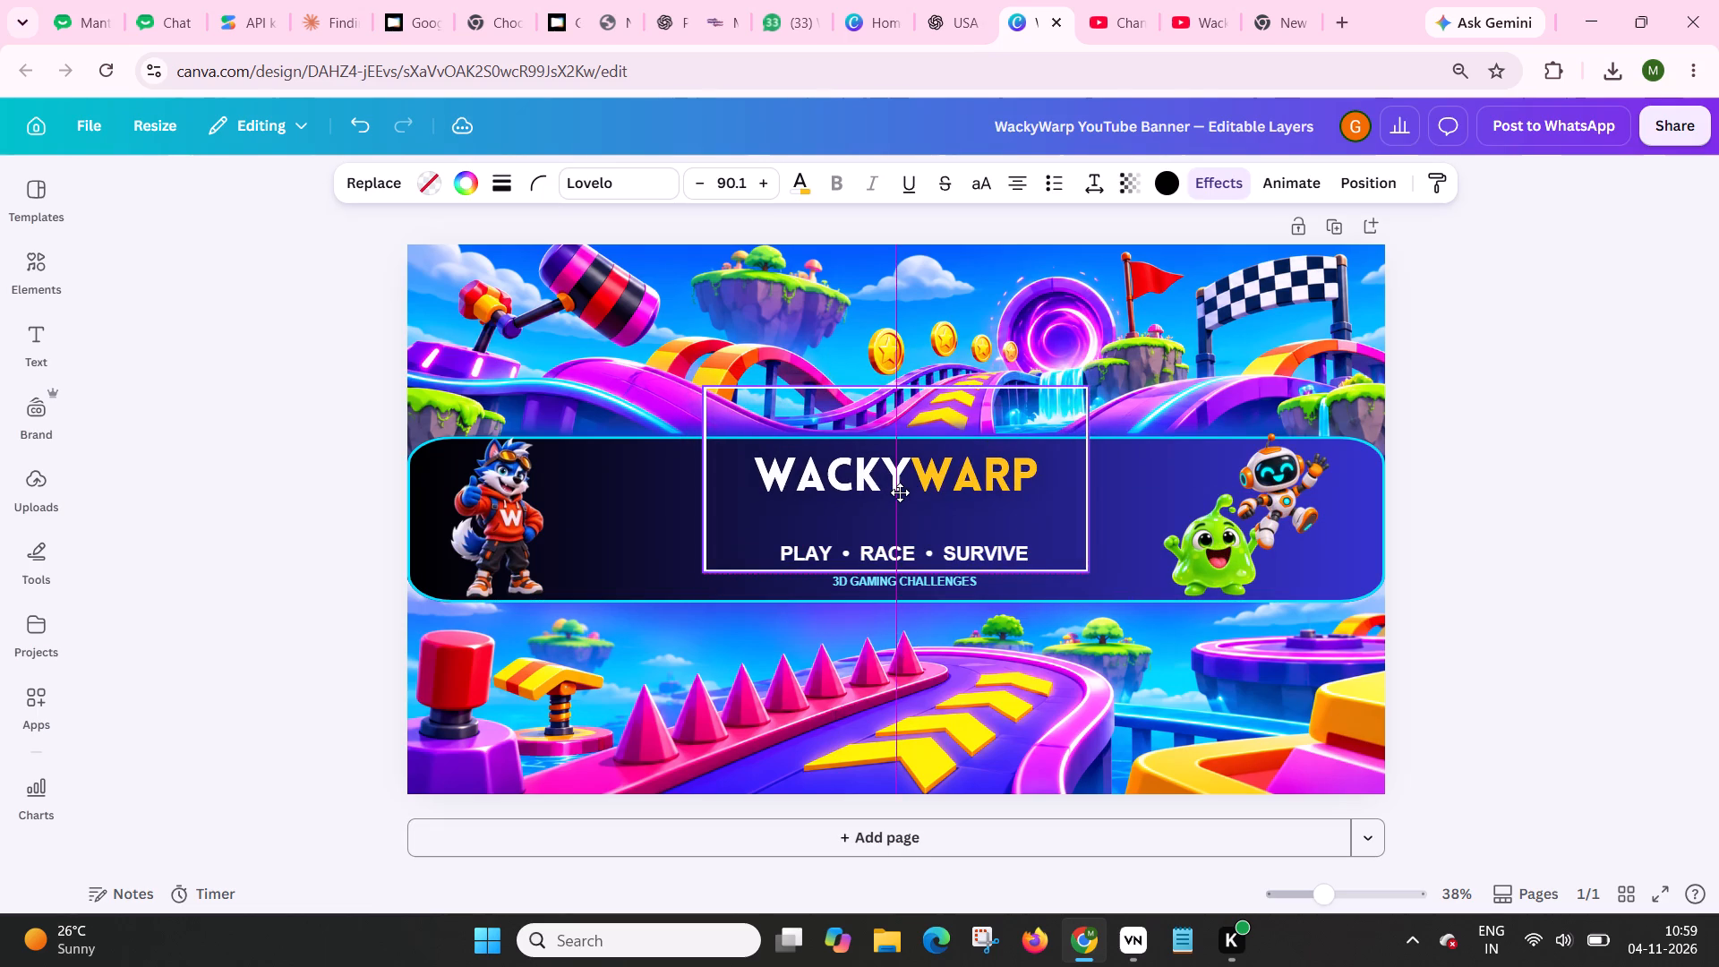
{"action": "left_click_drag", "start_coordinate": [900, 492], "coordinate": [901, 505]}
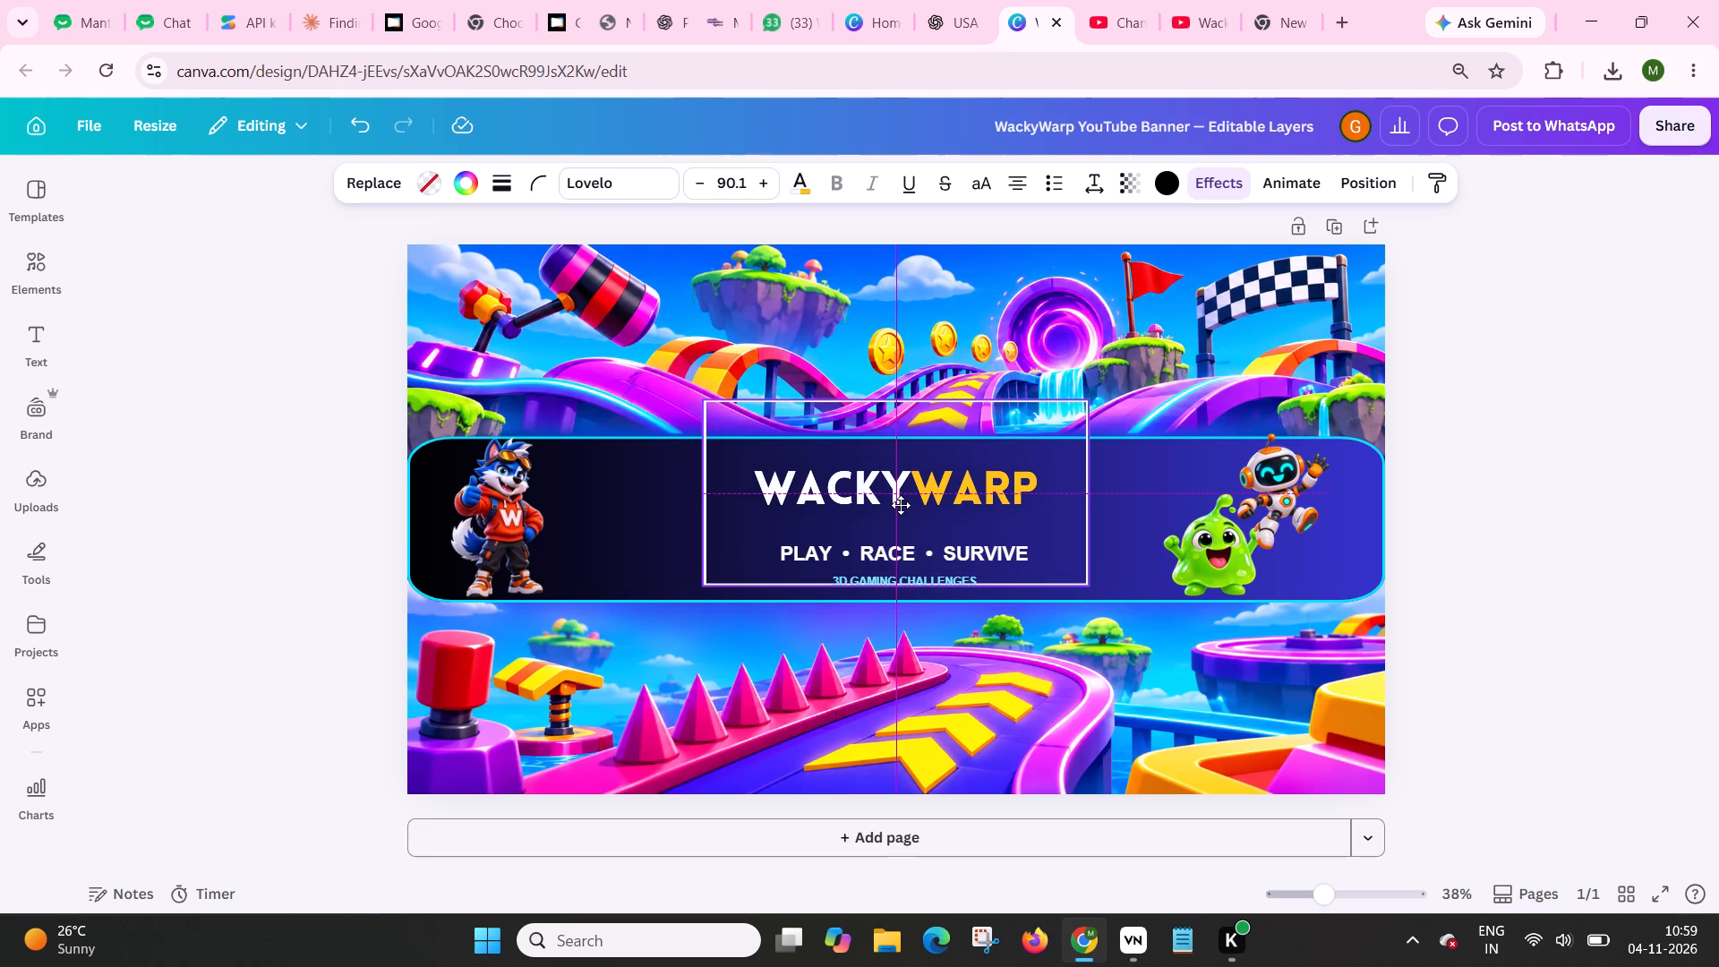
{"action": "left_click_drag", "start_coordinate": [901, 505], "coordinate": [902, 505]}
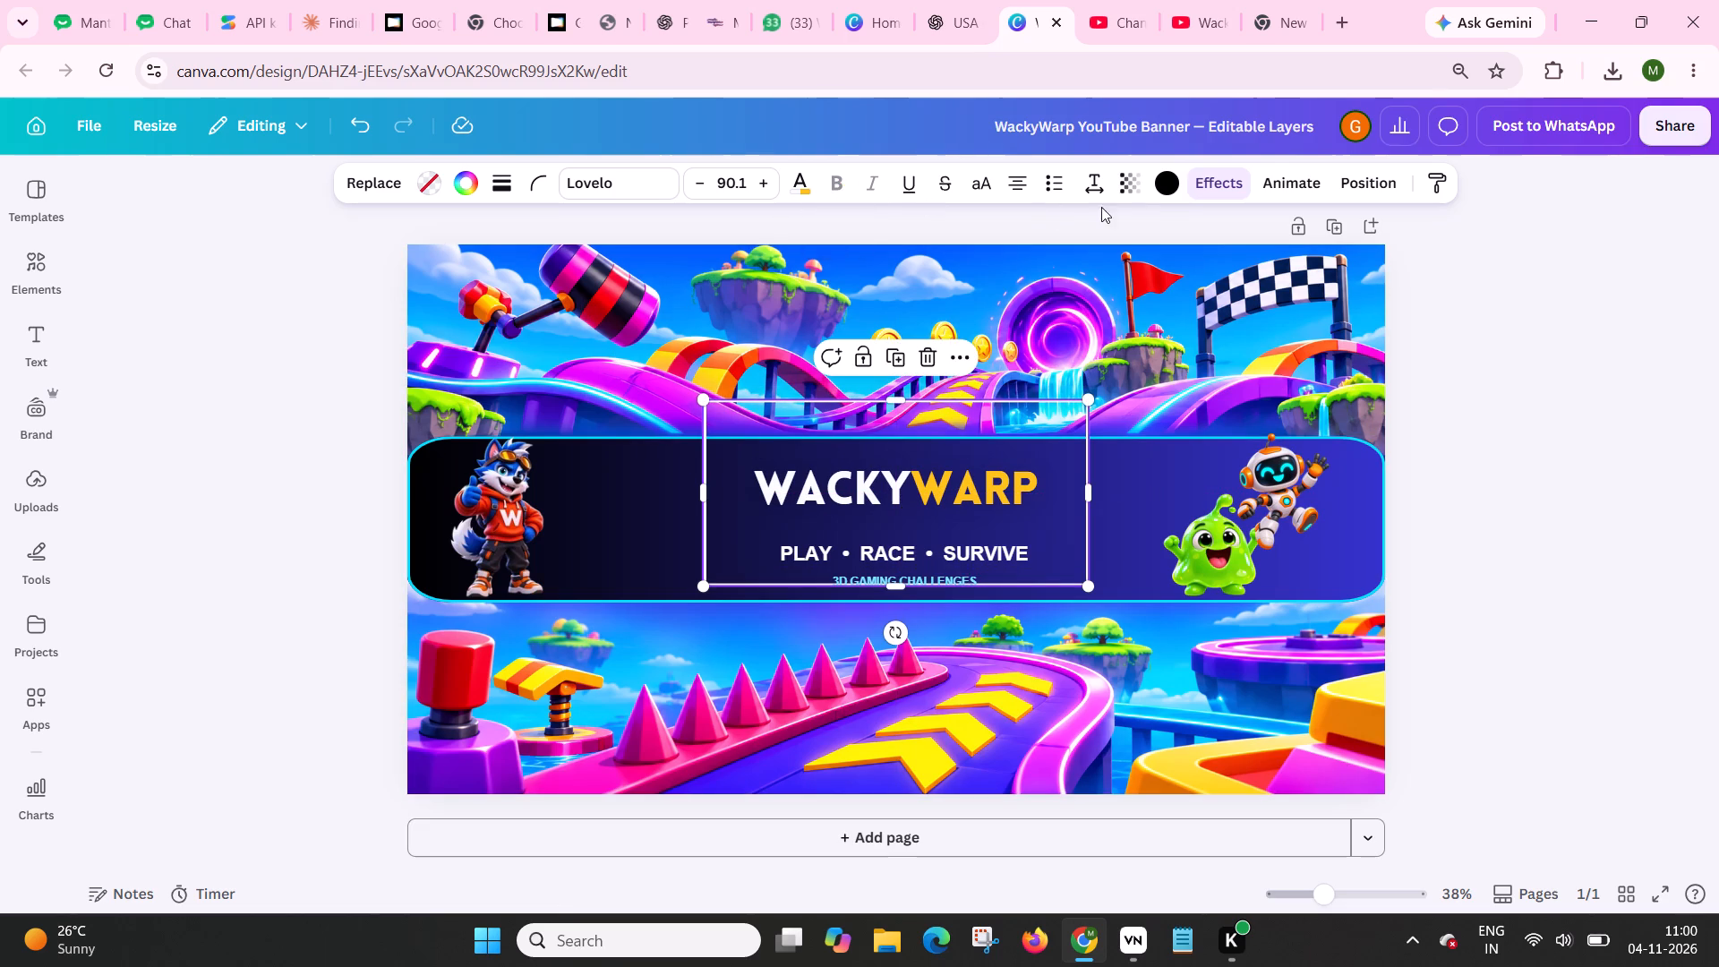
Look through the element animations available for the WACKYWARP title without applying one.
{"action": "left_click", "coordinate": [1278, 190]}
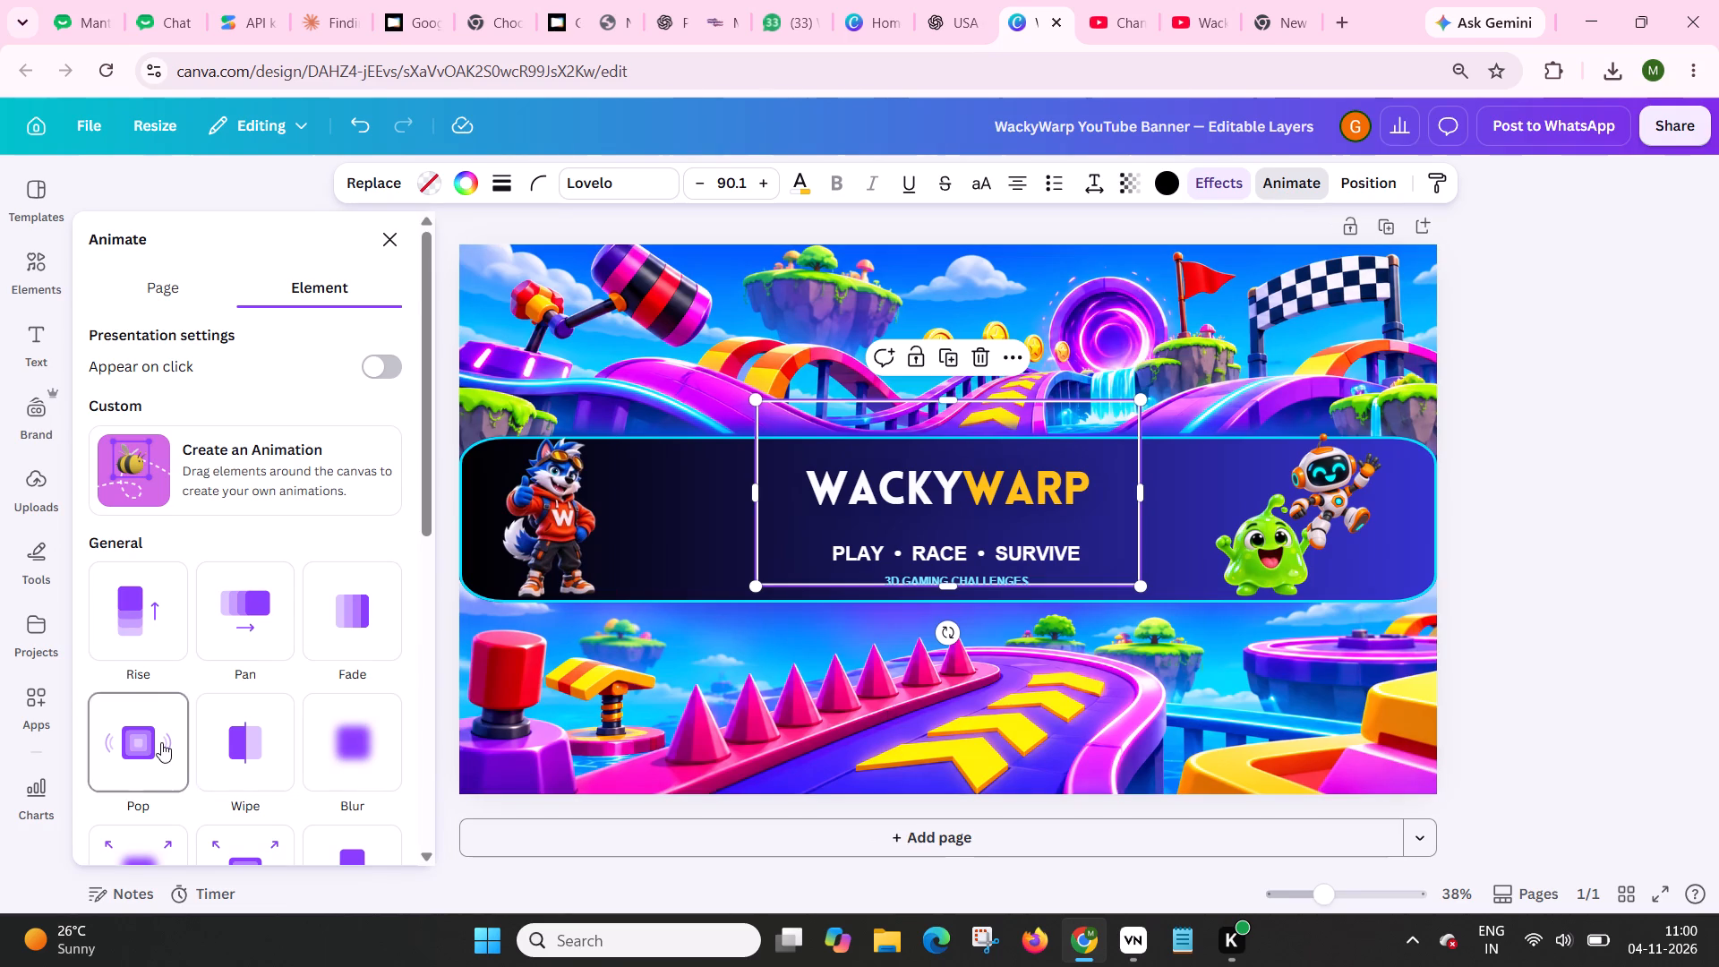
{"action": "scroll", "coordinate": [161, 742], "scroll_direction": "down", "scroll_amount": 6}
{"action": "scroll", "coordinate": [161, 742], "scroll_direction": "up", "scroll_amount": 6}
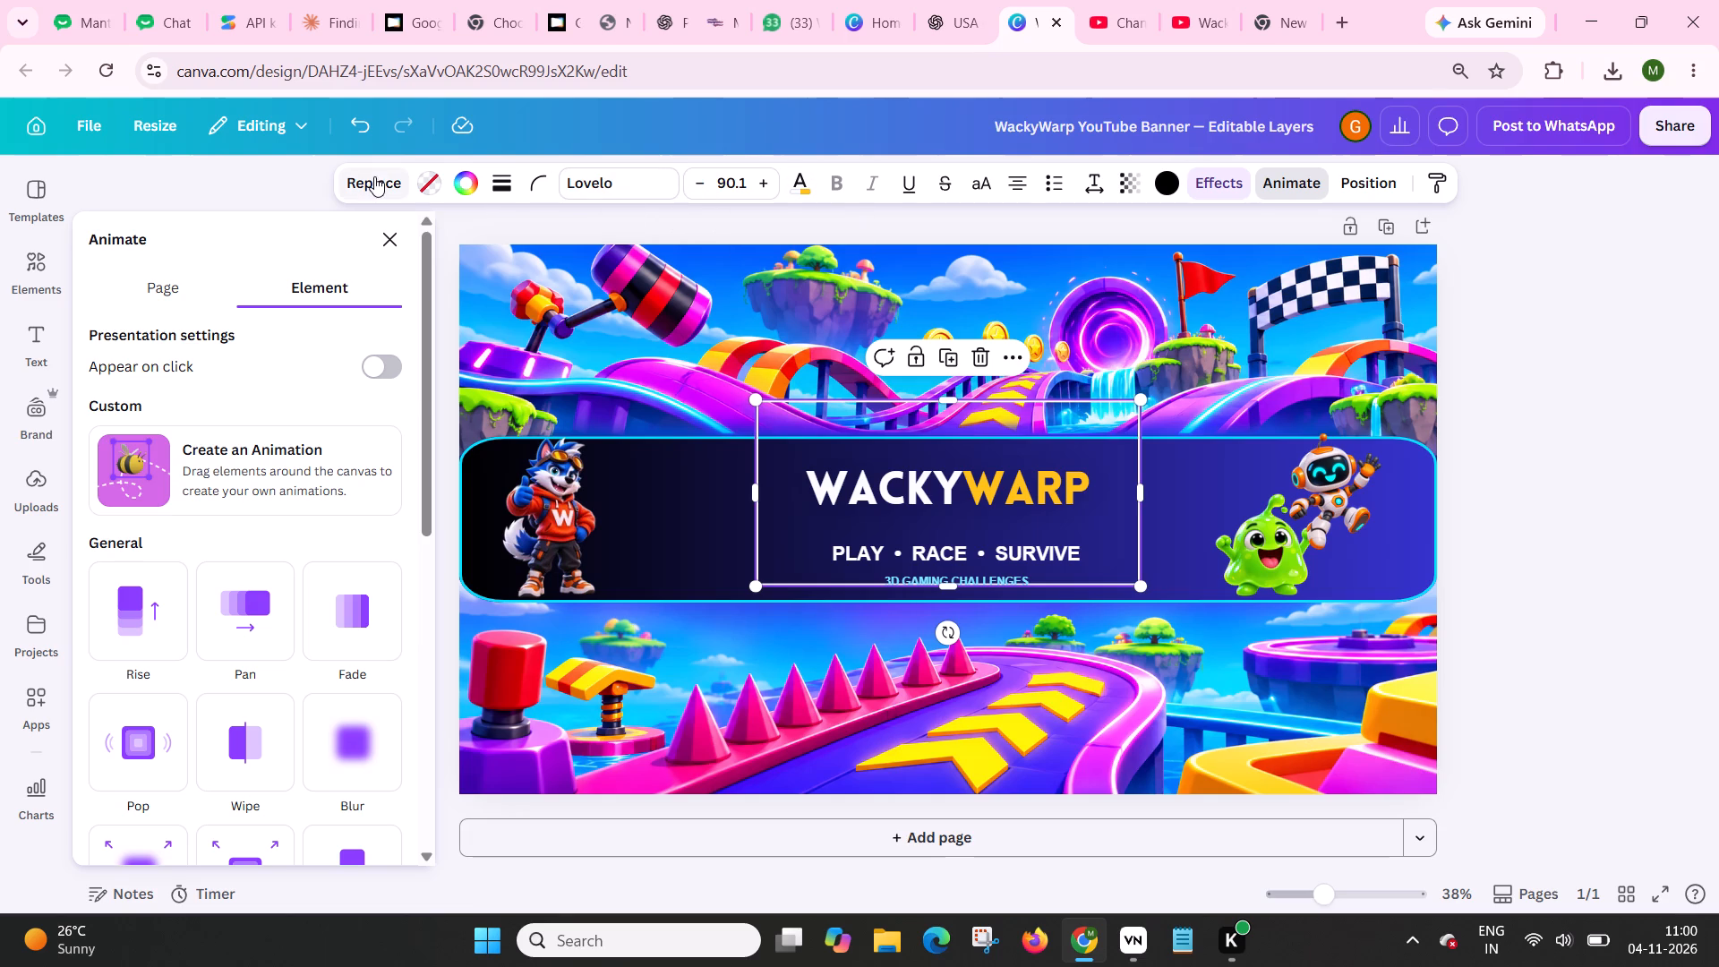
{"action": "left_click", "coordinate": [405, 235]}
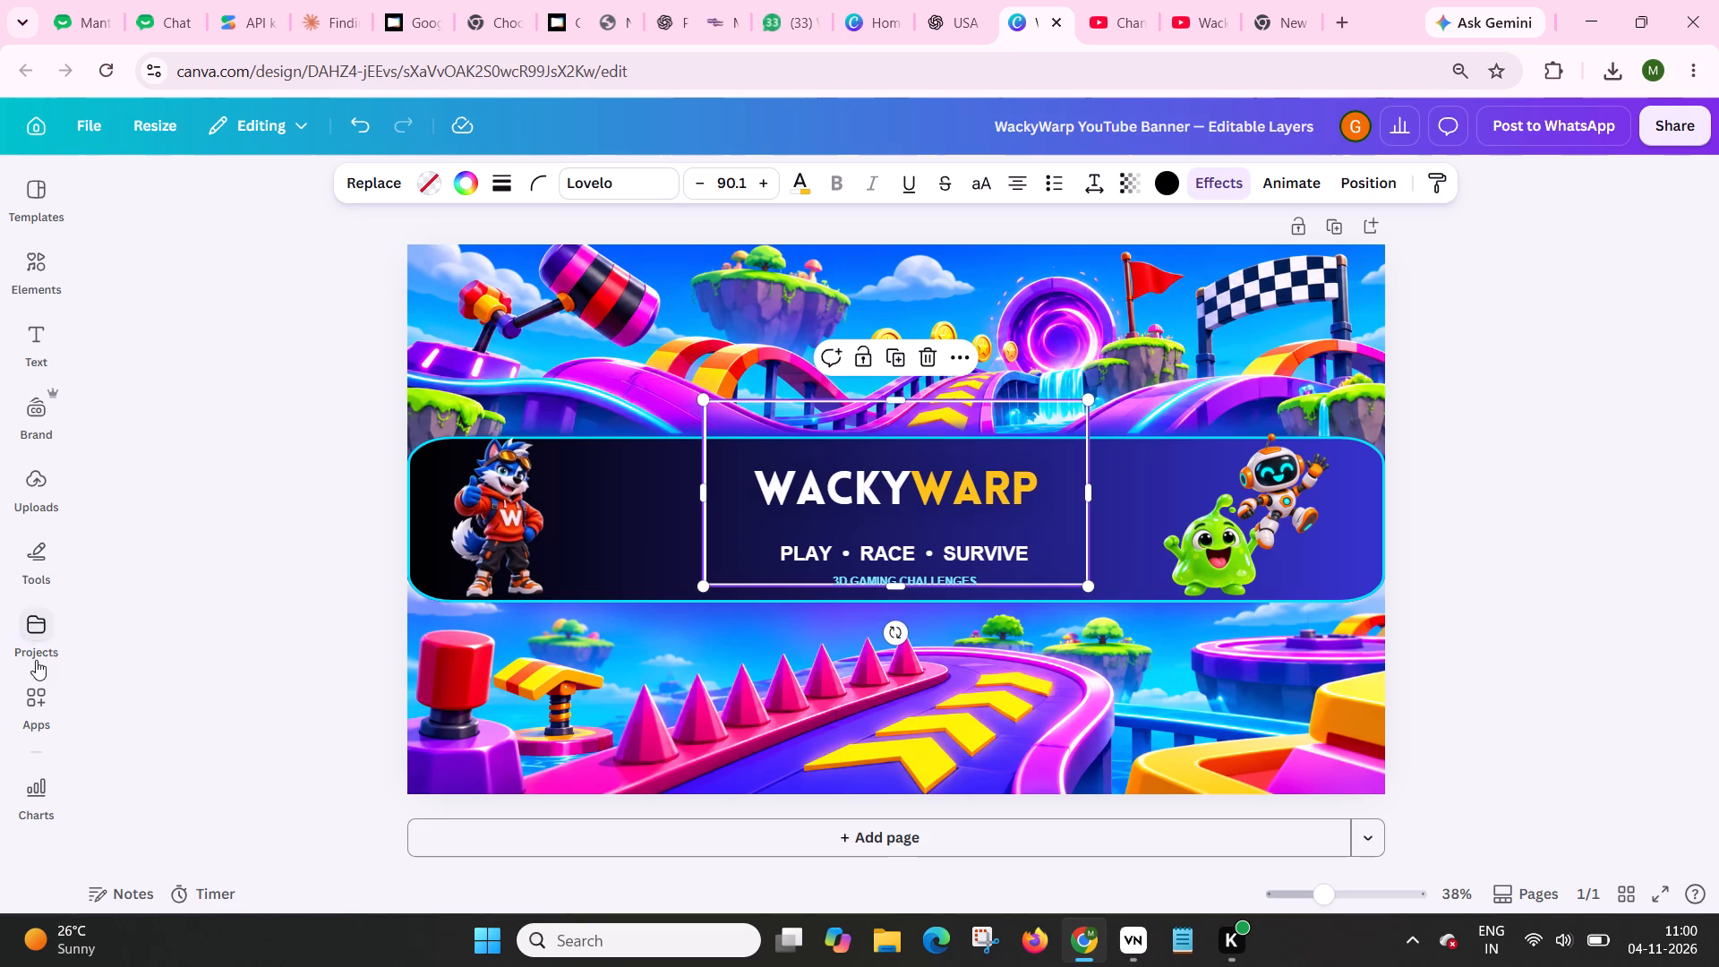
Look through the Canva apps catalogue for something that could restyle the WACKYWARP title.
{"action": "left_click", "coordinate": [32, 704]}
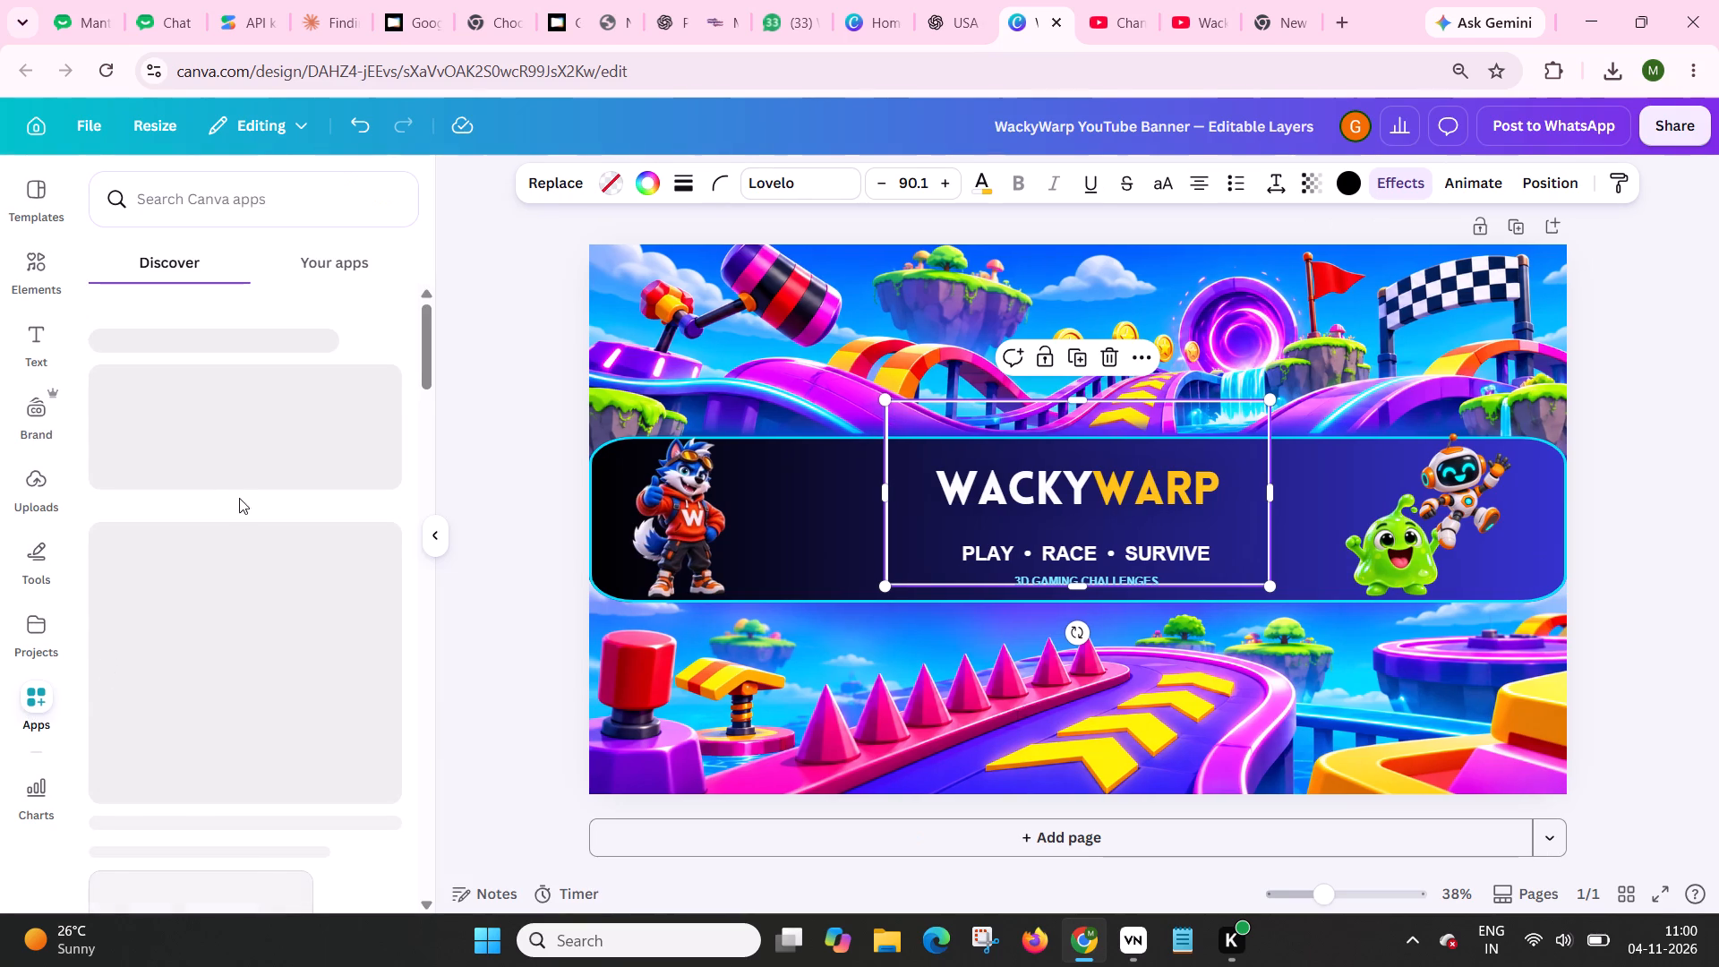
{"action": "scroll", "coordinate": [227, 586], "scroll_direction": "down", "scroll_amount": 1}
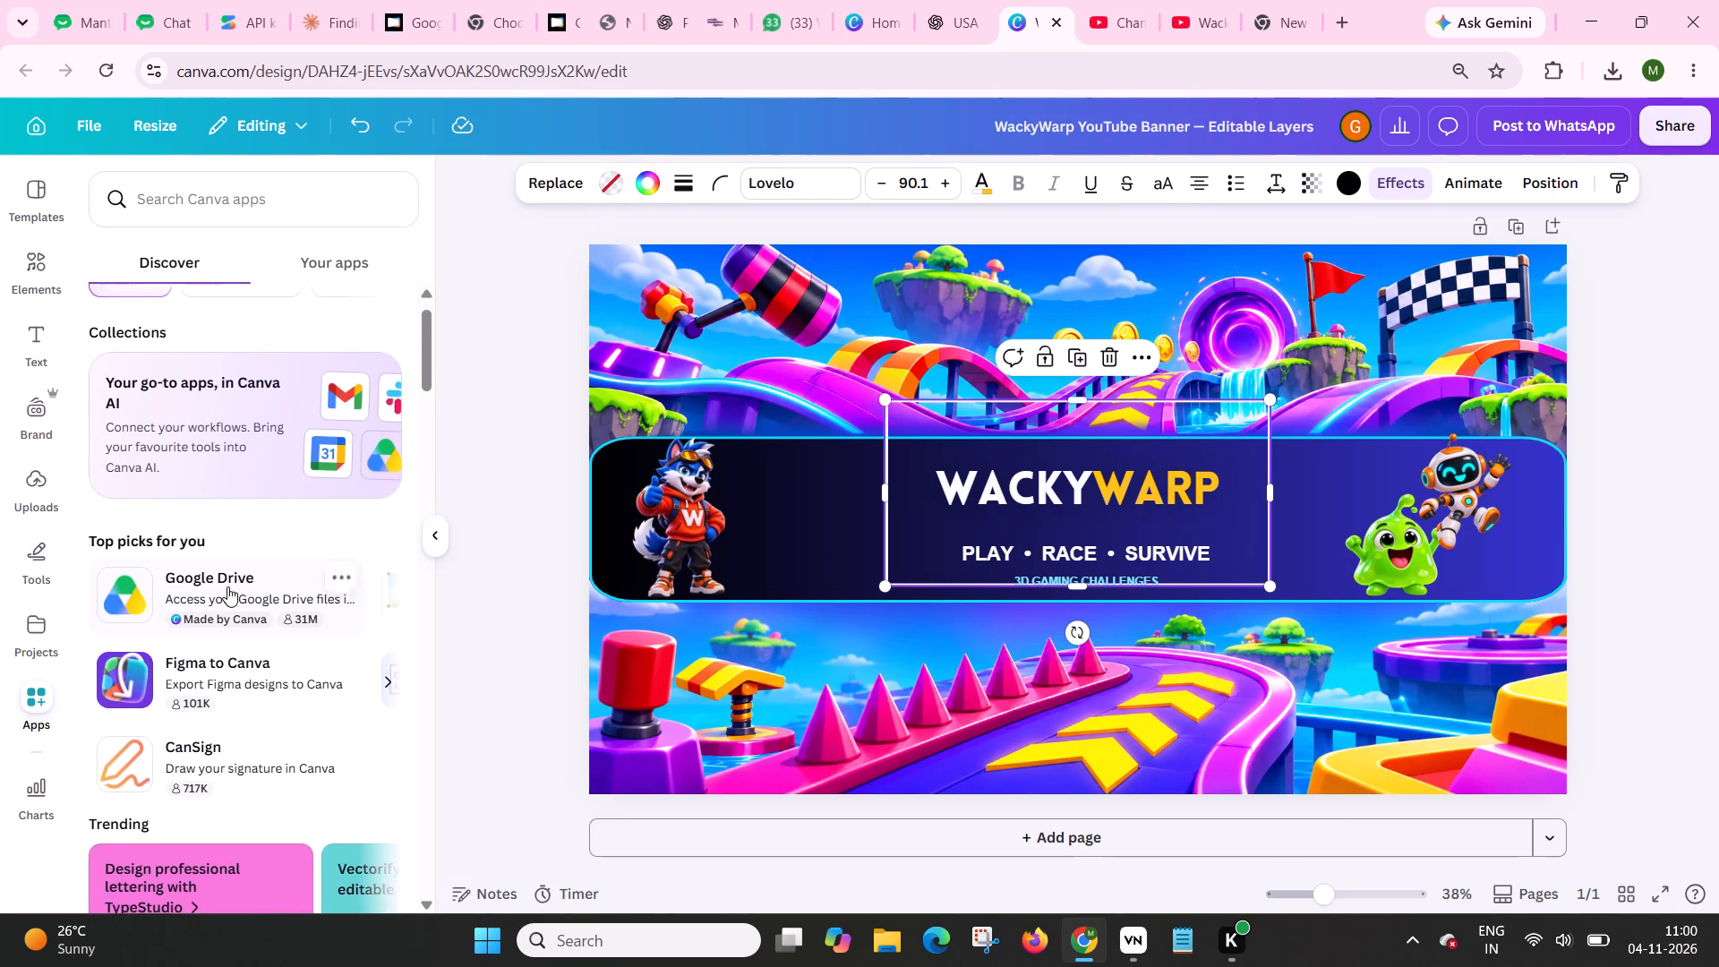
{"action": "scroll", "coordinate": [227, 586], "scroll_direction": "down", "scroll_amount": 3}
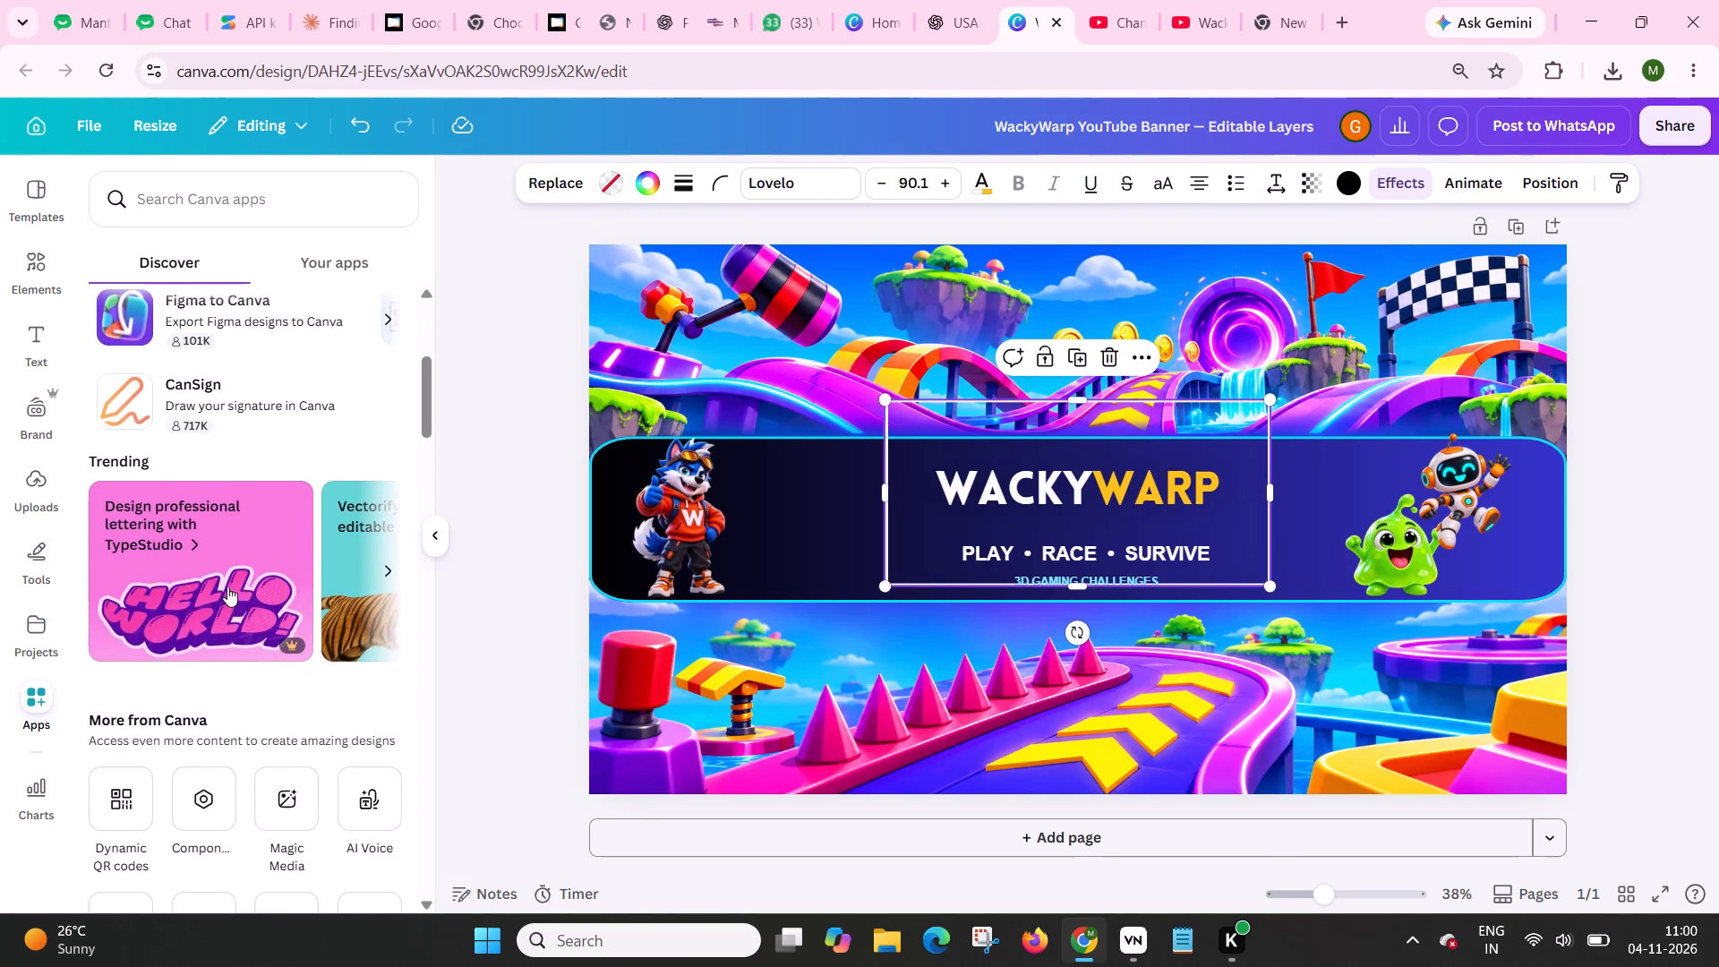
{"action": "scroll", "coordinate": [227, 586], "scroll_direction": "down", "scroll_amount": 4}
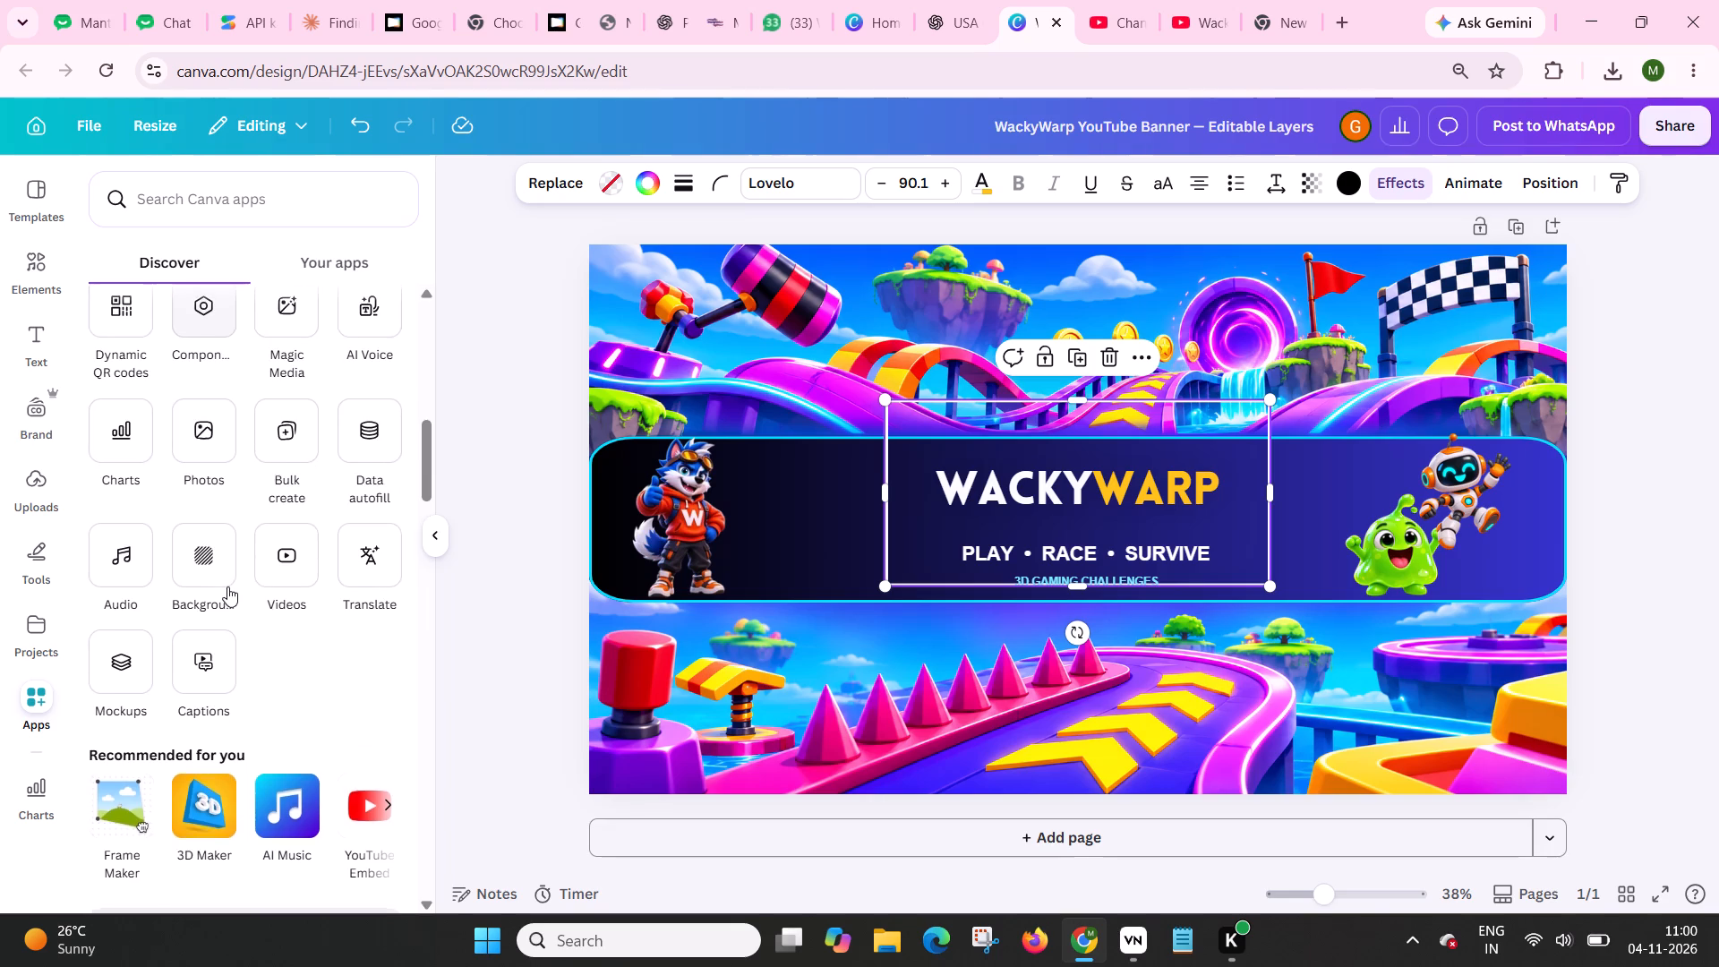
{"action": "scroll", "coordinate": [227, 586], "scroll_direction": "down", "scroll_amount": 1}
{"action": "scroll", "coordinate": [227, 586], "scroll_direction": "up", "scroll_amount": 1}
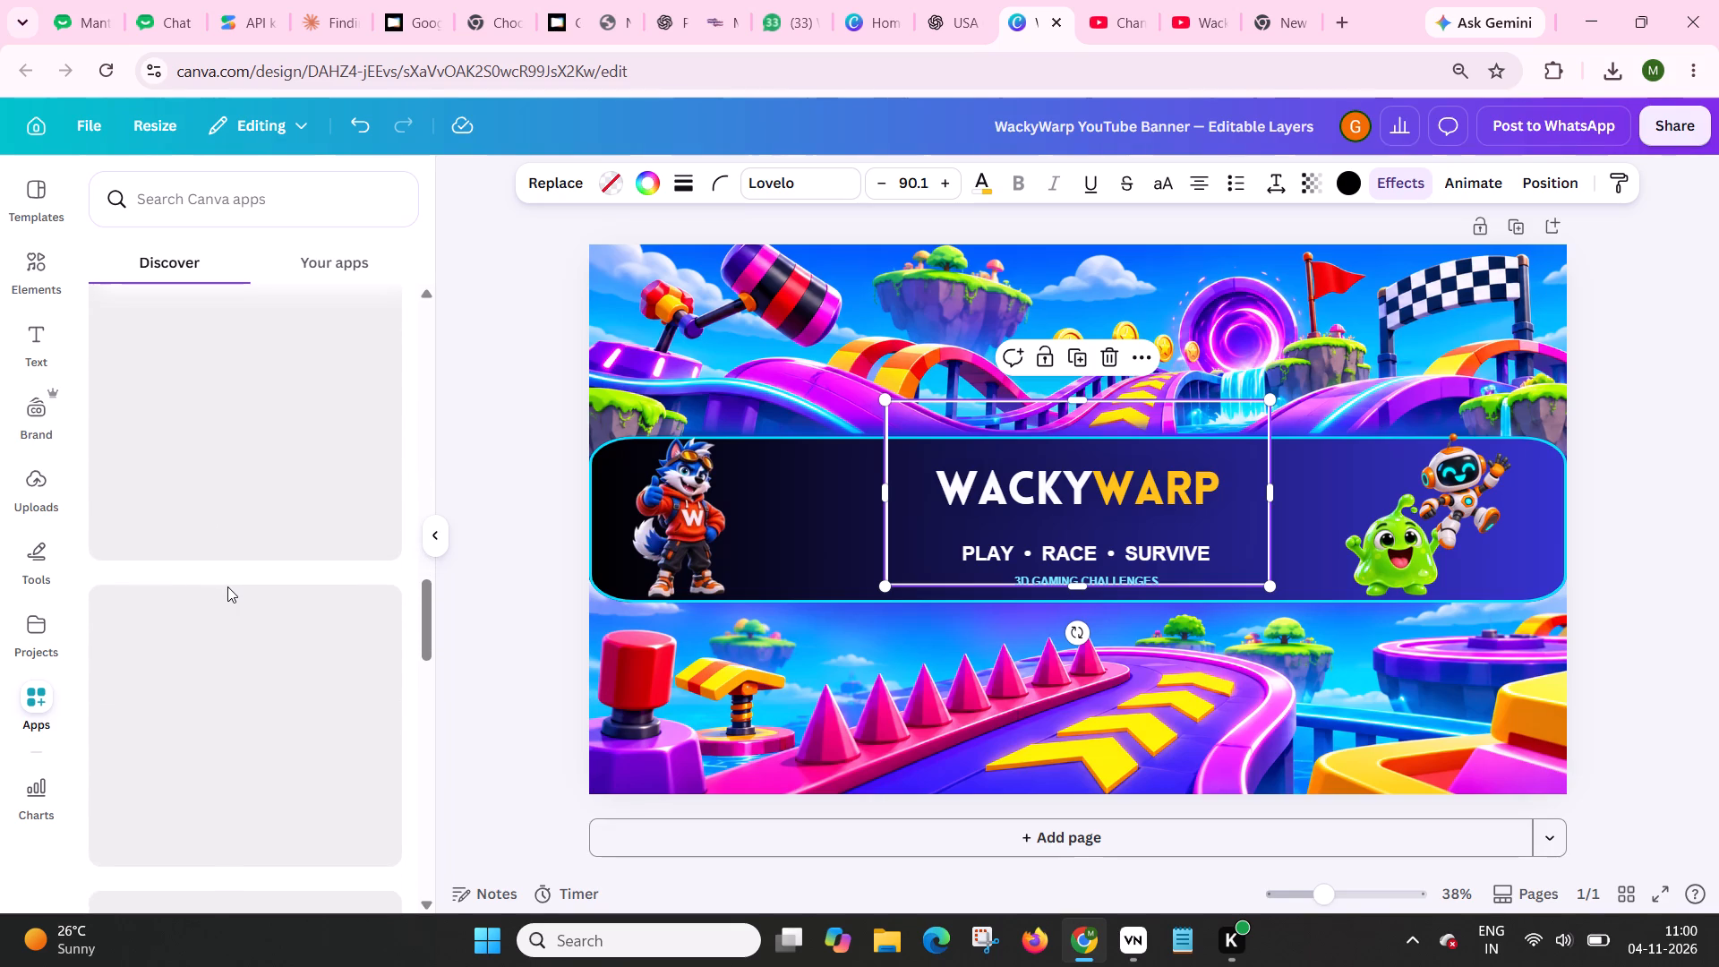
{"action": "scroll", "coordinate": [227, 586], "scroll_direction": "up", "scroll_amount": 2}
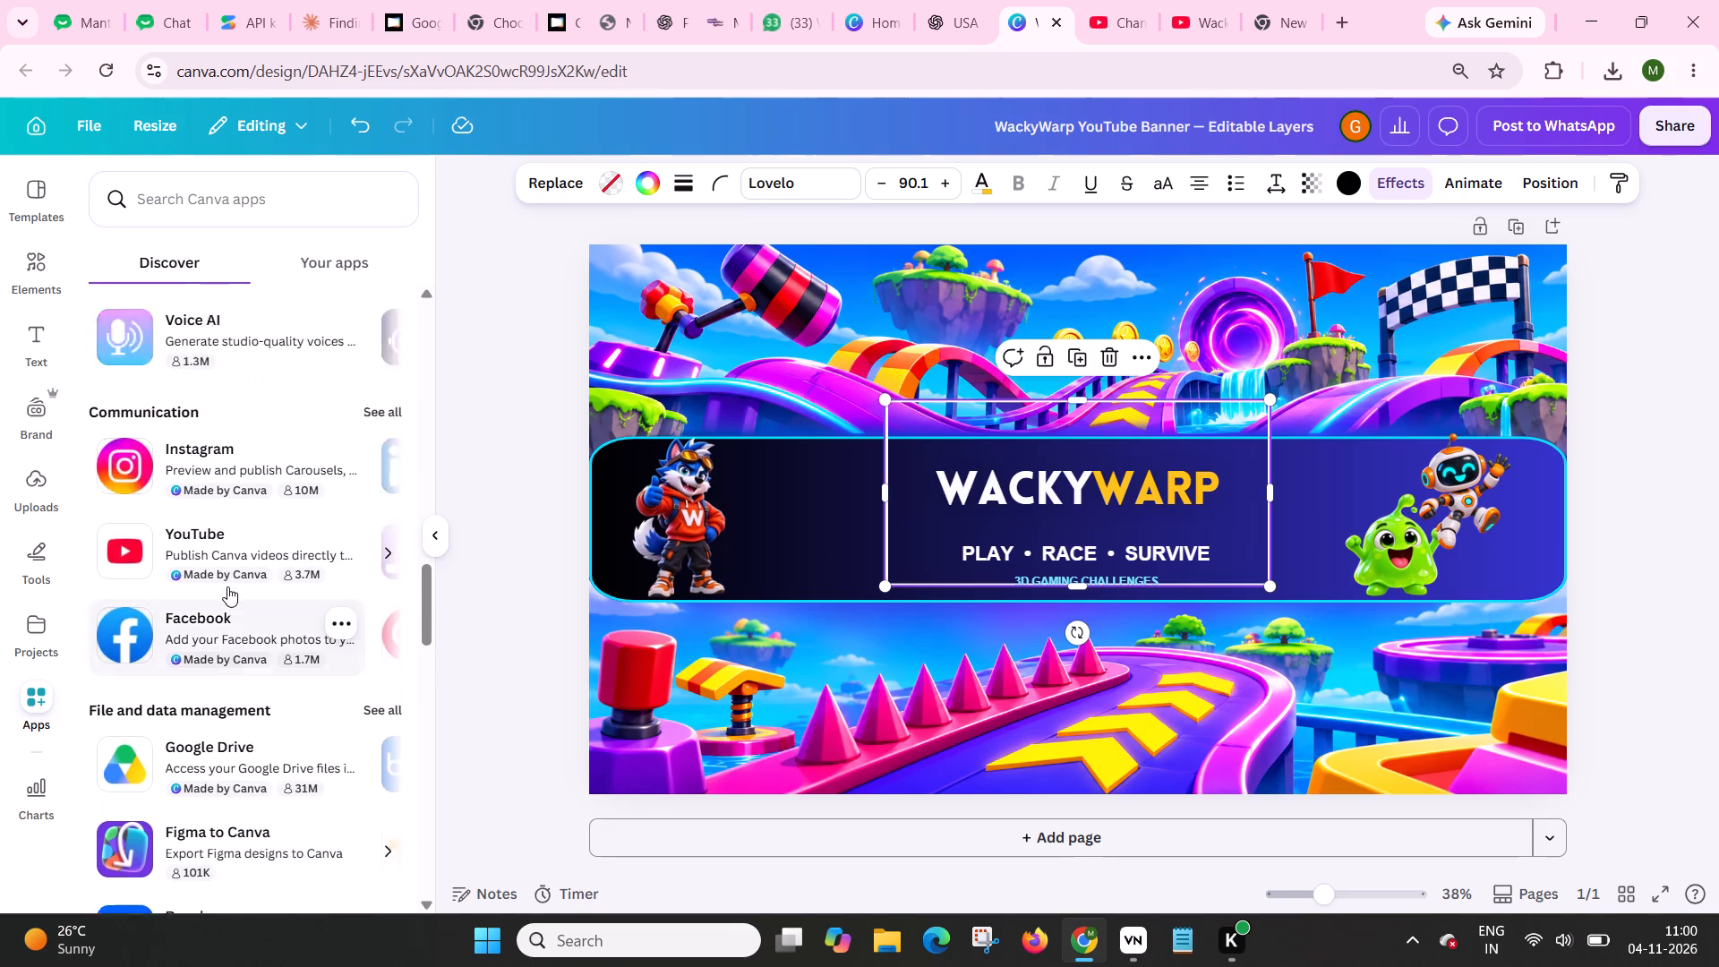
{"action": "scroll", "coordinate": [227, 586], "scroll_direction": "up", "scroll_amount": 5}
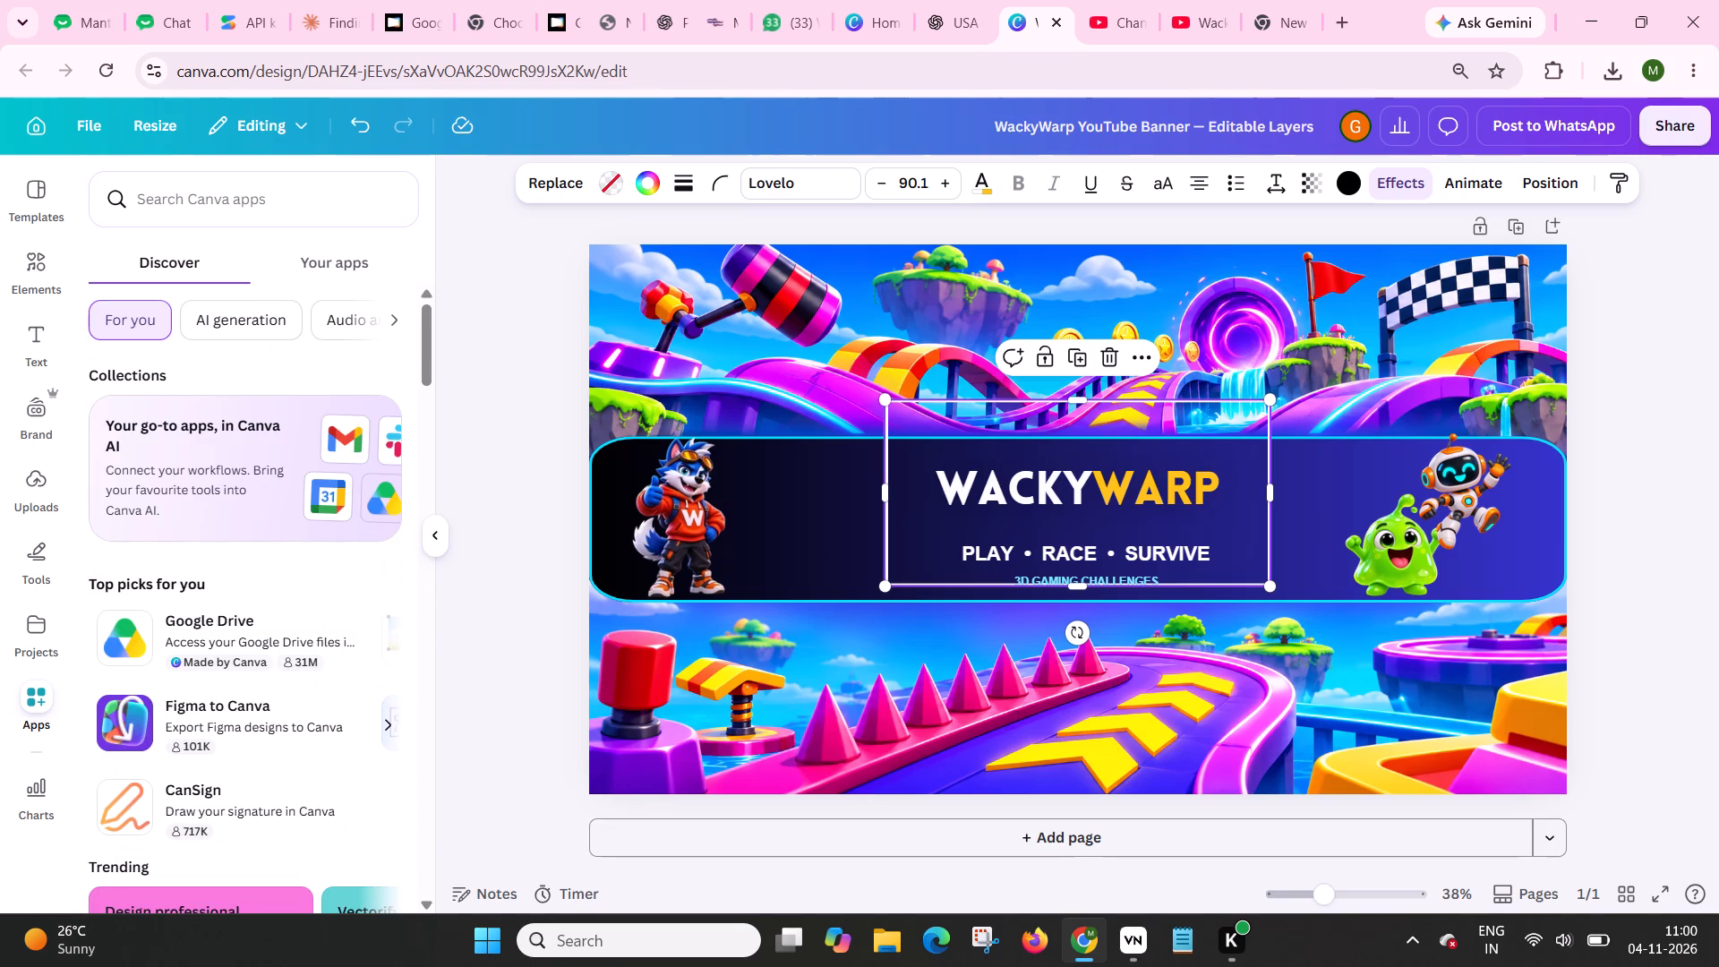
Search the Canva apps for "3d text".
{"action": "left_click", "coordinate": [230, 201]}
{"action": "key", "text": "3"}
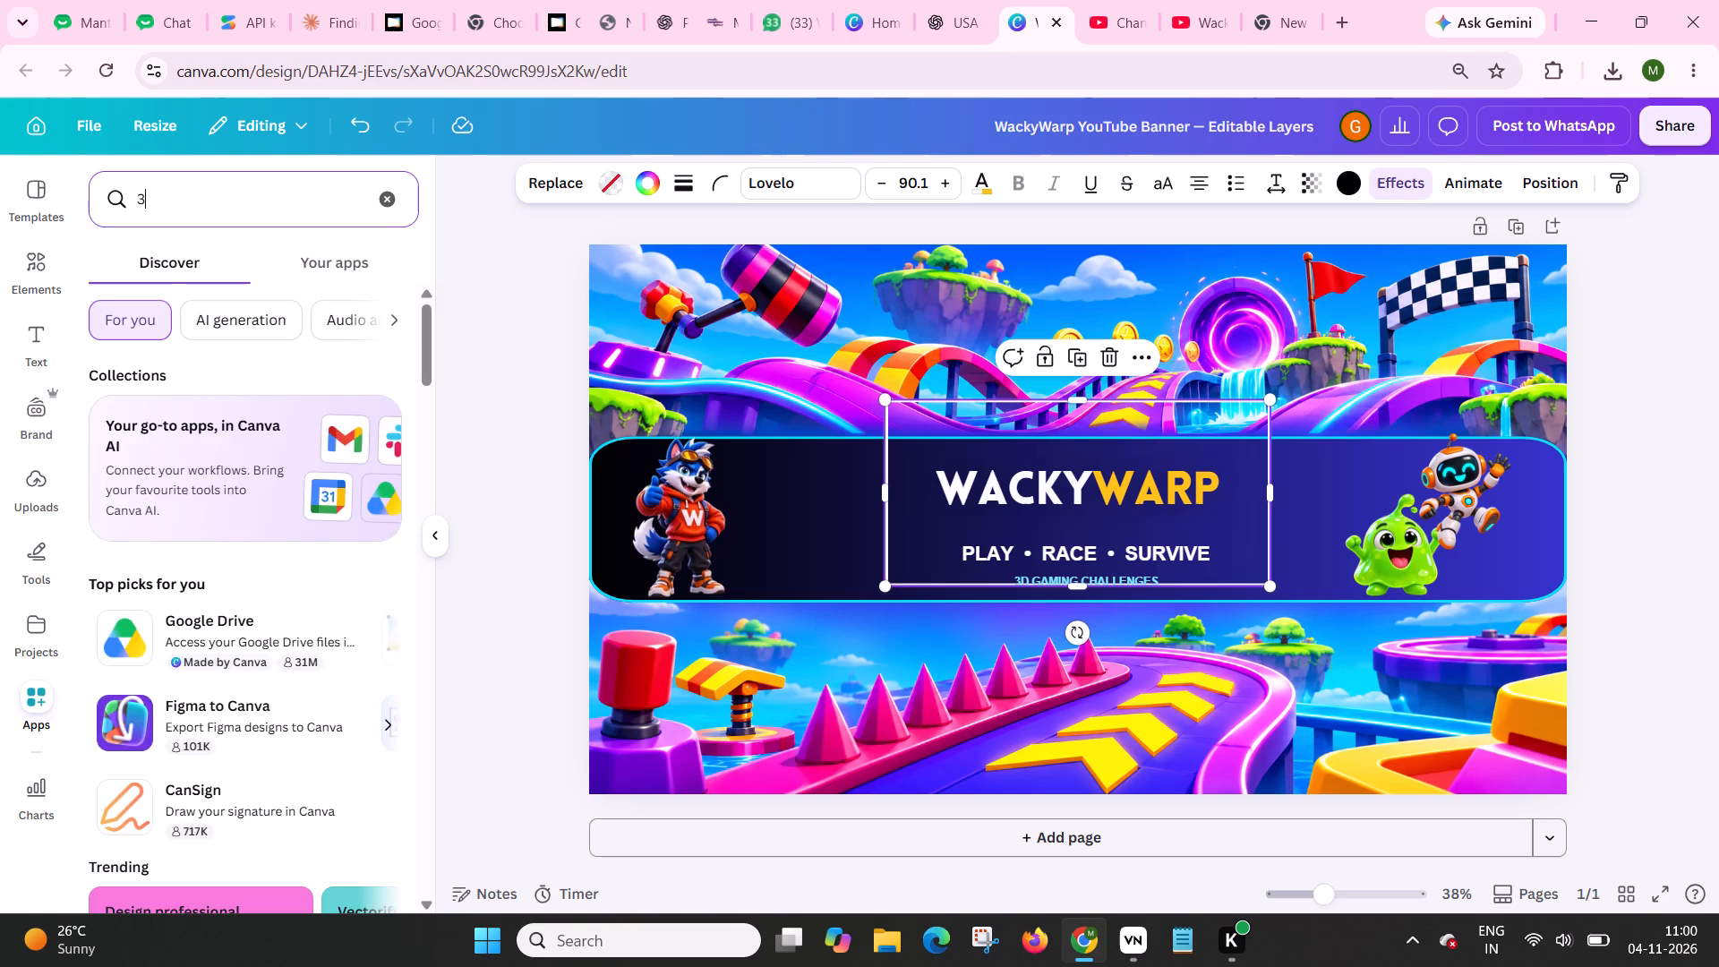
{"action": "key", "text": "d"}
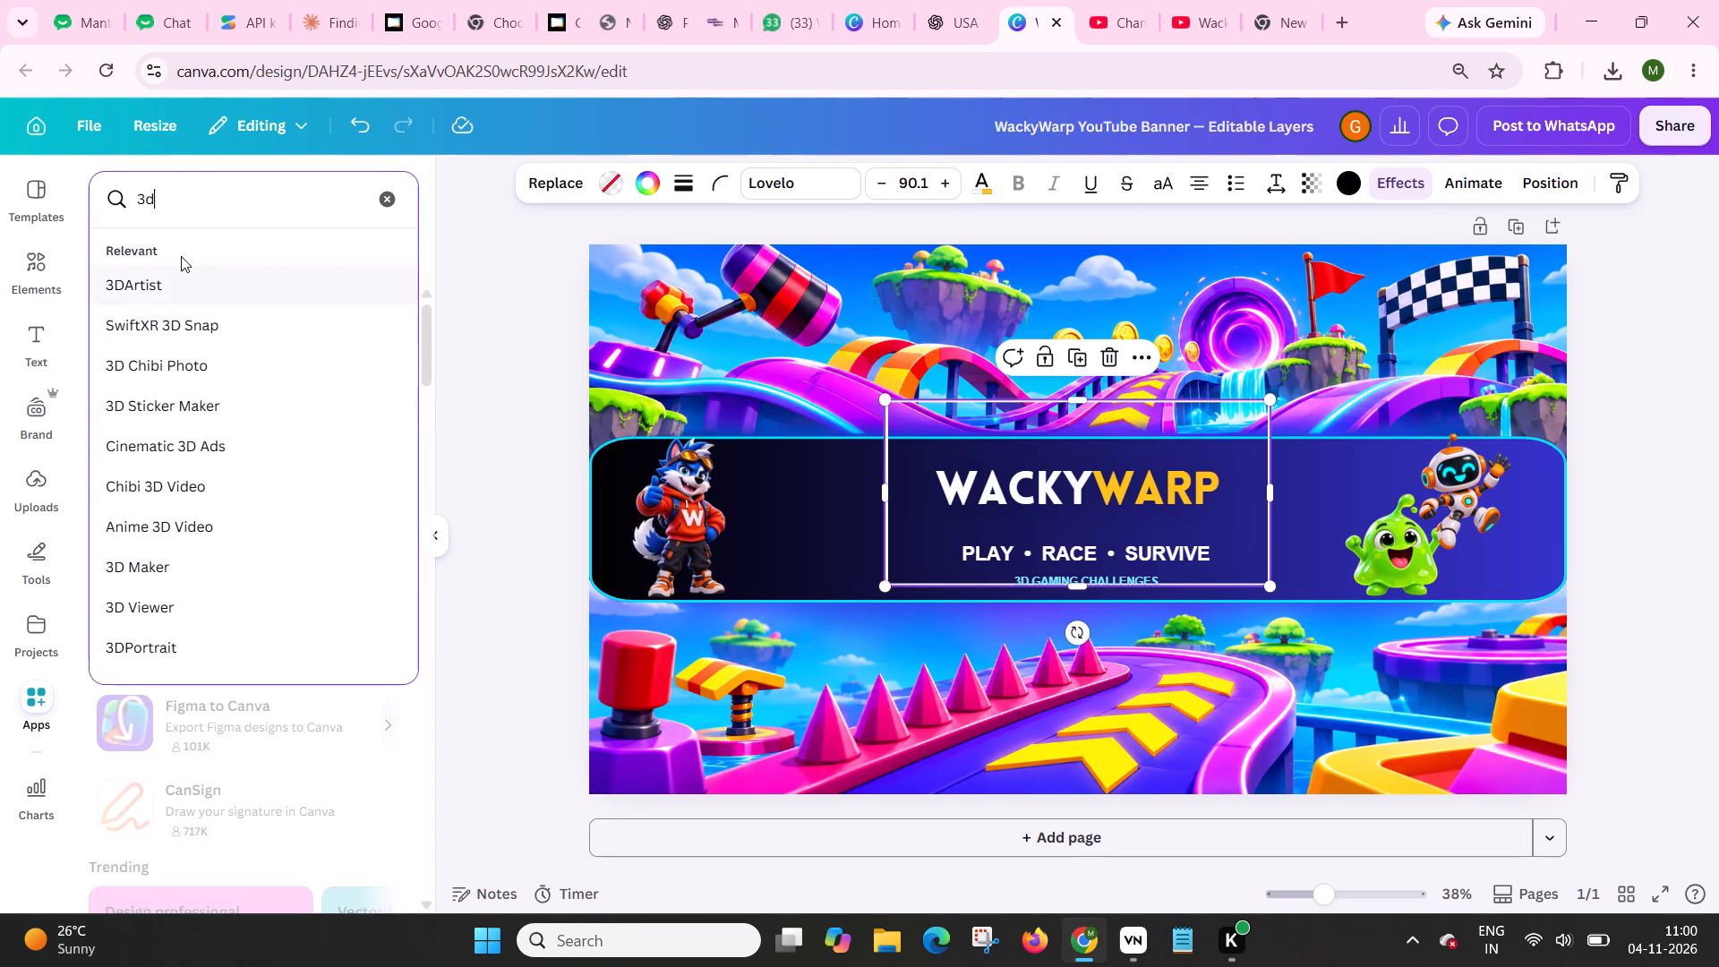
{"action": "key", "text": "space"}
{"action": "type", "text": "text"}
{"action": "key", "text": "Return"}
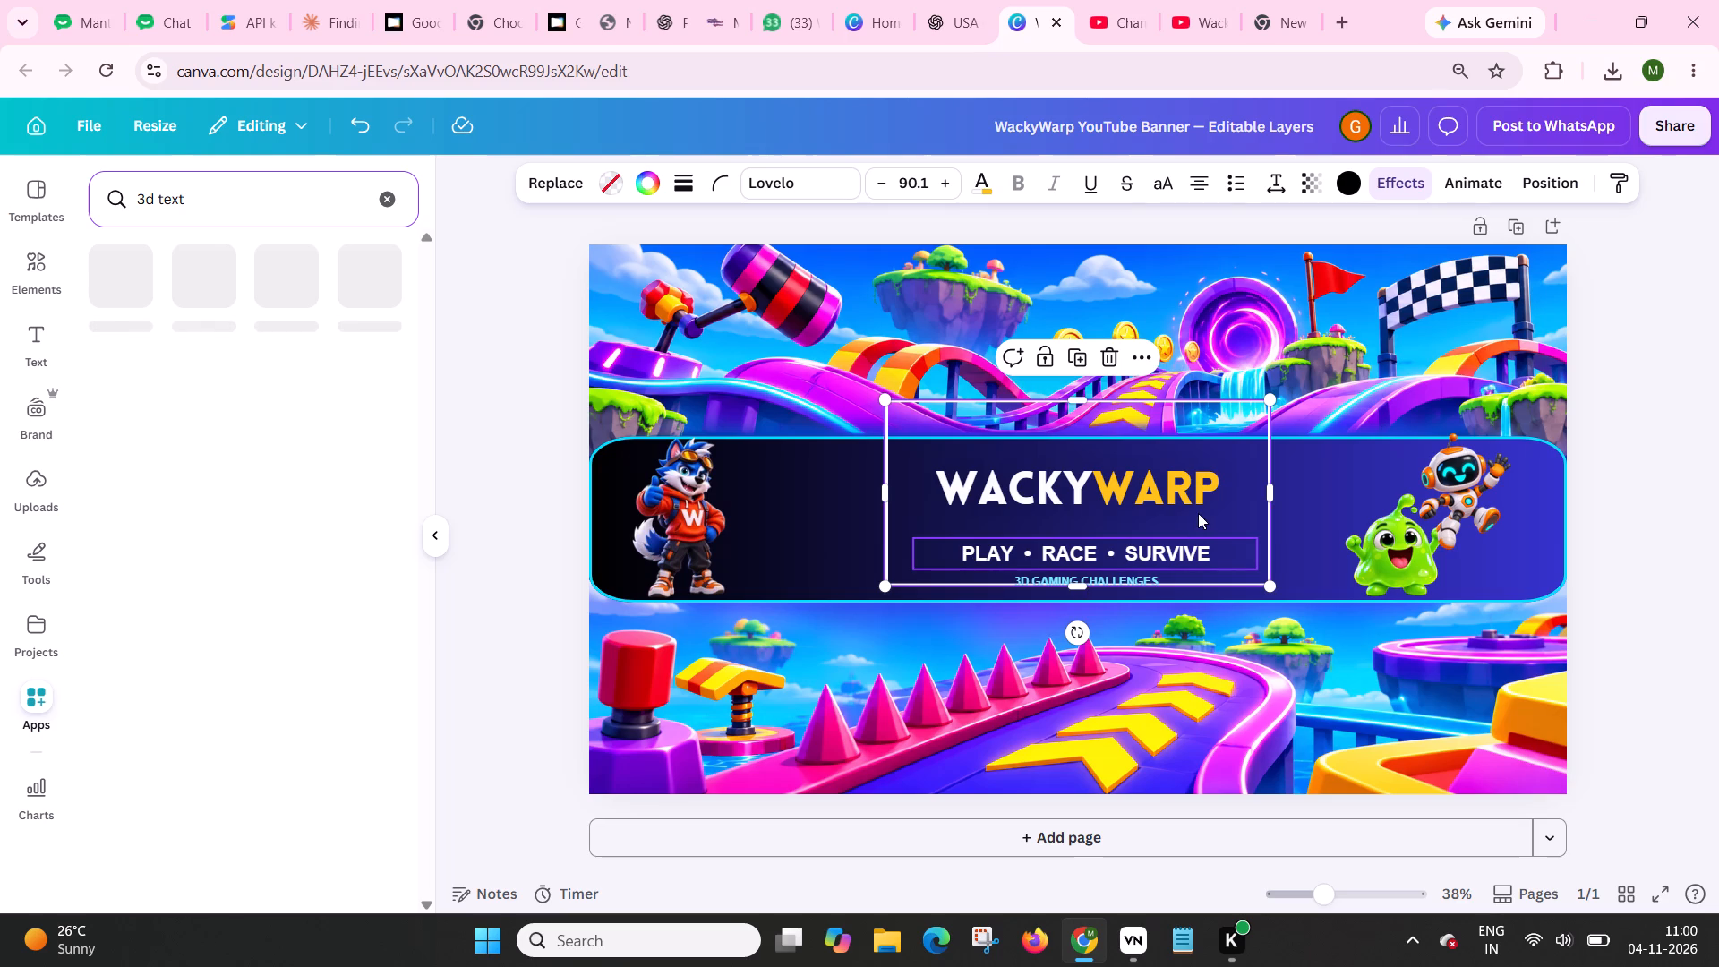
Move the PLAY • RACE • SURVIVE and 3D GAMING CHALLENGES lines below the dark strip, onto the lower track artwork.
{"action": "left_click_drag", "start_coordinate": [1171, 549], "coordinate": [1161, 674]}
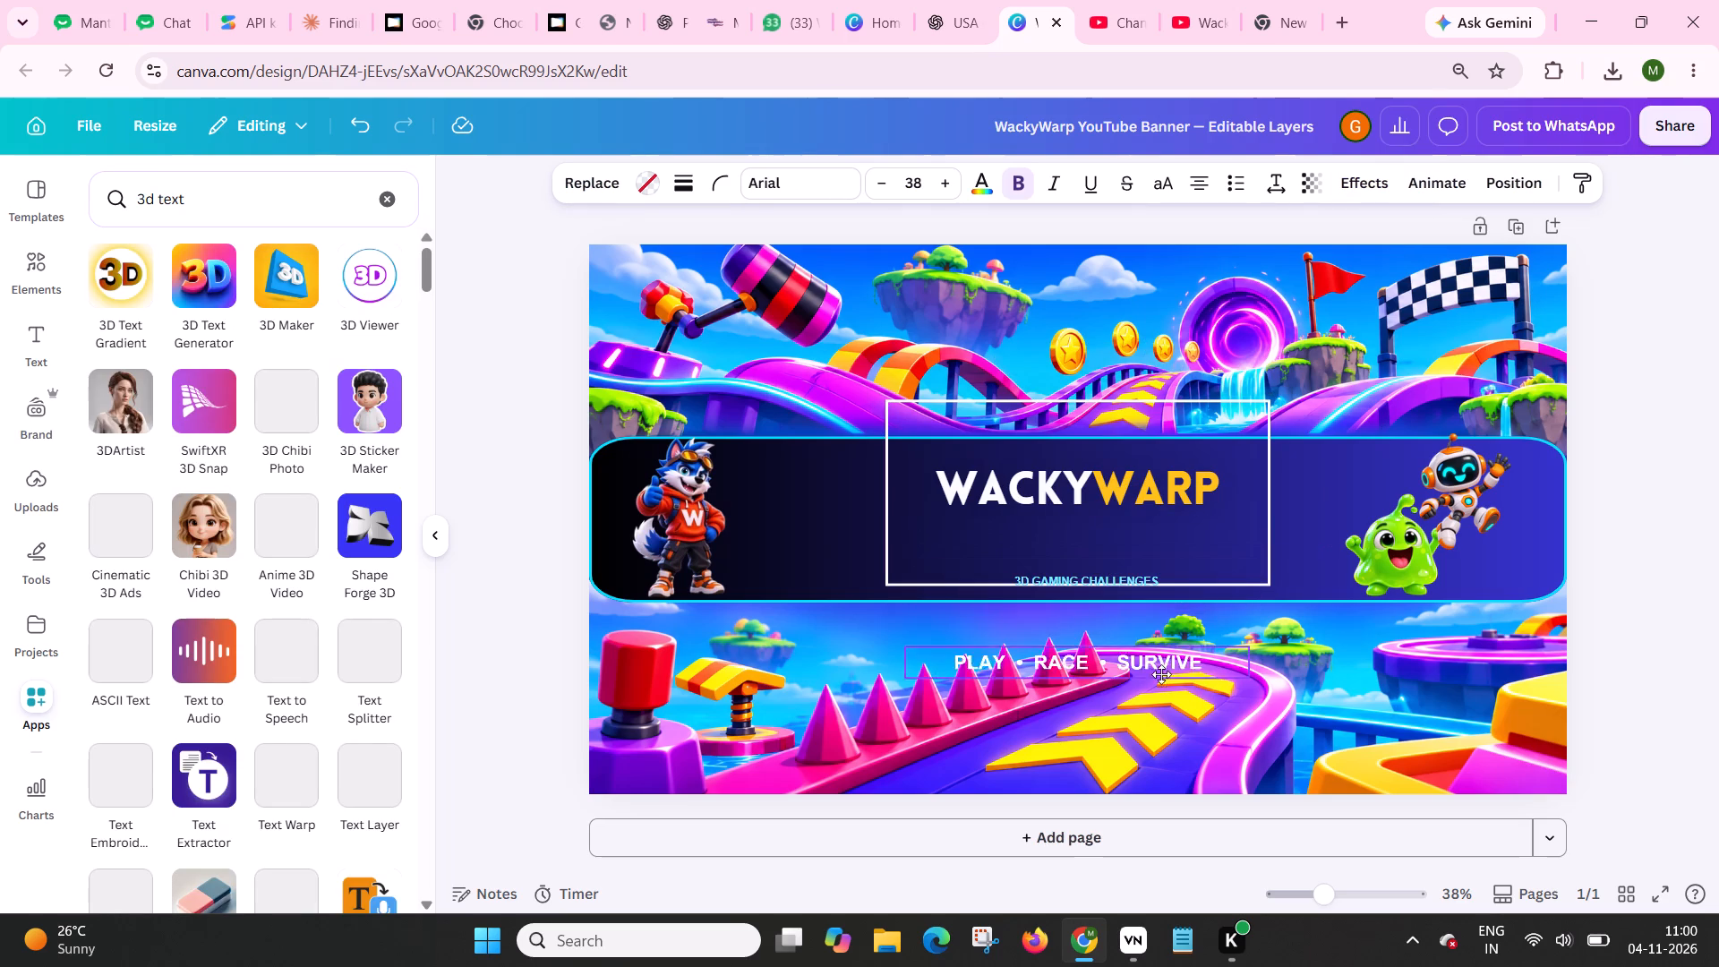
{"action": "left_click_drag", "start_coordinate": [1161, 674], "coordinate": [1161, 695]}
{"action": "left_click_drag", "start_coordinate": [1132, 574], "coordinate": [1127, 711]}
Shorten the WACKYWARP title's text box to fit its single line and place it inside the upper part of the dark strip.
{"action": "left_click", "coordinate": [1181, 564]}
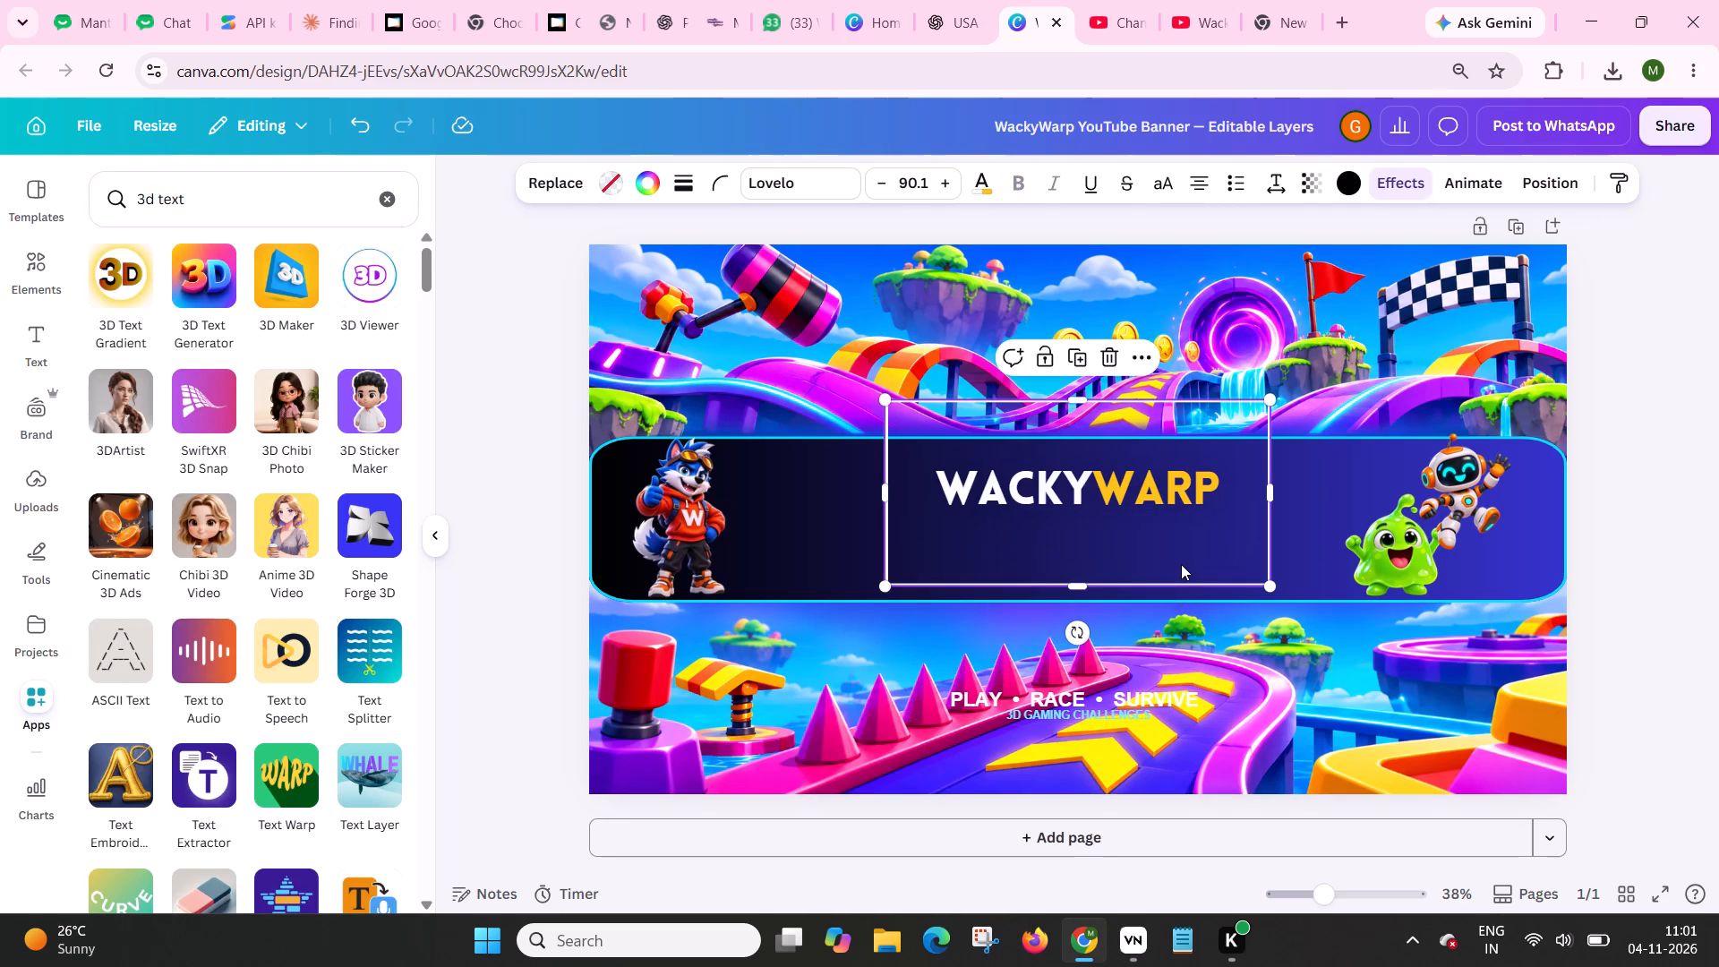
{"action": "left_click_drag", "start_coordinate": [1085, 585], "coordinate": [1090, 542]}
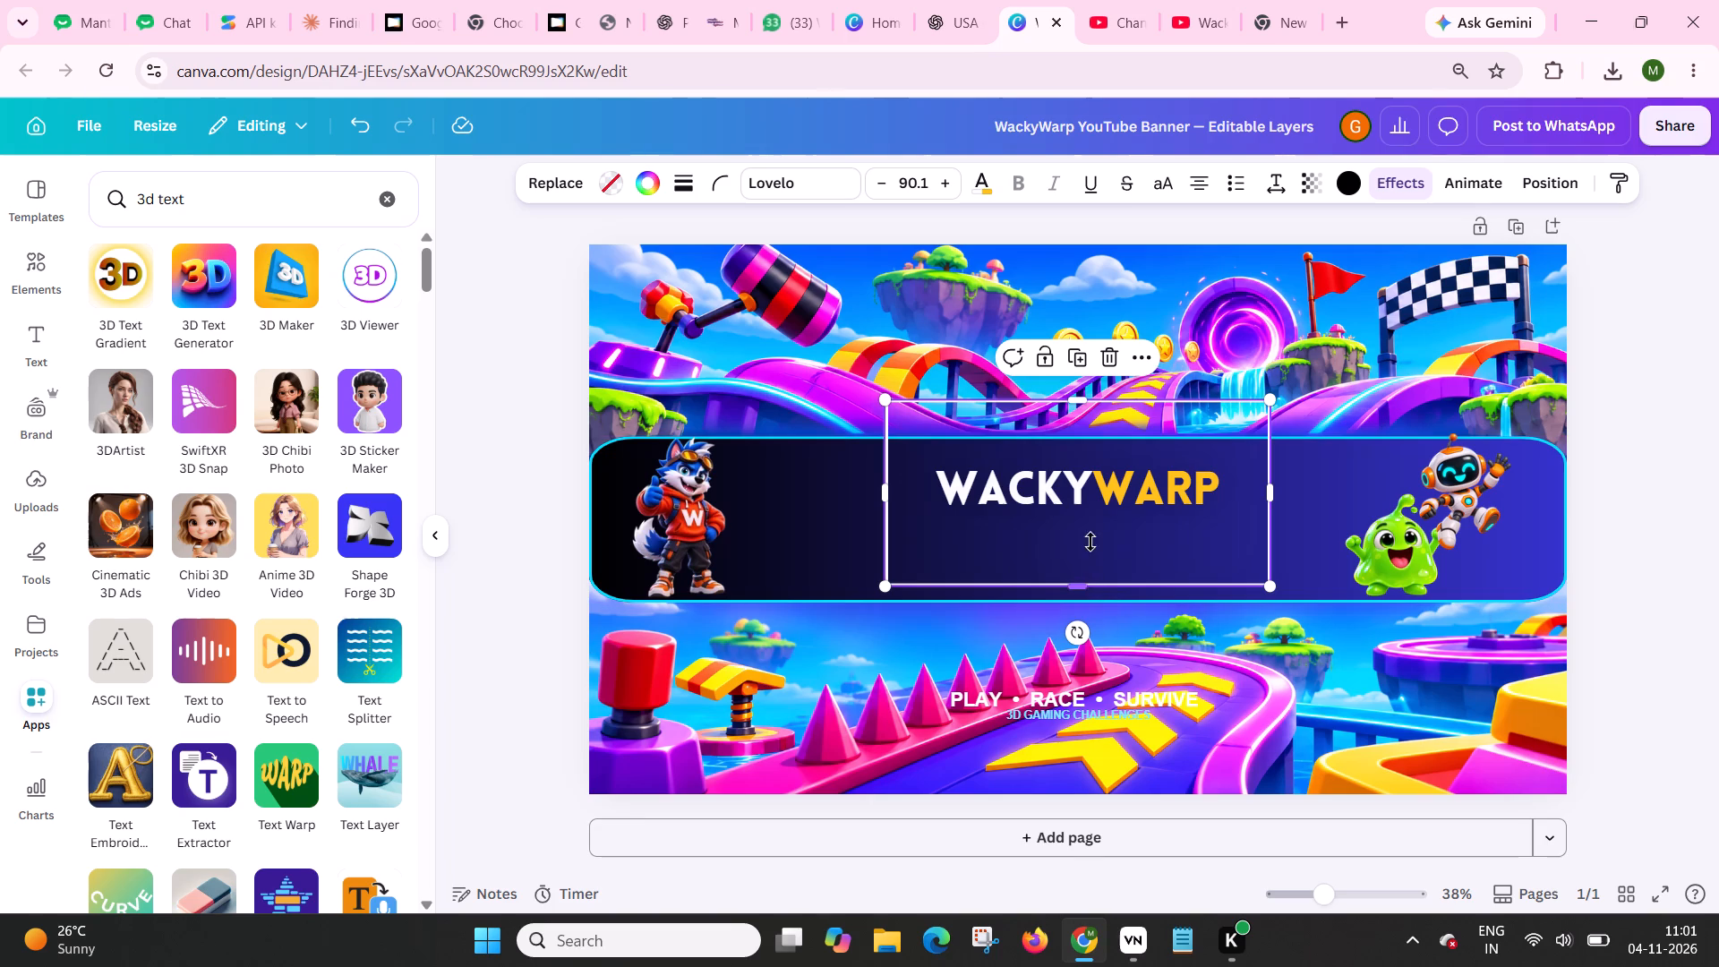
{"action": "left_click_drag", "start_coordinate": [1090, 542], "coordinate": [1083, 460]}
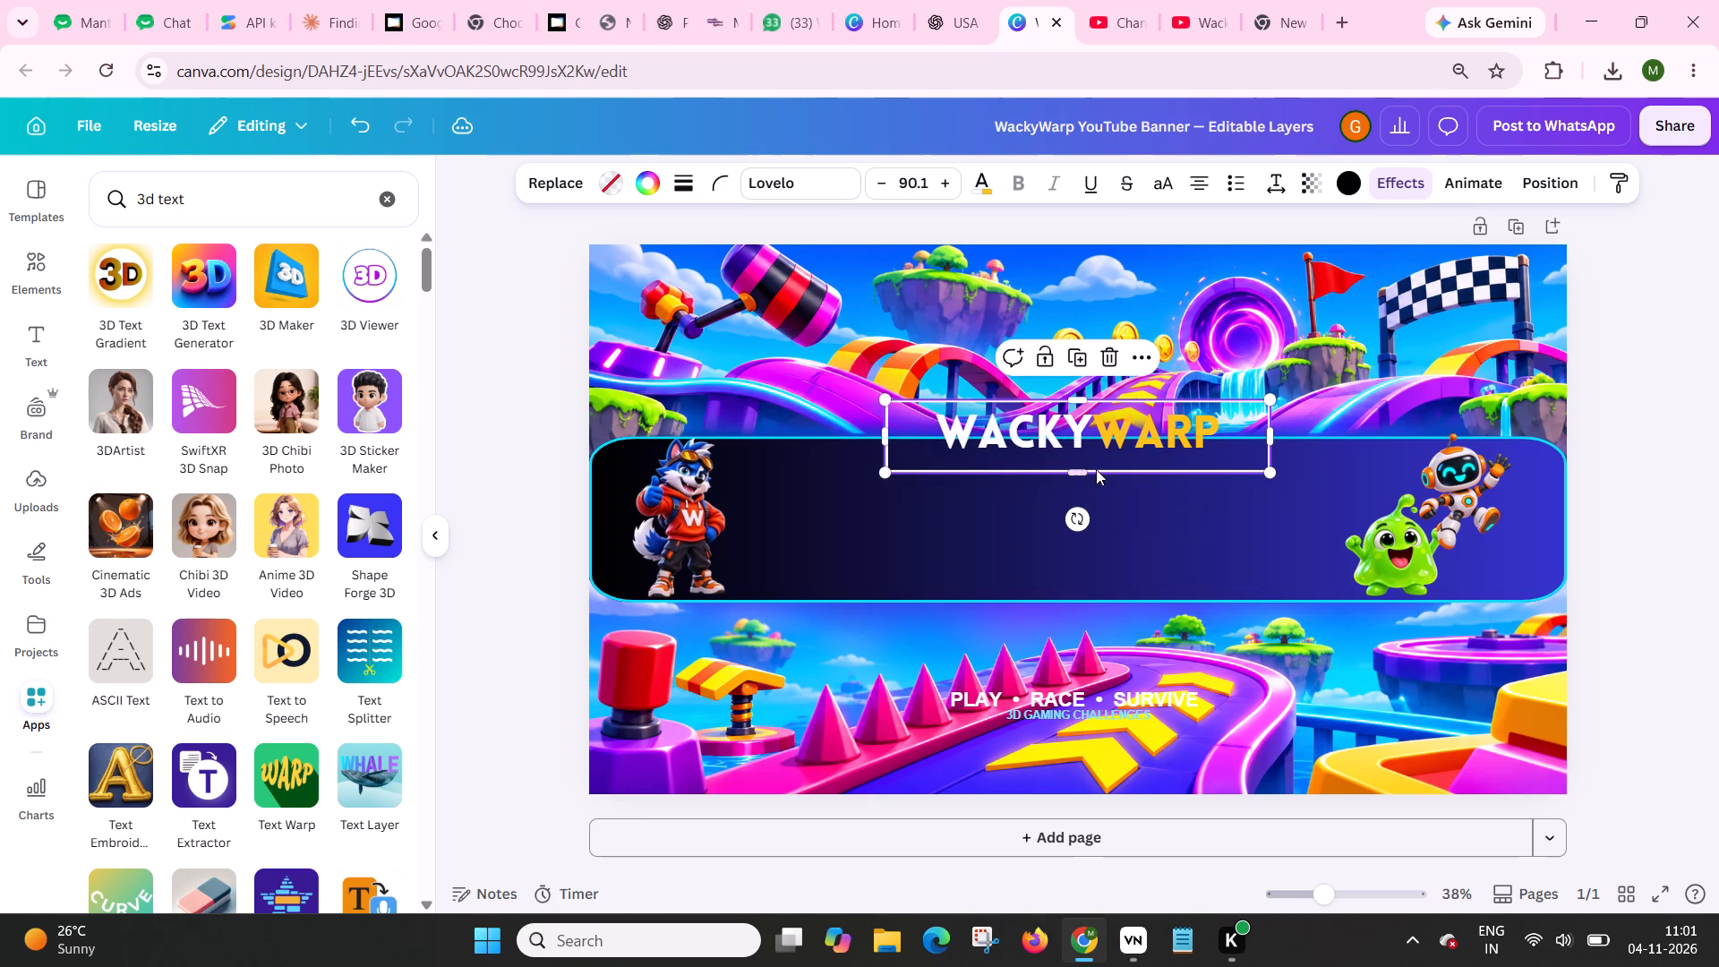
{"action": "left_click", "coordinate": [1144, 529]}
{"action": "left_click_drag", "start_coordinate": [1157, 418], "coordinate": [1124, 458]}
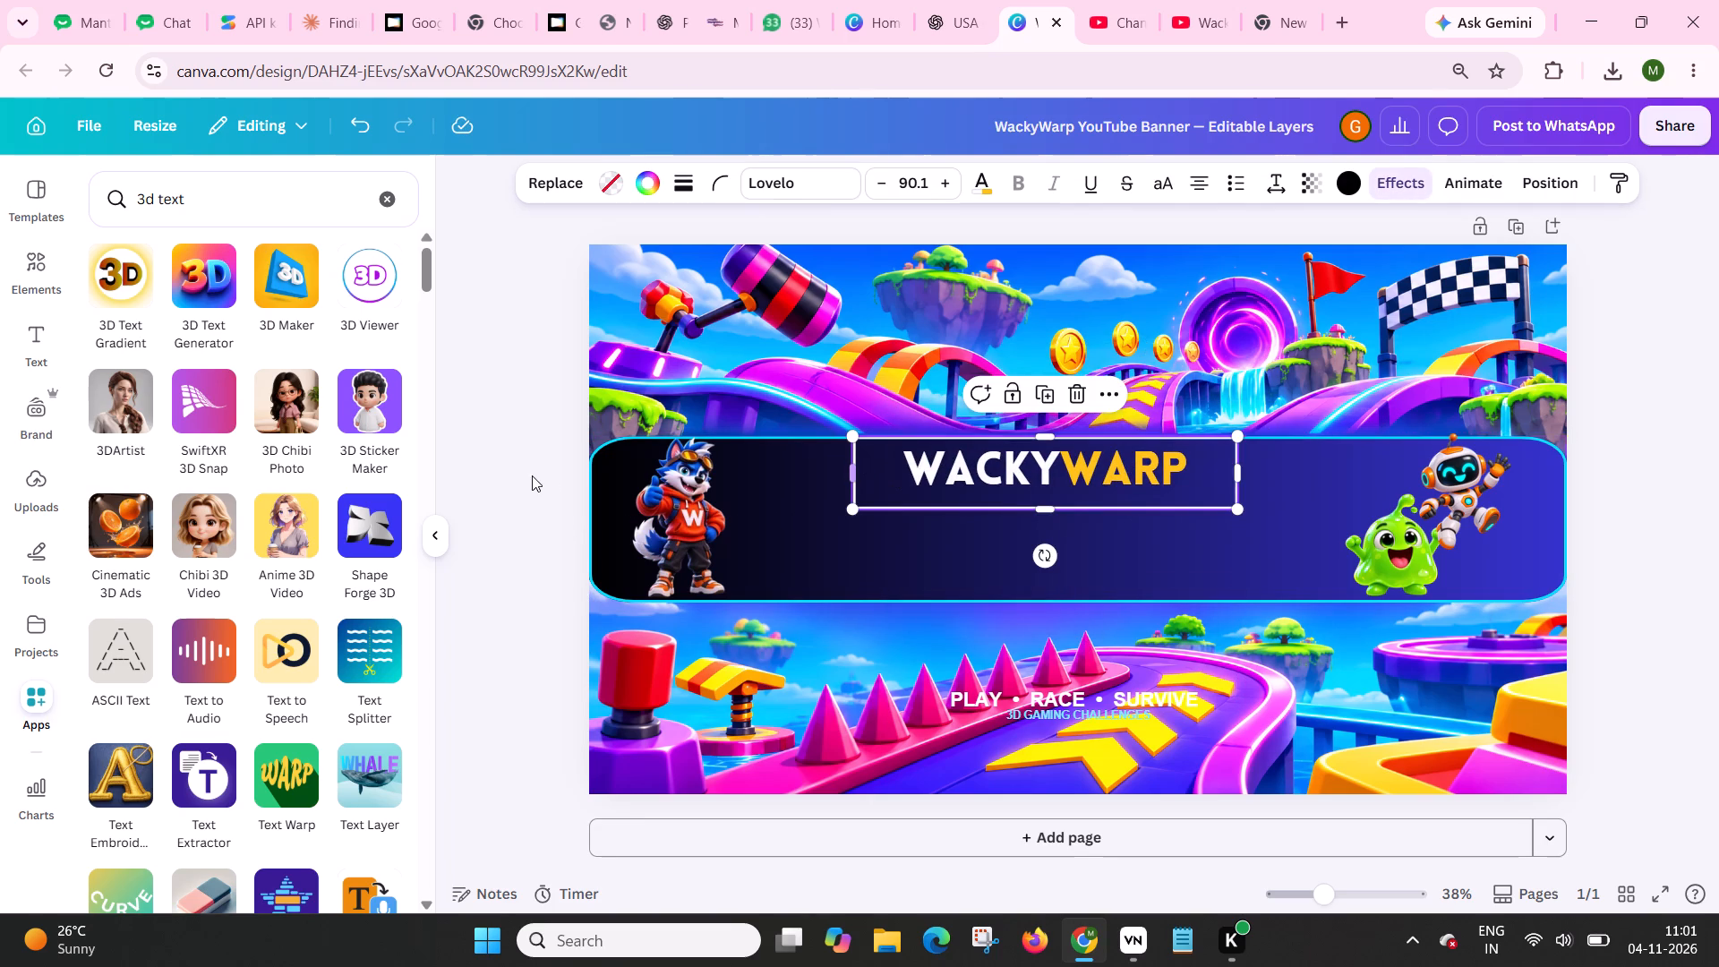
Open the 3D Text Generator app by Imgkits from the search results.
{"action": "left_click", "coordinate": [196, 273]}
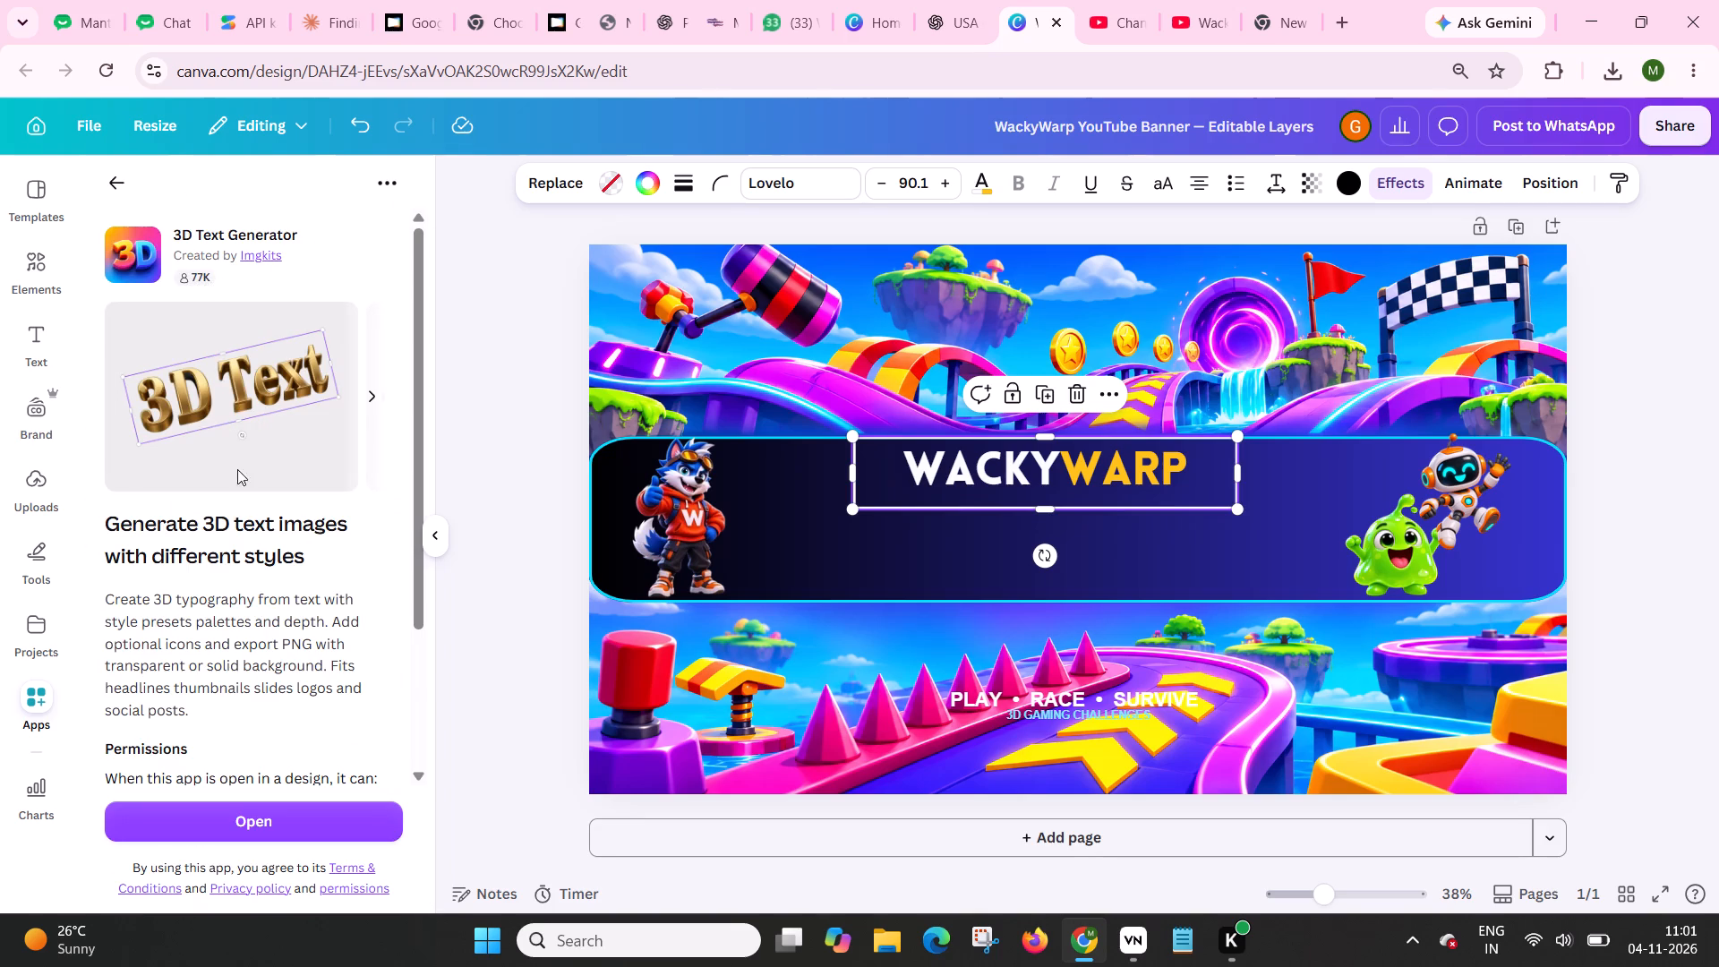
{"action": "scroll", "coordinate": [230, 569], "scroll_direction": "down", "scroll_amount": 3}
{"action": "left_click", "coordinate": [232, 817]}
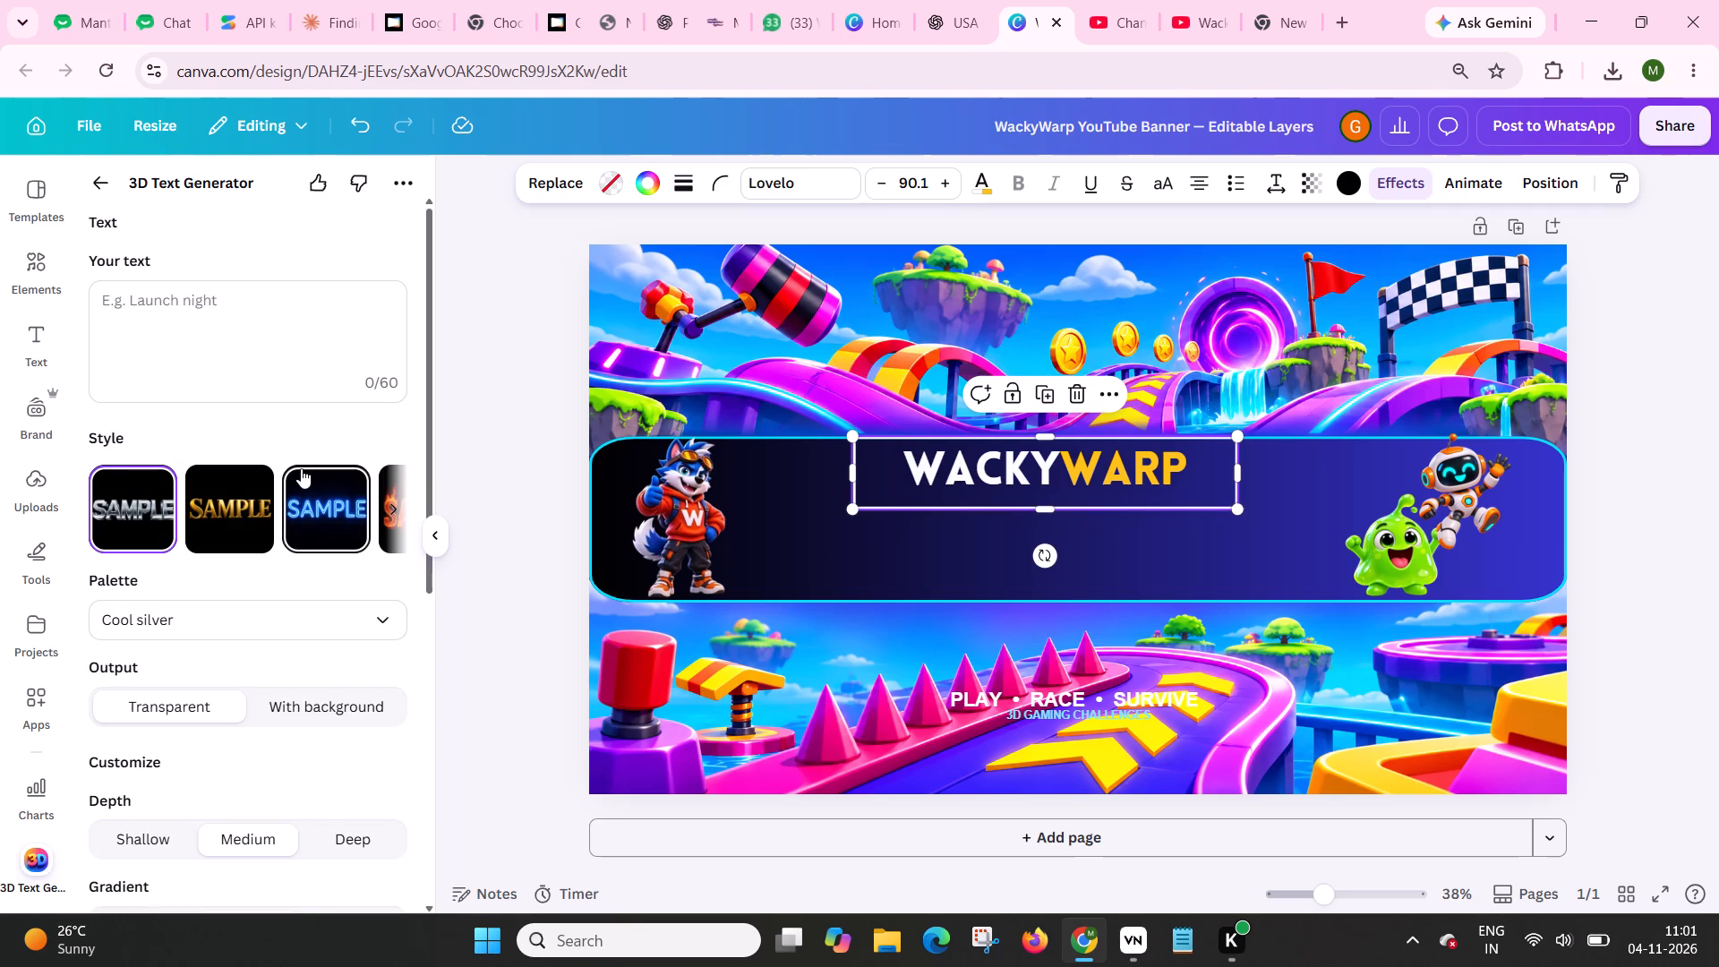
Compare the available 3D text styles and choose the glowing blue one with the Electric blue palette.
{"action": "scroll", "coordinate": [252, 595], "scroll_direction": "down", "scroll_amount": 1}
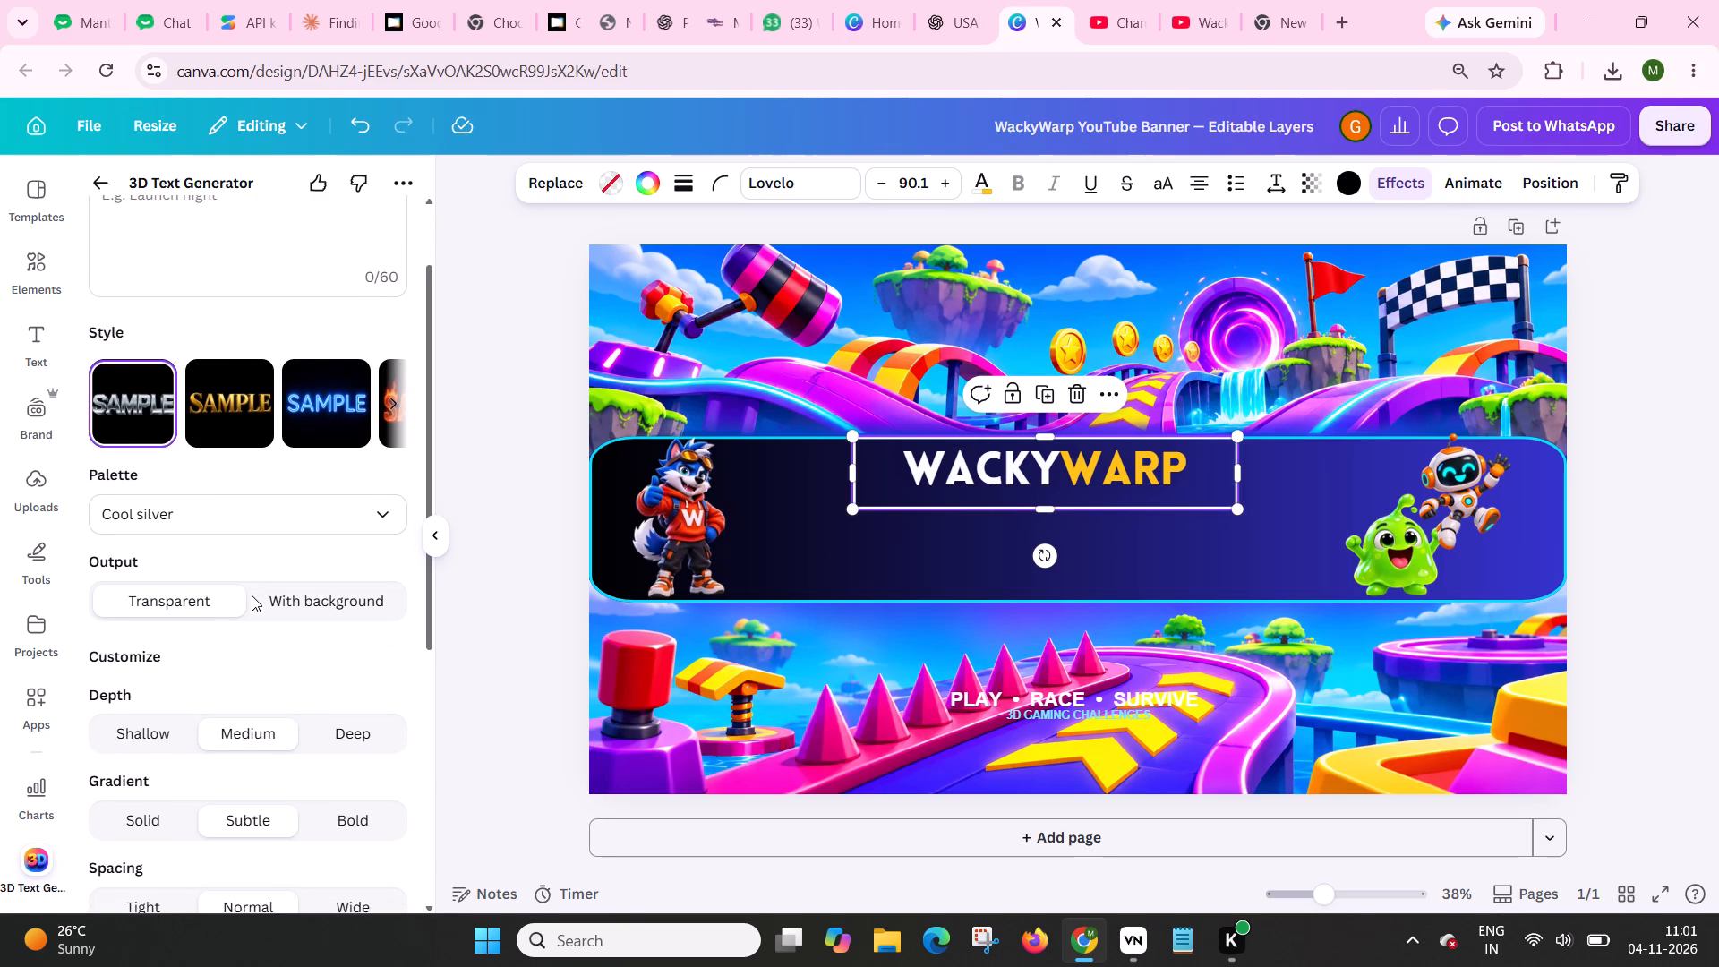
{"action": "left_click", "coordinate": [335, 400]}
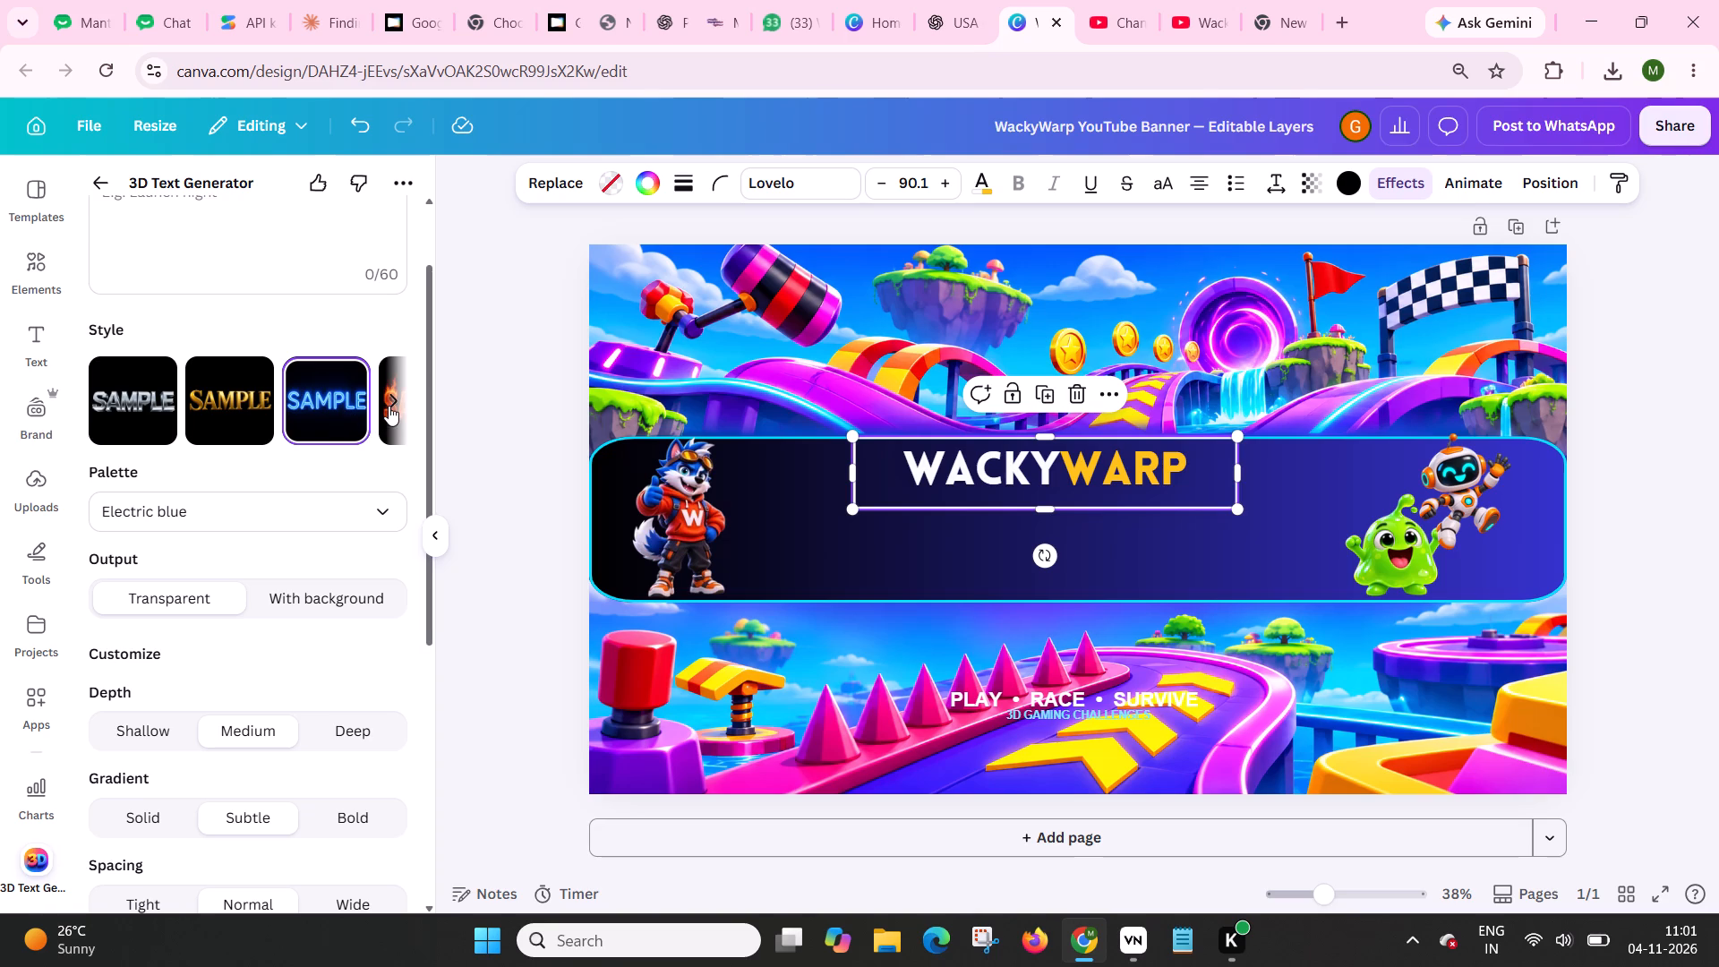
{"action": "left_click", "coordinate": [389, 406]}
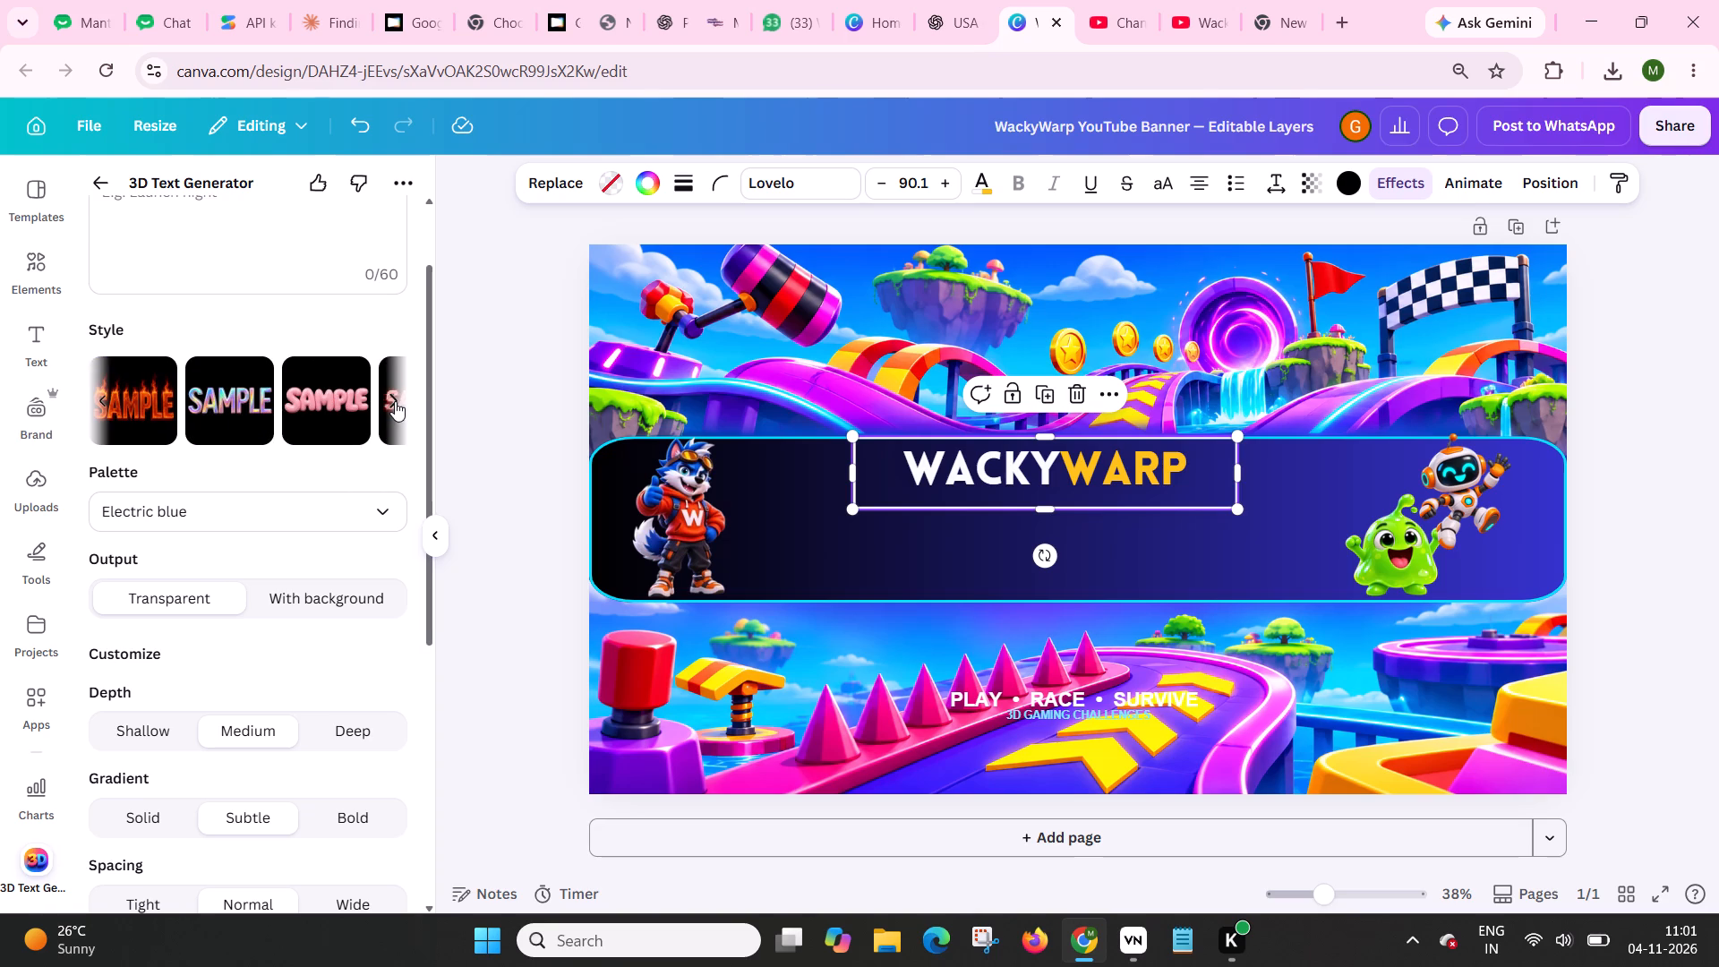
{"action": "left_click", "coordinate": [394, 401]}
{"action": "left_click", "coordinate": [394, 401]}
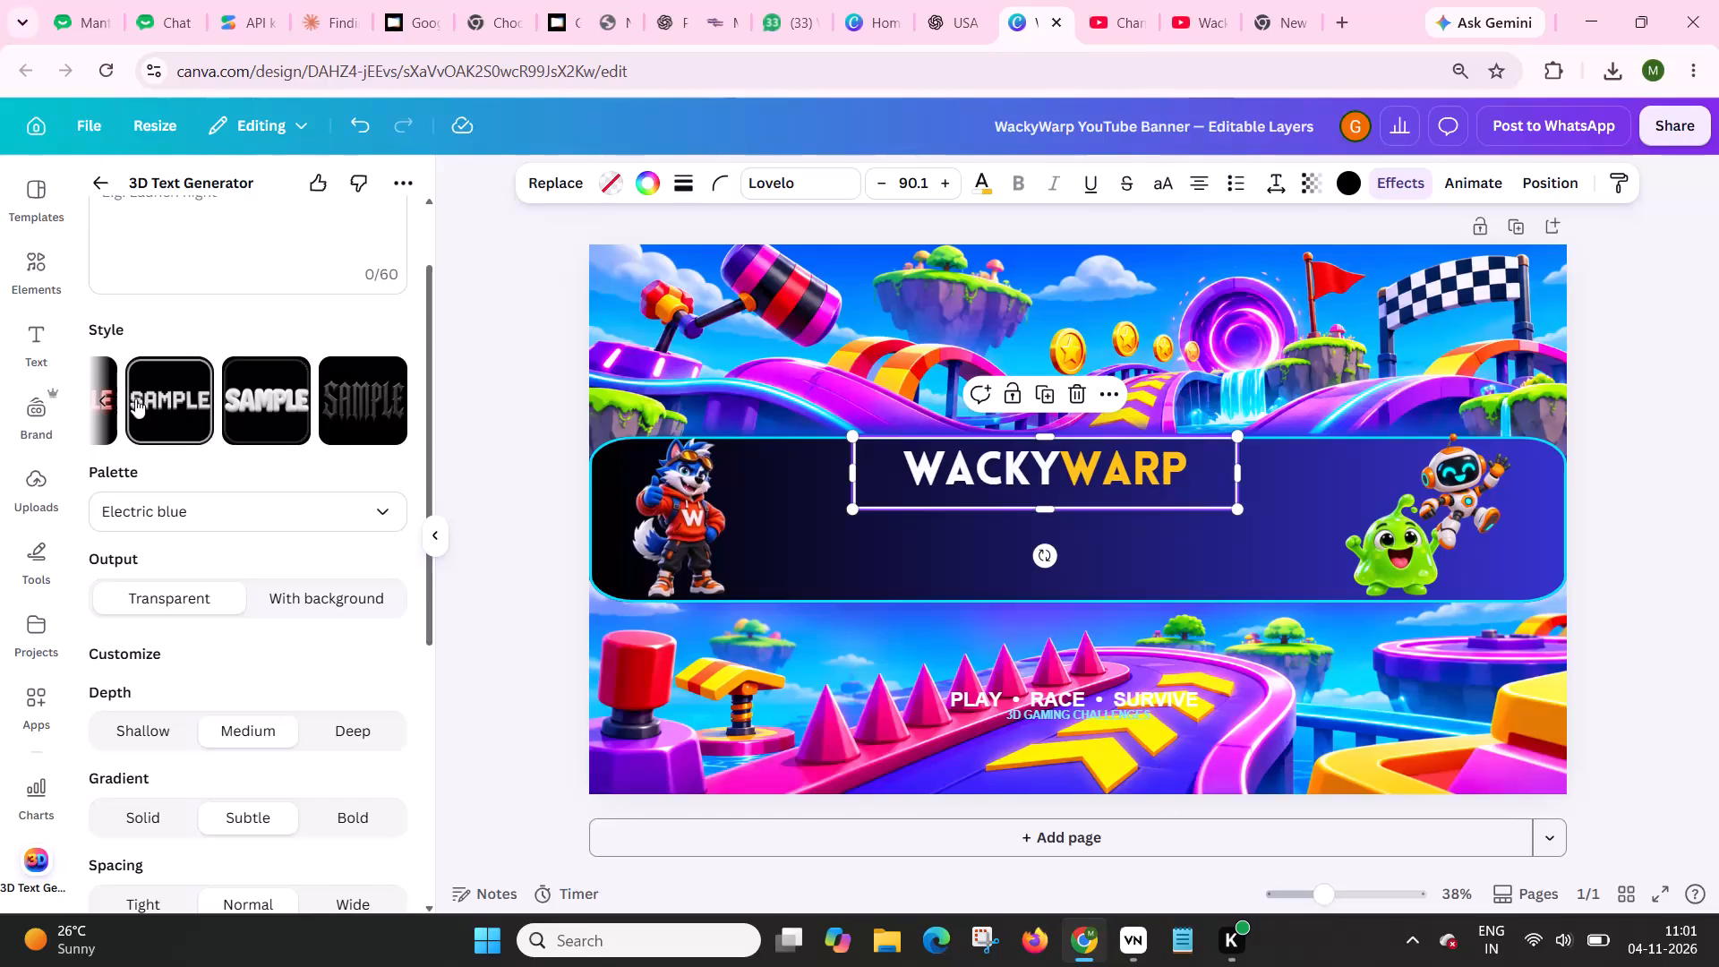
{"action": "left_click", "coordinate": [100, 394]}
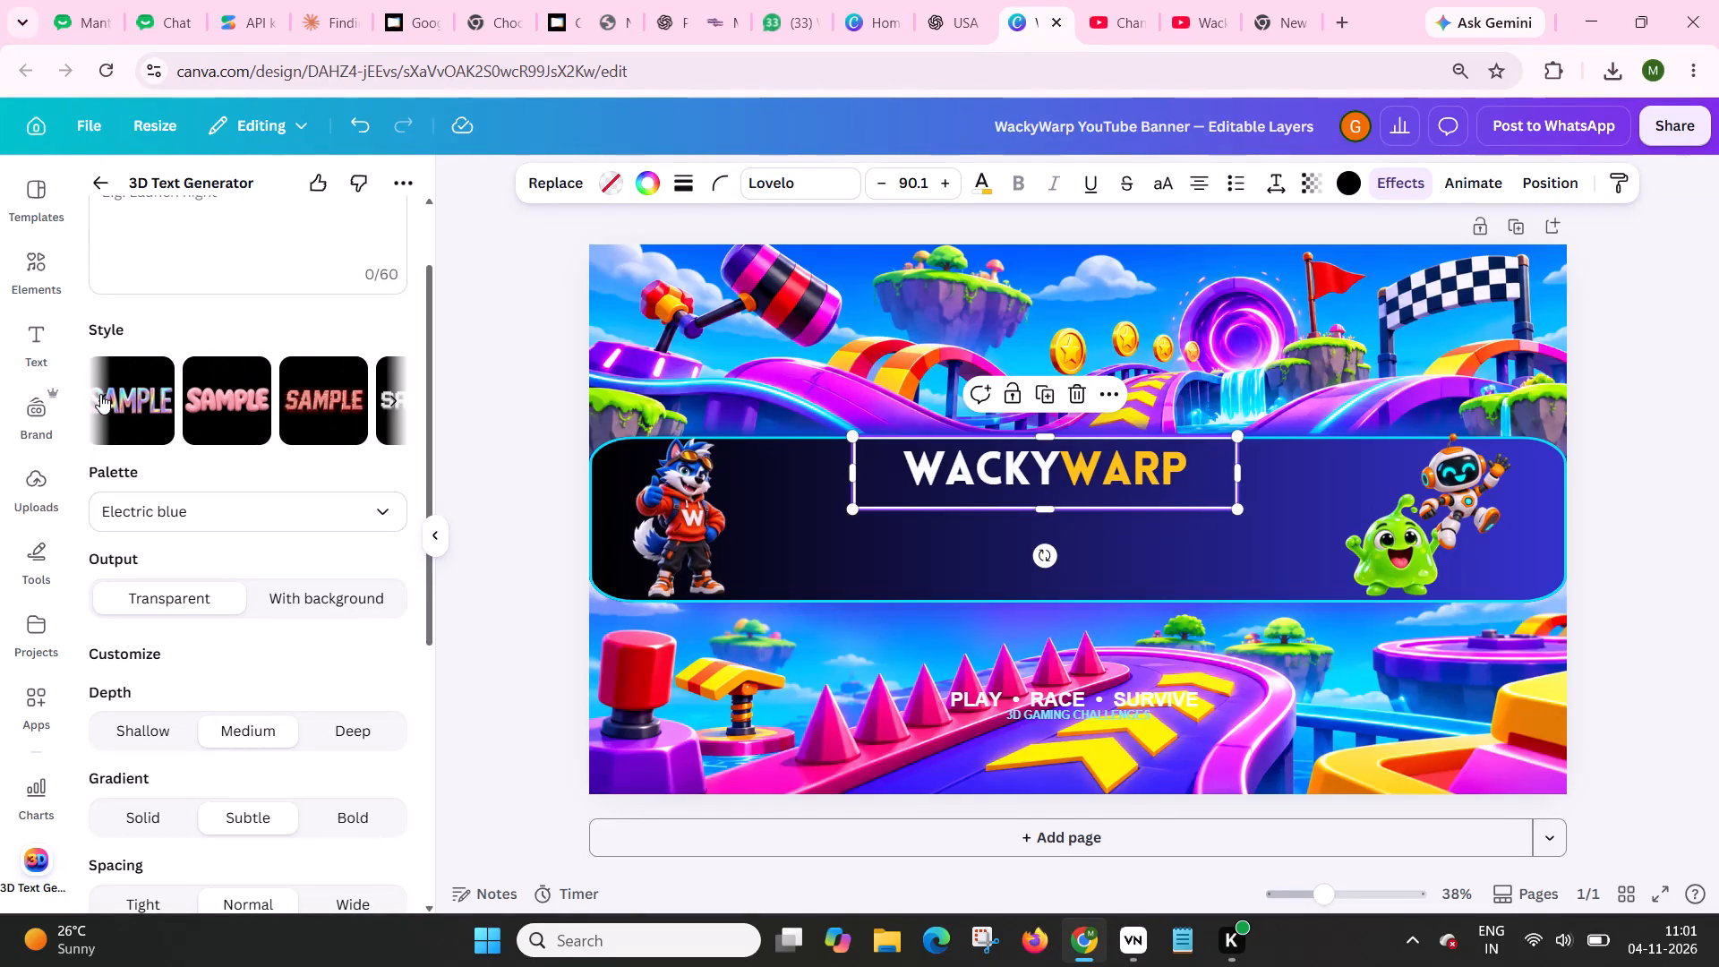
{"action": "left_click", "coordinate": [97, 393]}
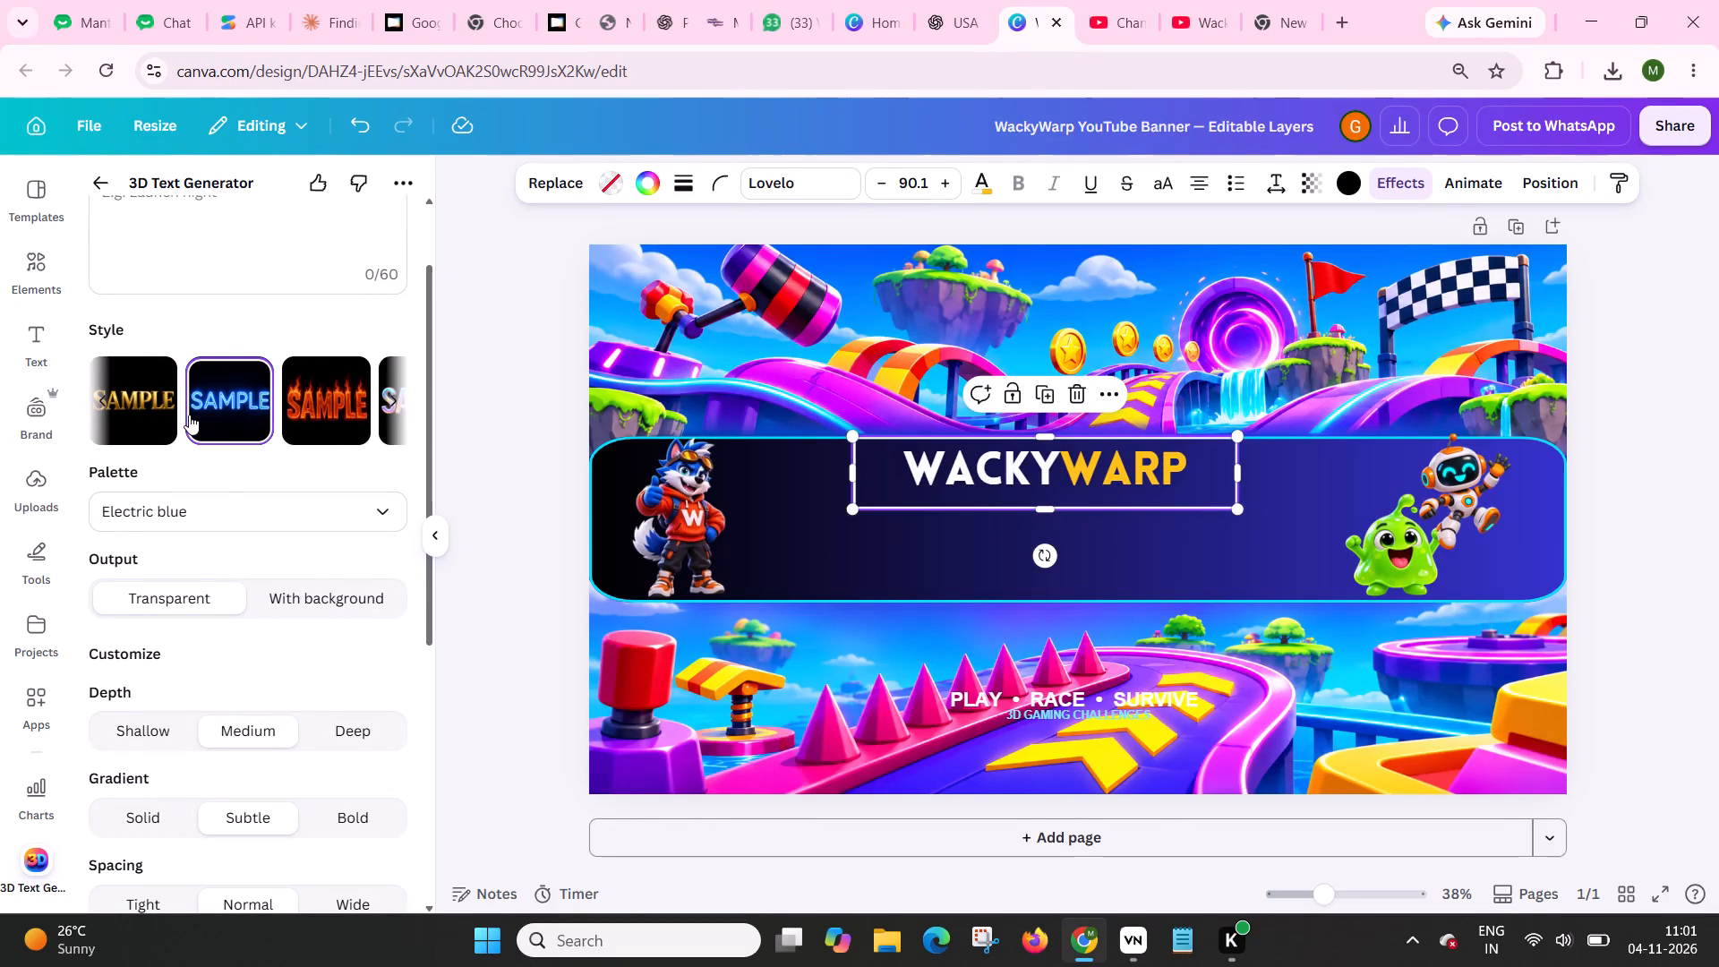
{"action": "scroll", "coordinate": [220, 471], "scroll_direction": "down", "scroll_amount": 2}
{"action": "left_click", "coordinate": [227, 333]}
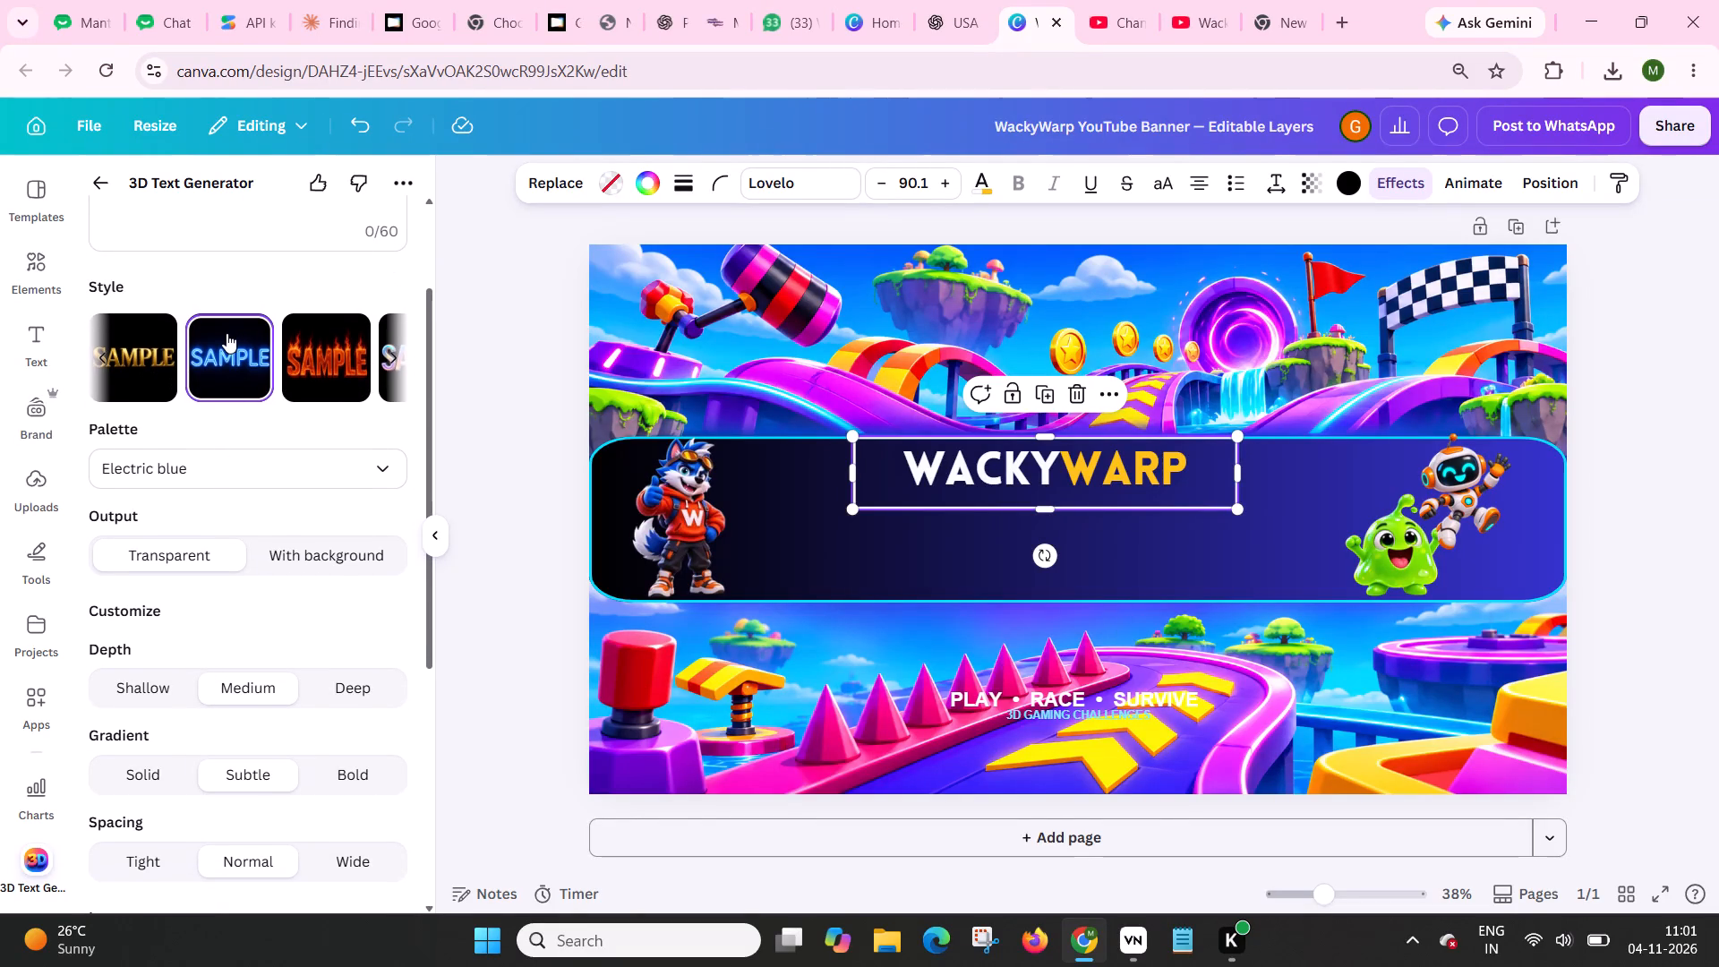
Copy the banner's WackyWarp title text into the 3D text generator as its text.
{"action": "scroll", "coordinate": [227, 333], "scroll_direction": "up", "scroll_amount": 2}
{"action": "left_click", "coordinate": [132, 292]}
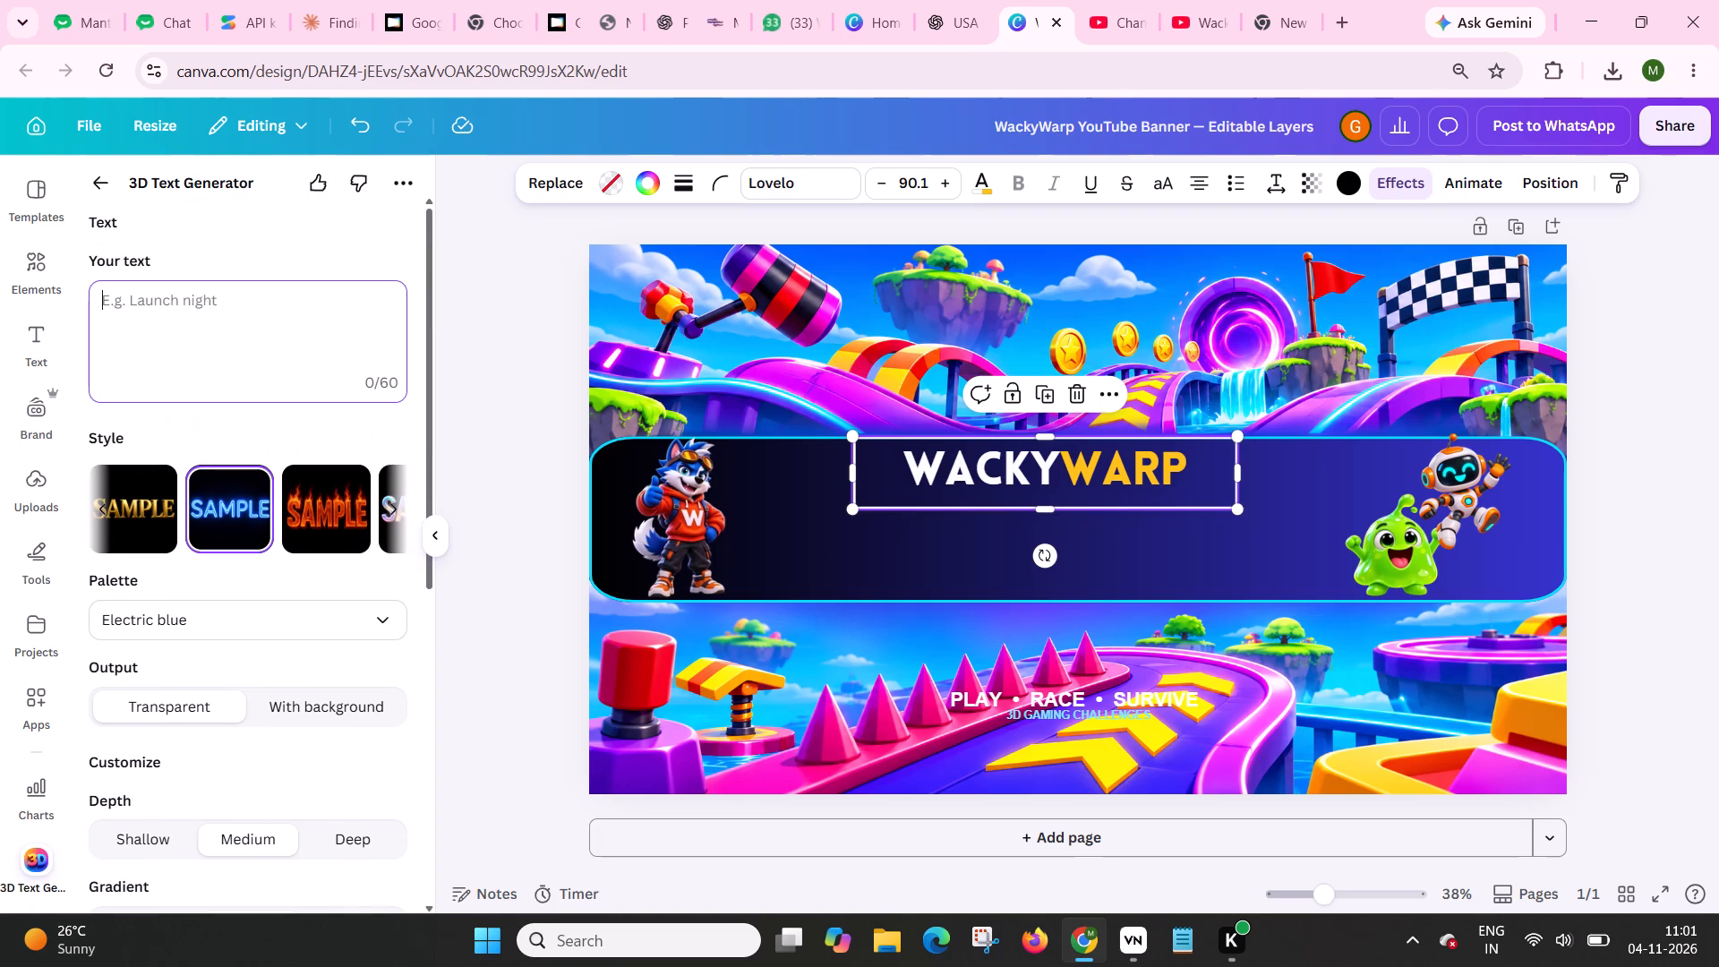
{"action": "left_click", "coordinate": [929, 466]}
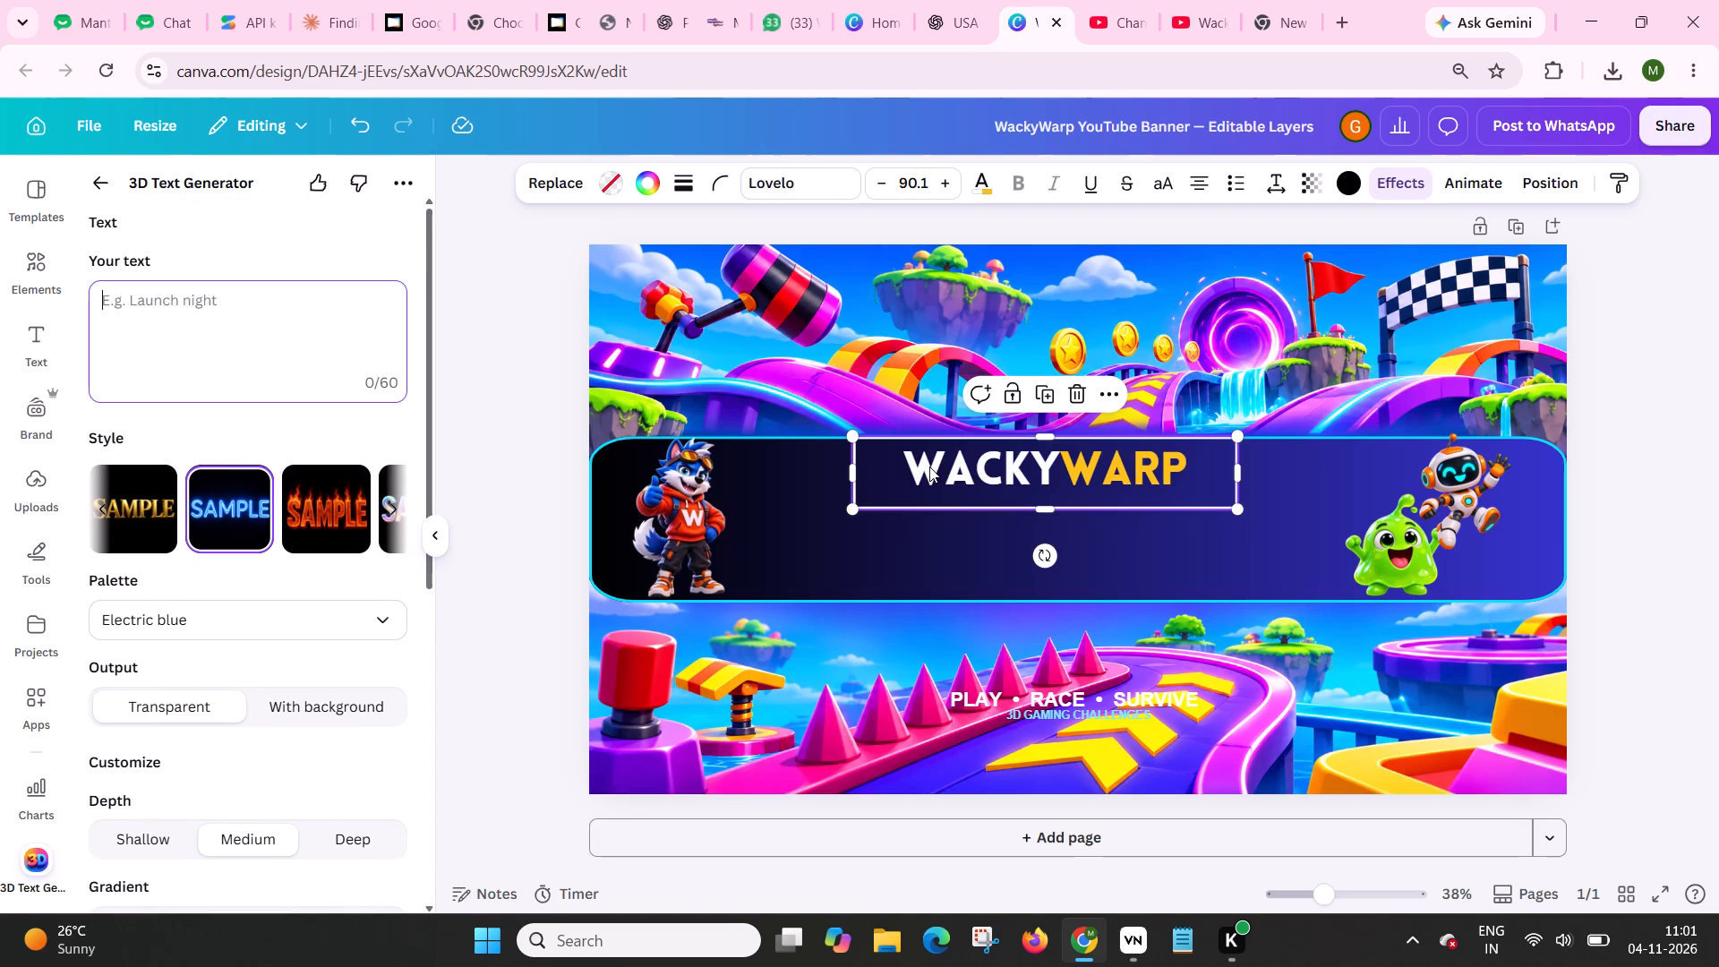
{"action": "double_click", "coordinate": [919, 466]}
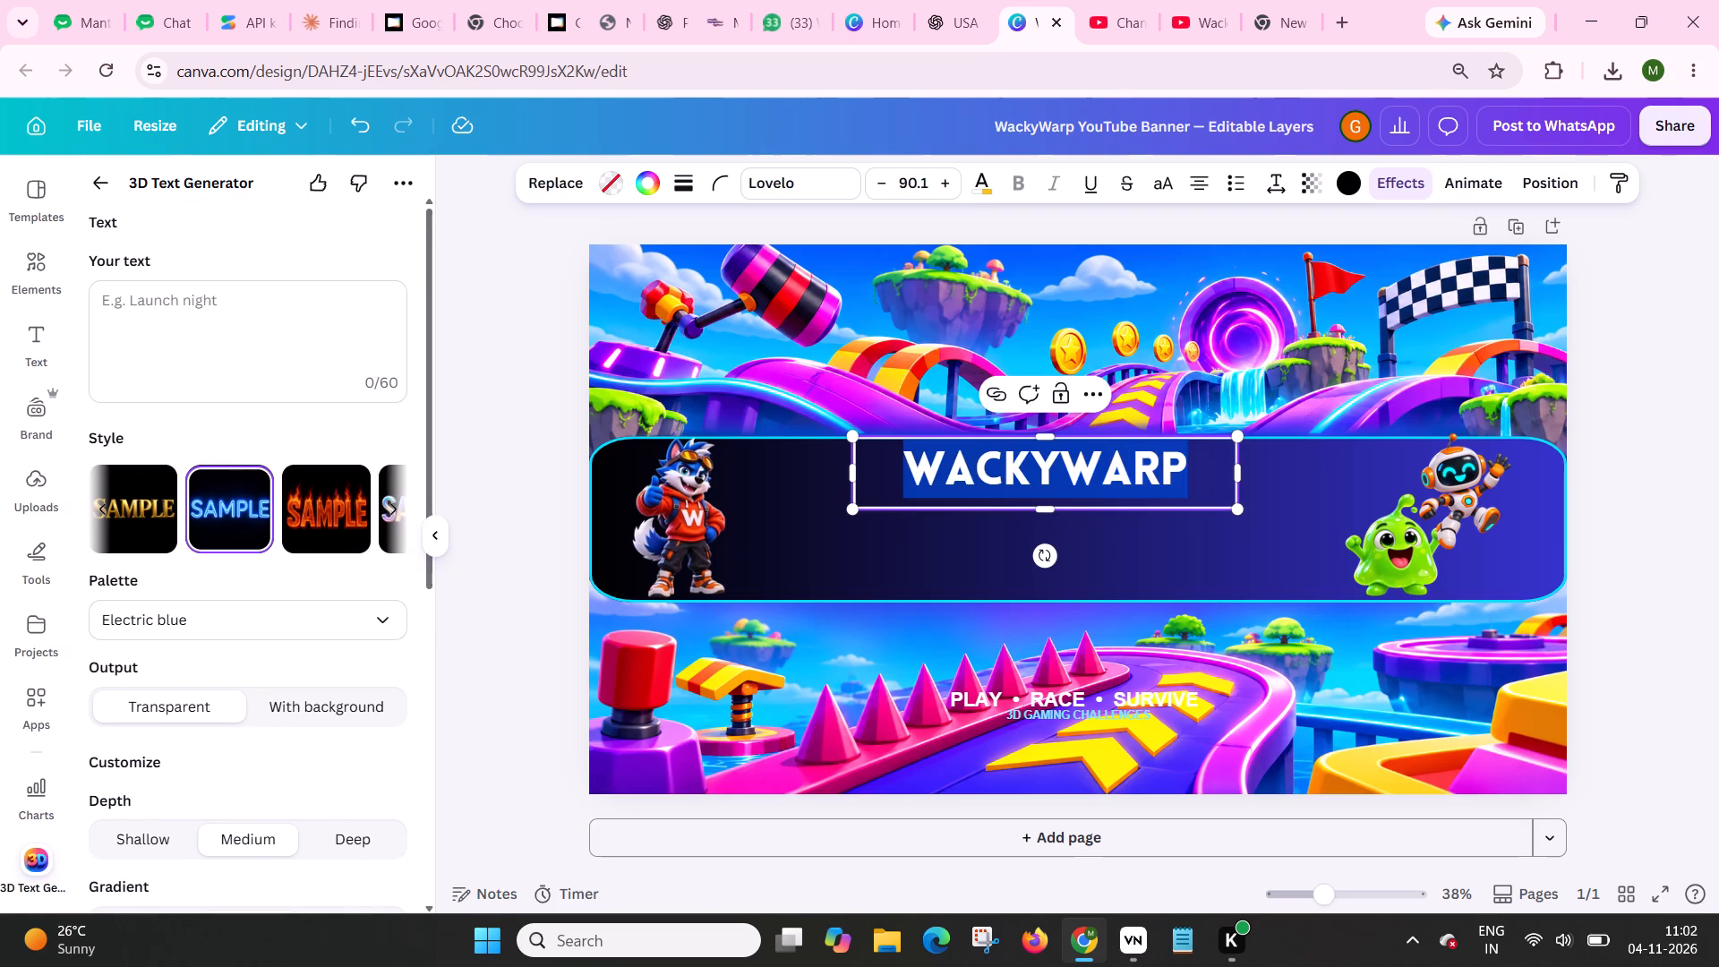
{"action": "right_click", "coordinate": [919, 466]}
{"action": "left_click", "coordinate": [1012, 487]}
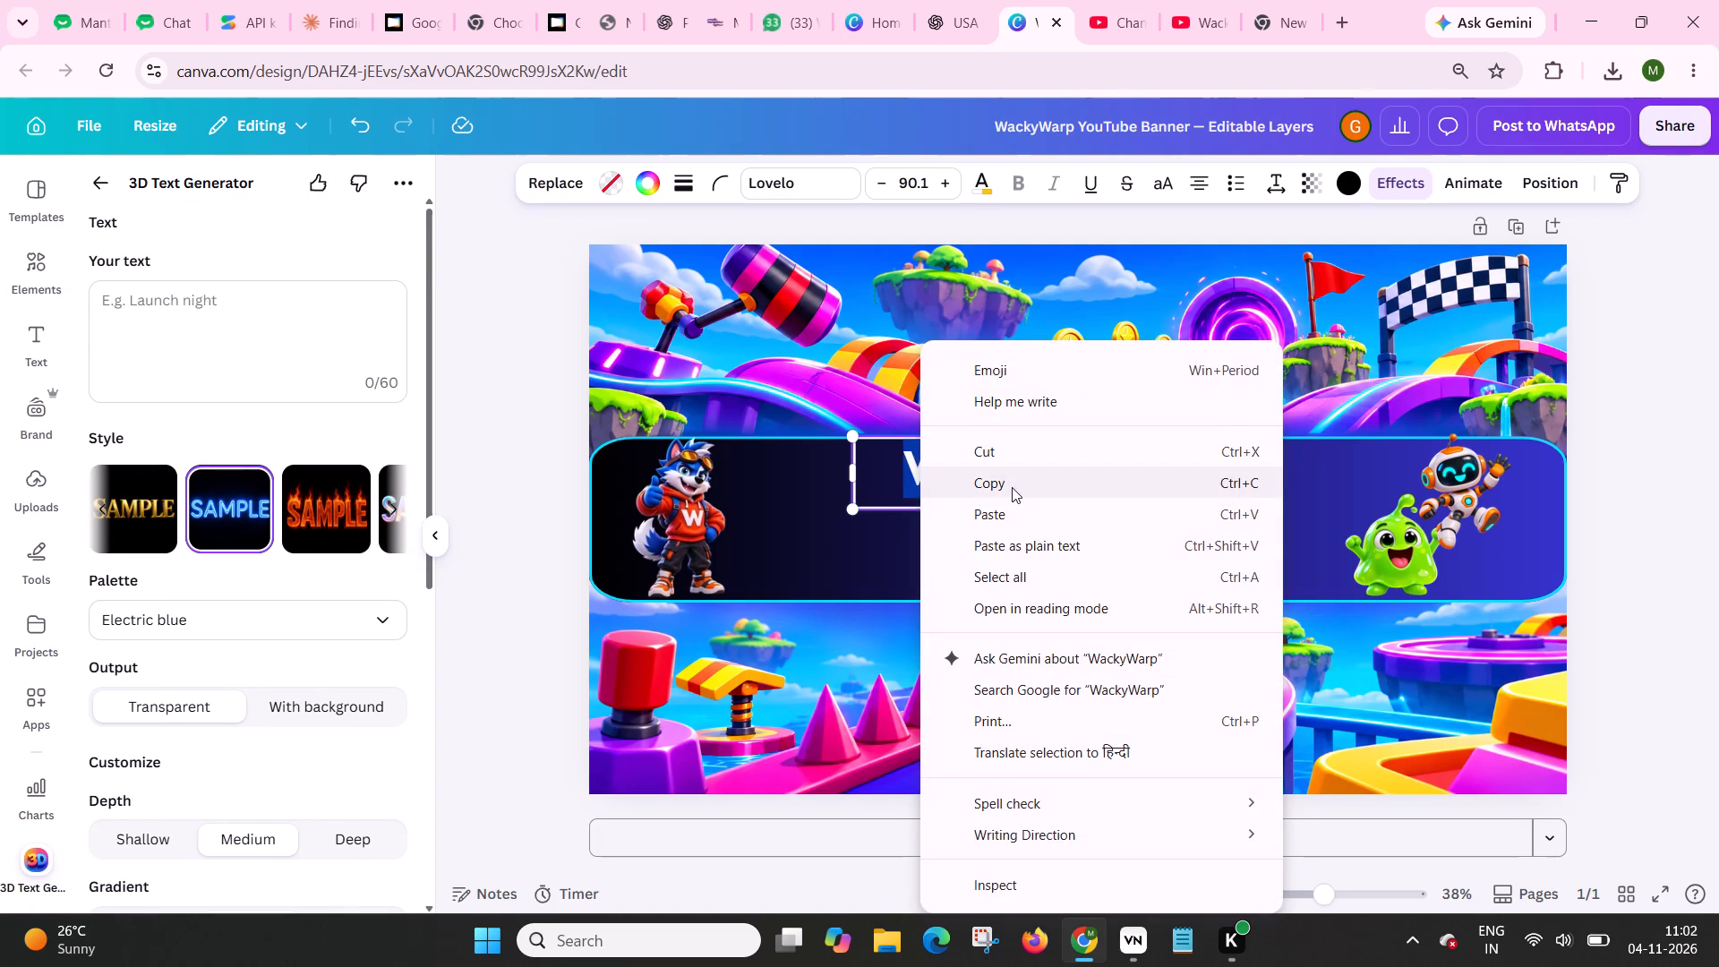
{"action": "left_click", "coordinate": [180, 289]}
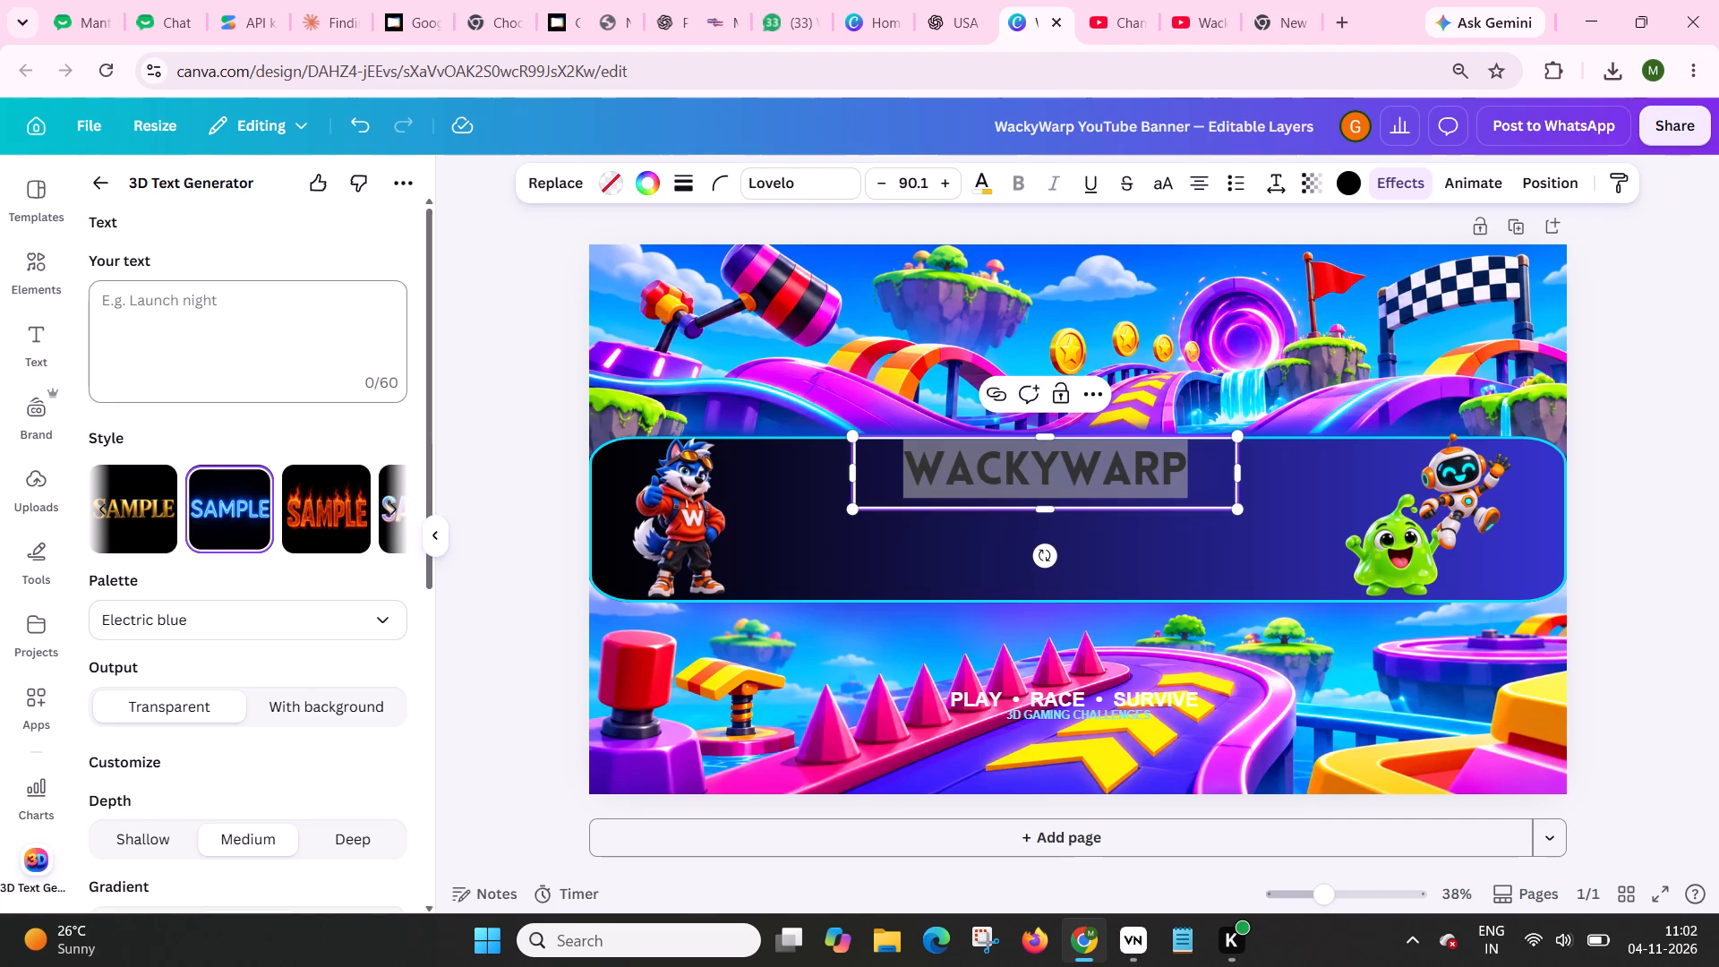
{"action": "left_click", "coordinate": [184, 299]}
{"action": "right_click", "coordinate": [184, 299]}
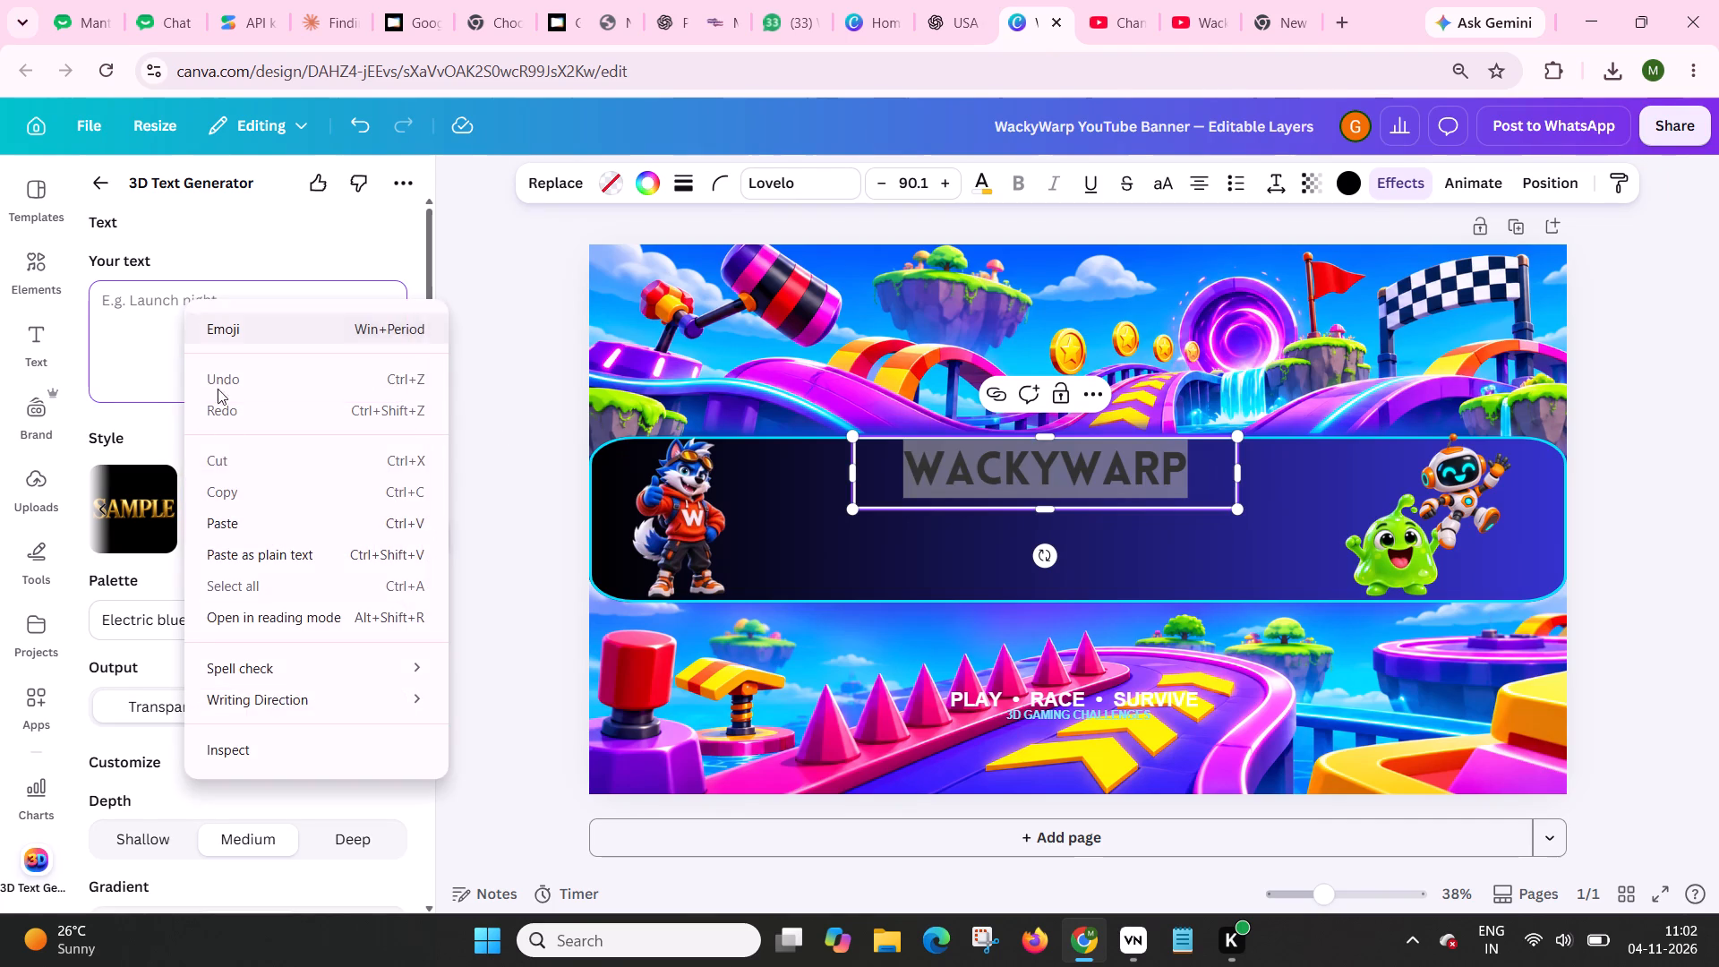
{"action": "left_click", "coordinate": [226, 515]}
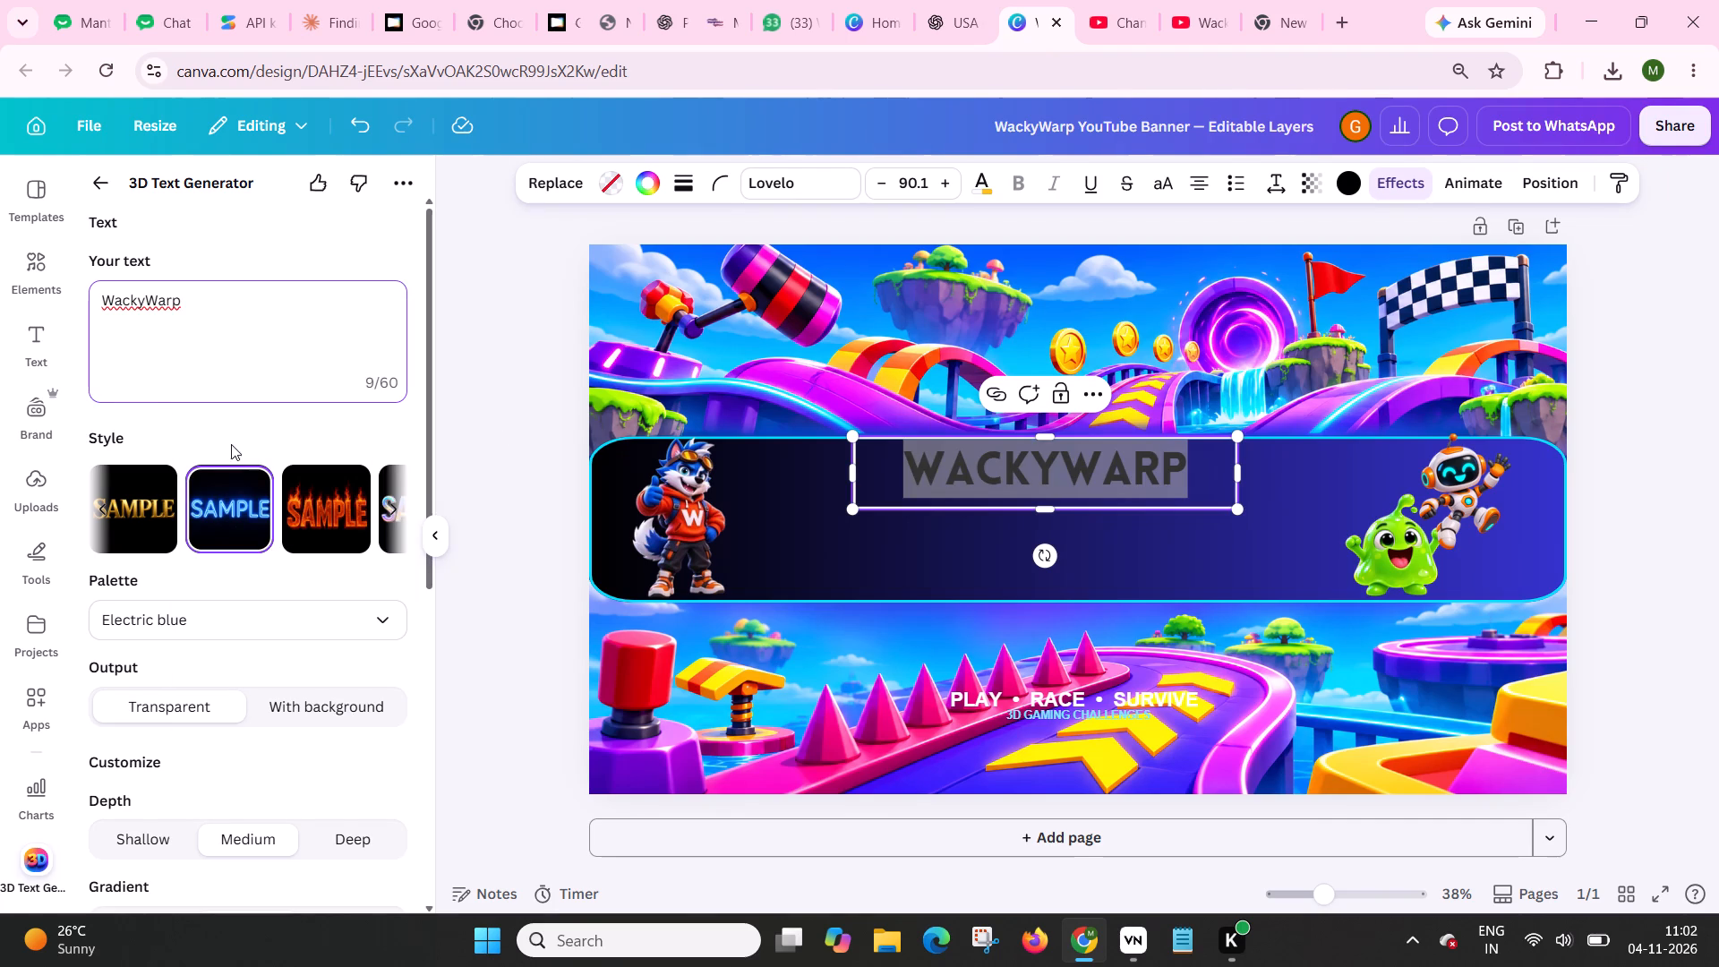
Review the remaining depth, gradient, spacing and icon options, keep them as they are, and generate the 3D text.
{"action": "scroll", "coordinate": [288, 612], "scroll_direction": "down", "scroll_amount": 2}
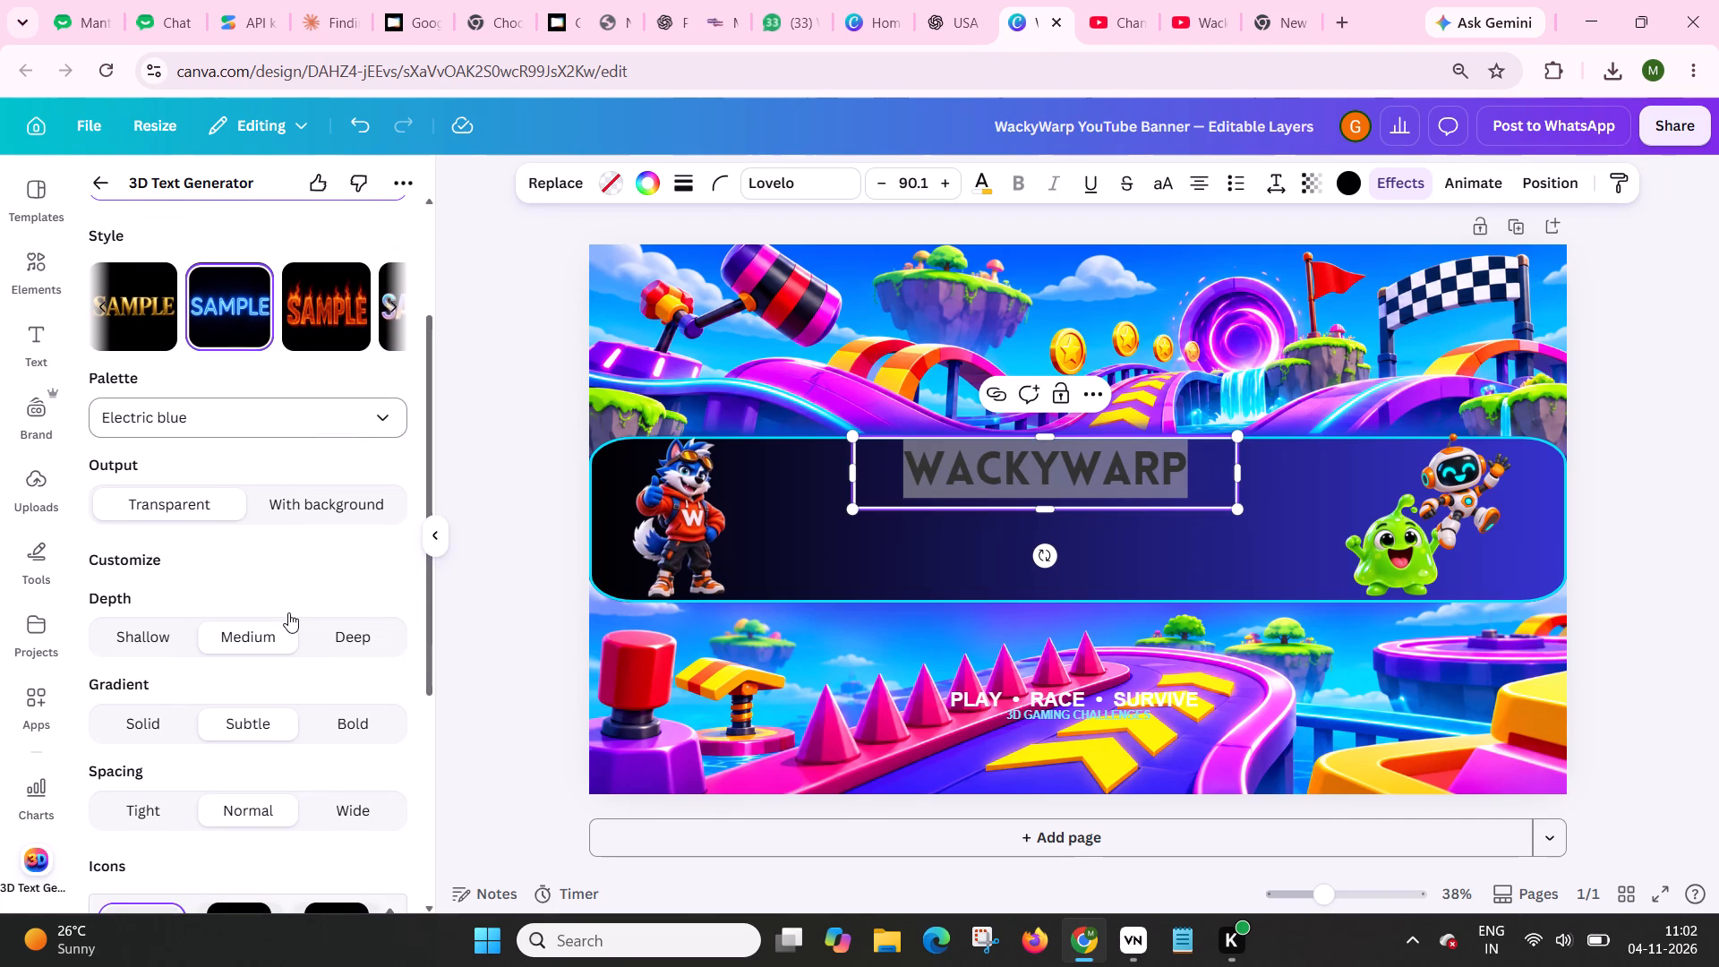
{"action": "scroll", "coordinate": [288, 612], "scroll_direction": "down", "scroll_amount": 3}
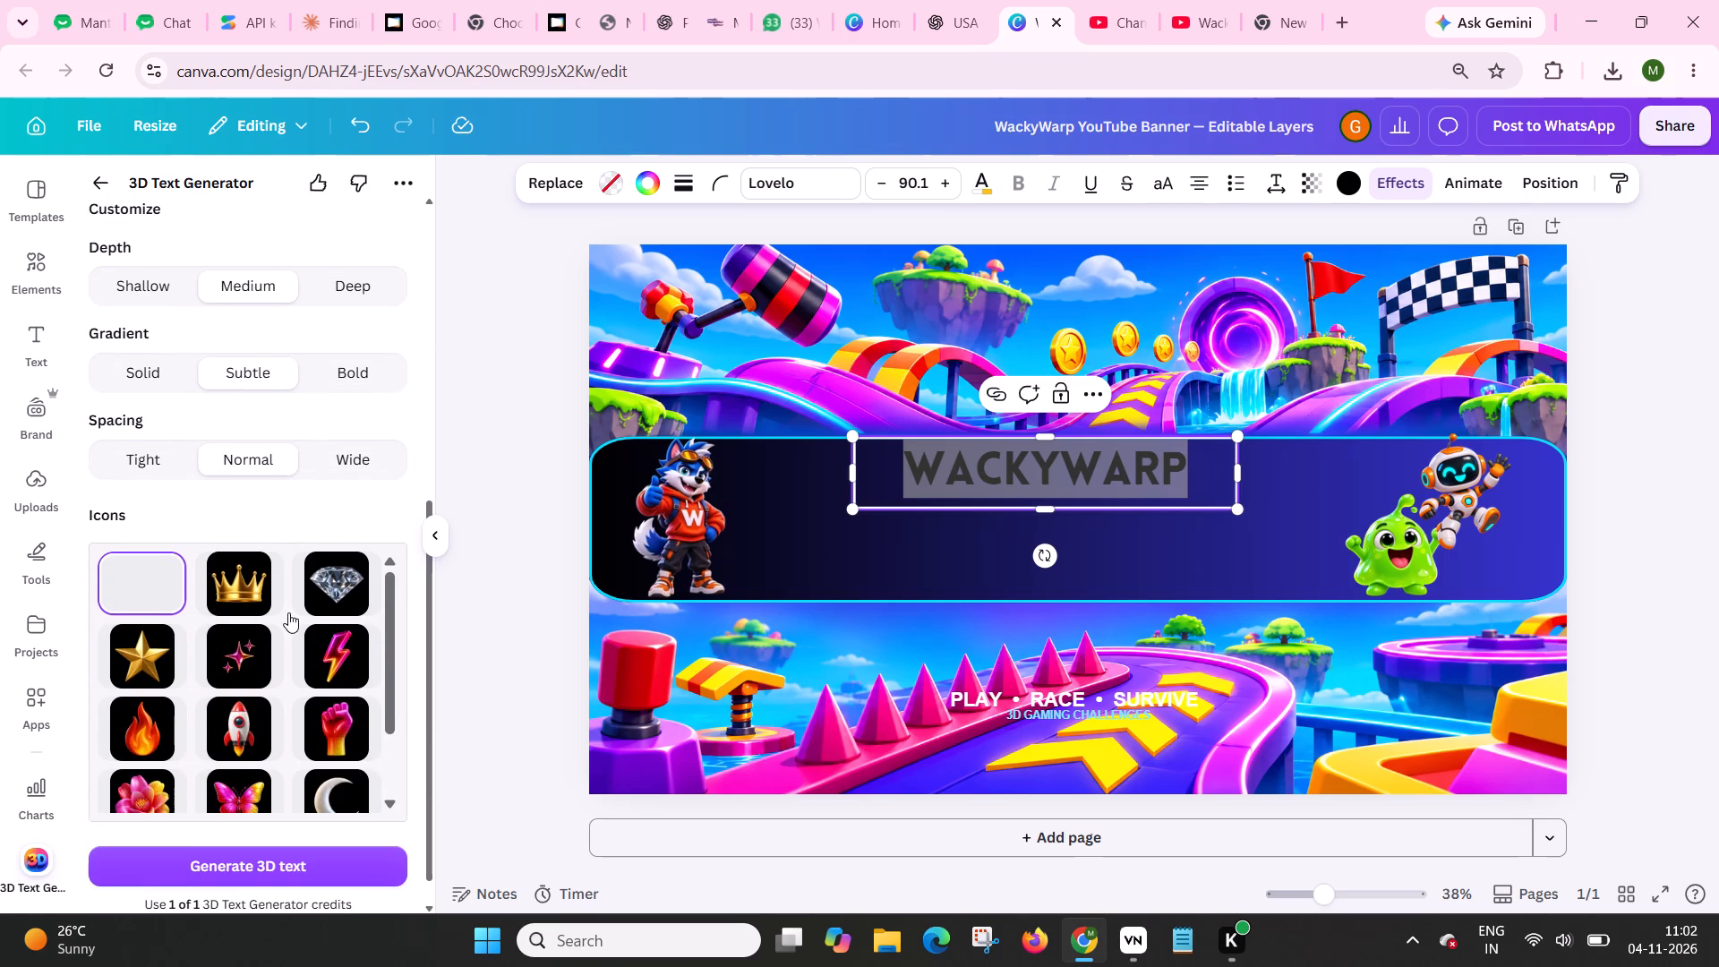
{"action": "scroll", "coordinate": [288, 612], "scroll_direction": "down", "scroll_amount": 3}
{"action": "left_click", "coordinate": [269, 843]}
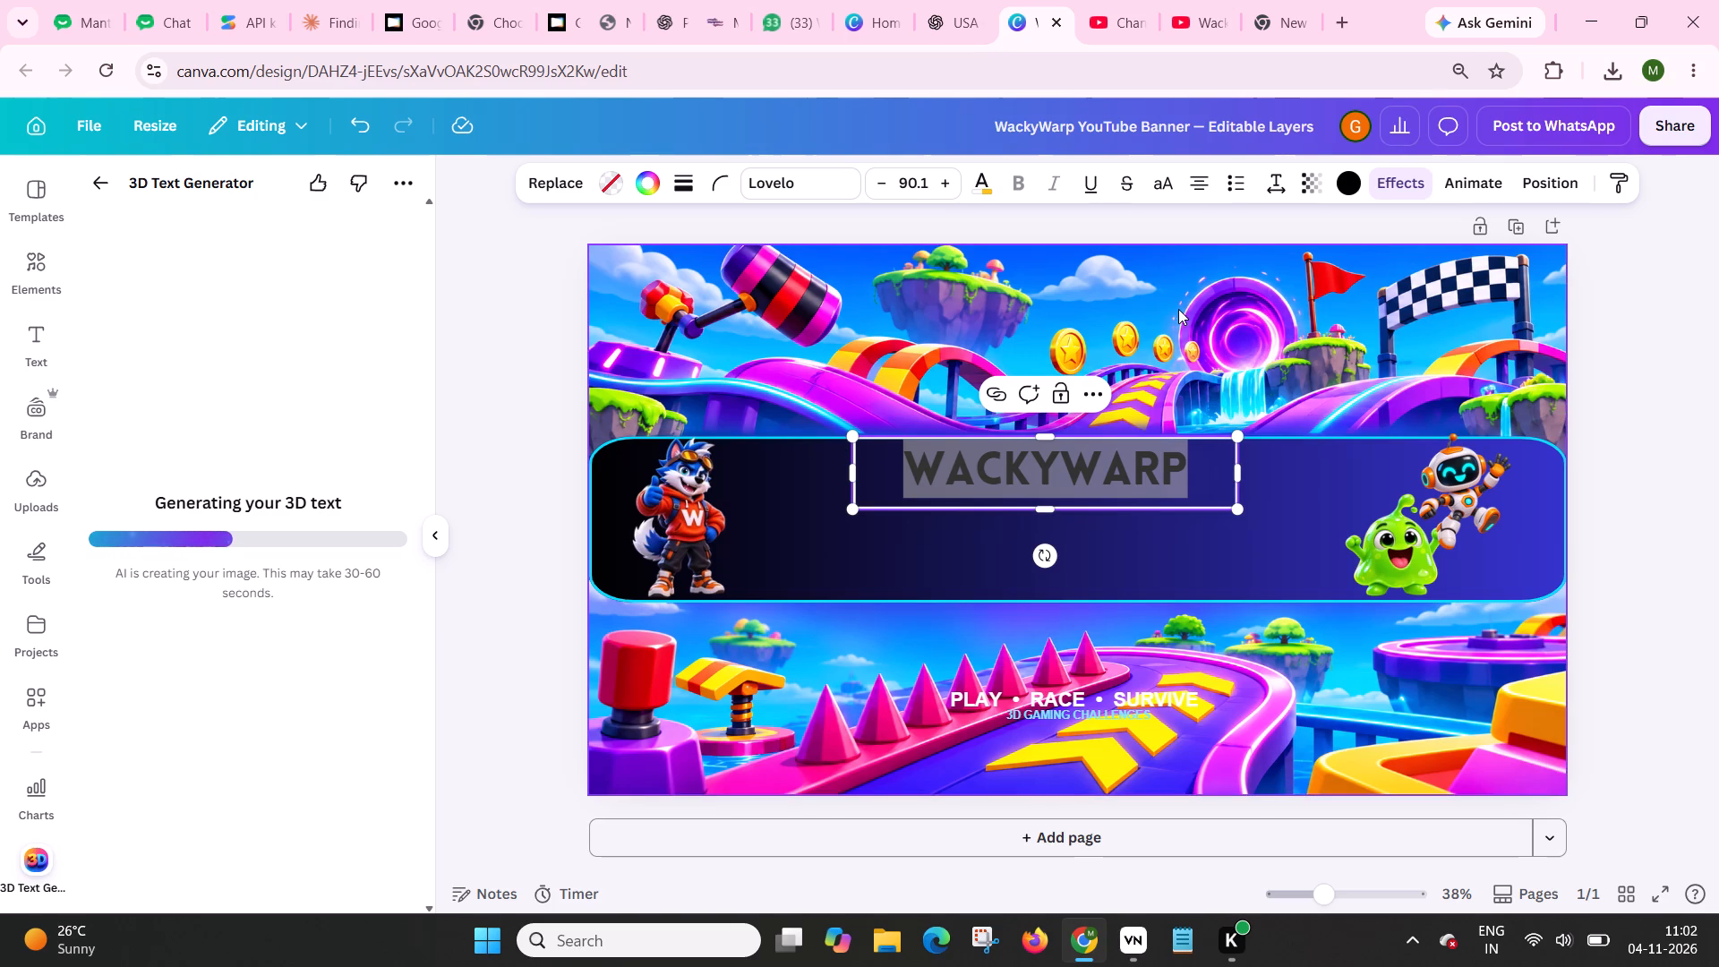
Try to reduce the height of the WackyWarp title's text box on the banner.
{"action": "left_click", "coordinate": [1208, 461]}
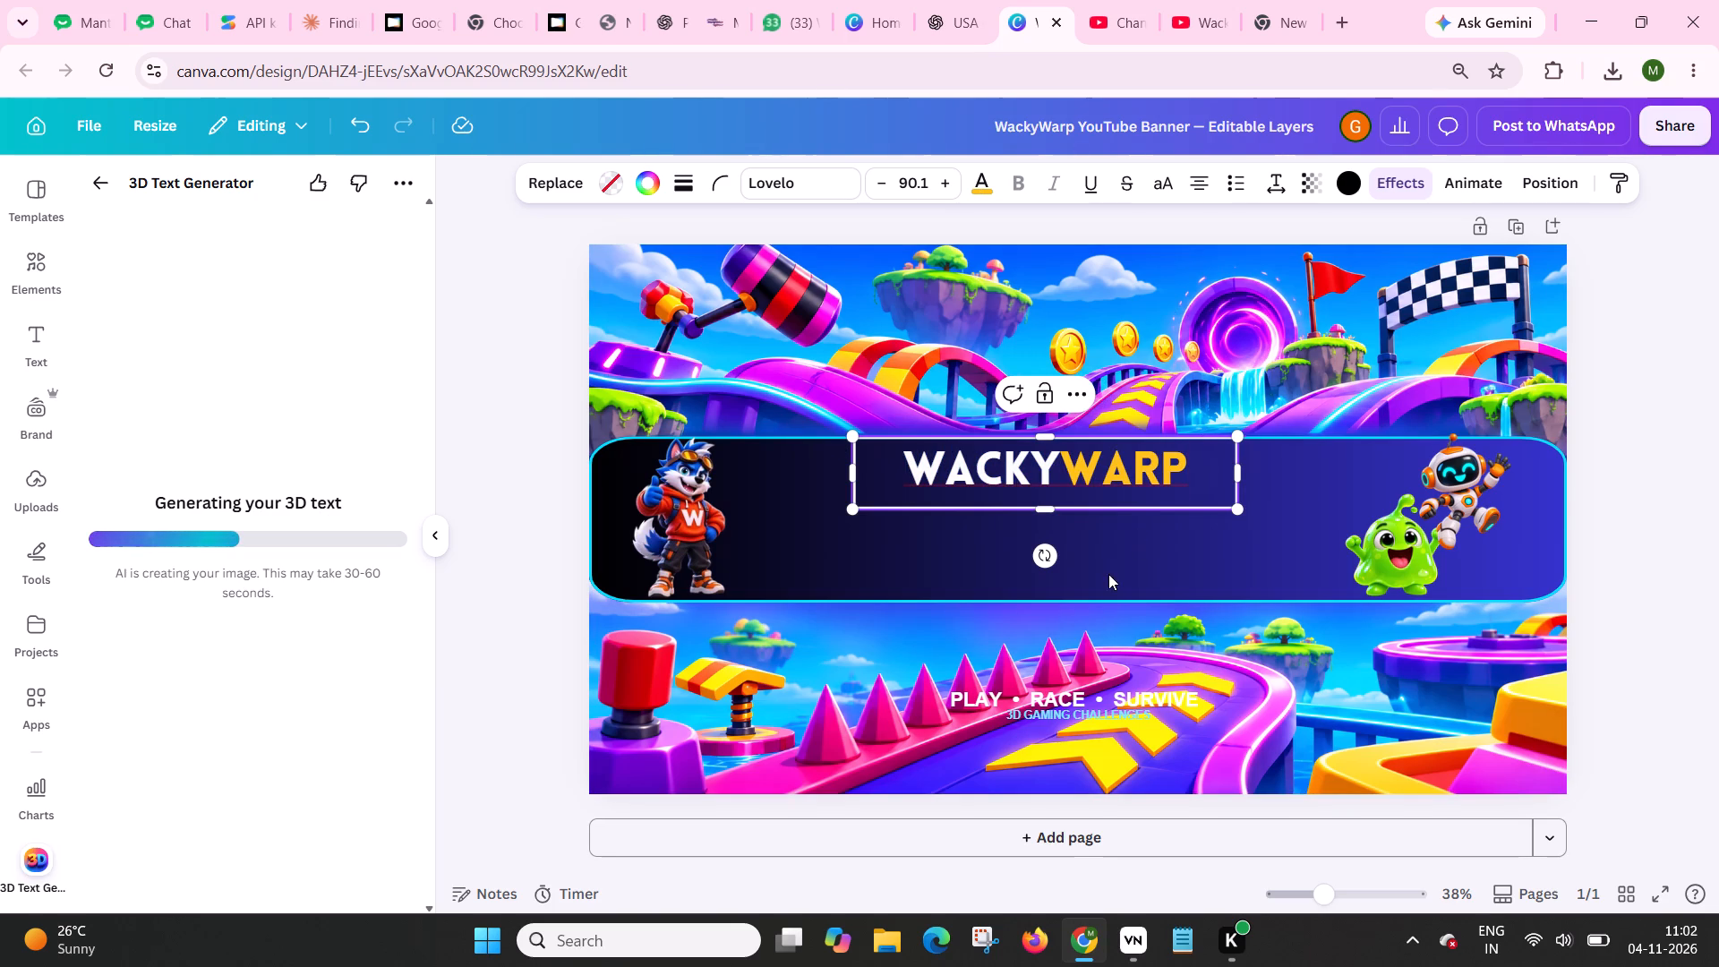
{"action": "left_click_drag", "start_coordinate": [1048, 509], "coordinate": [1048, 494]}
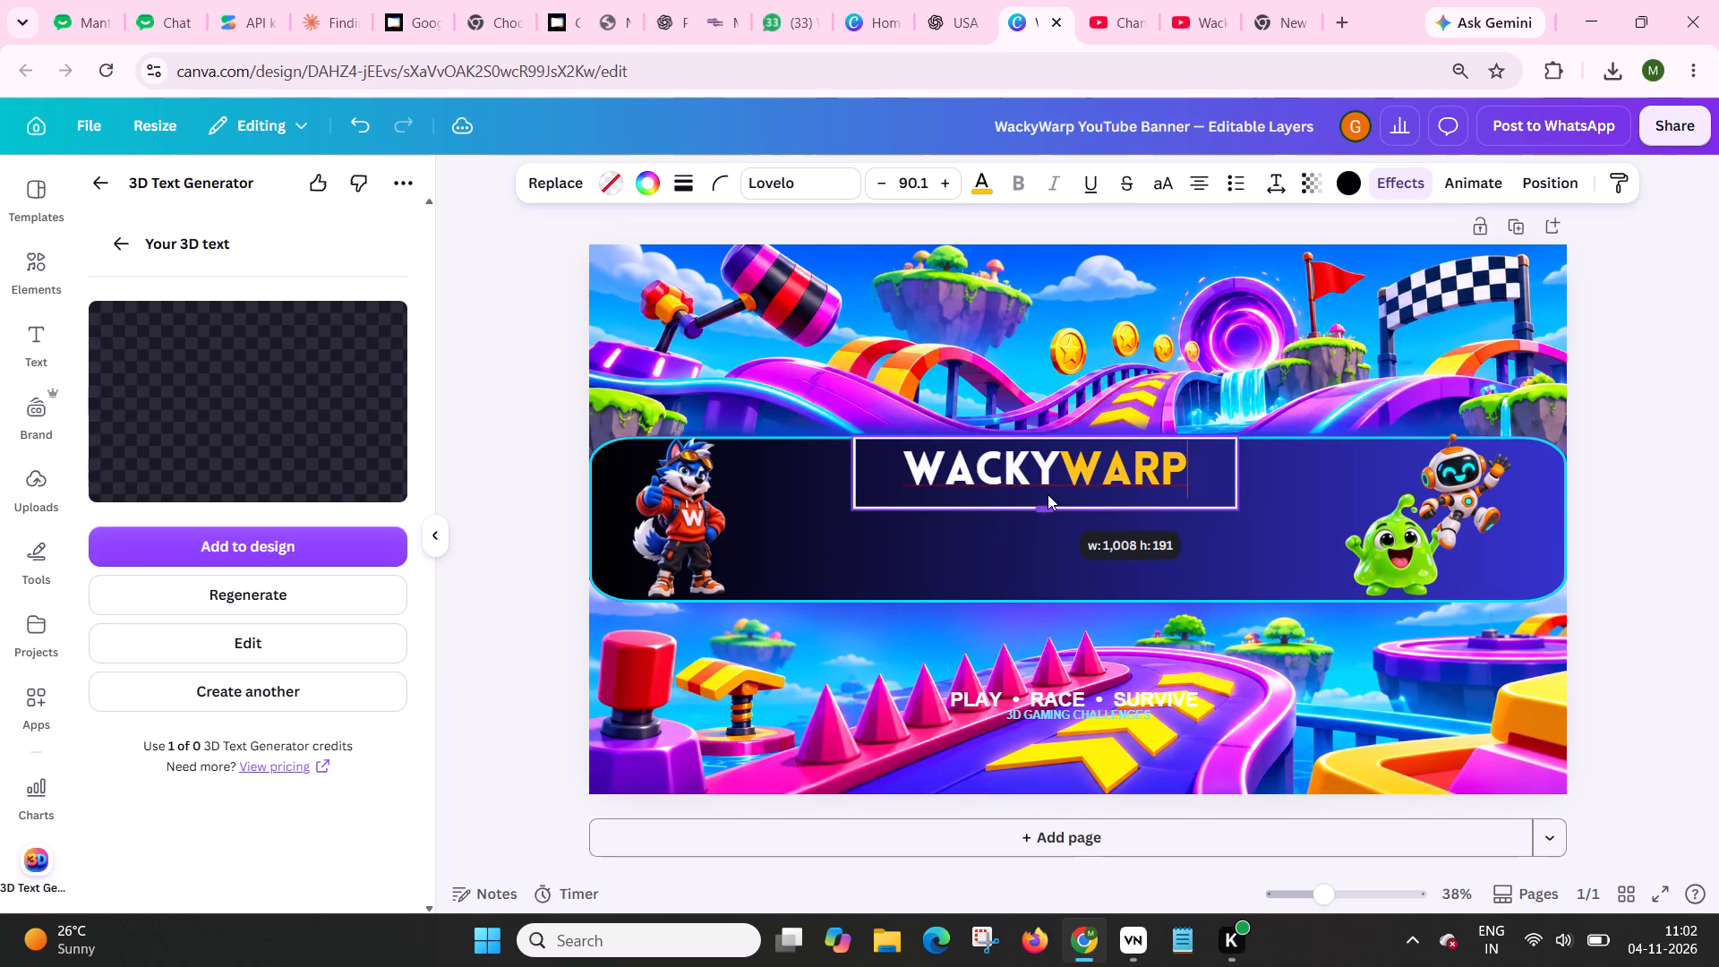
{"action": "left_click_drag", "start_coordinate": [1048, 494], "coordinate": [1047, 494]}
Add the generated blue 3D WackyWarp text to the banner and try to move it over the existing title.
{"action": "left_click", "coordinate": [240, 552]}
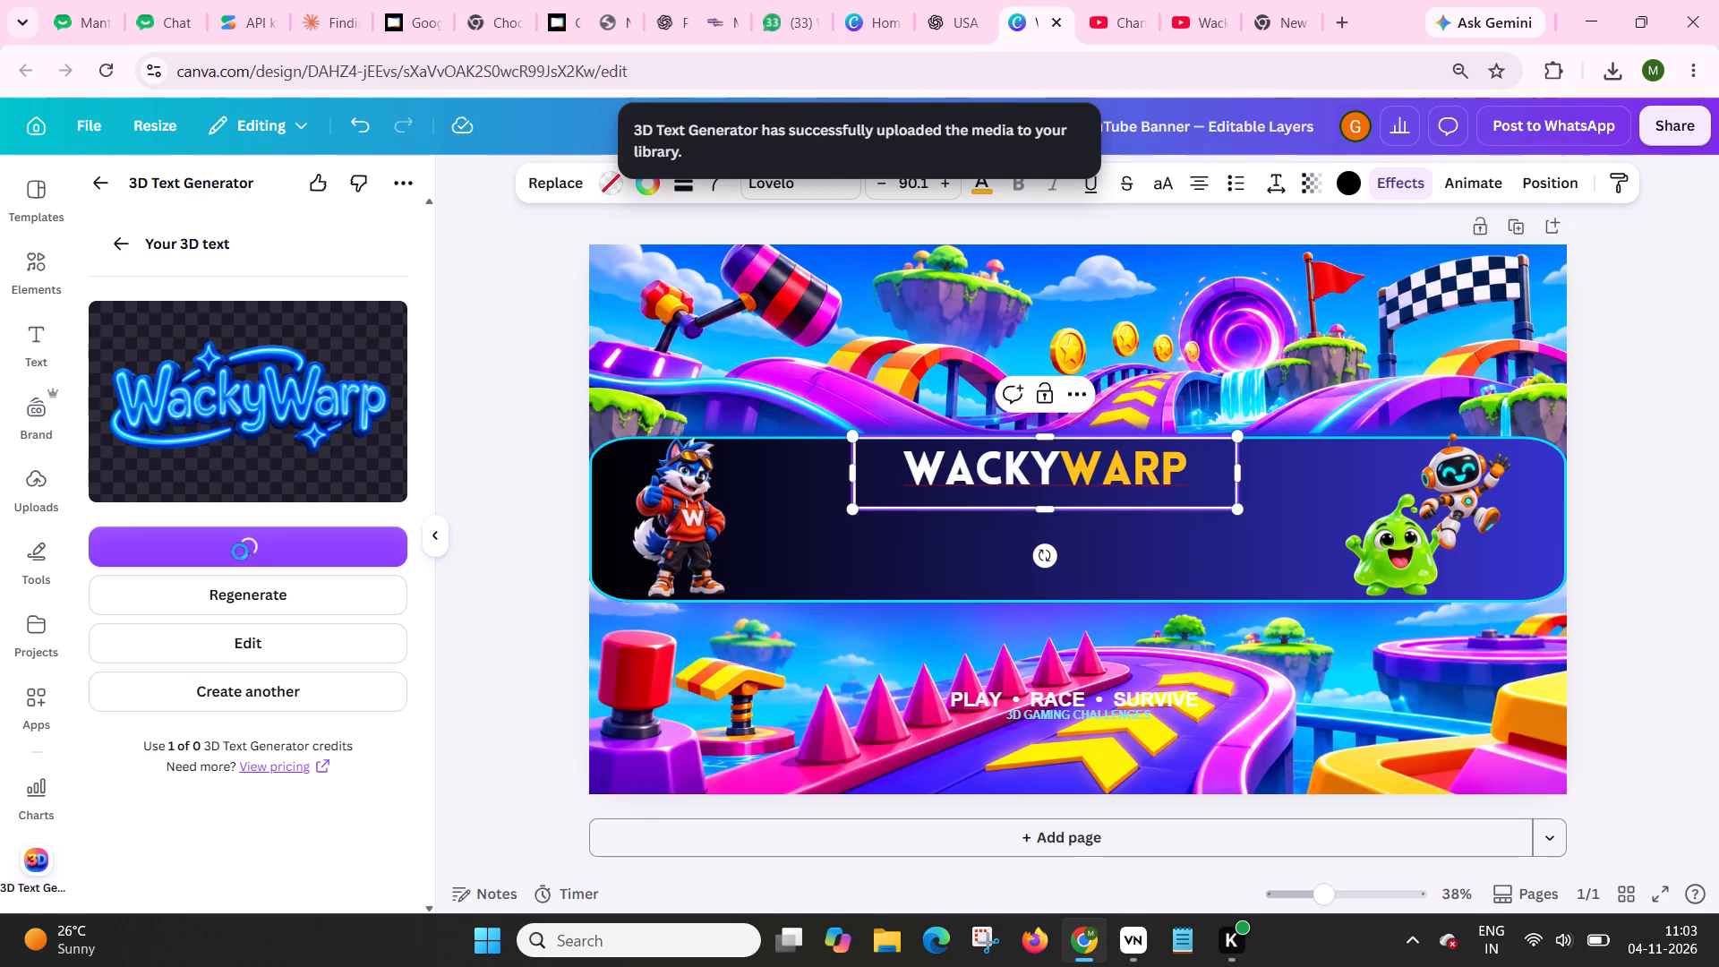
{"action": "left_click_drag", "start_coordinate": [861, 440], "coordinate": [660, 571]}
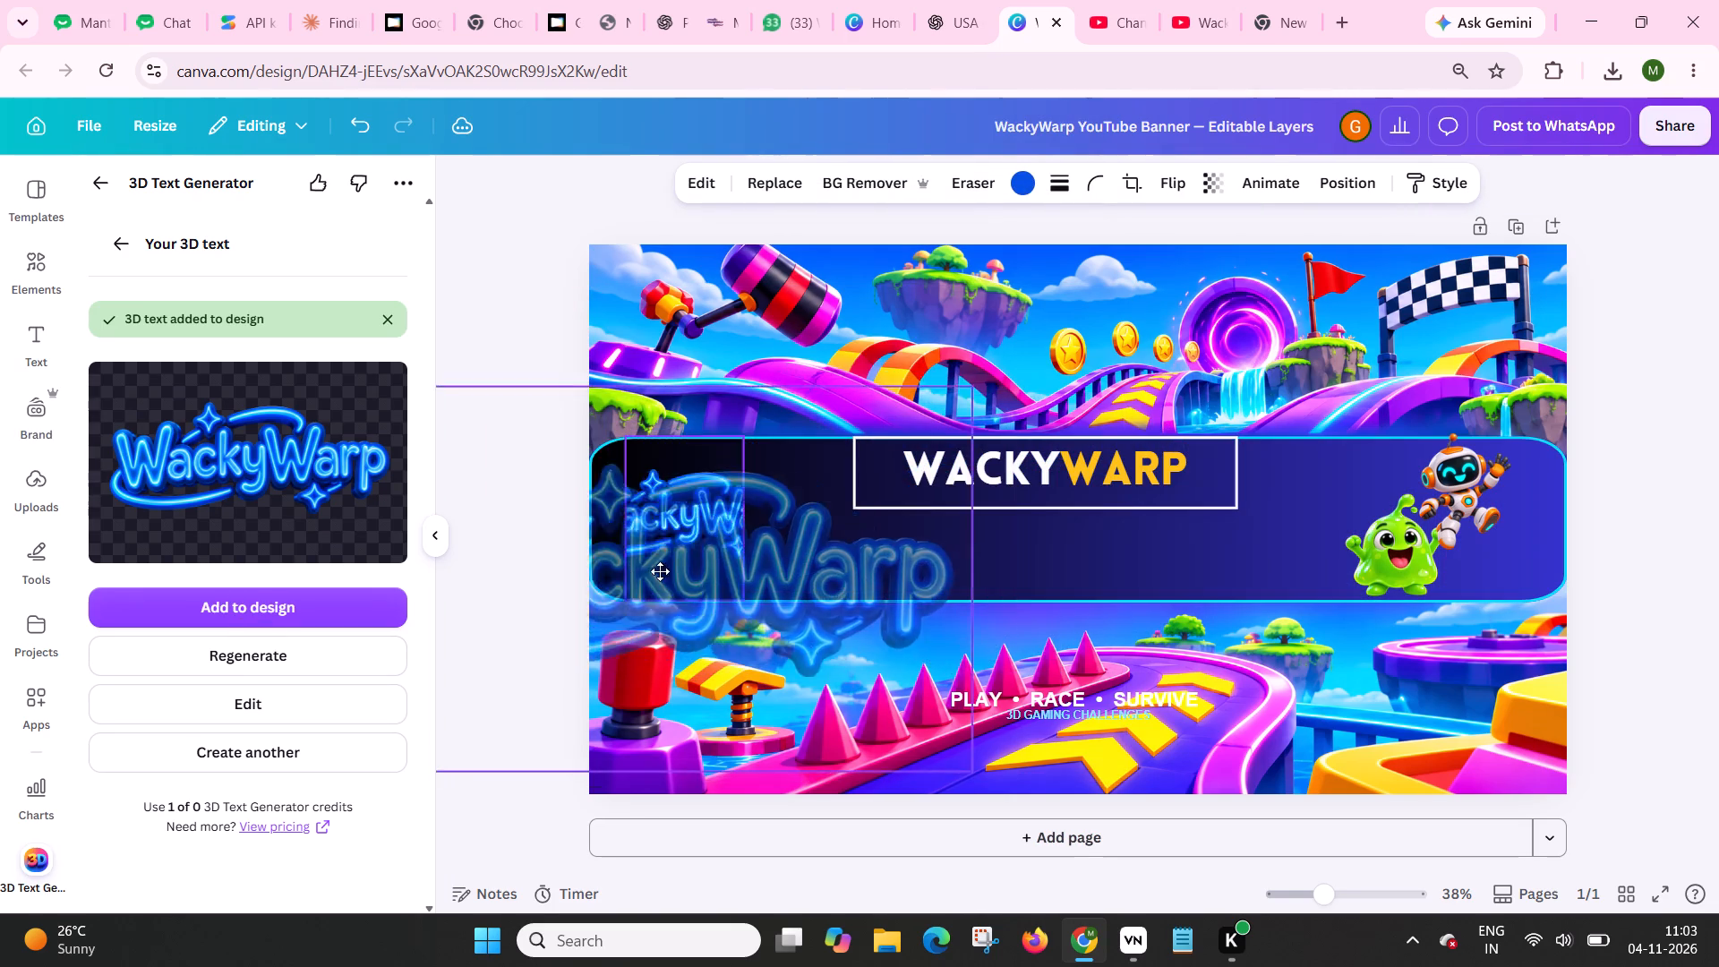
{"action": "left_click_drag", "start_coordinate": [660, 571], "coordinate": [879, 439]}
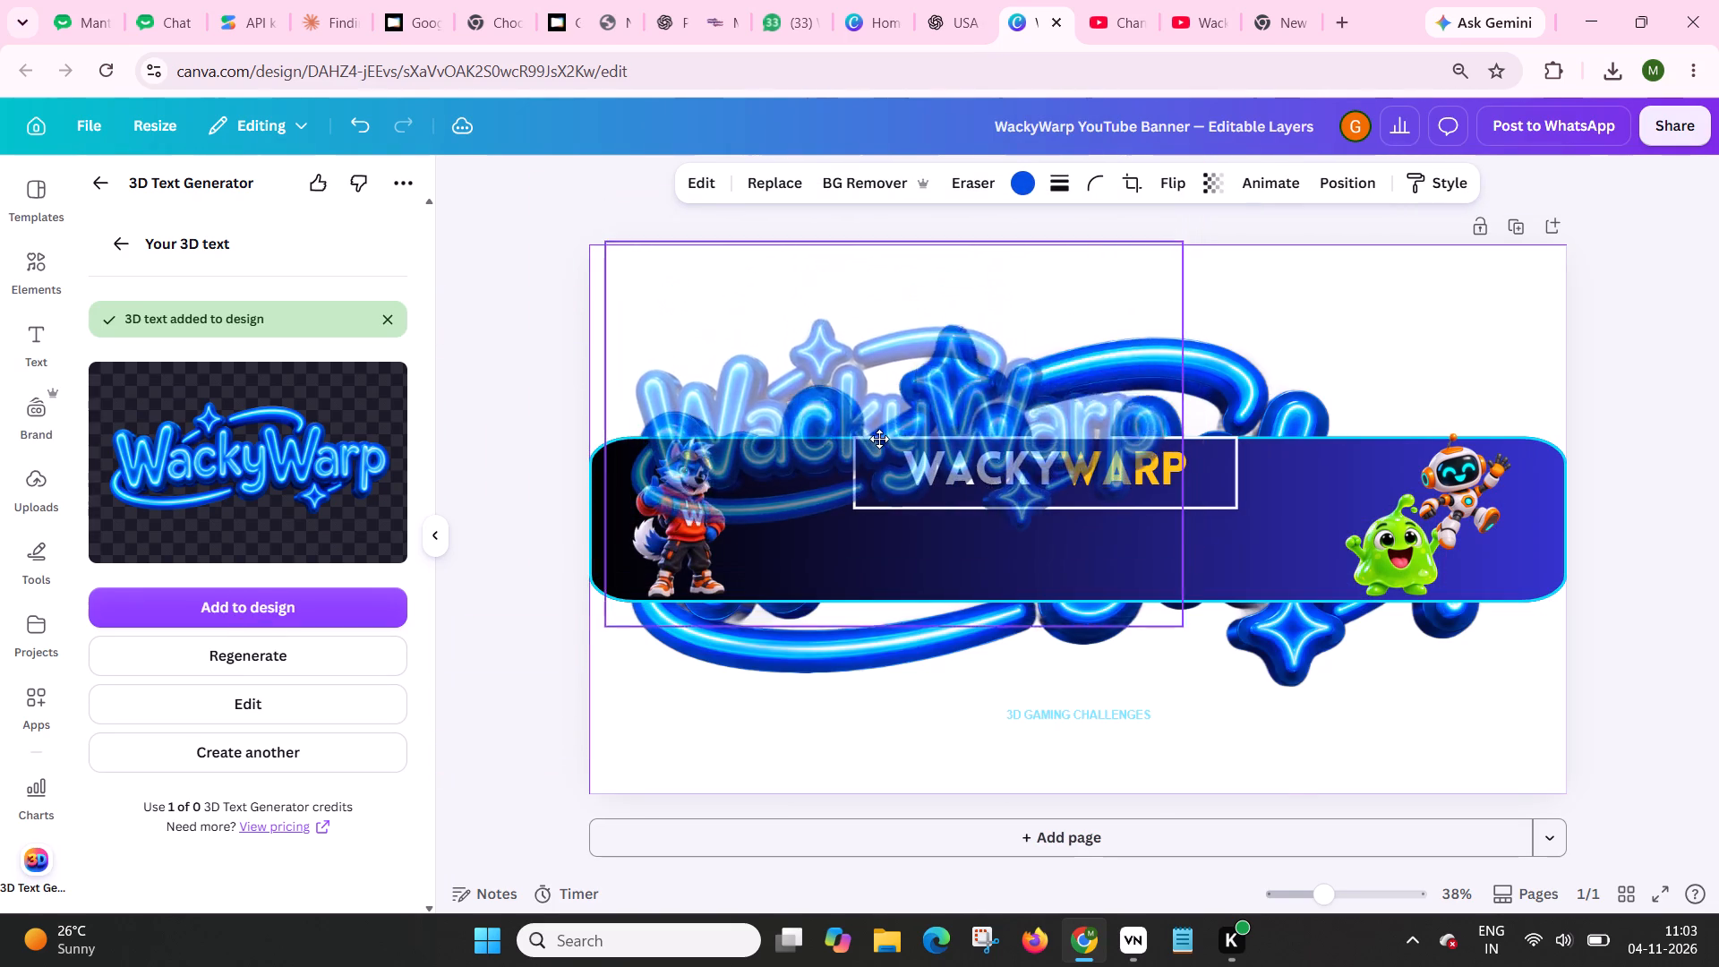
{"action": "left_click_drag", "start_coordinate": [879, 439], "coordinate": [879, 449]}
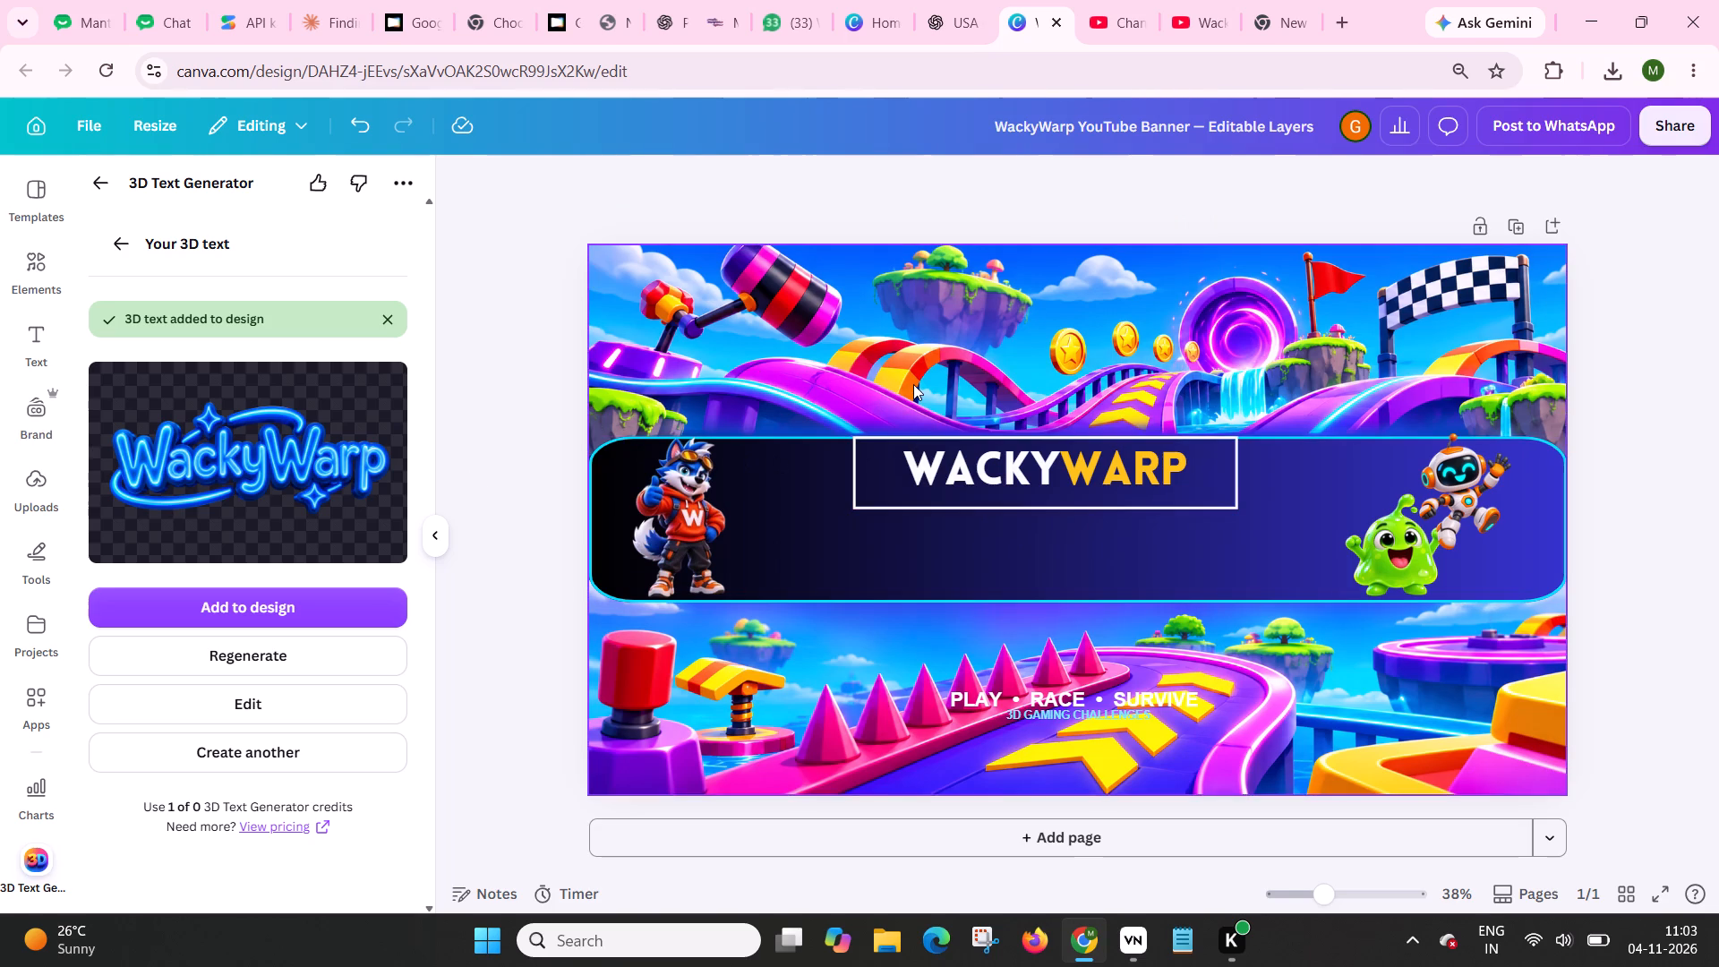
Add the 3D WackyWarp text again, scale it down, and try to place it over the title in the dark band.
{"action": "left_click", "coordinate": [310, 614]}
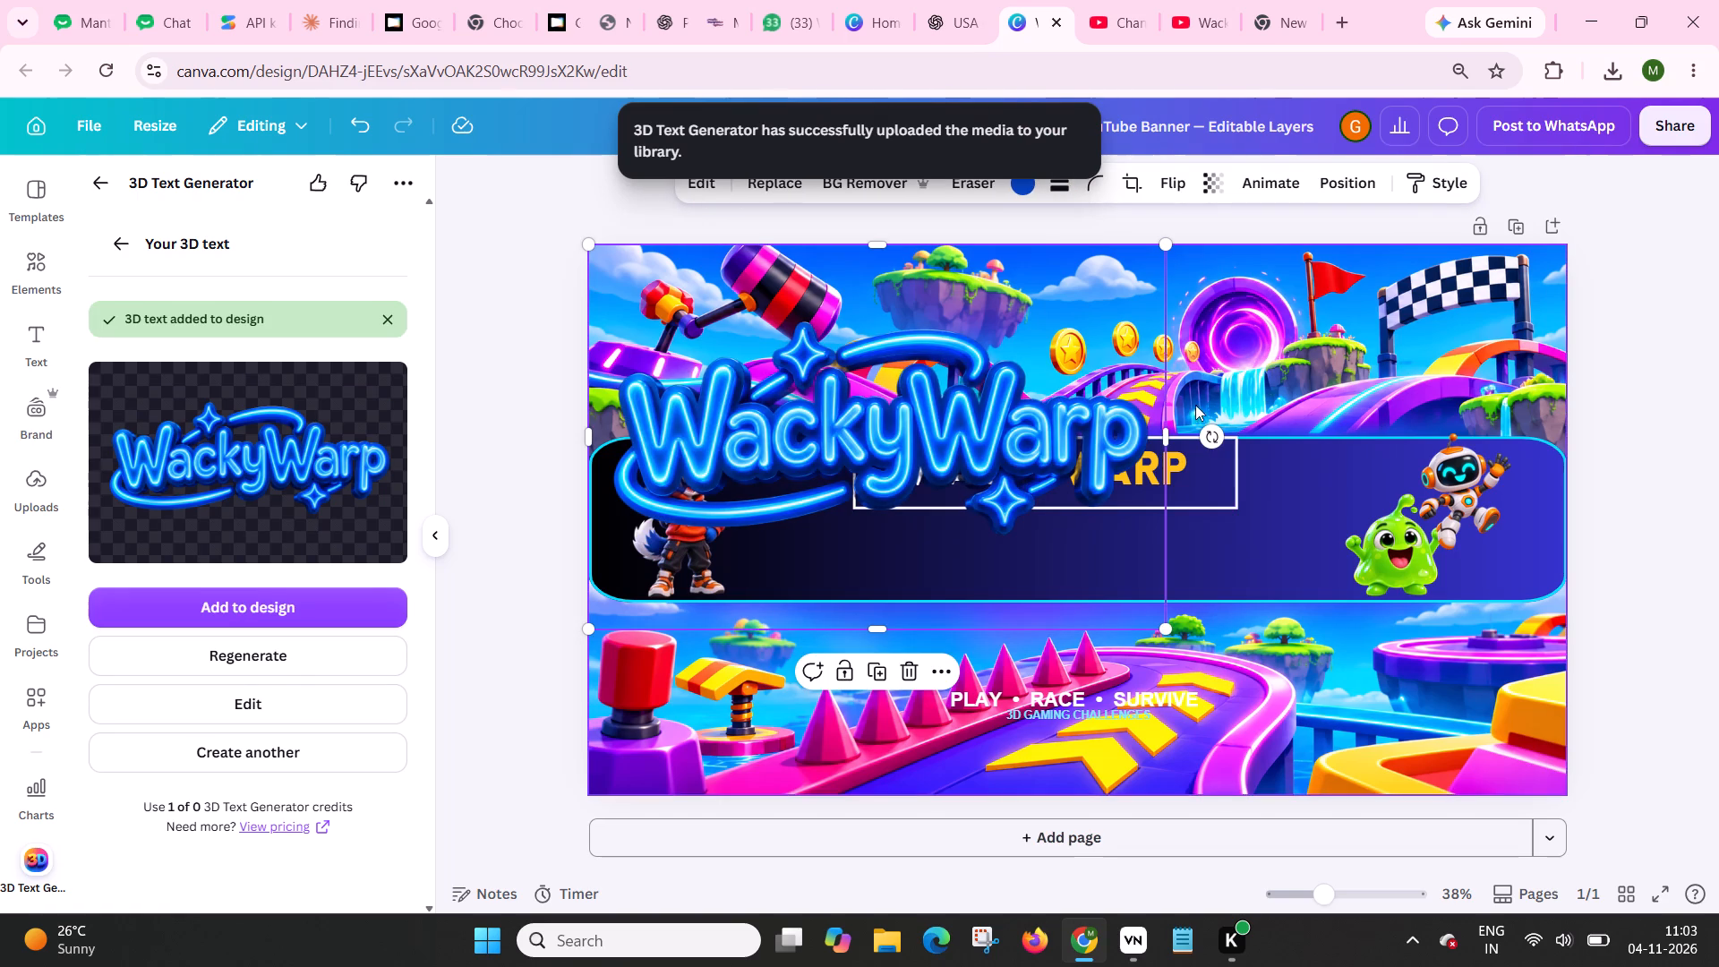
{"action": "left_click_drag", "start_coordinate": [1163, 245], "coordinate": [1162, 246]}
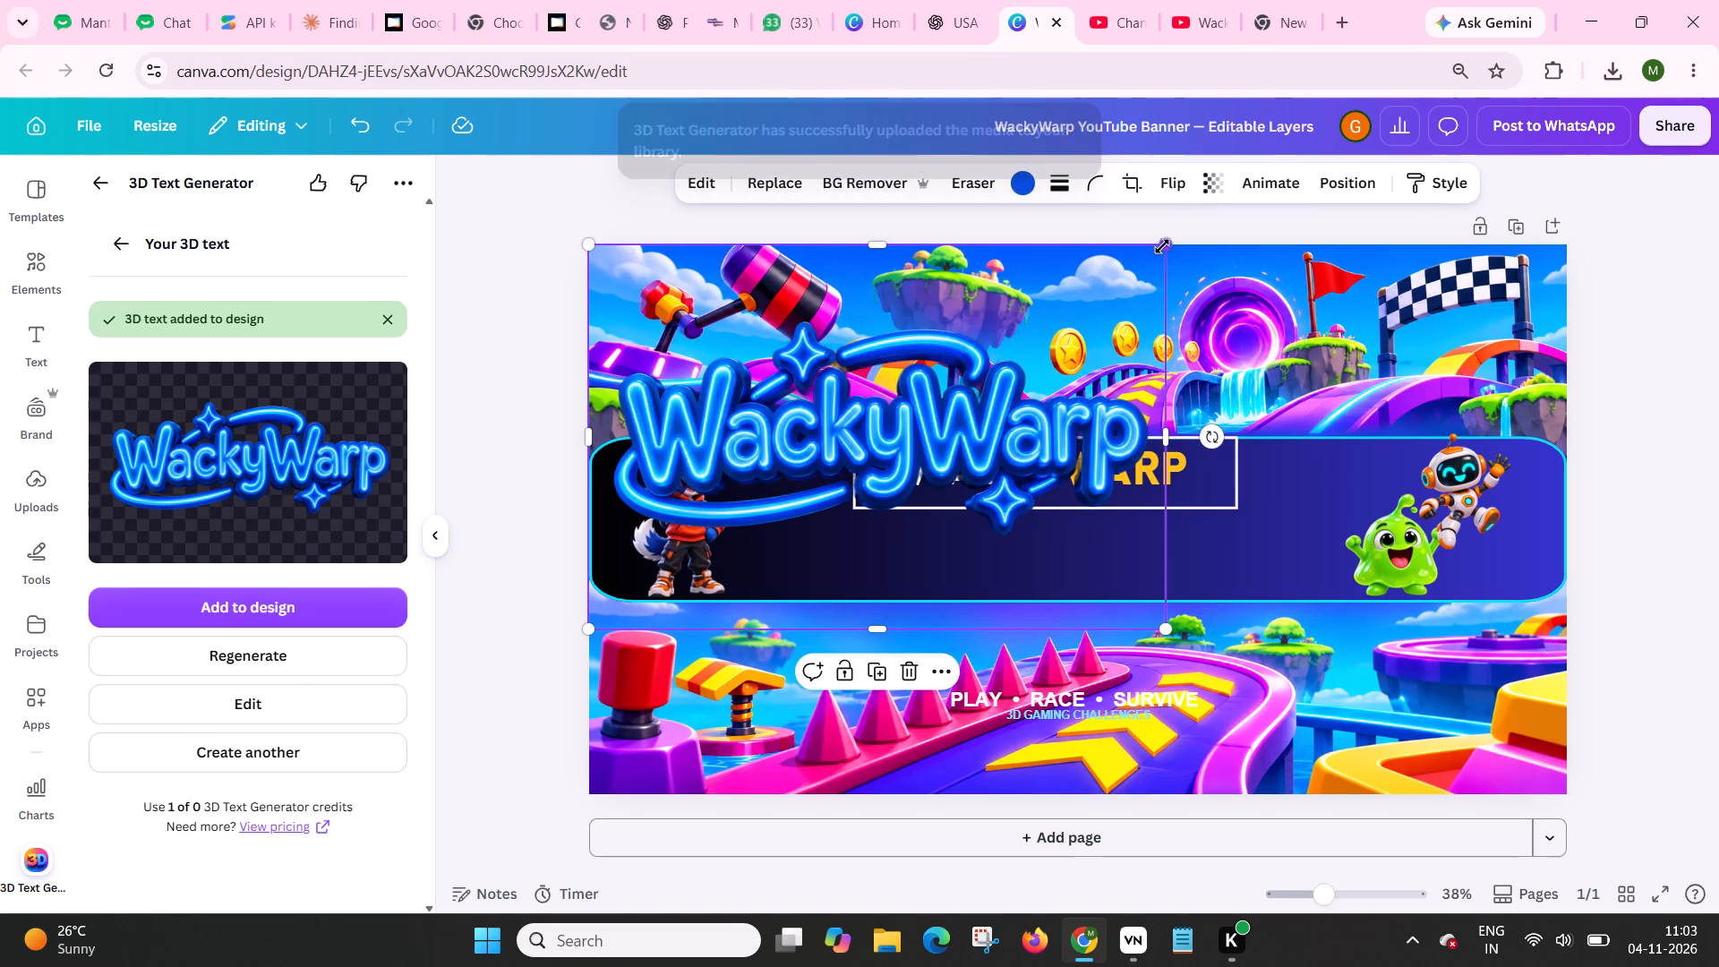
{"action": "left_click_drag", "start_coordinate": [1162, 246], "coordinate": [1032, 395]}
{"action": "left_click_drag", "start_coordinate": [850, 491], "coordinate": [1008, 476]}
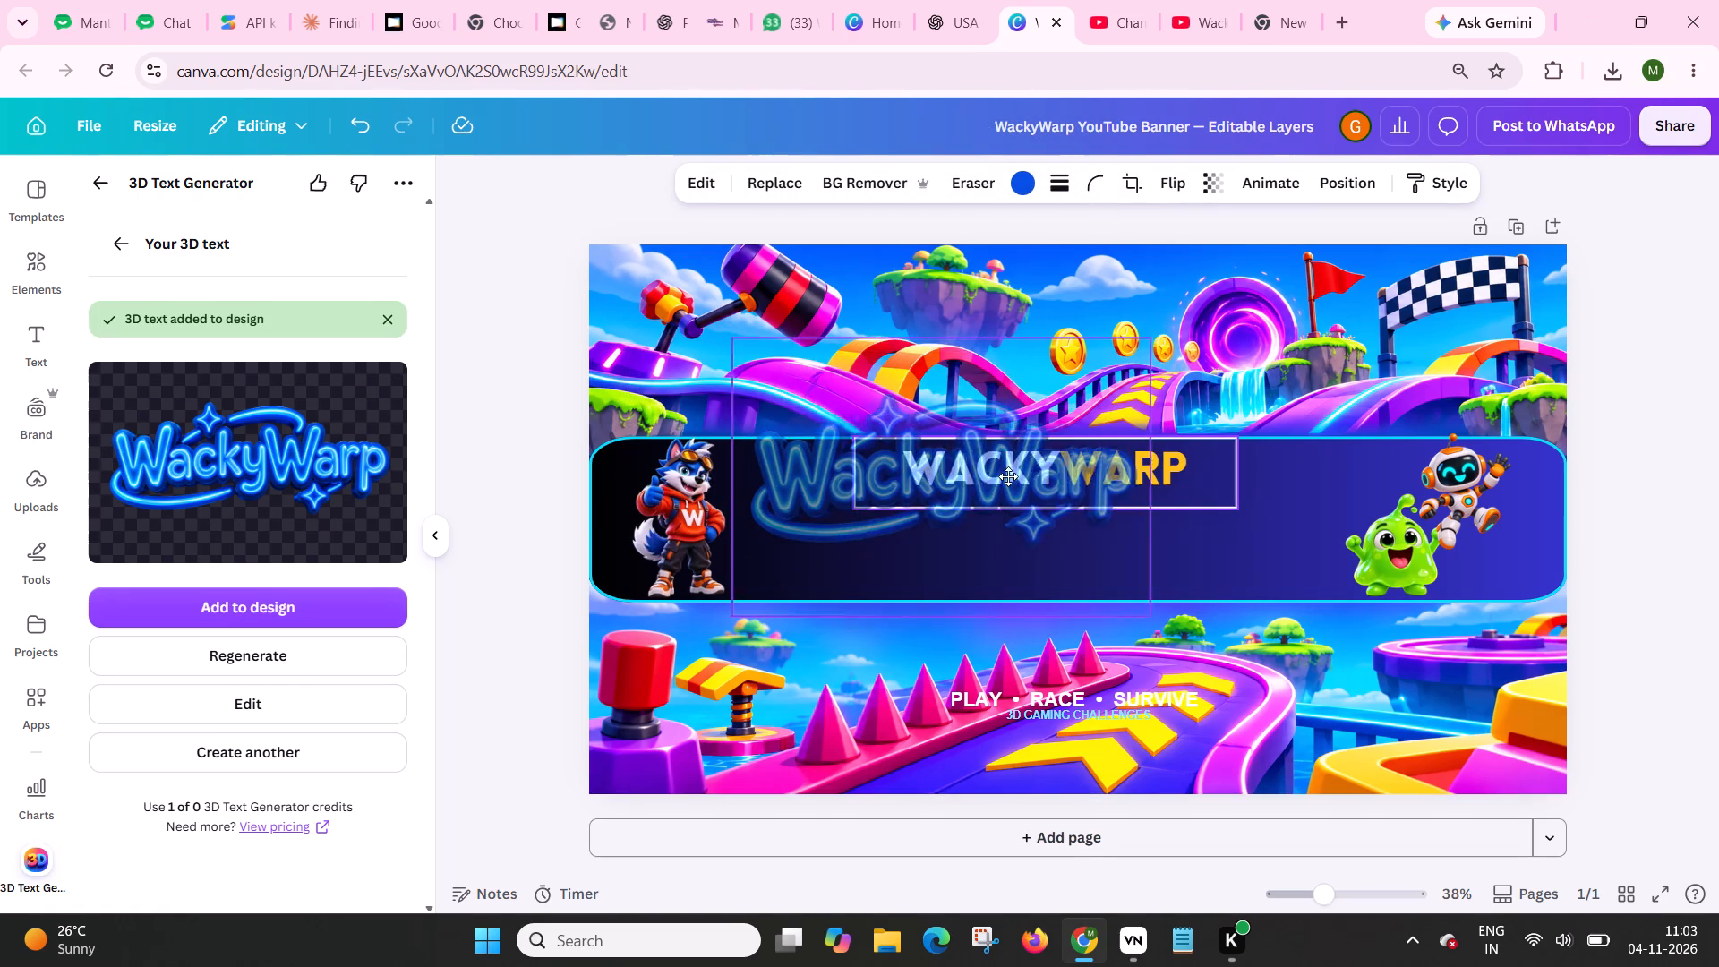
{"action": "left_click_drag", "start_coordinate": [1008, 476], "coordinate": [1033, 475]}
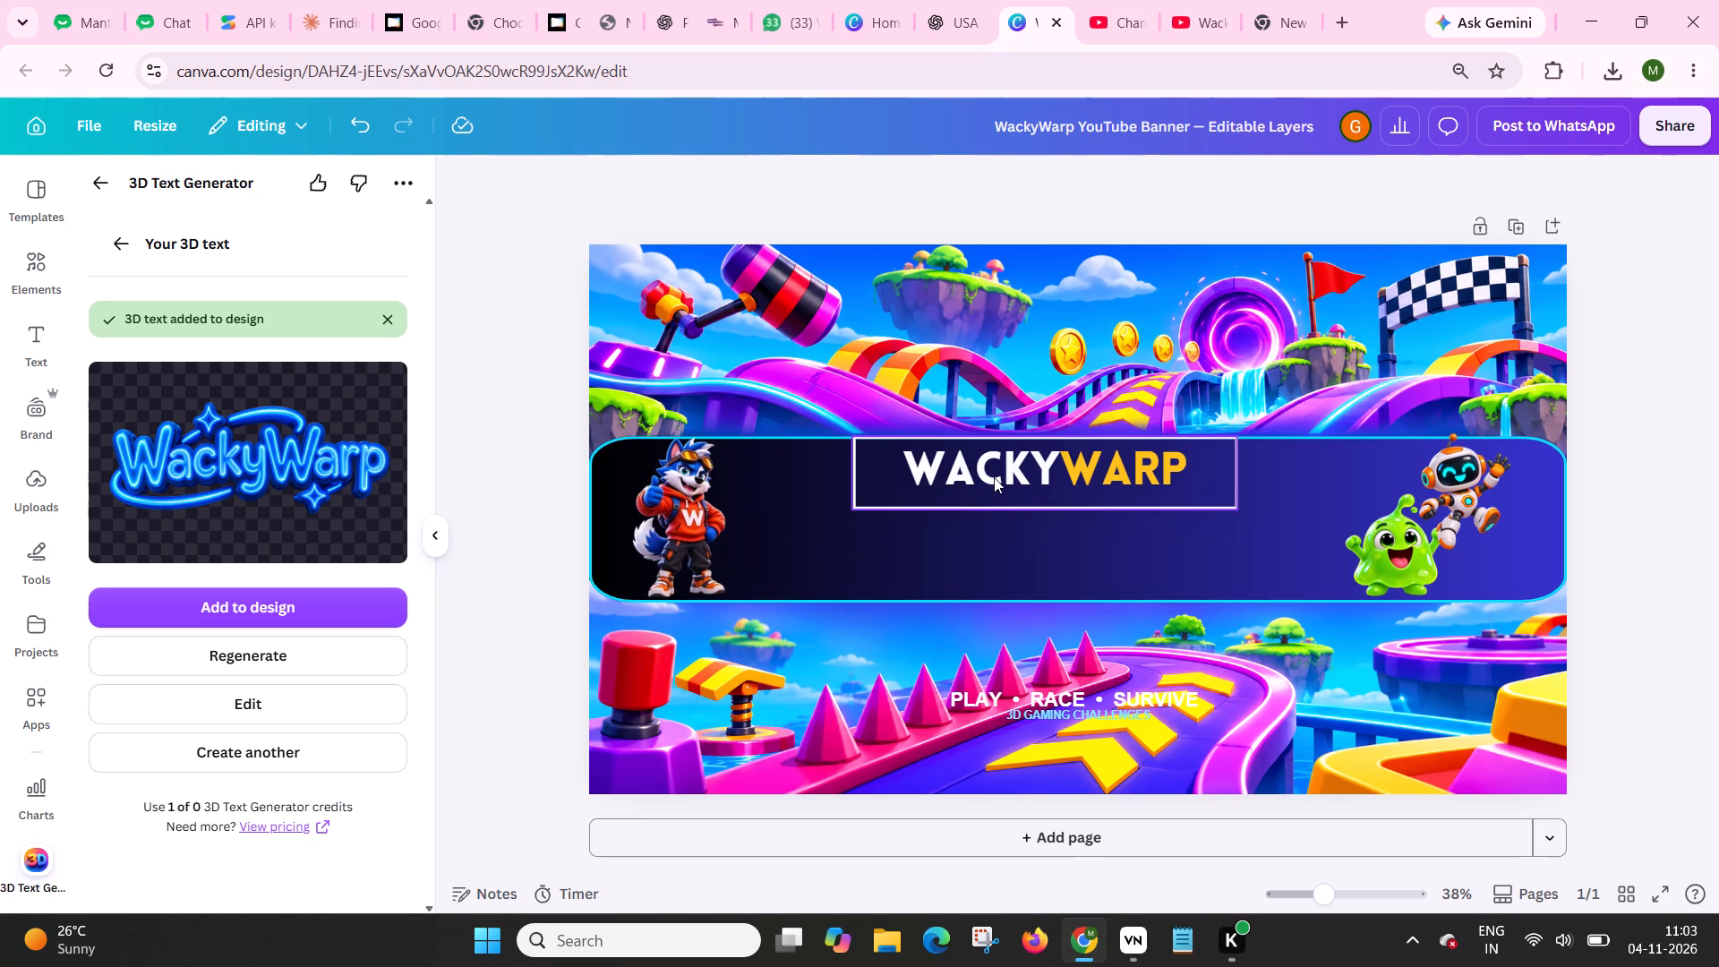
Delete the image held in the title's frame and the original WackyWarp title from the banner.
{"action": "left_click", "coordinate": [994, 477]}
{"action": "left_click", "coordinate": [1082, 399]}
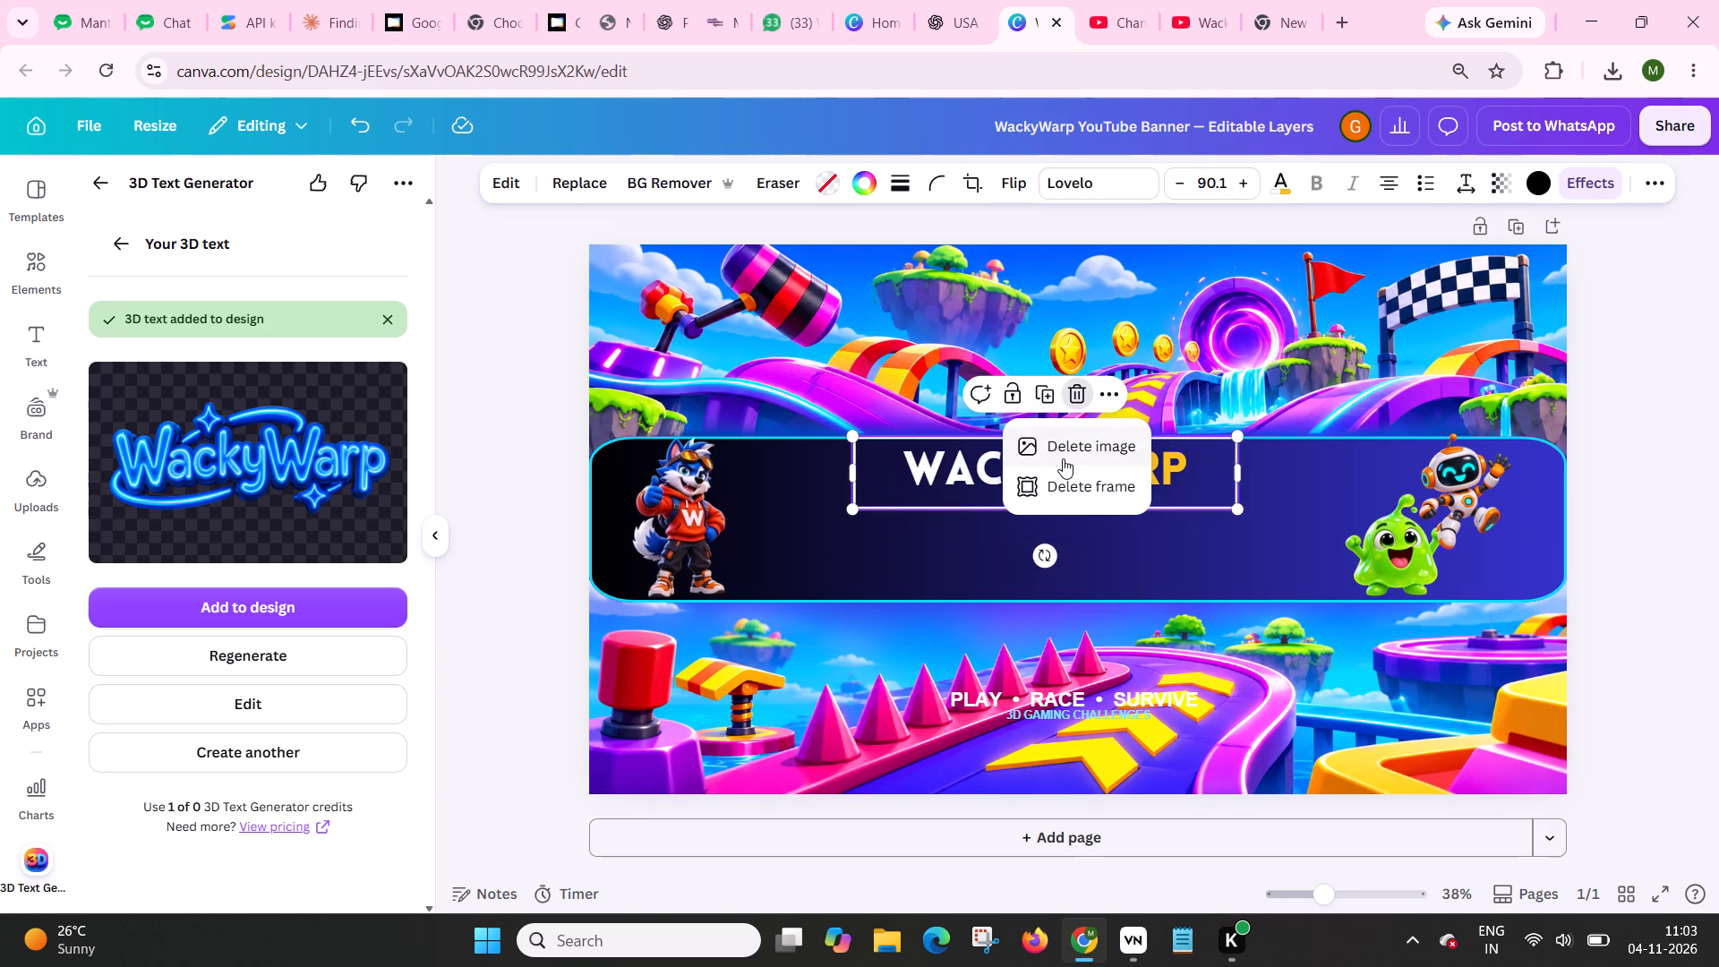
{"action": "left_click", "coordinate": [1063, 458]}
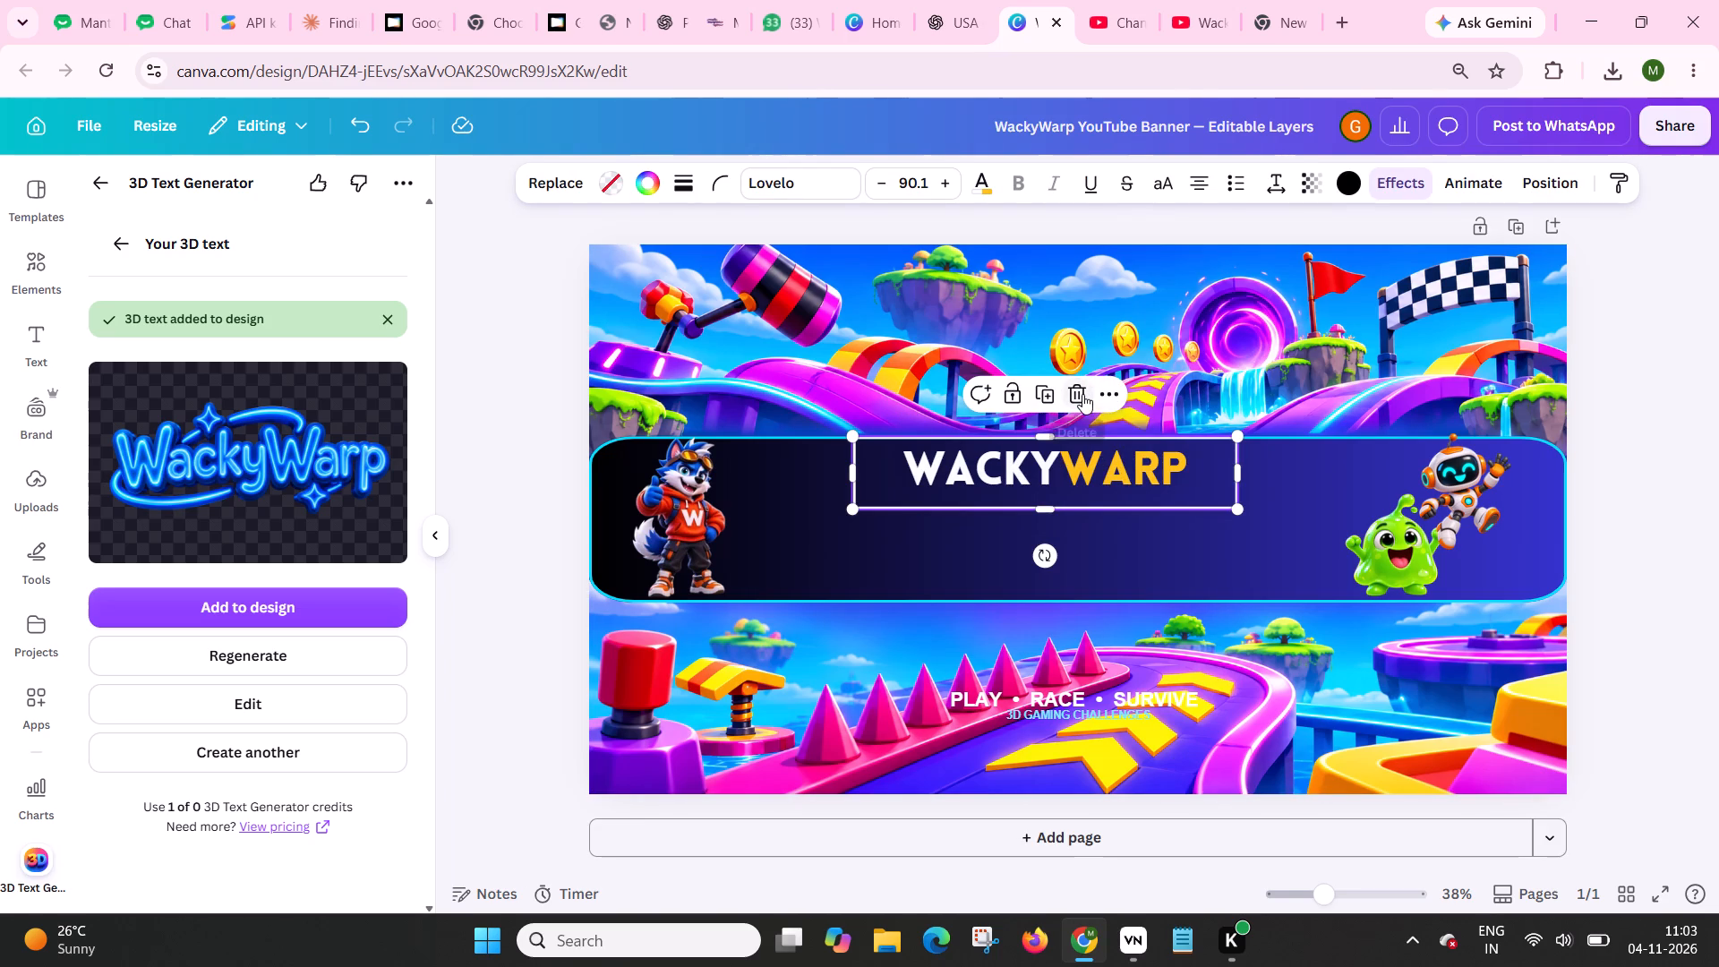
{"action": "left_click", "coordinate": [1082, 393]}
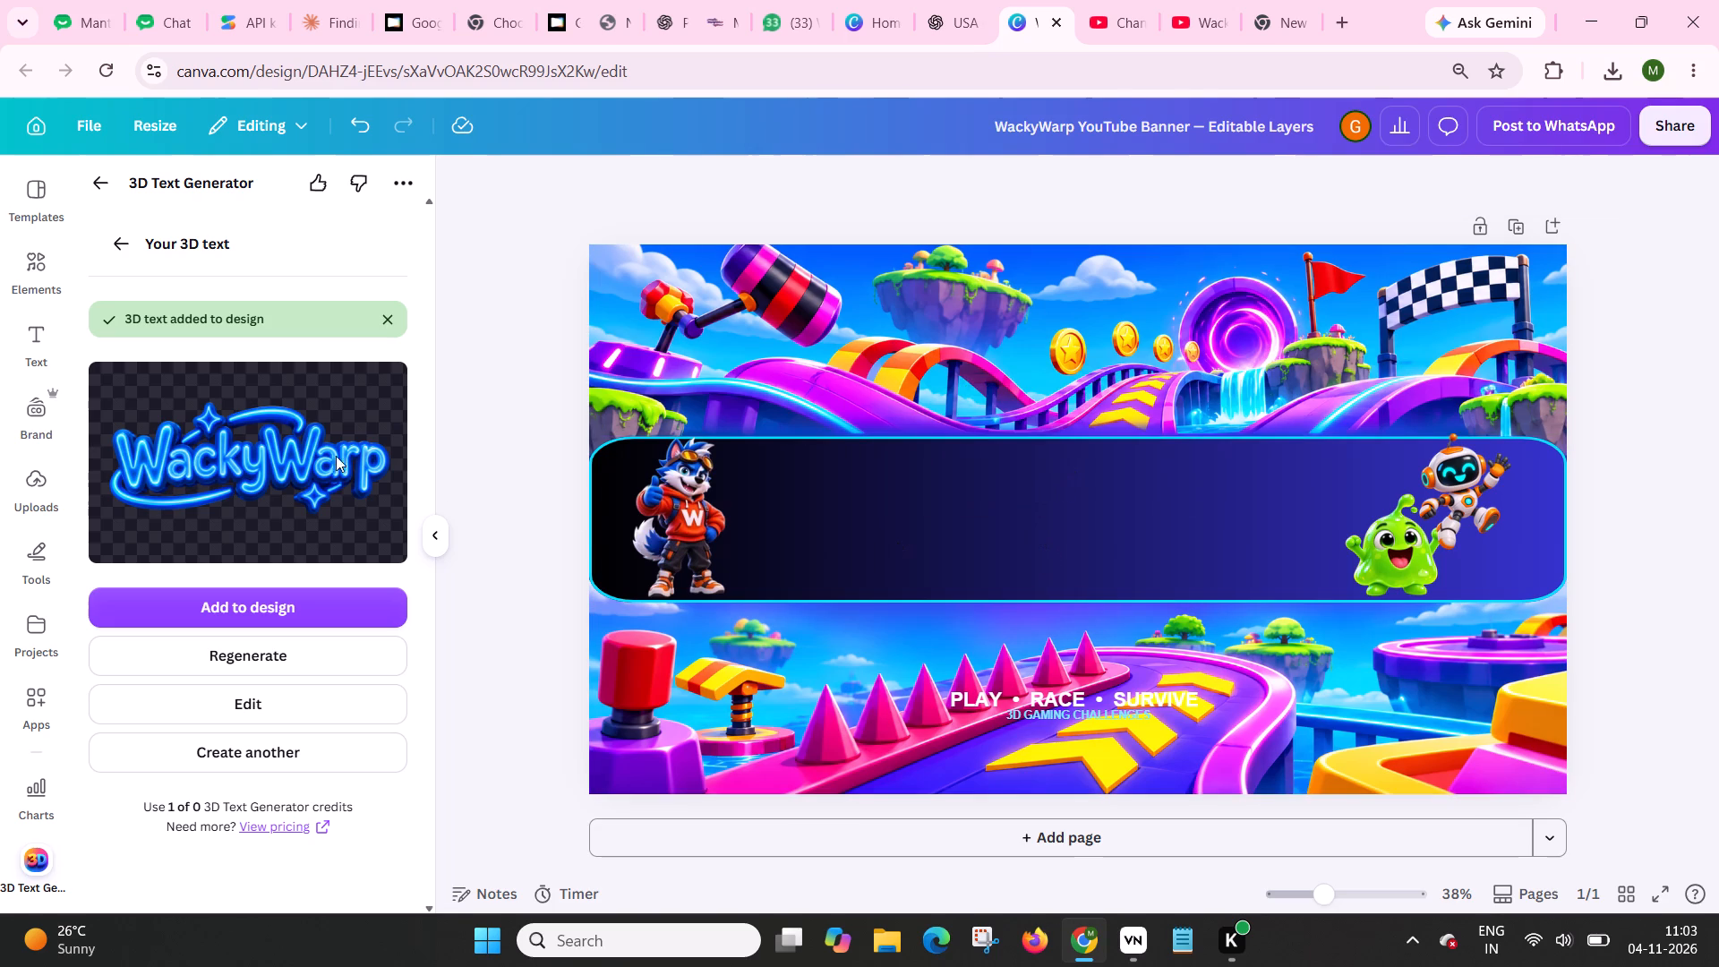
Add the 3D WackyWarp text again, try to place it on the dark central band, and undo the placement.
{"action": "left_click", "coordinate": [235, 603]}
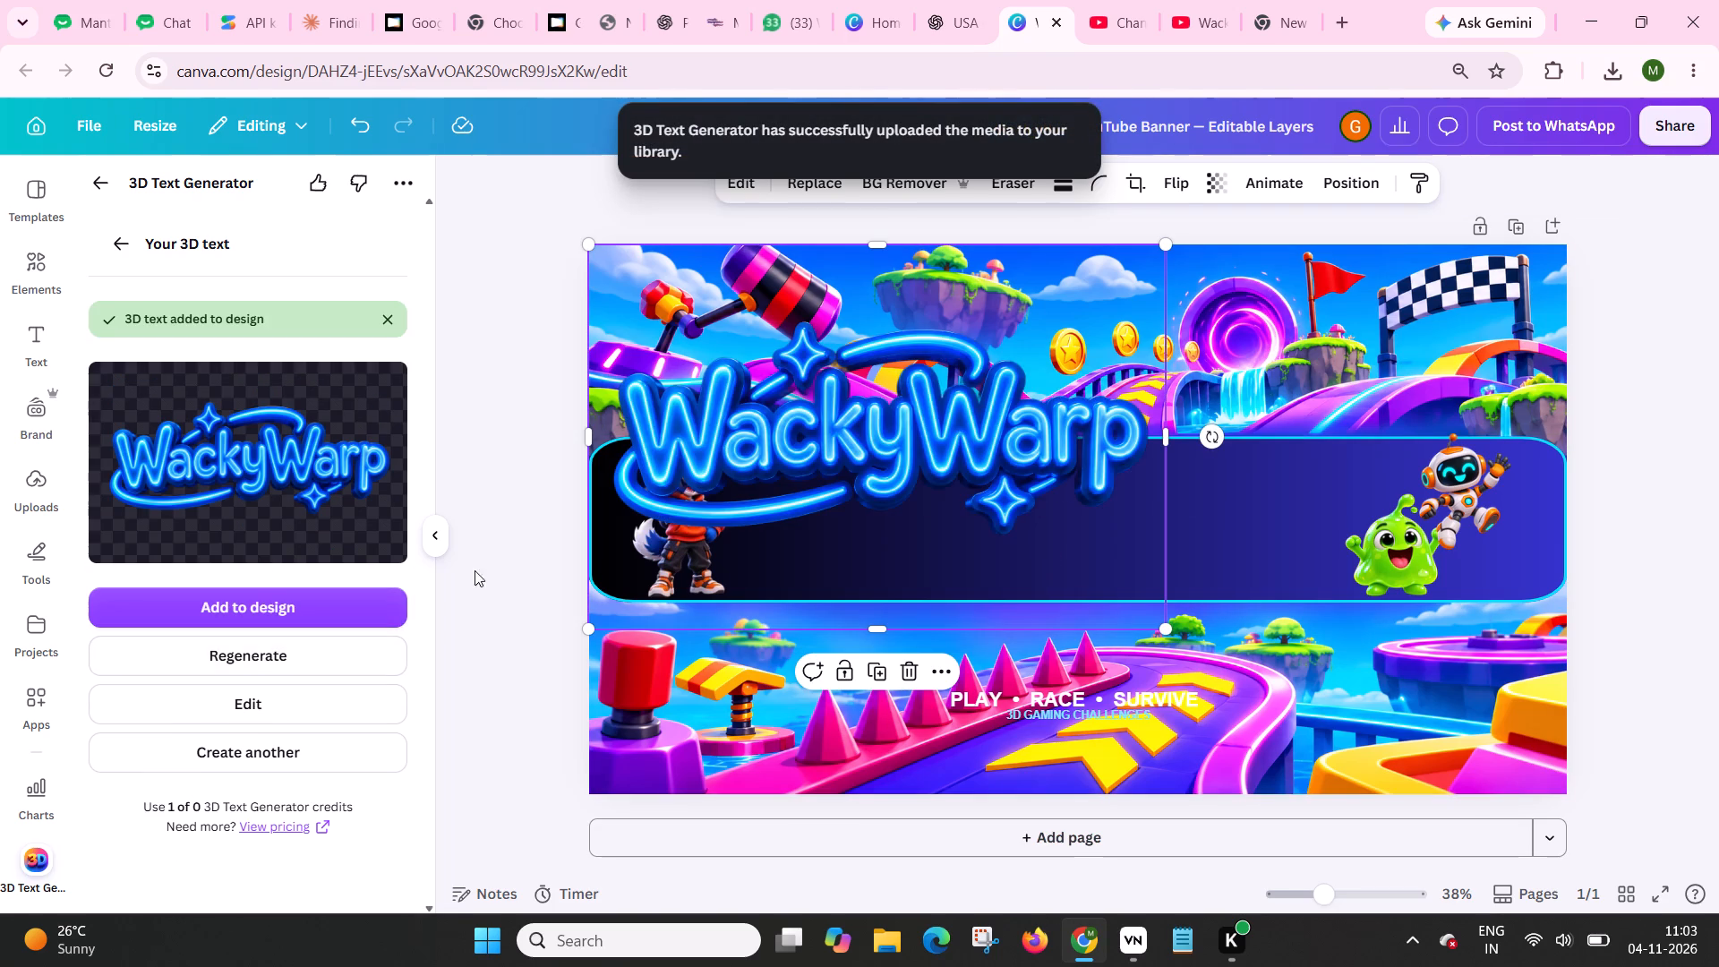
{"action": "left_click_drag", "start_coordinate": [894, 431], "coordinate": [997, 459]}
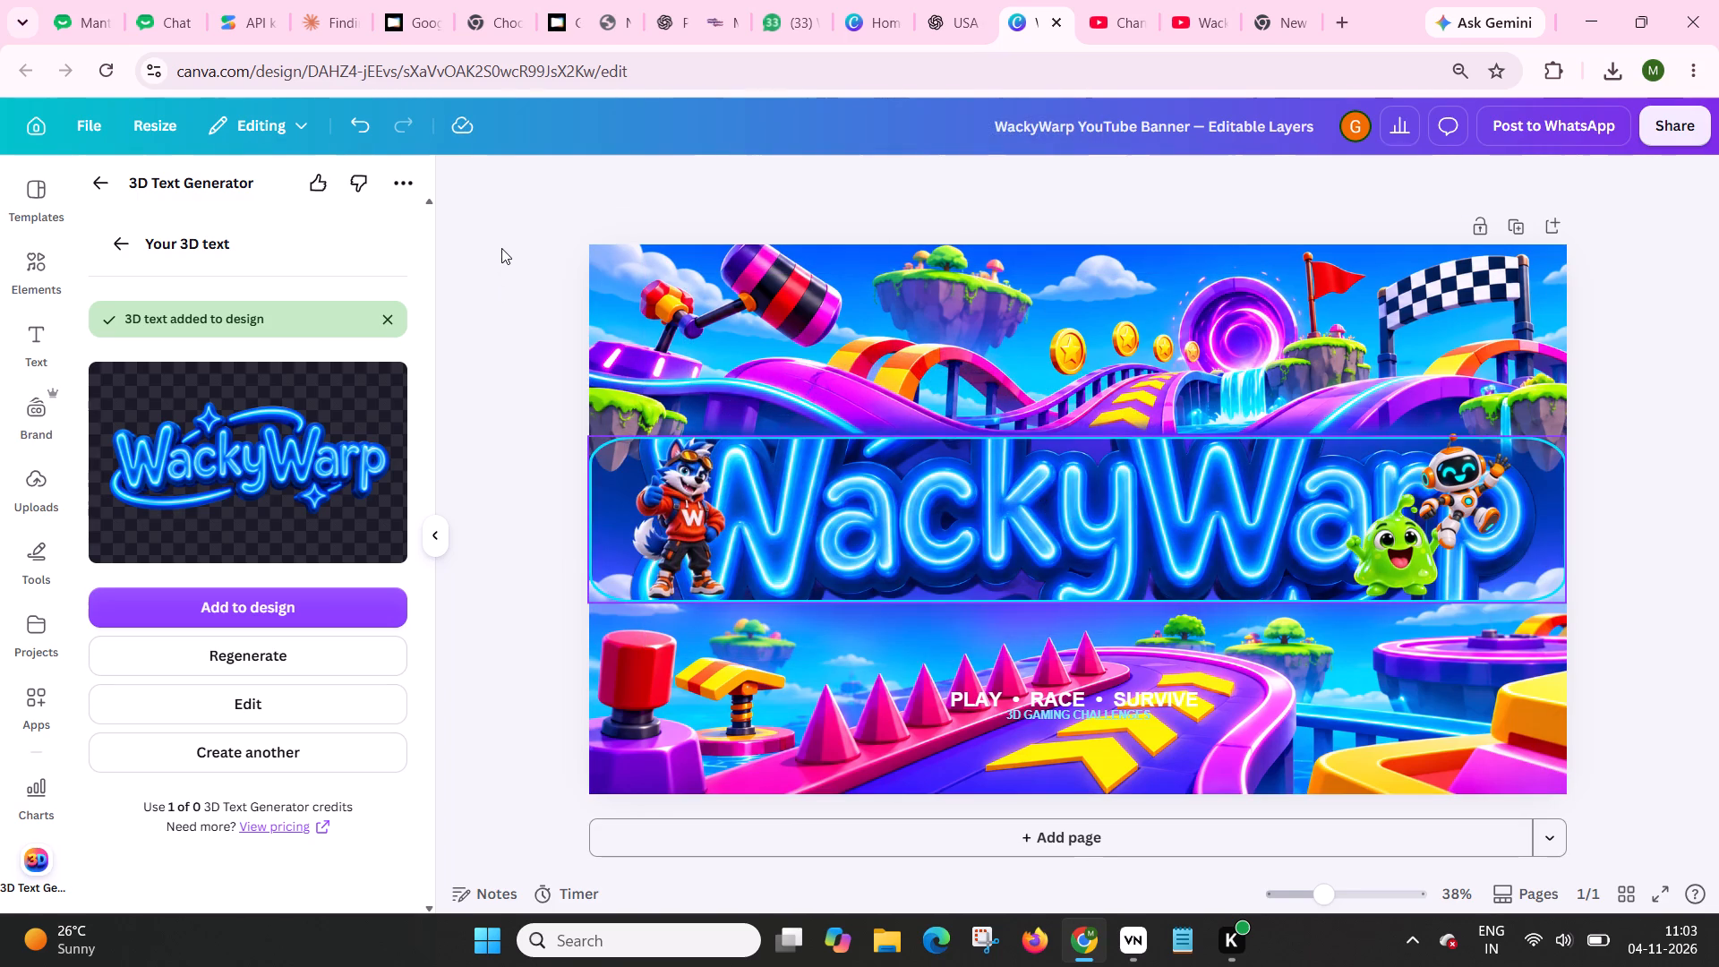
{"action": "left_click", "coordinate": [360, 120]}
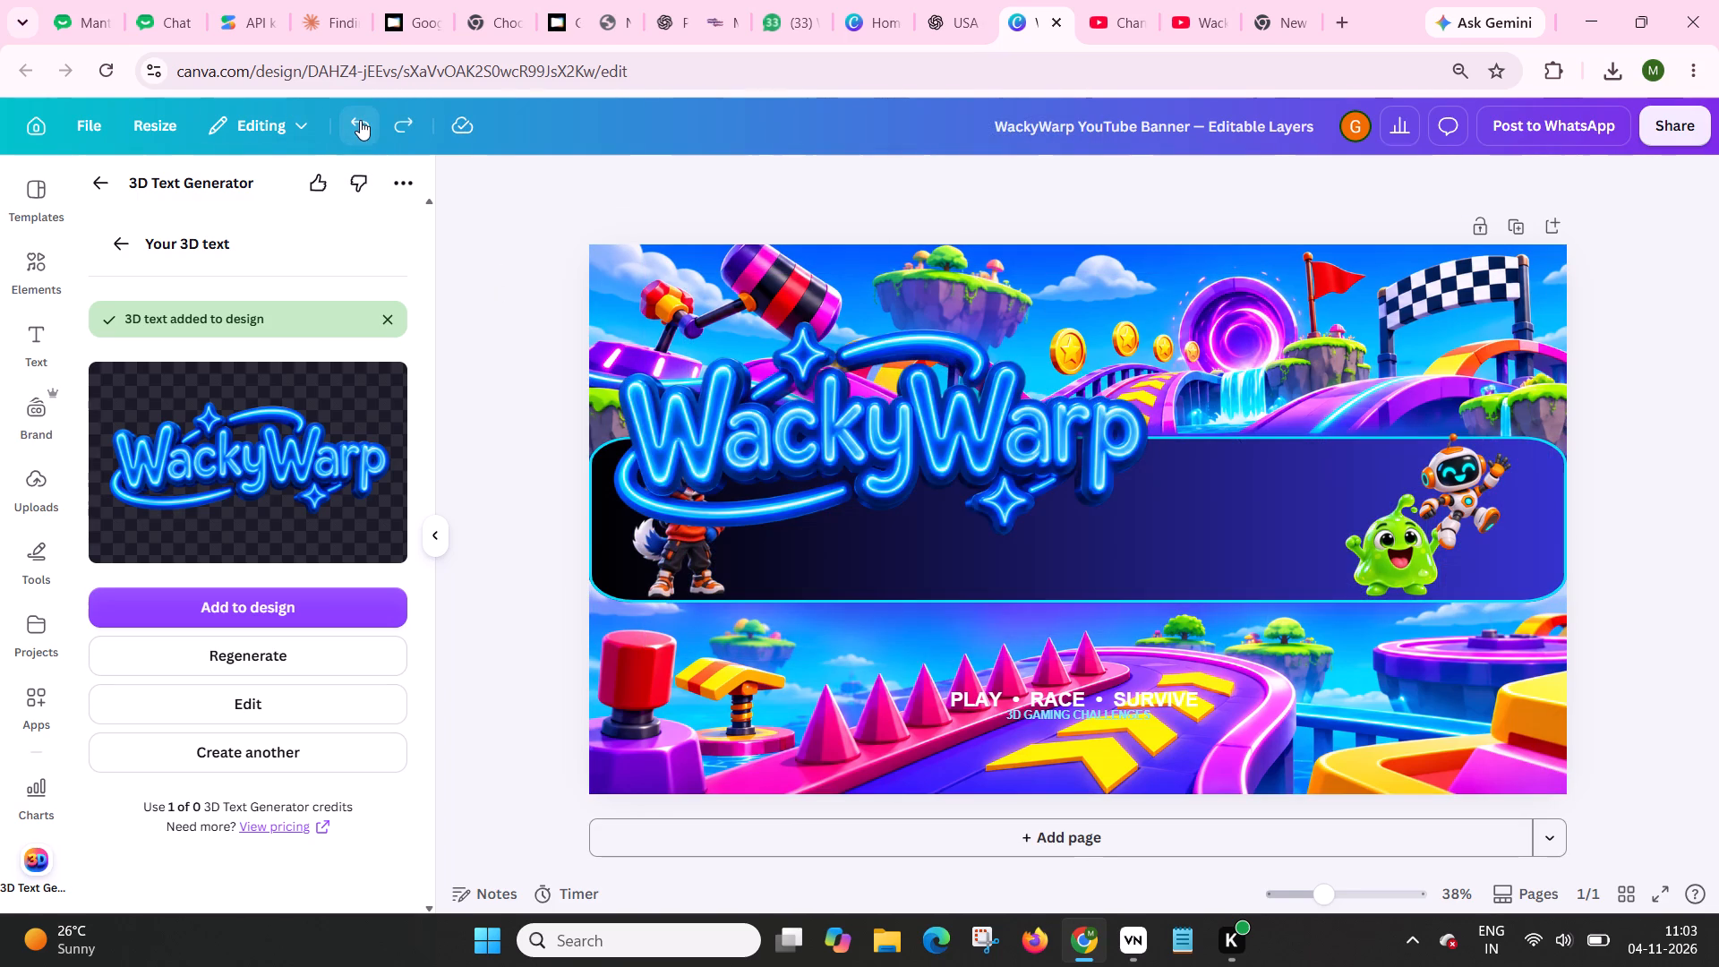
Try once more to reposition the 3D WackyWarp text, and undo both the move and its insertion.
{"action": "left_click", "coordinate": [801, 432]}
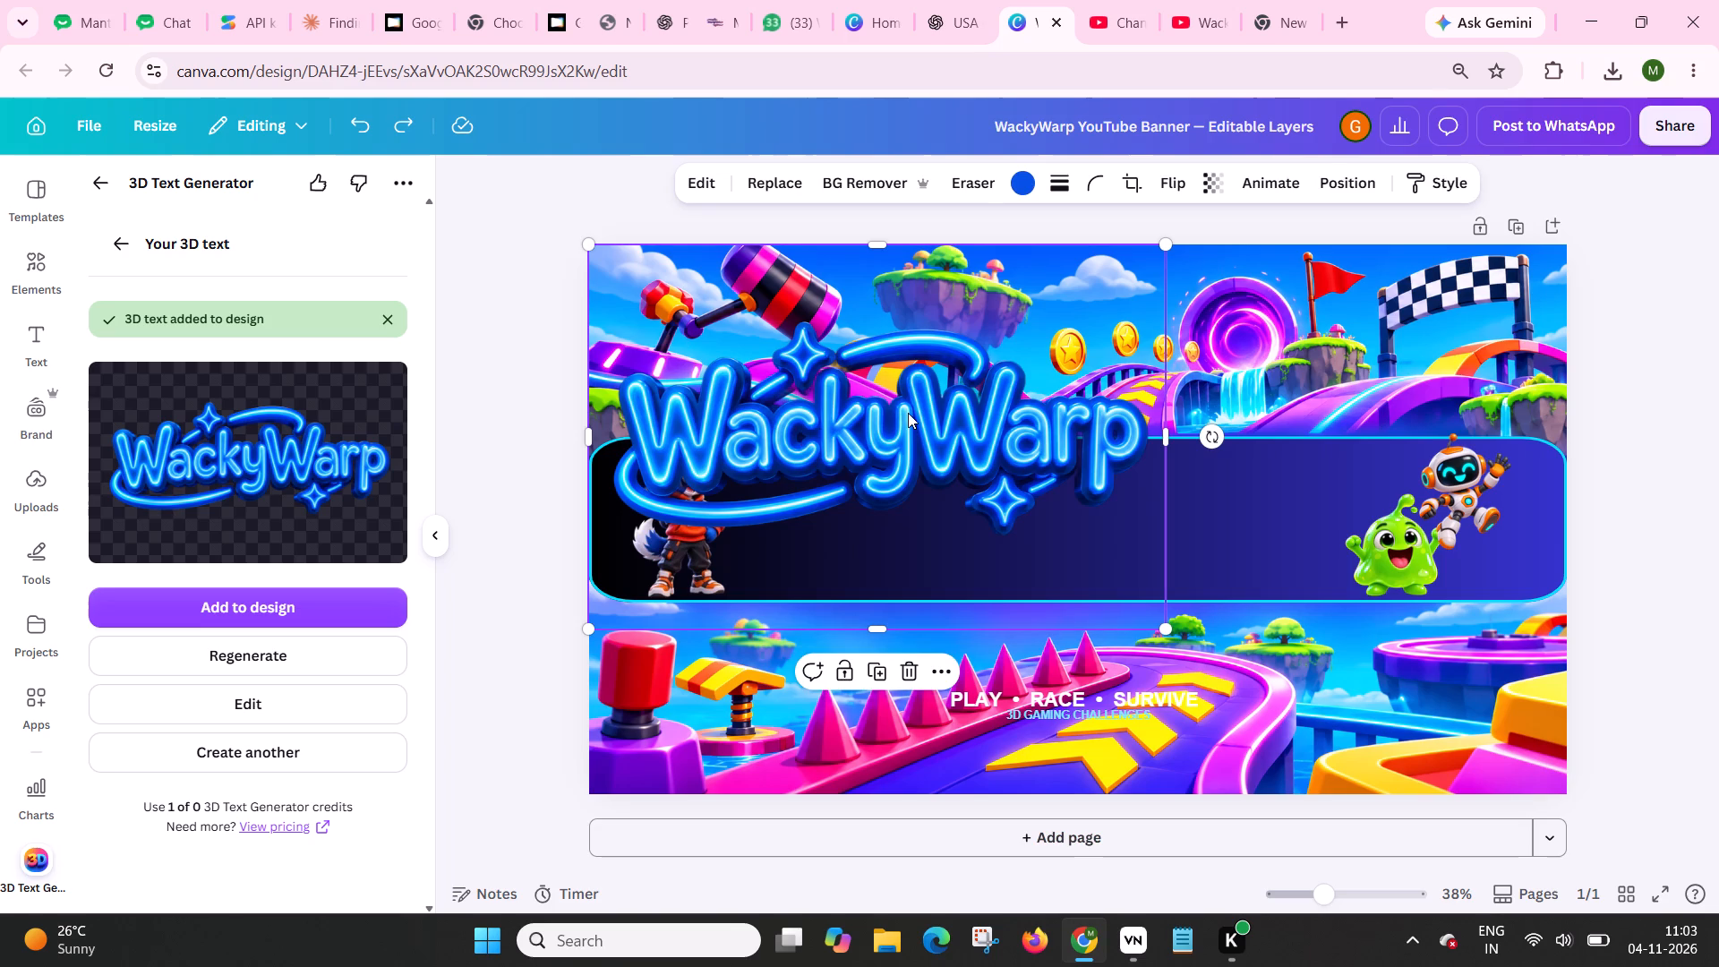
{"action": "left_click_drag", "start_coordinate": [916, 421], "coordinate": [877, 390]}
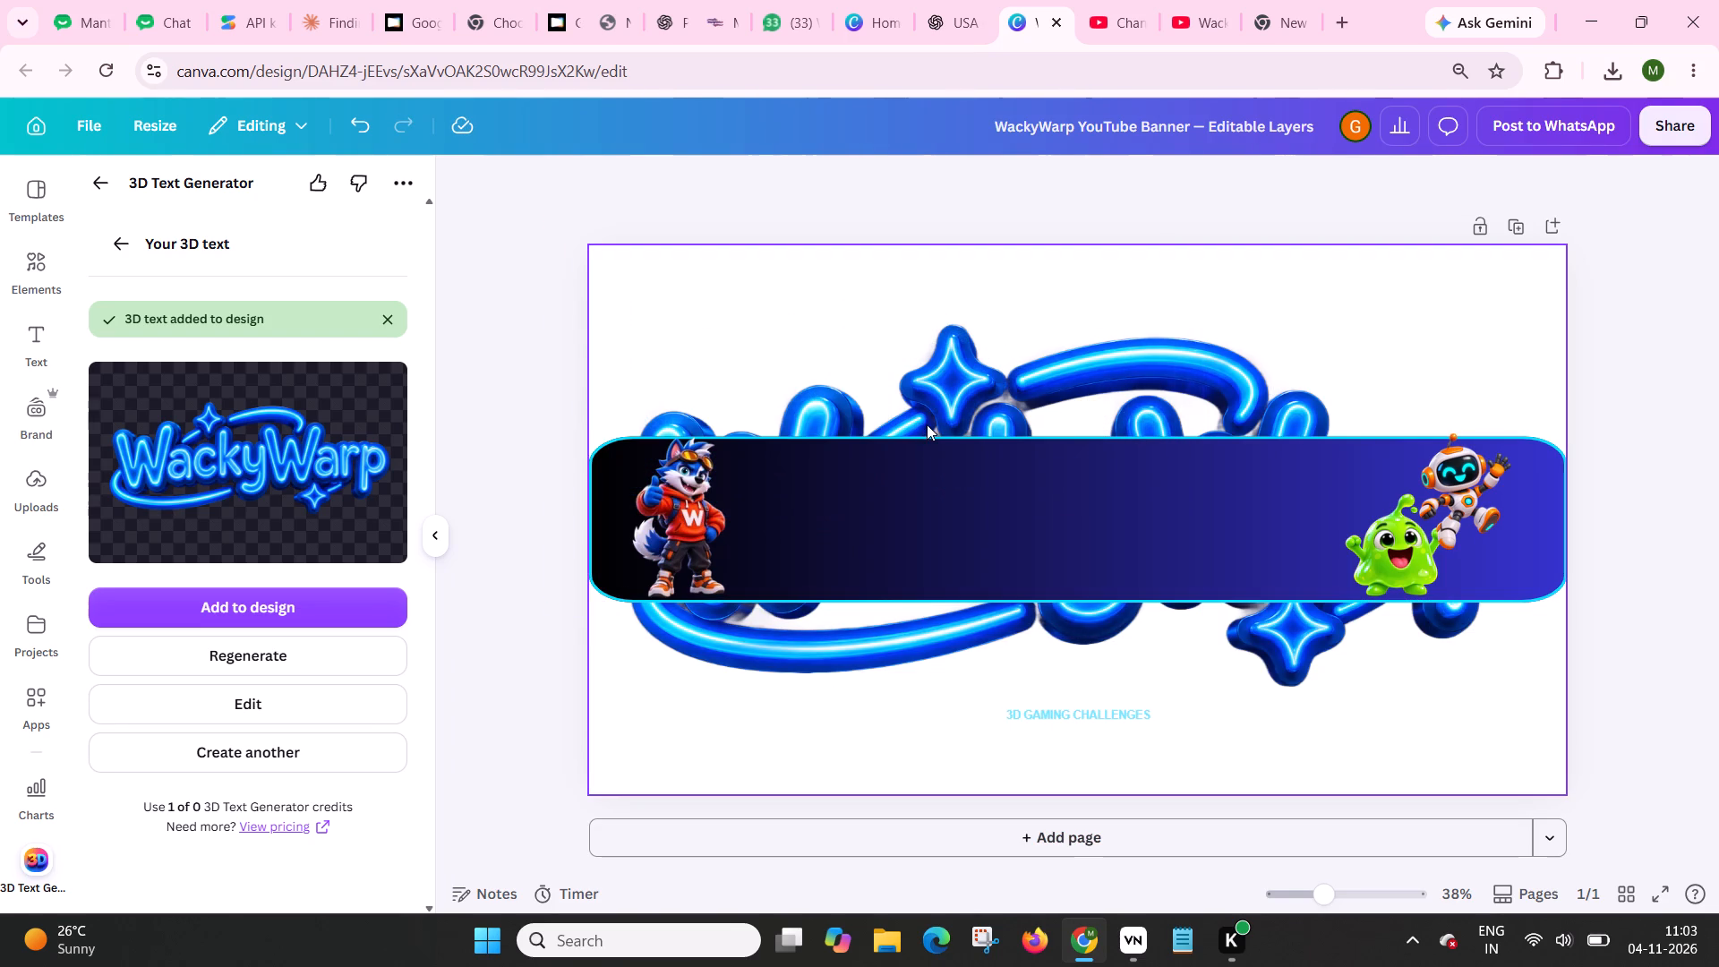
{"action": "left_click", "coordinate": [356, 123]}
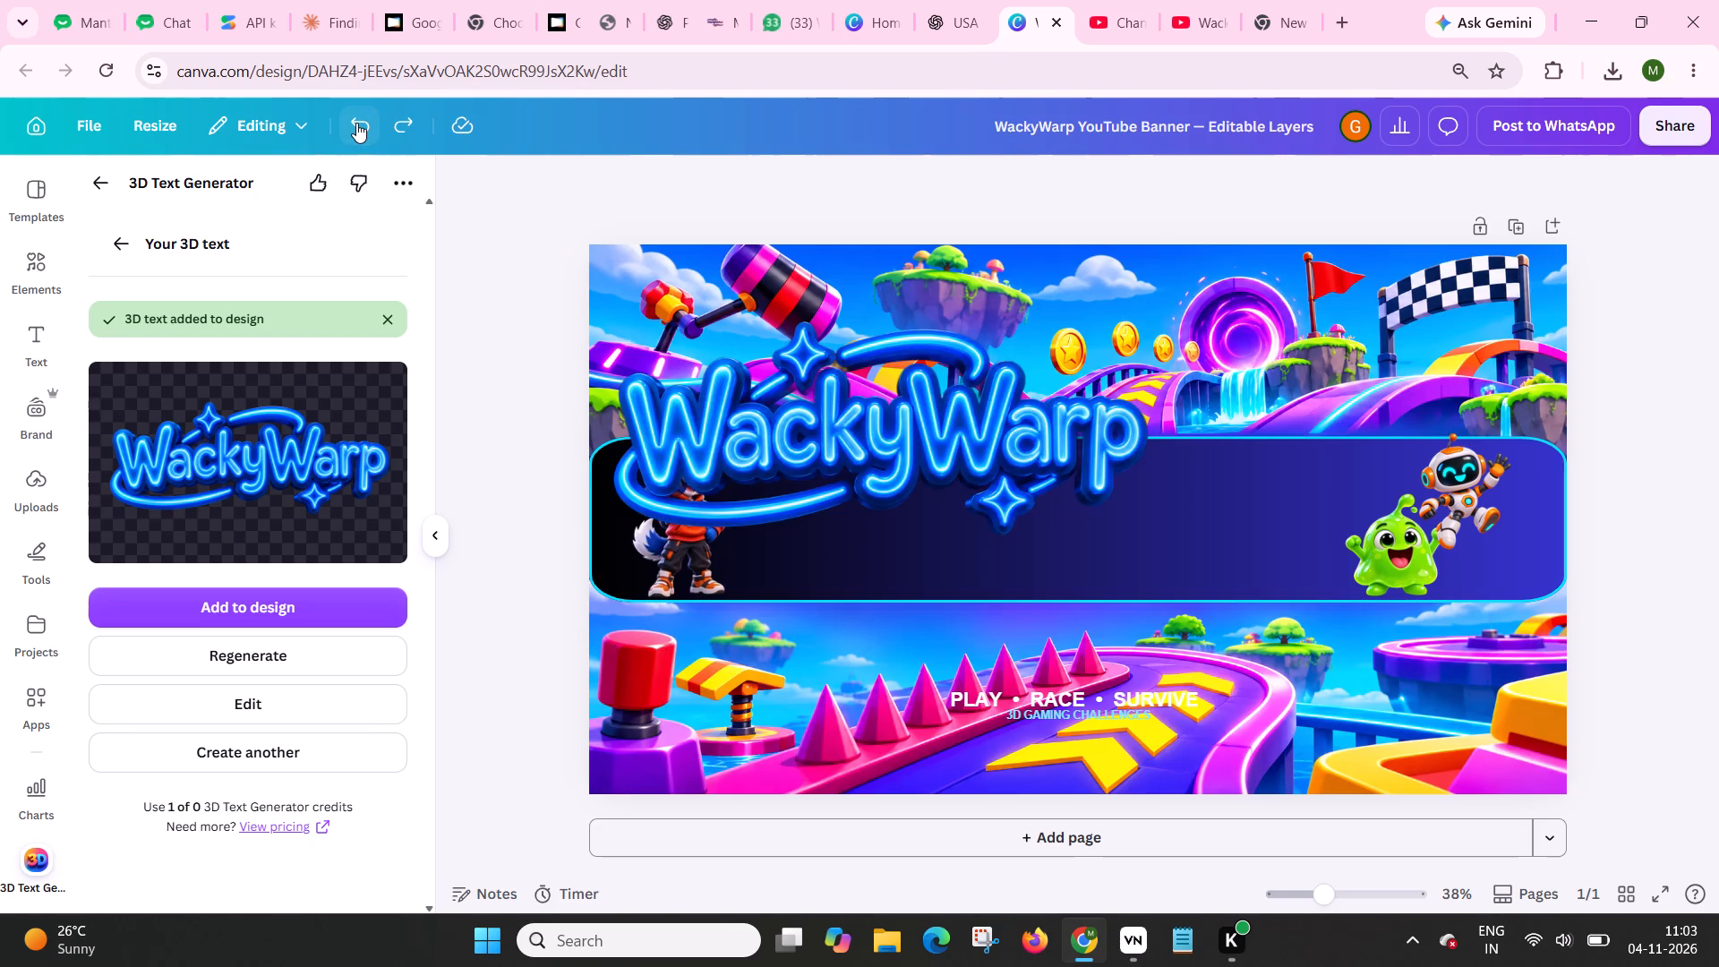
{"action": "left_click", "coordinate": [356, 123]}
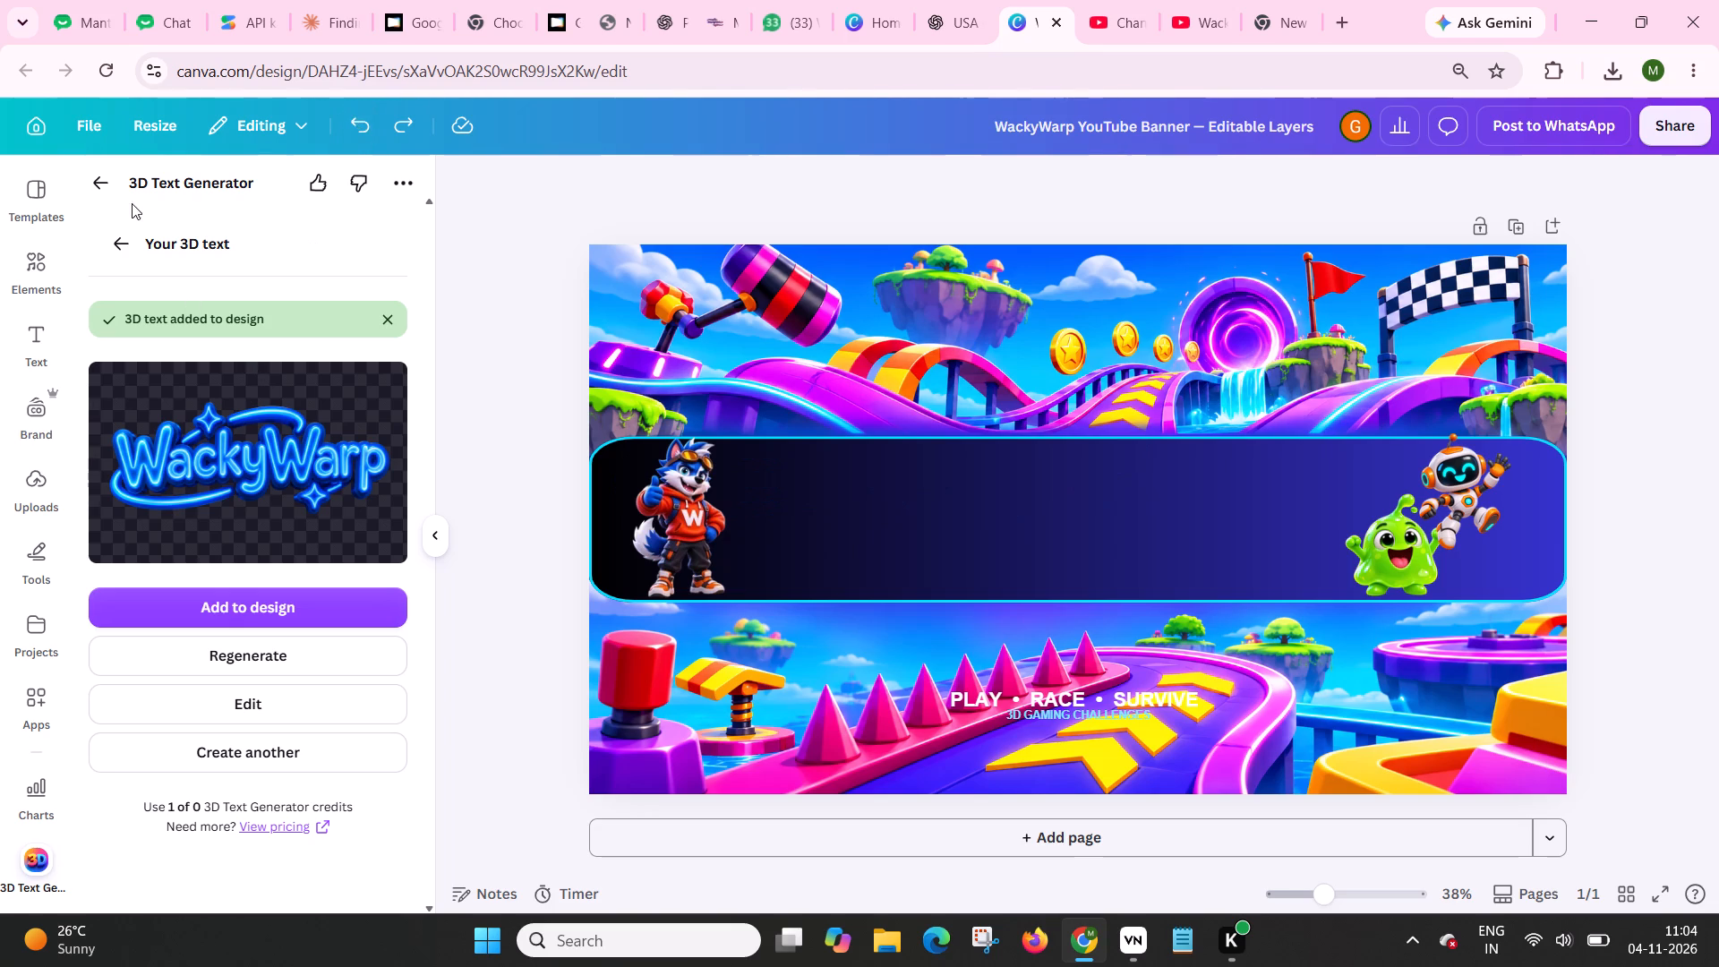
Return to the "3d text" app results, browse the alternatives, and open the Text Vibe Maker app.
{"action": "left_click", "coordinate": [101, 178]}
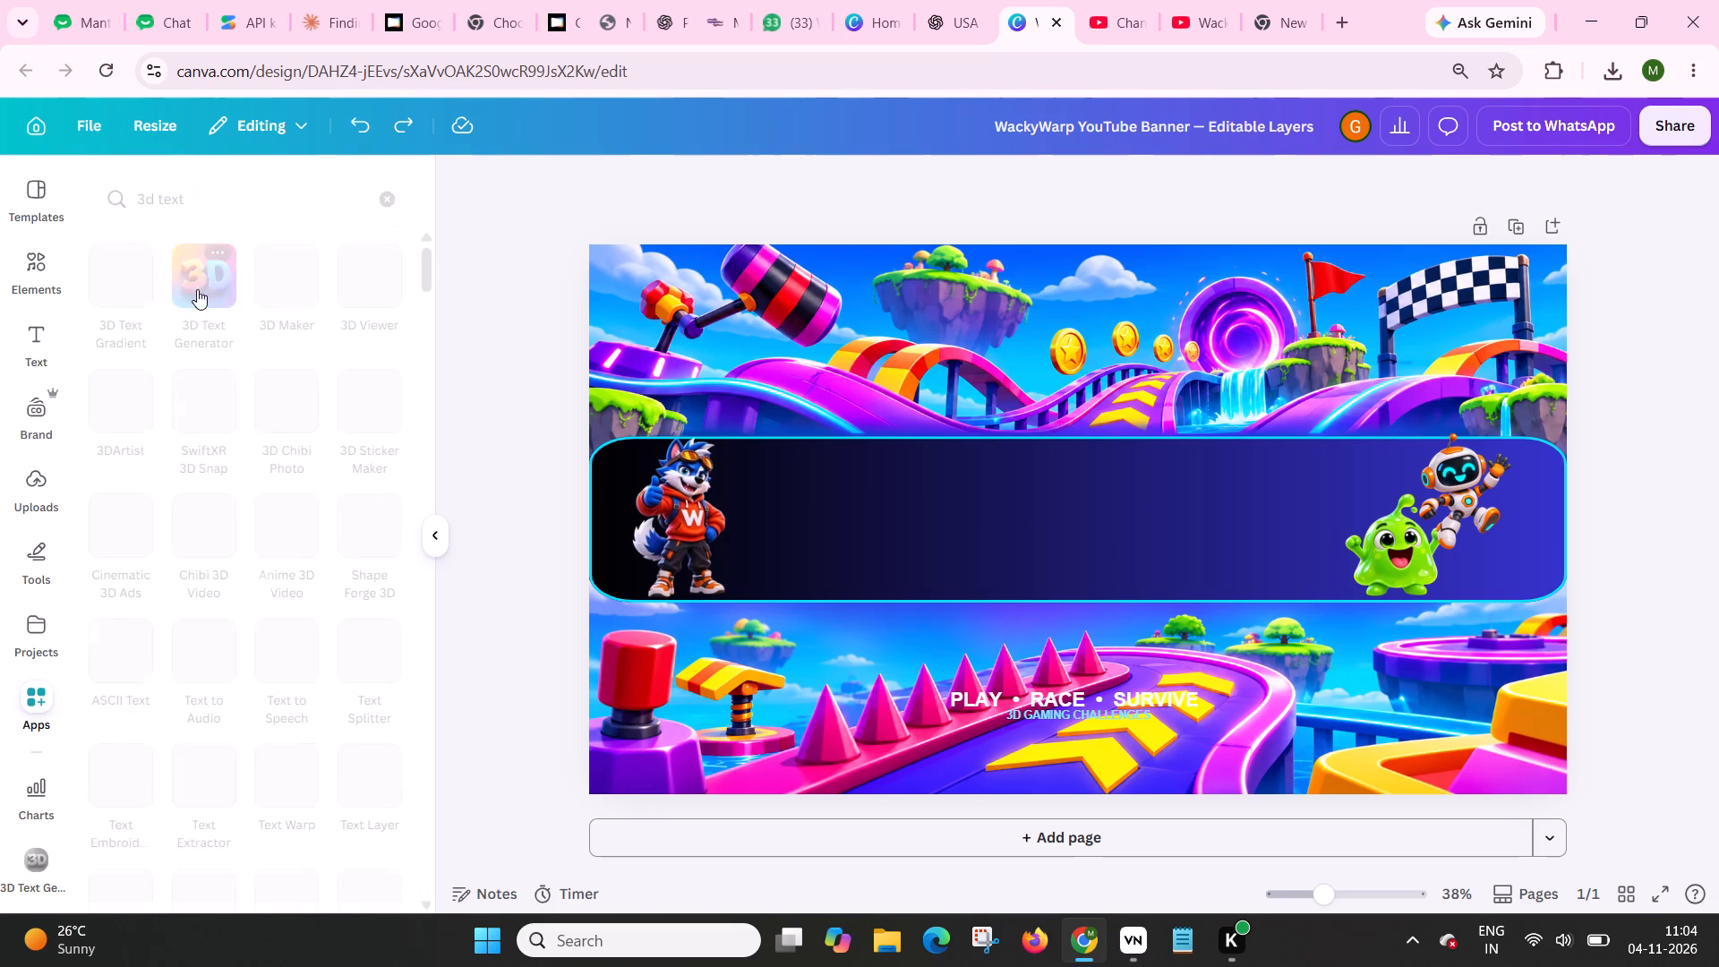
{"action": "left_click", "coordinate": [995, 539]}
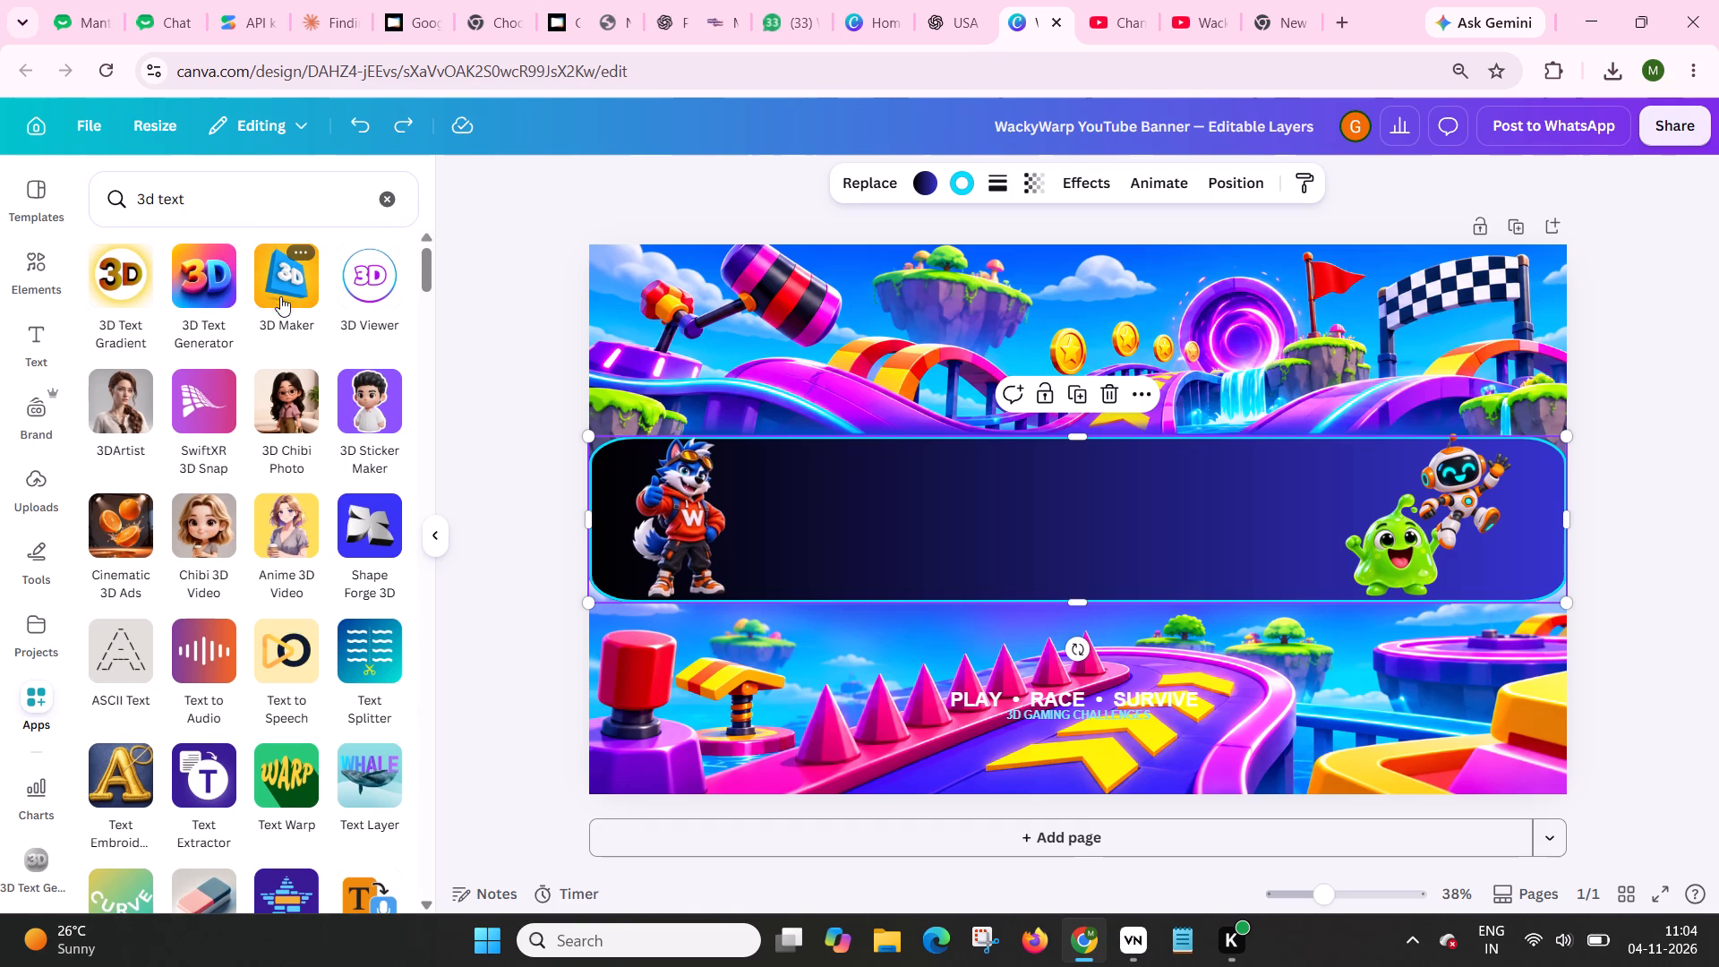
{"action": "scroll", "coordinate": [267, 568], "scroll_direction": "down", "scroll_amount": 1}
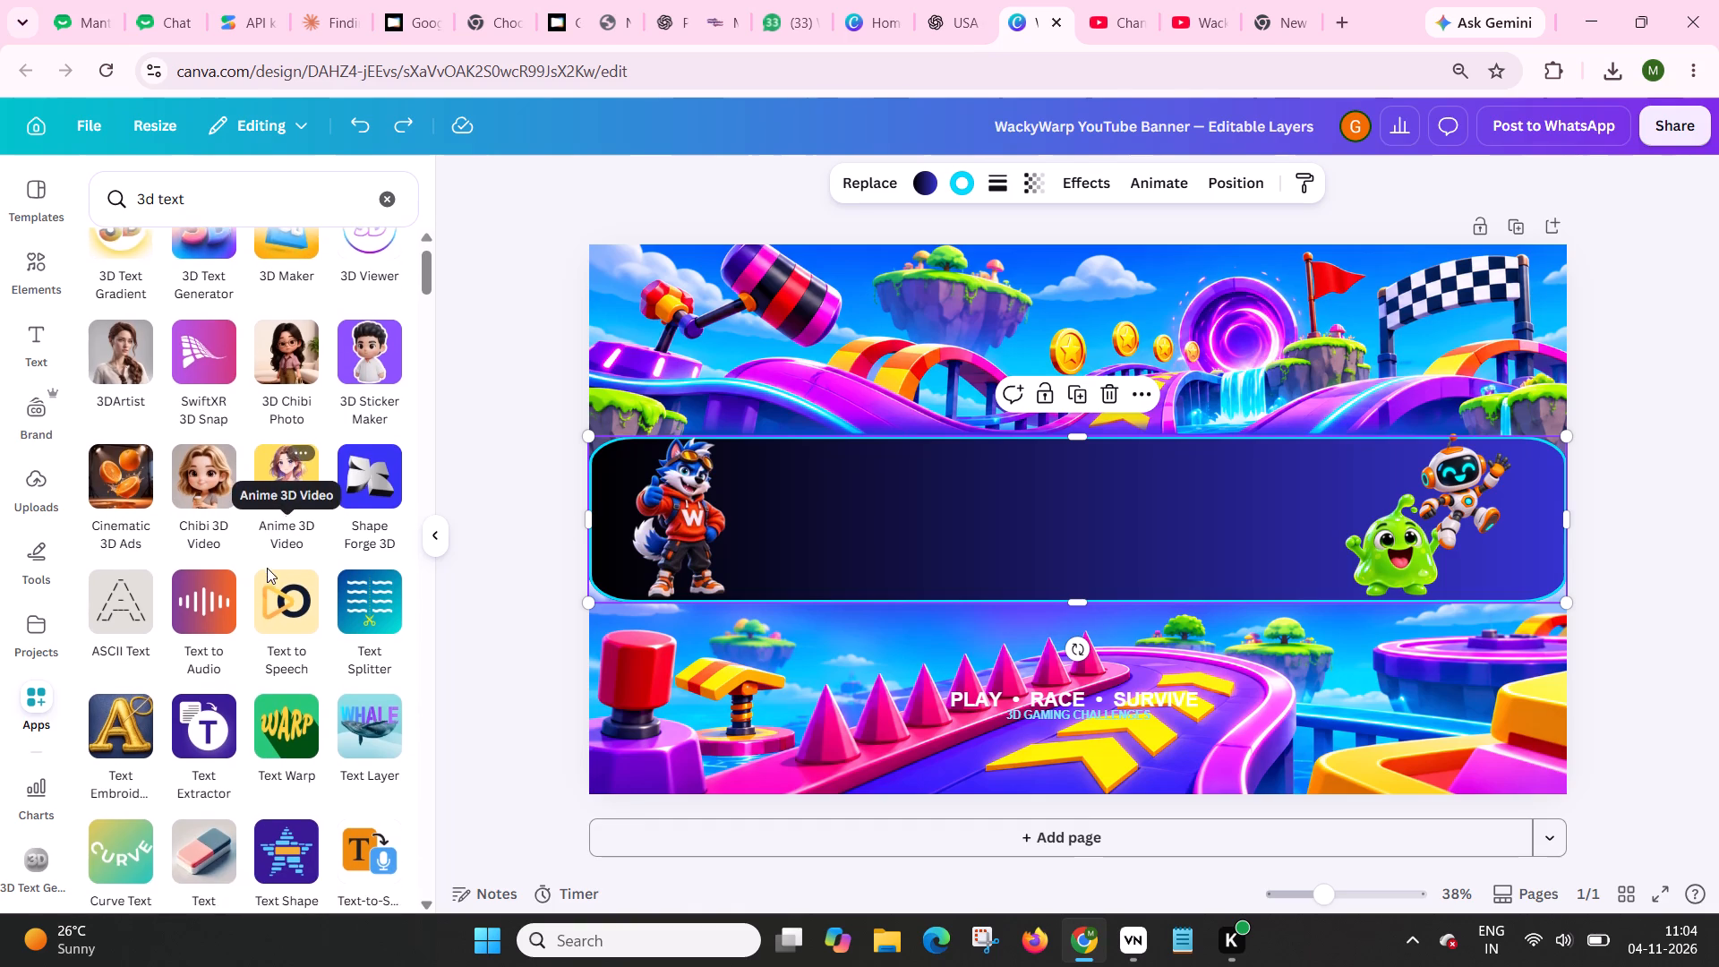
{"action": "scroll", "coordinate": [267, 568], "scroll_direction": "down", "scroll_amount": 3}
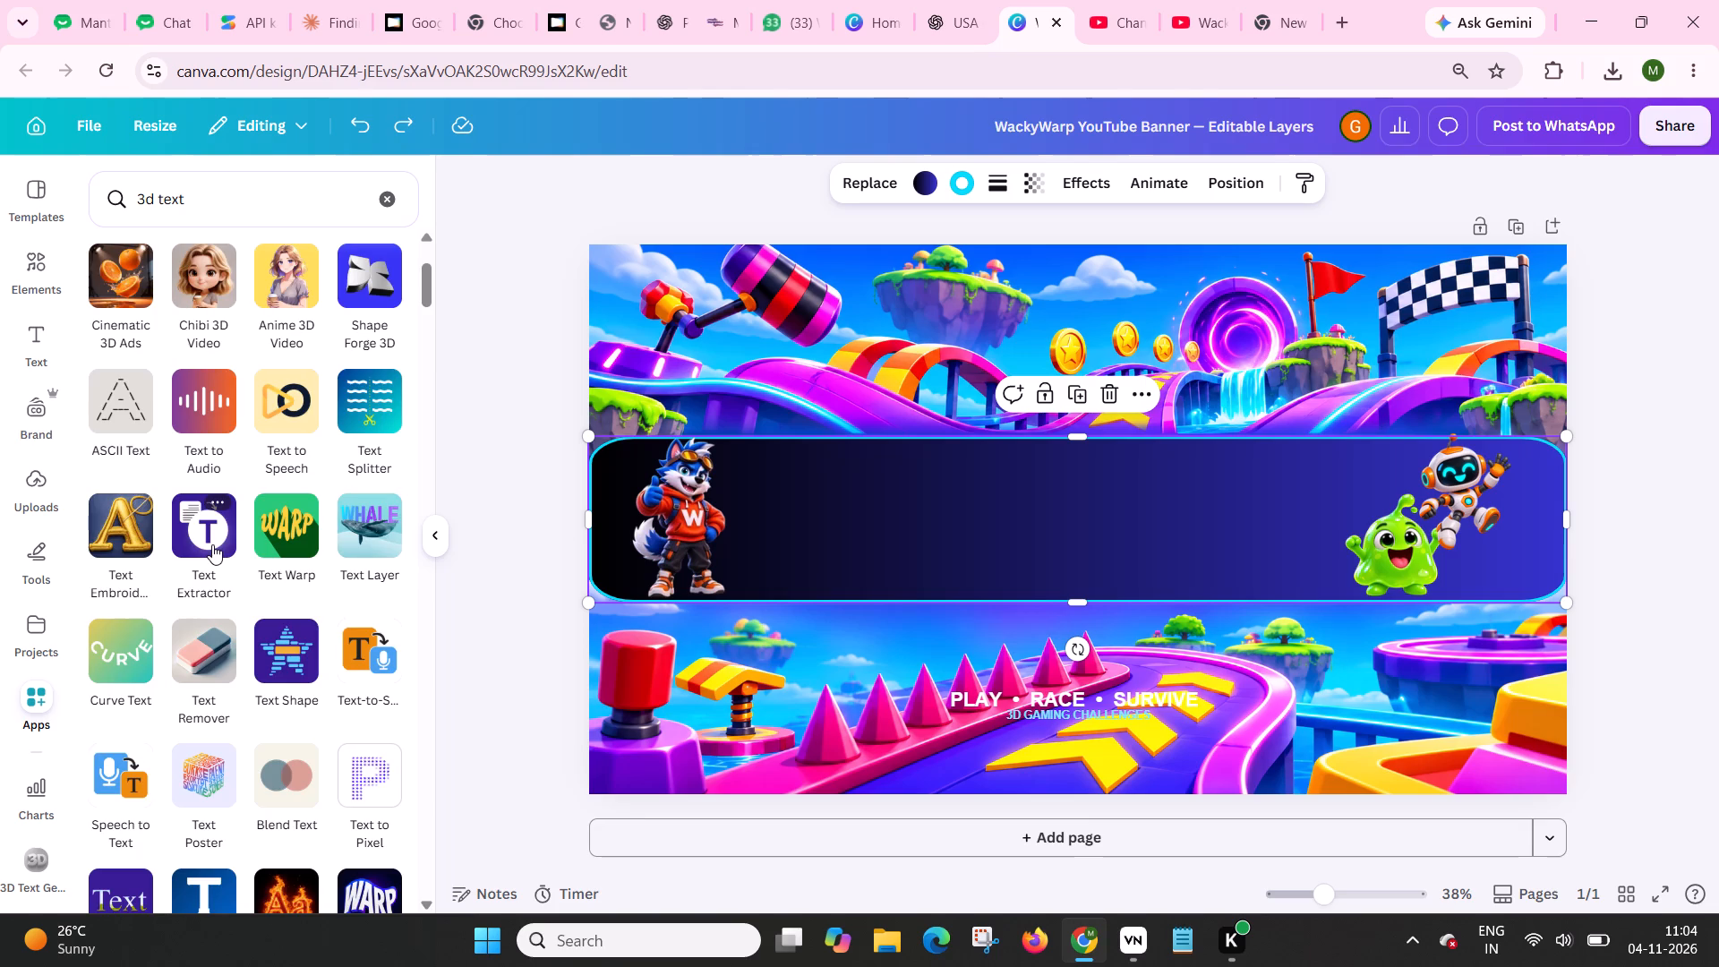
{"action": "scroll", "coordinate": [212, 544], "scroll_direction": "down", "scroll_amount": 4}
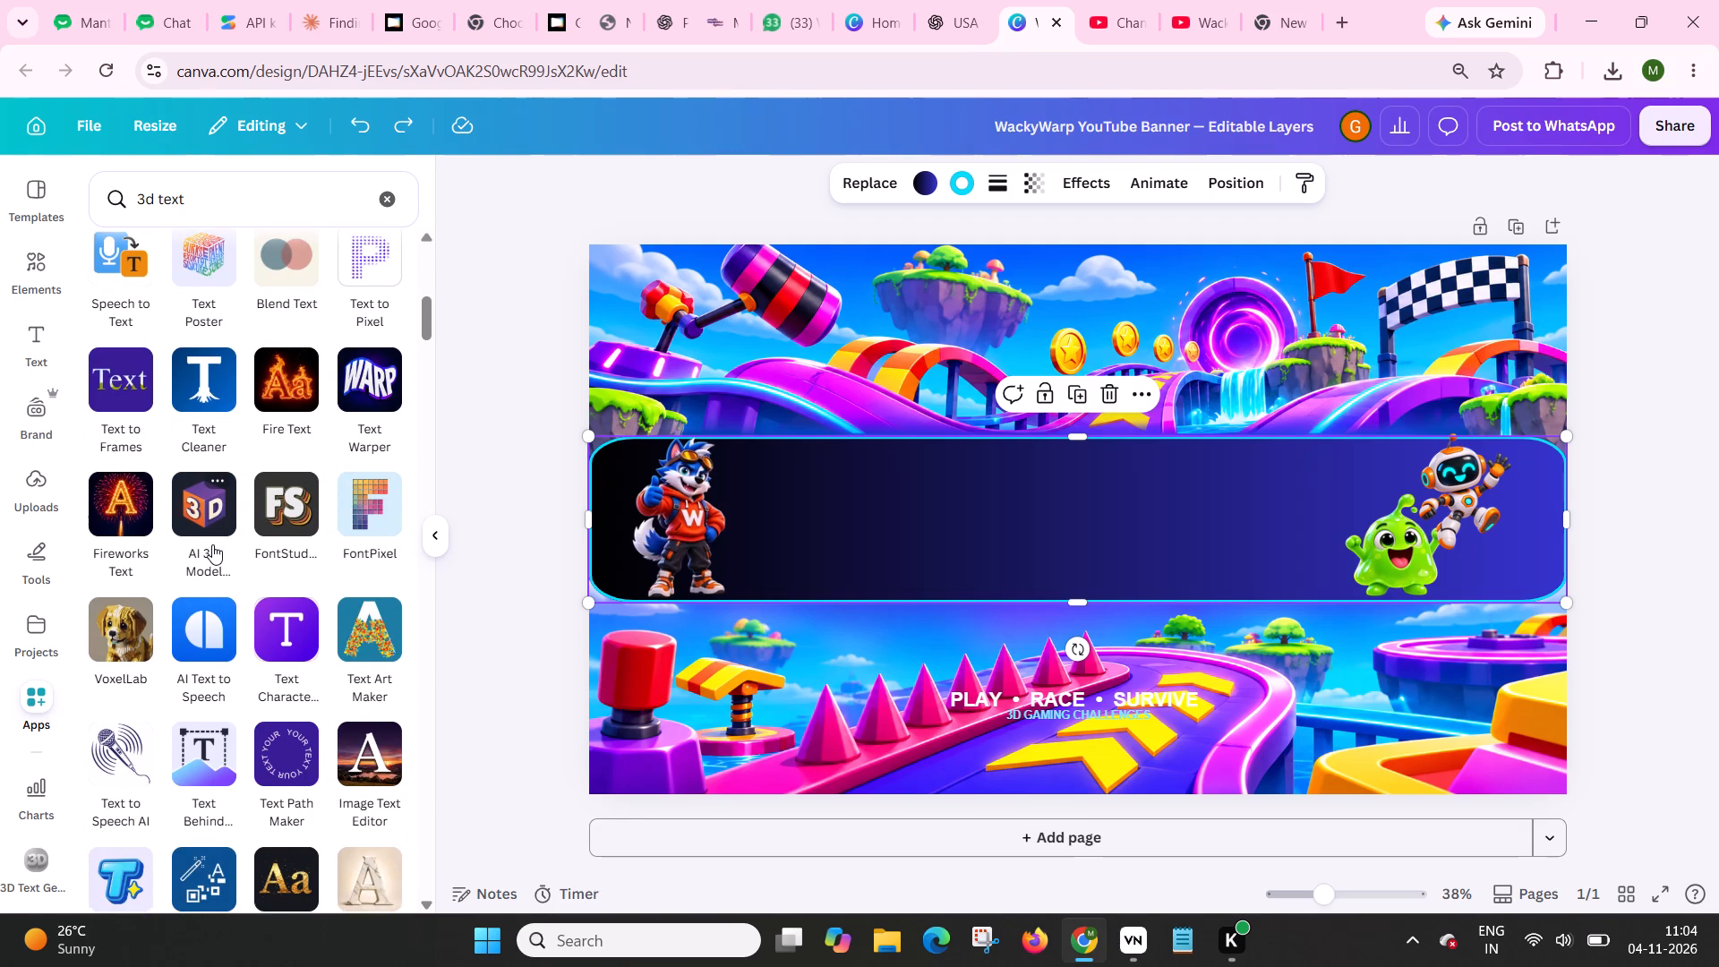
{"action": "scroll", "coordinate": [212, 544], "scroll_direction": "down", "scroll_amount": 1}
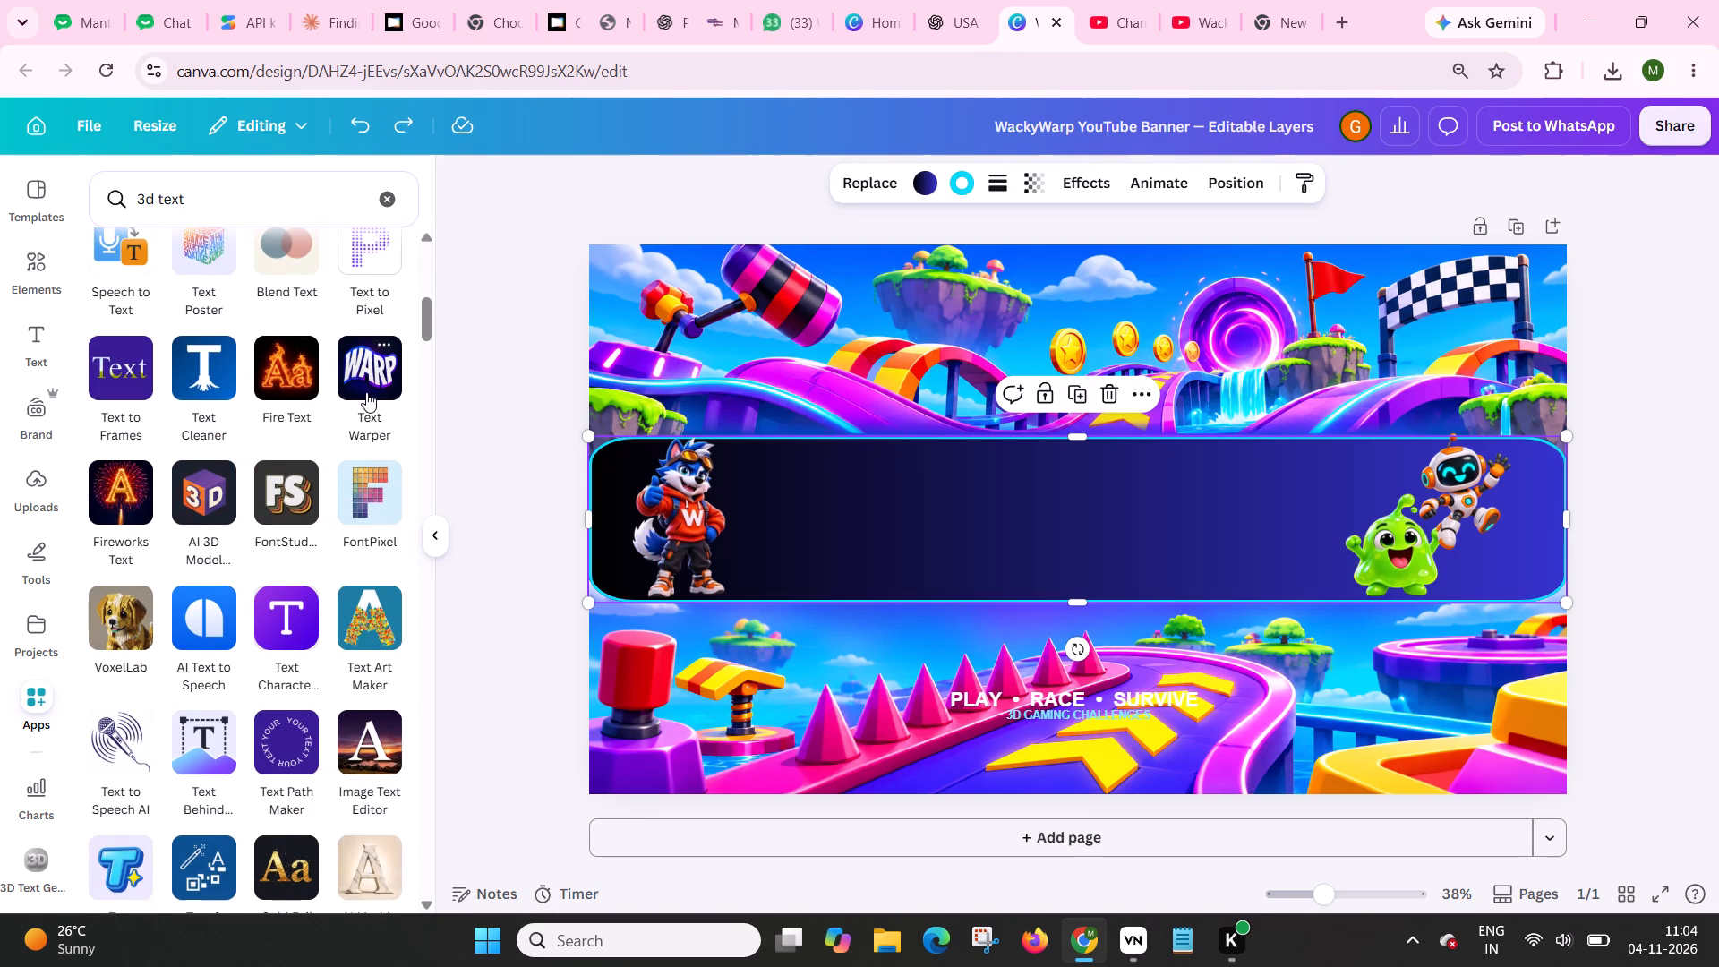
{"action": "scroll", "coordinate": [268, 550], "scroll_direction": "down", "scroll_amount": 2}
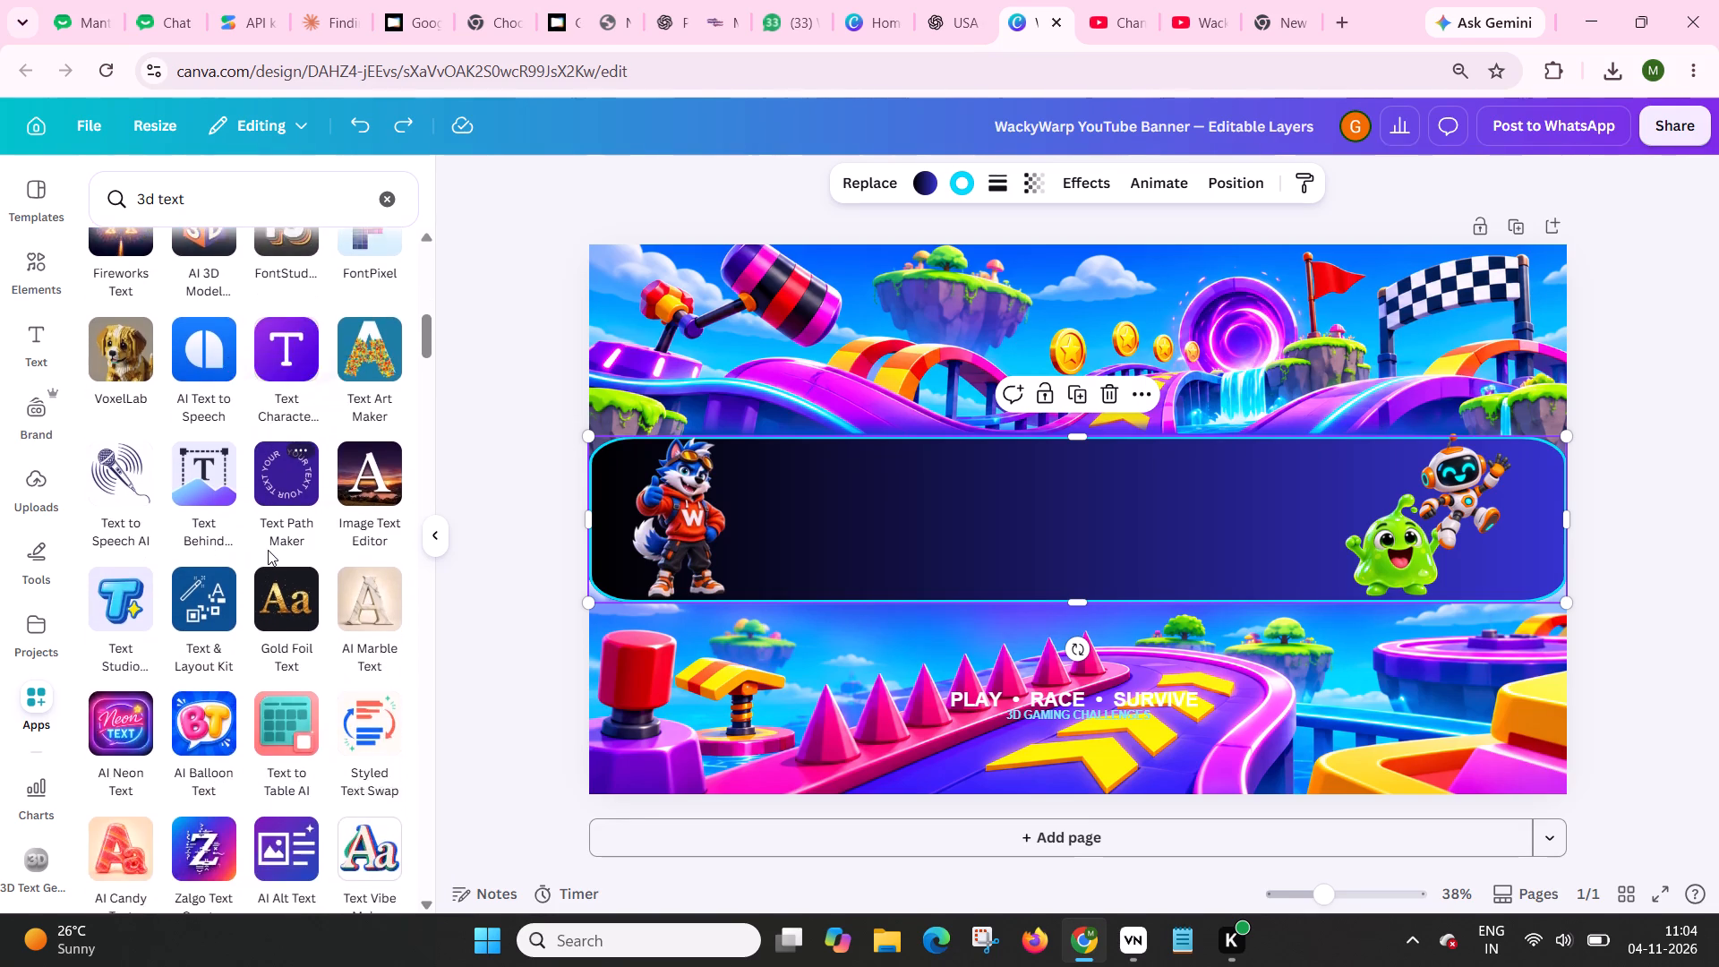
{"action": "scroll", "coordinate": [268, 550], "scroll_direction": "down", "scroll_amount": 3}
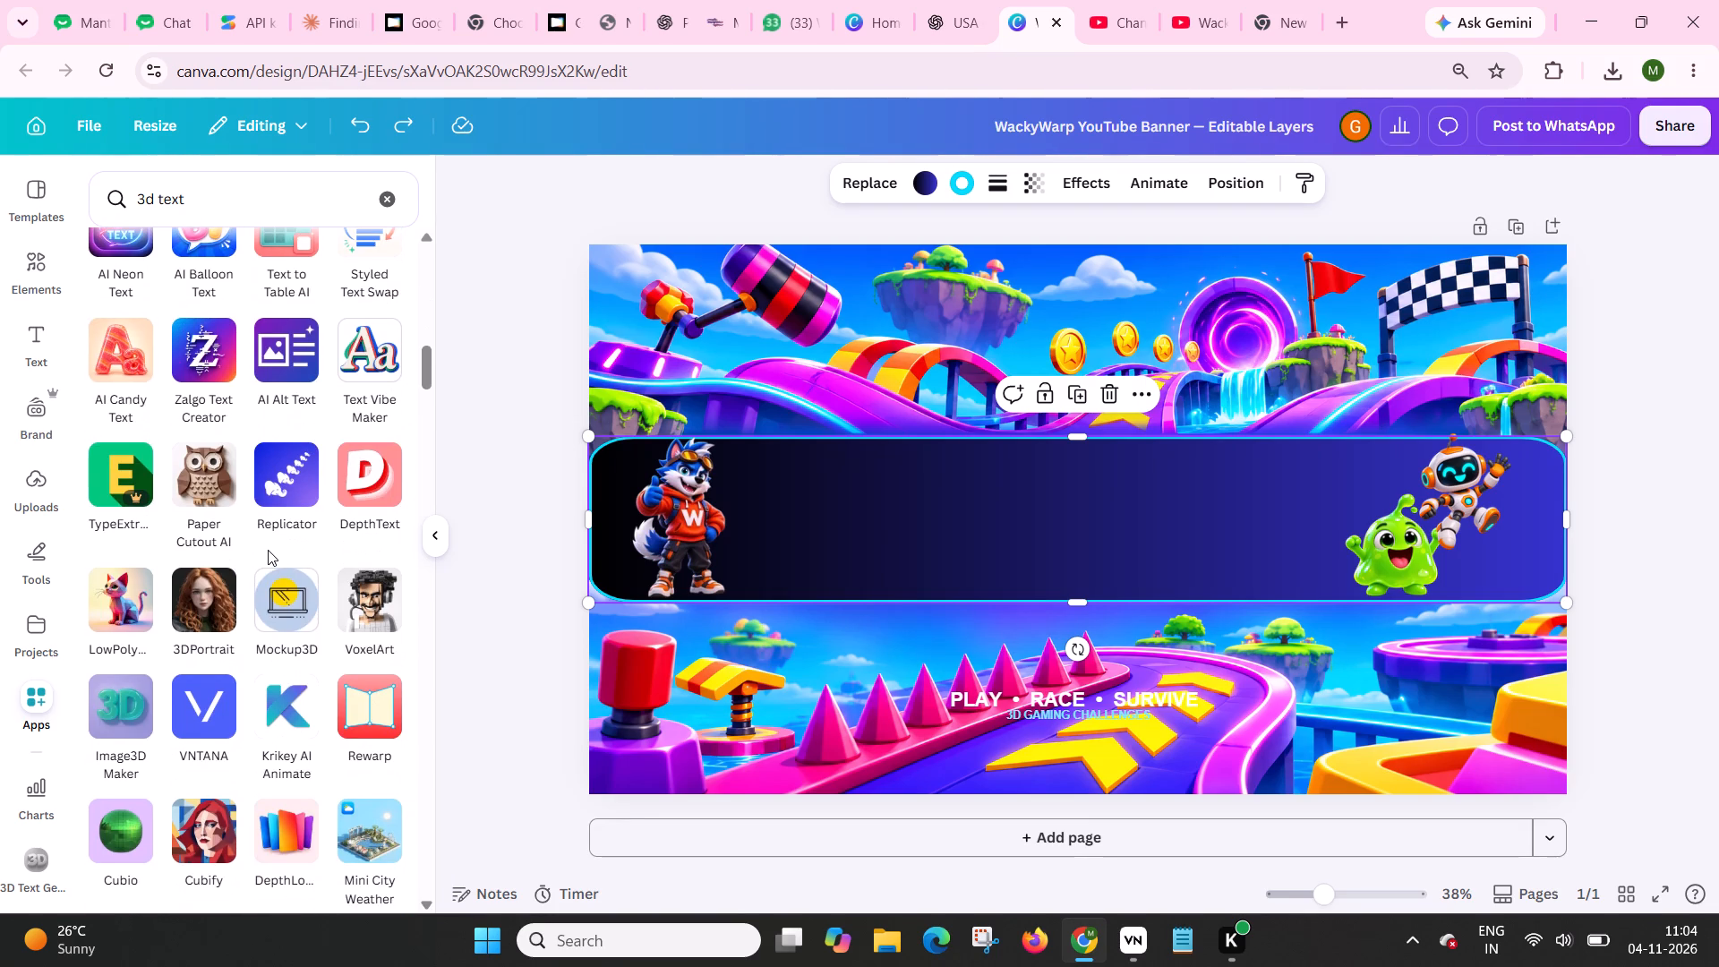
{"action": "scroll", "coordinate": [268, 550], "scroll_direction": "down", "scroll_amount": 1}
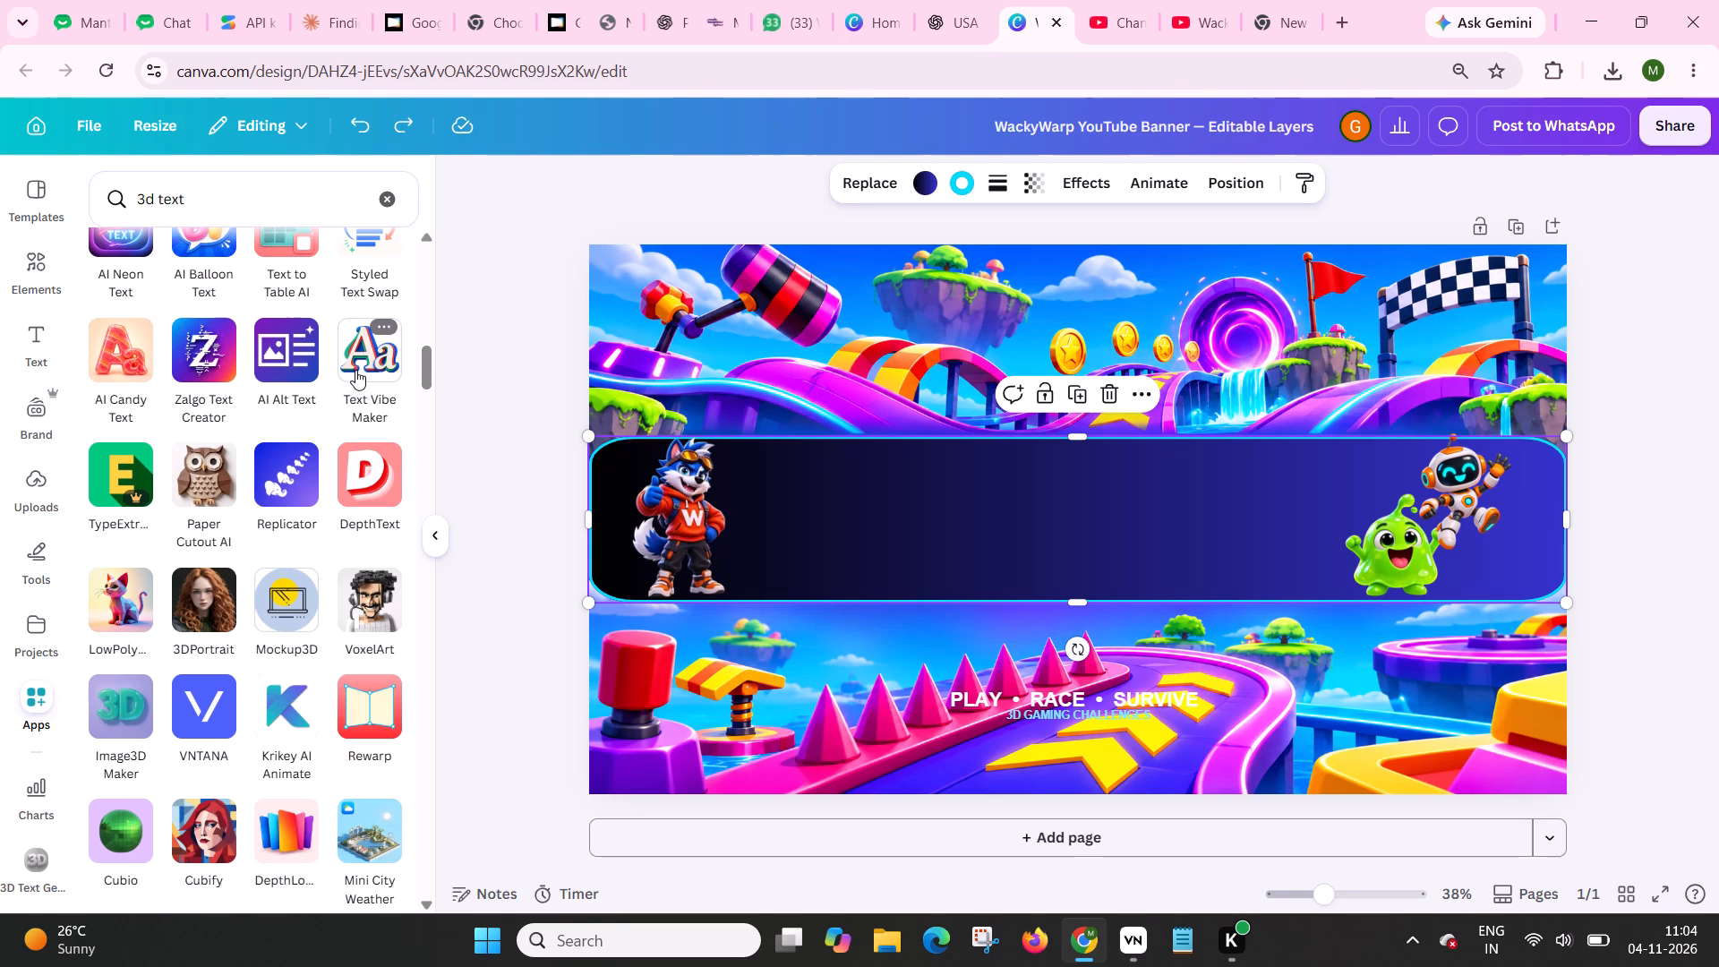
{"action": "left_click", "coordinate": [355, 370]}
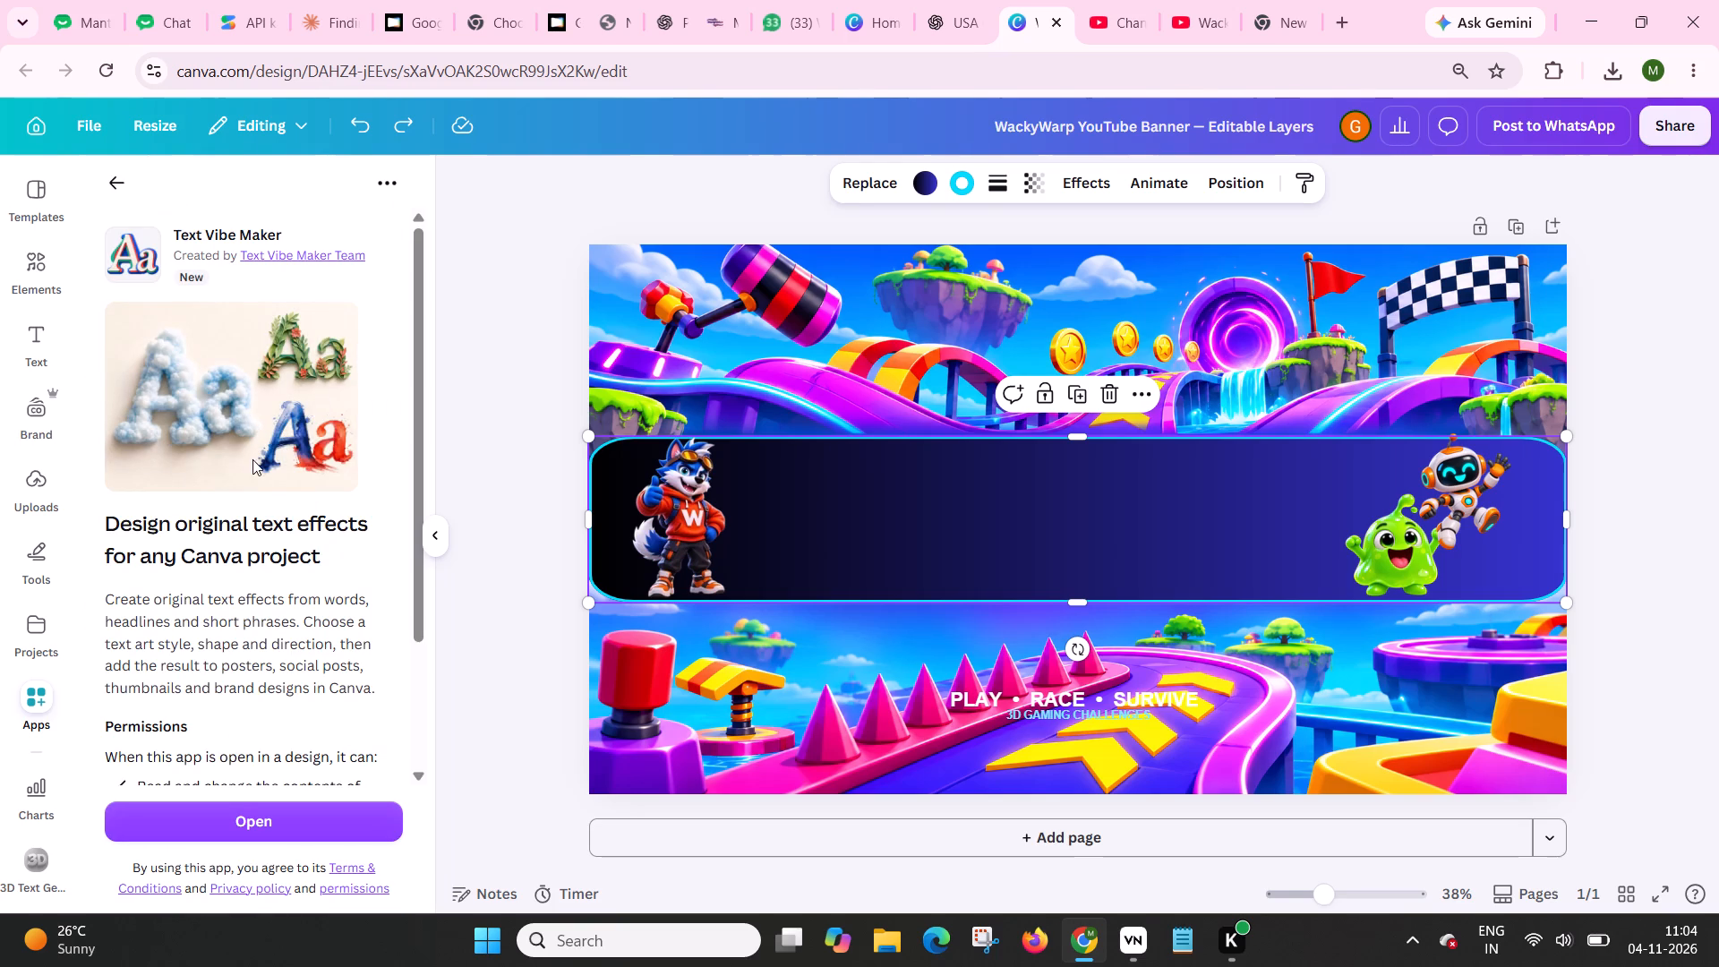
{"action": "left_click", "coordinate": [255, 809]}
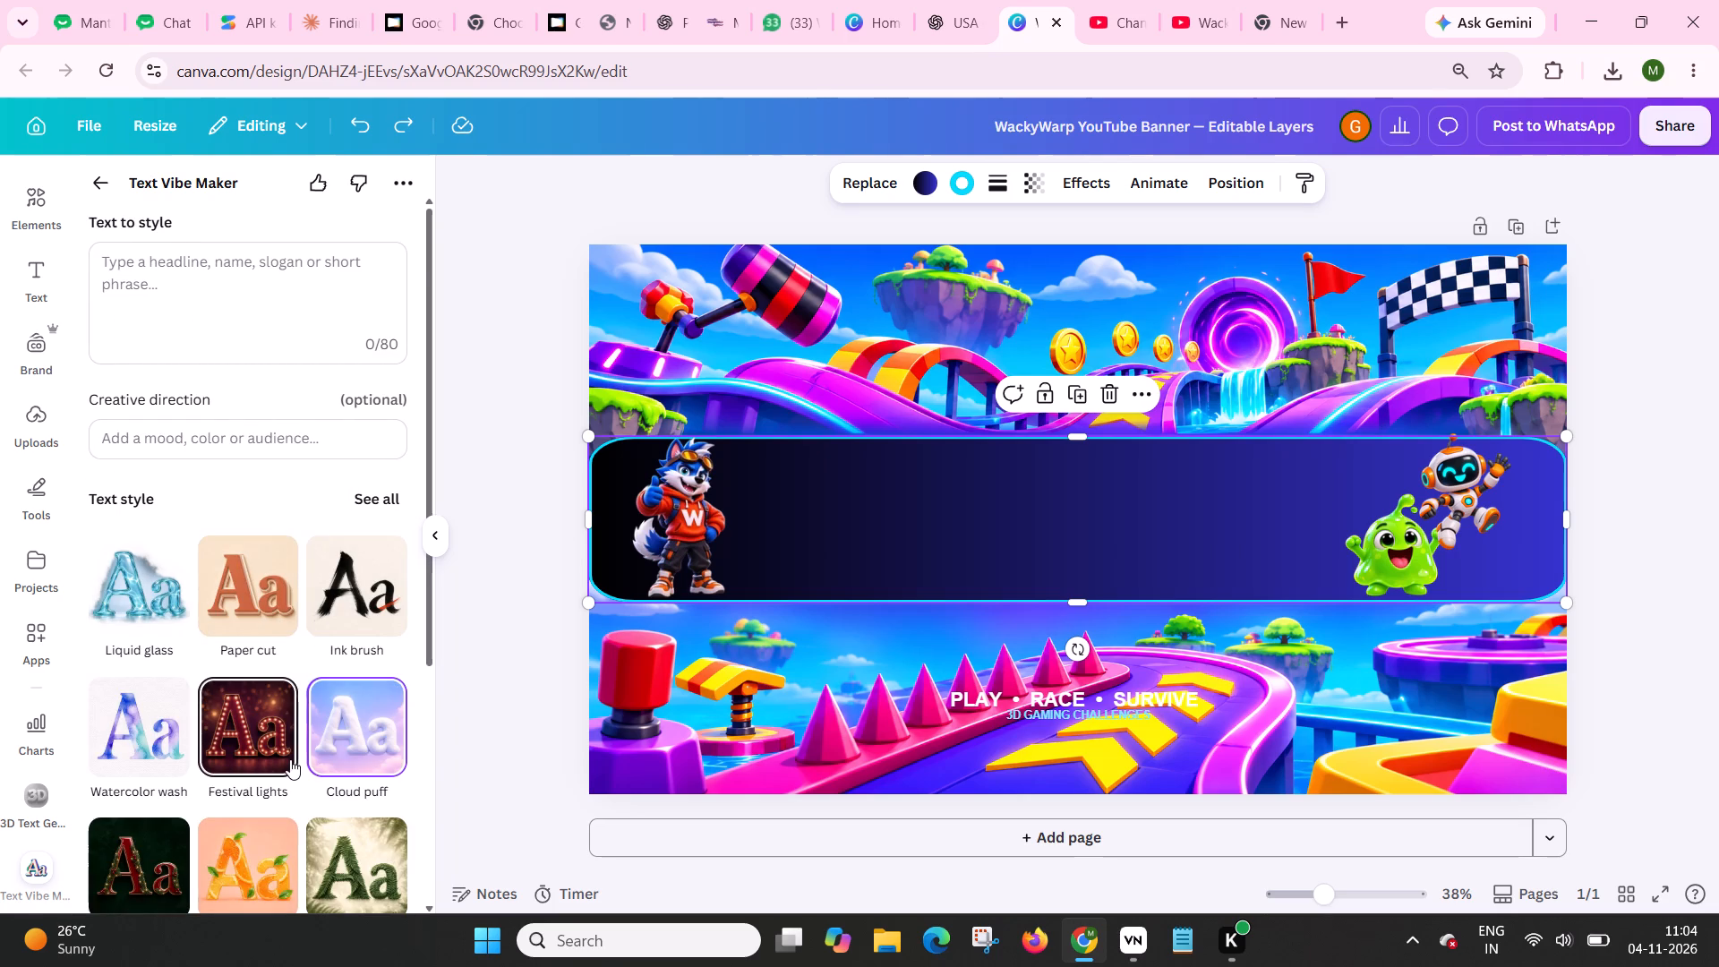
Examine Text Vibe Maker's text styles, artwork shapes and transparent background option.
{"action": "scroll", "coordinate": [290, 759], "scroll_direction": "down", "scroll_amount": 3}
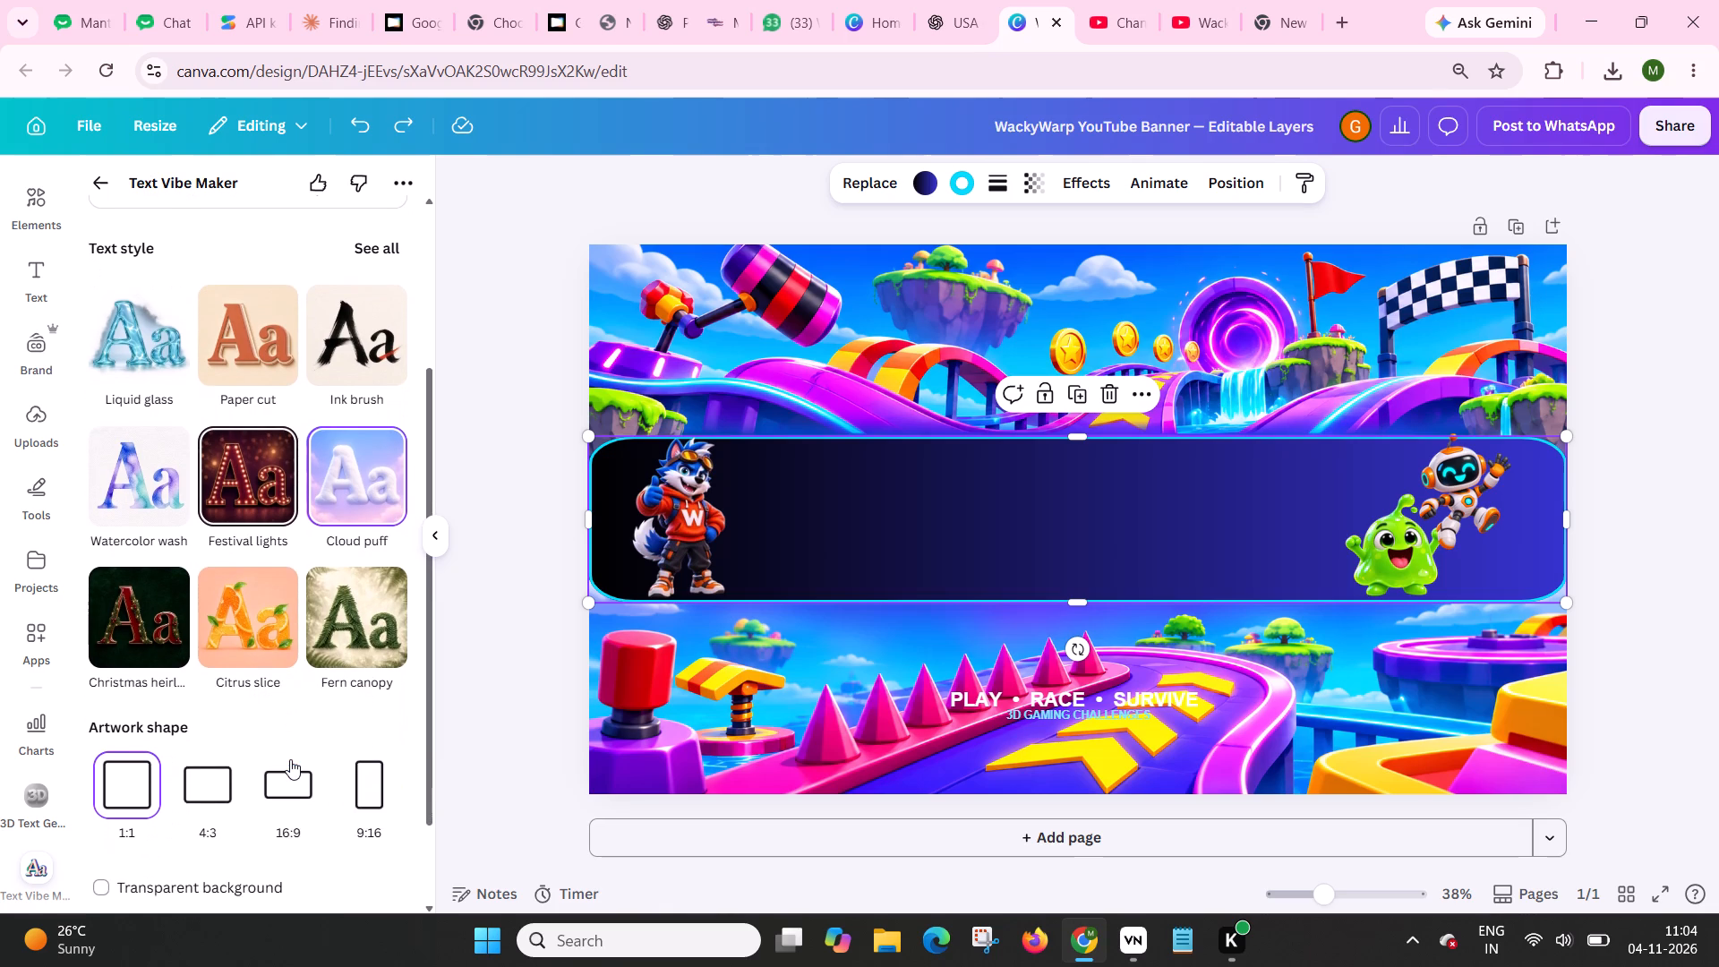
{"action": "scroll", "coordinate": [290, 759], "scroll_direction": "down", "scroll_amount": 1}
{"action": "scroll", "coordinate": [275, 624], "scroll_direction": "down", "scroll_amount": 1}
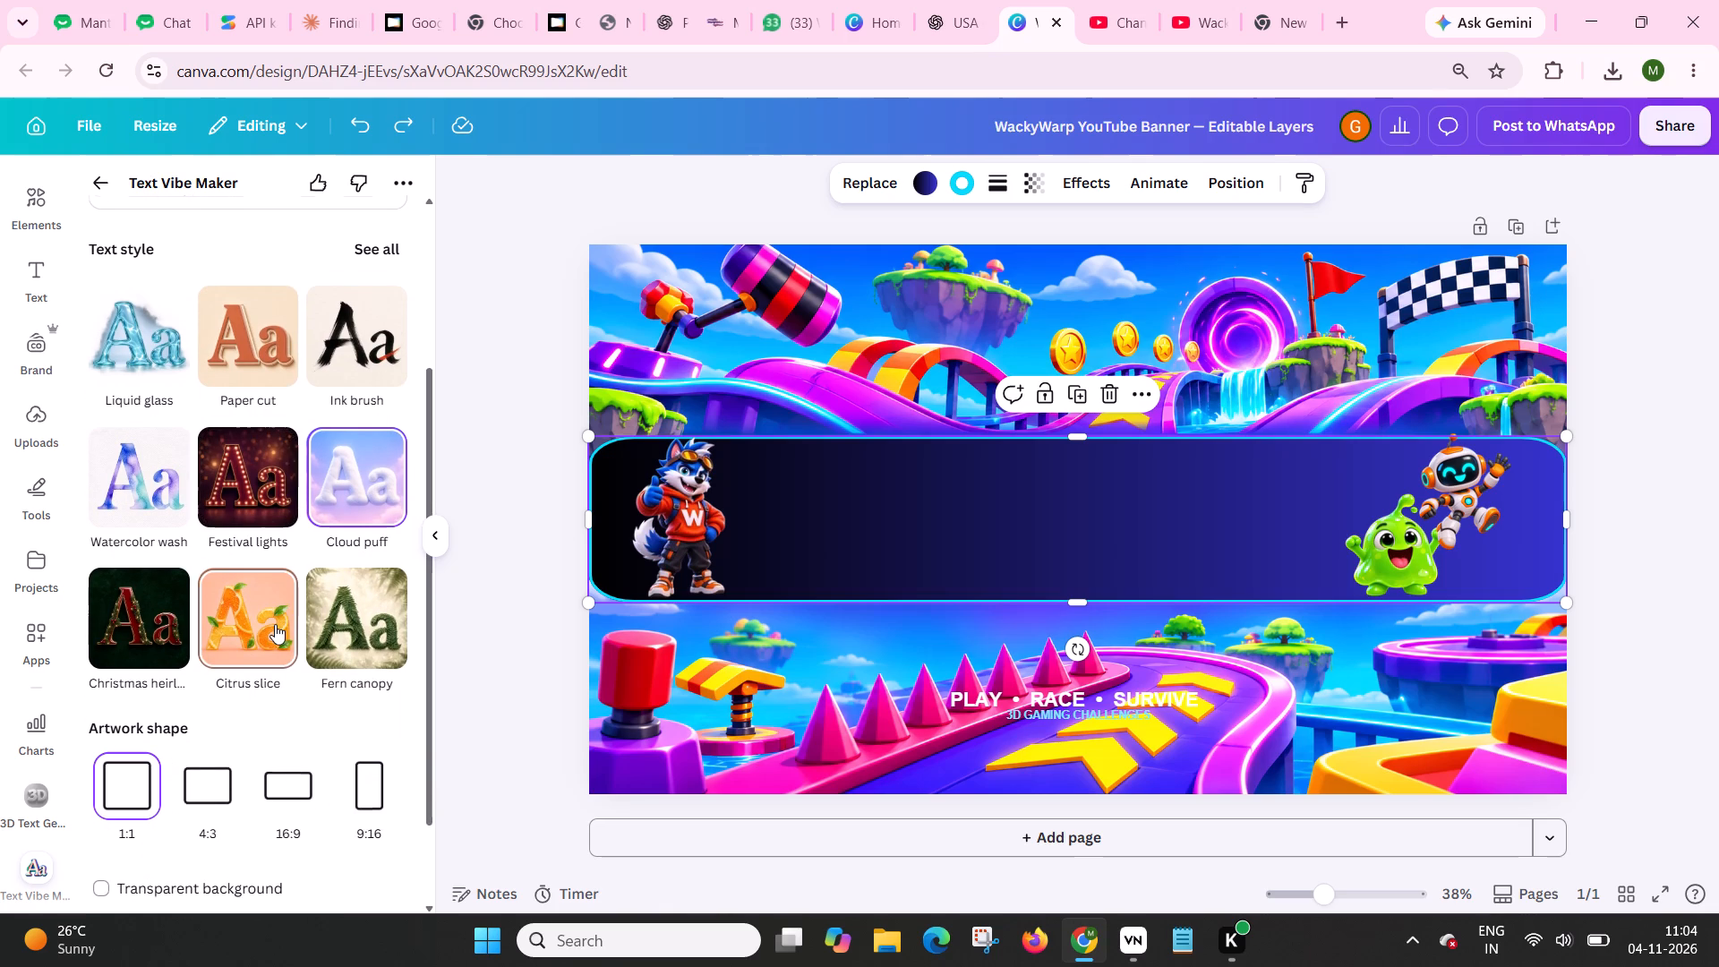
{"action": "scroll", "coordinate": [275, 624], "scroll_direction": "down", "scroll_amount": 3}
{"action": "scroll", "coordinate": [275, 624], "scroll_direction": "up", "scroll_amount": 1}
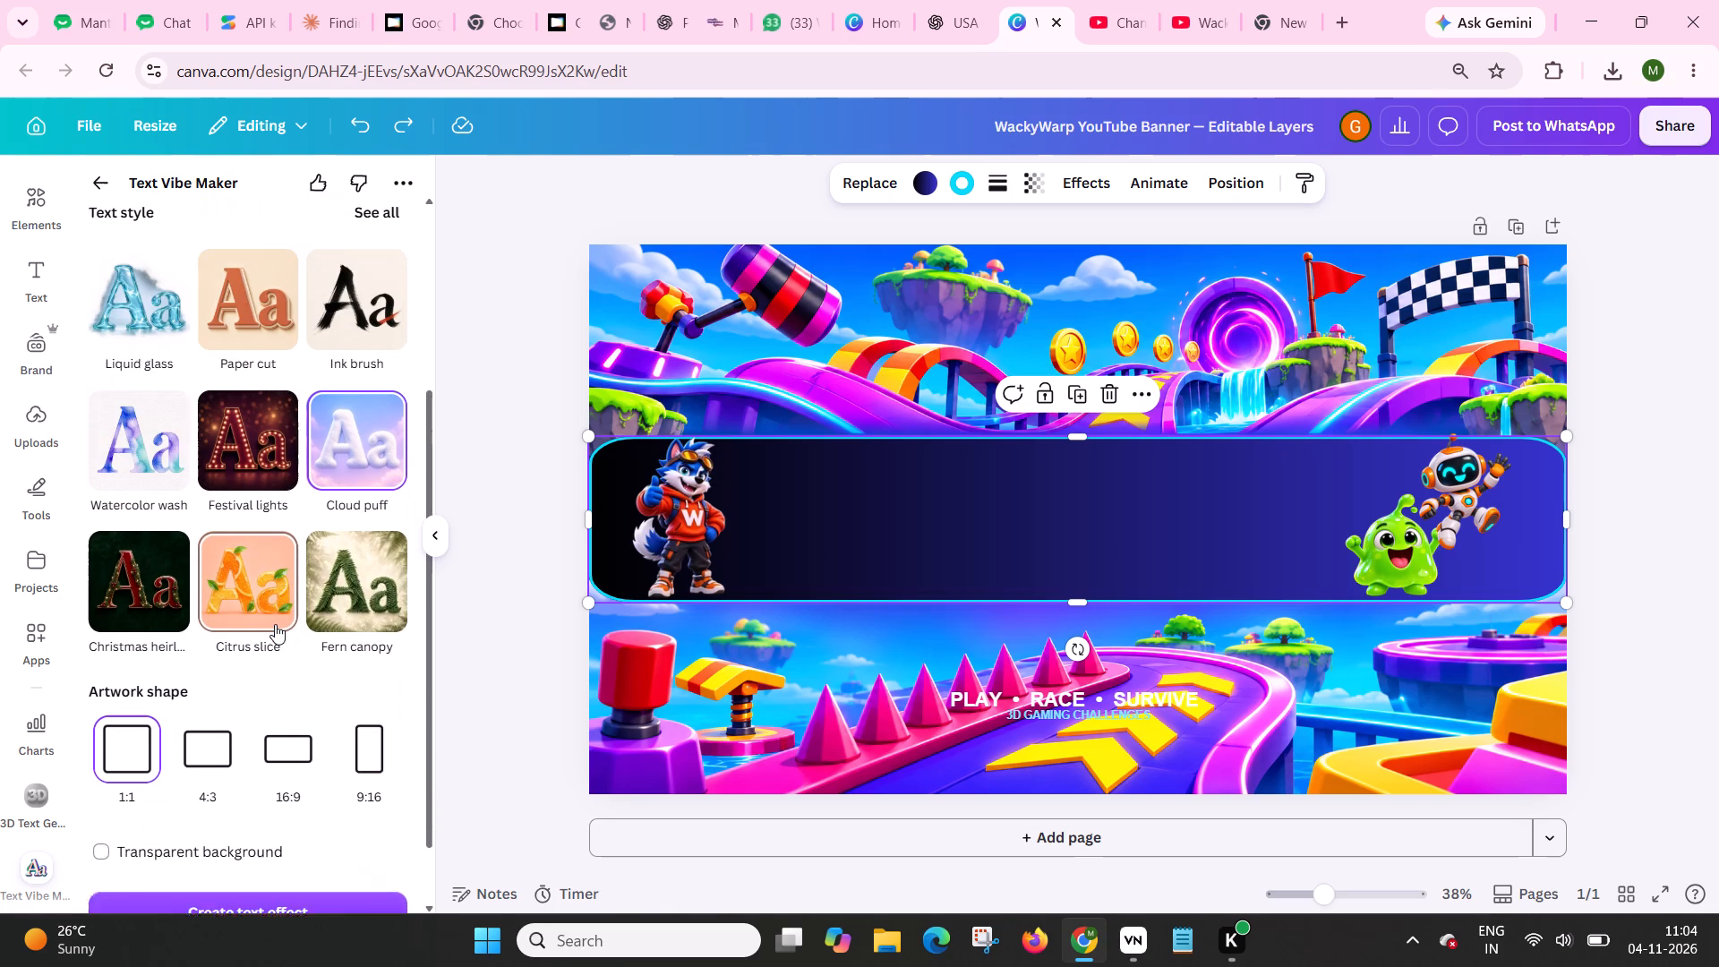
{"action": "scroll", "coordinate": [275, 624], "scroll_direction": "up", "scroll_amount": 1}
{"action": "scroll", "coordinate": [275, 624], "scroll_direction": "down", "scroll_amount": 2}
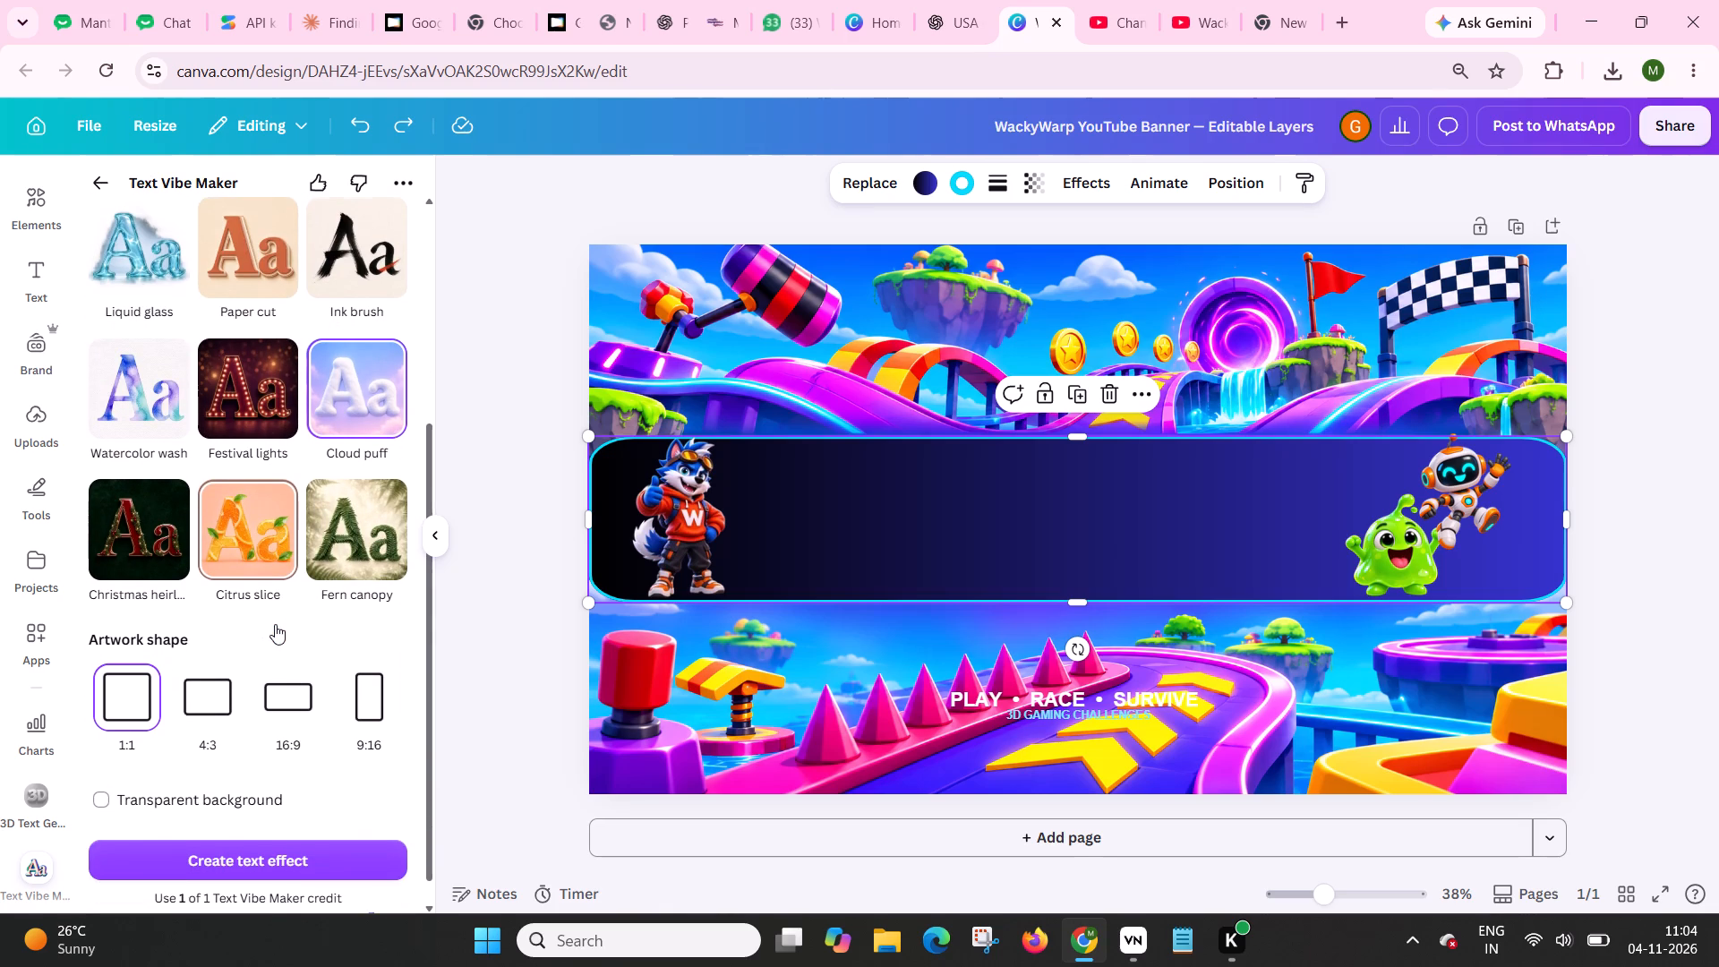
Leave Text Vibe Maker, open the 3D Text Gradient app, and examine its font, 3D depth and gradient options.
{"action": "scroll", "coordinate": [275, 624], "scroll_direction": "down", "scroll_amount": 2}
{"action": "scroll", "coordinate": [219, 662], "scroll_direction": "up", "scroll_amount": 3}
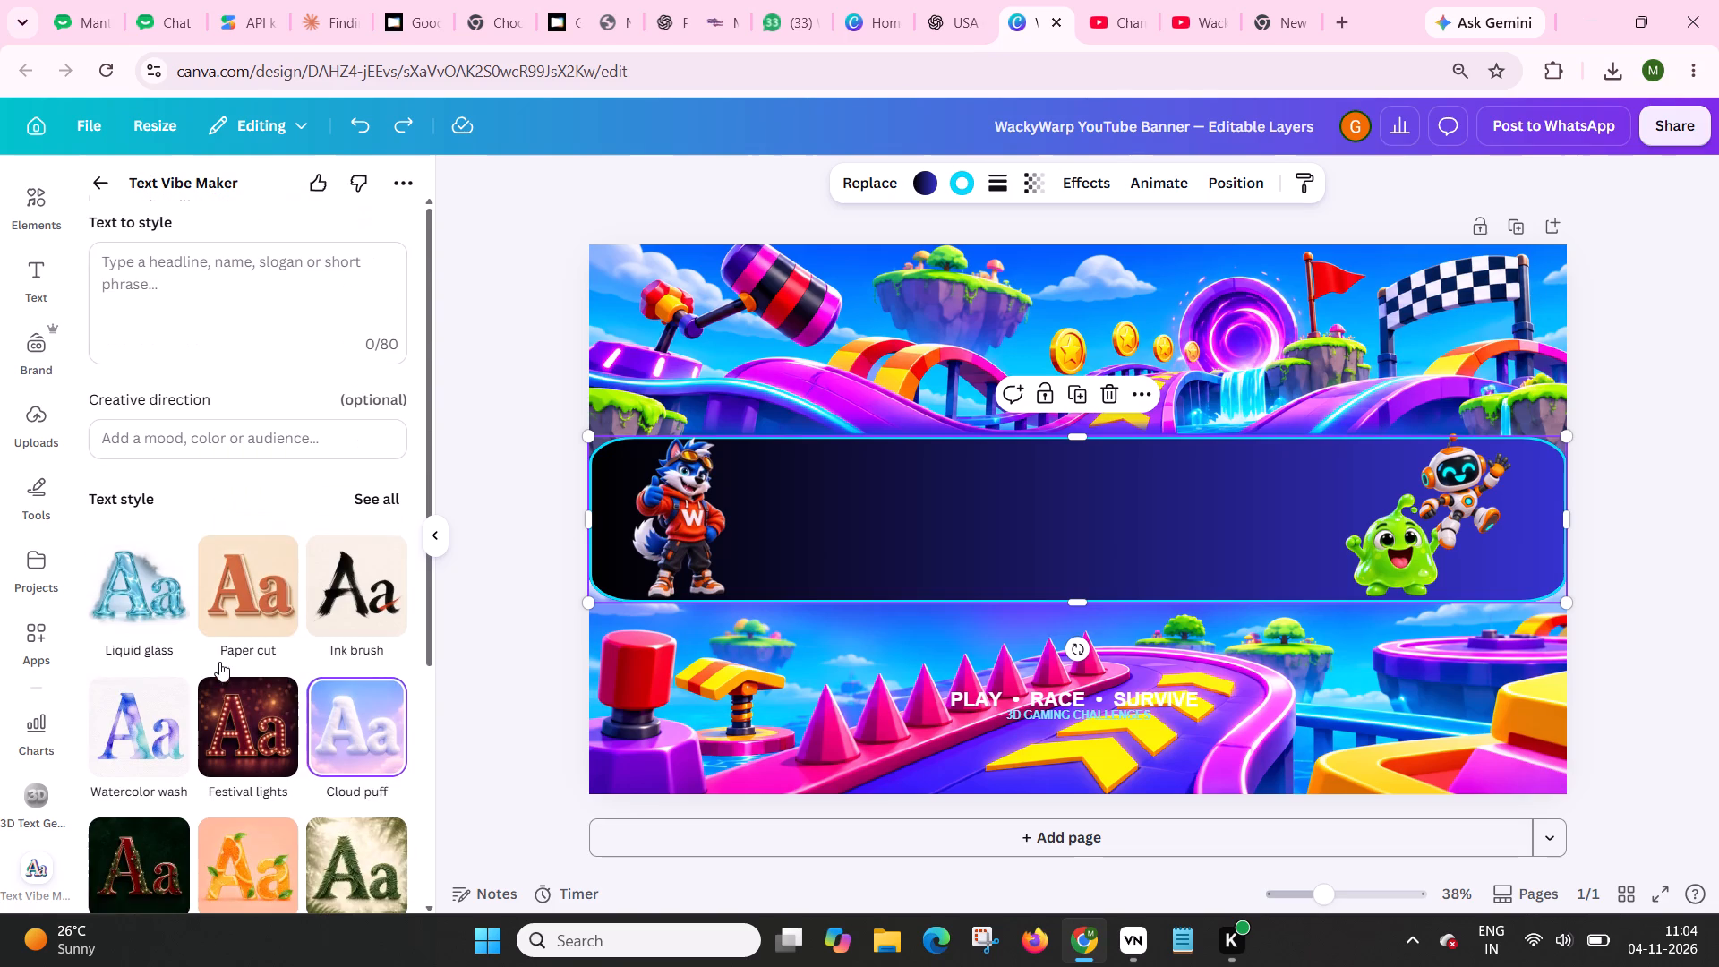
{"action": "left_click", "coordinate": [106, 184]}
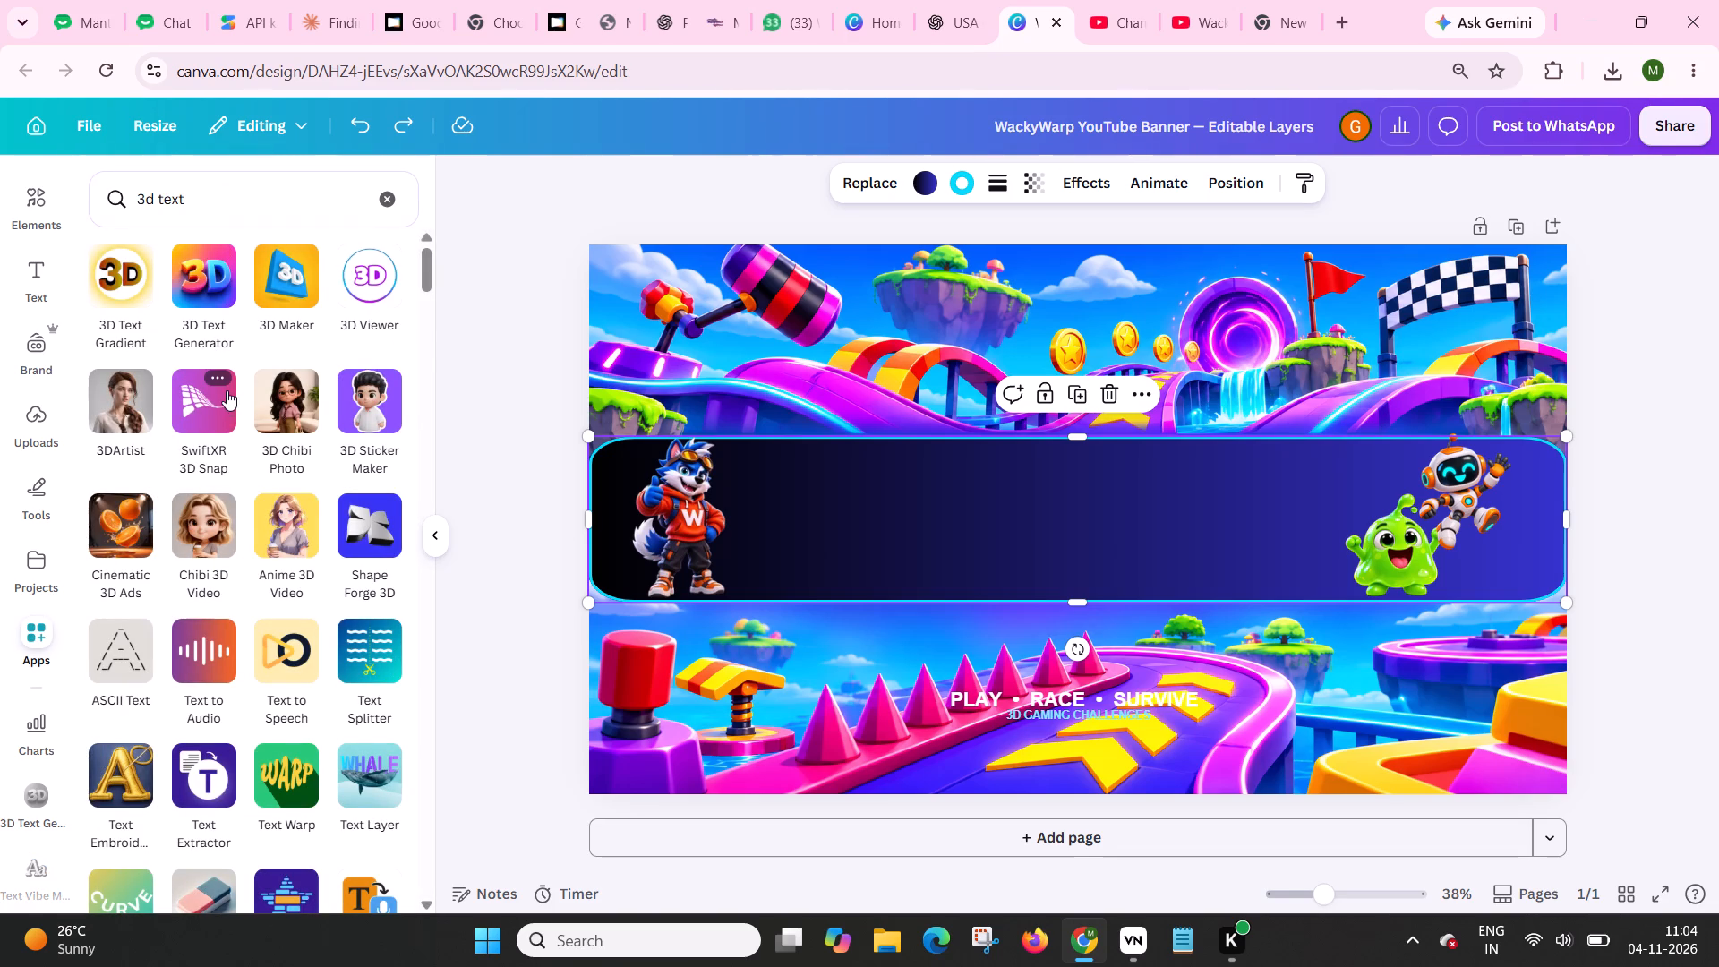
{"action": "scroll", "coordinate": [227, 390], "scroll_direction": "up", "scroll_amount": 1}
{"action": "left_click", "coordinate": [123, 280]}
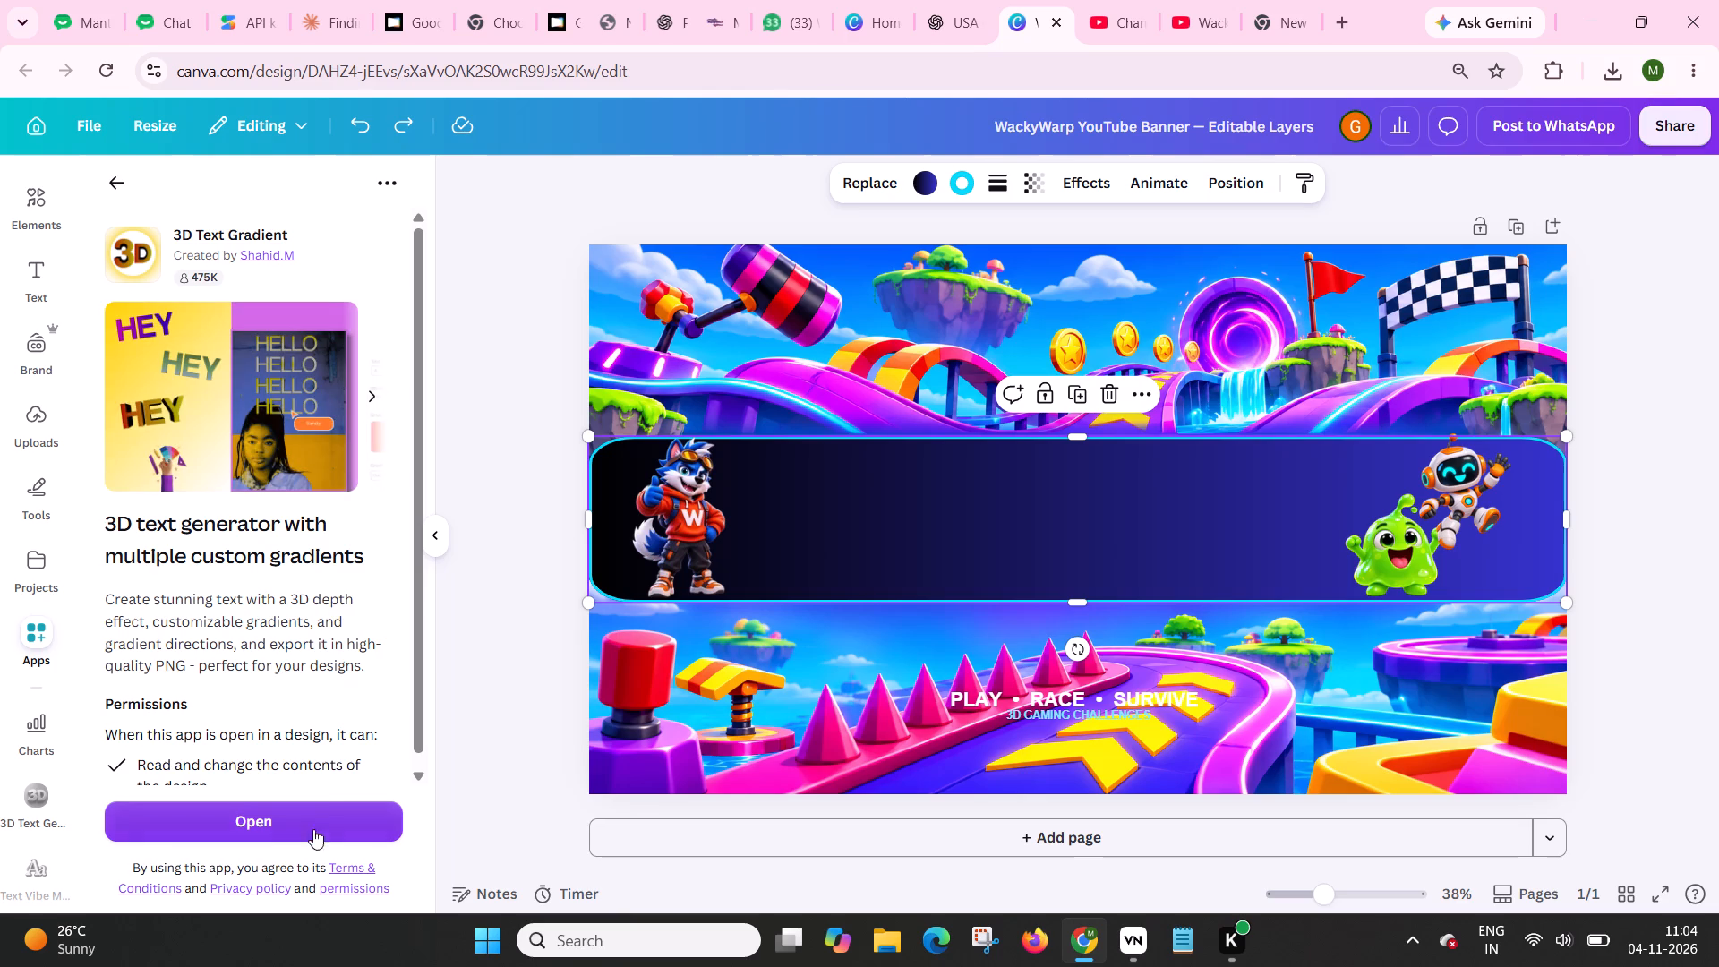
{"action": "left_click", "coordinate": [305, 824]}
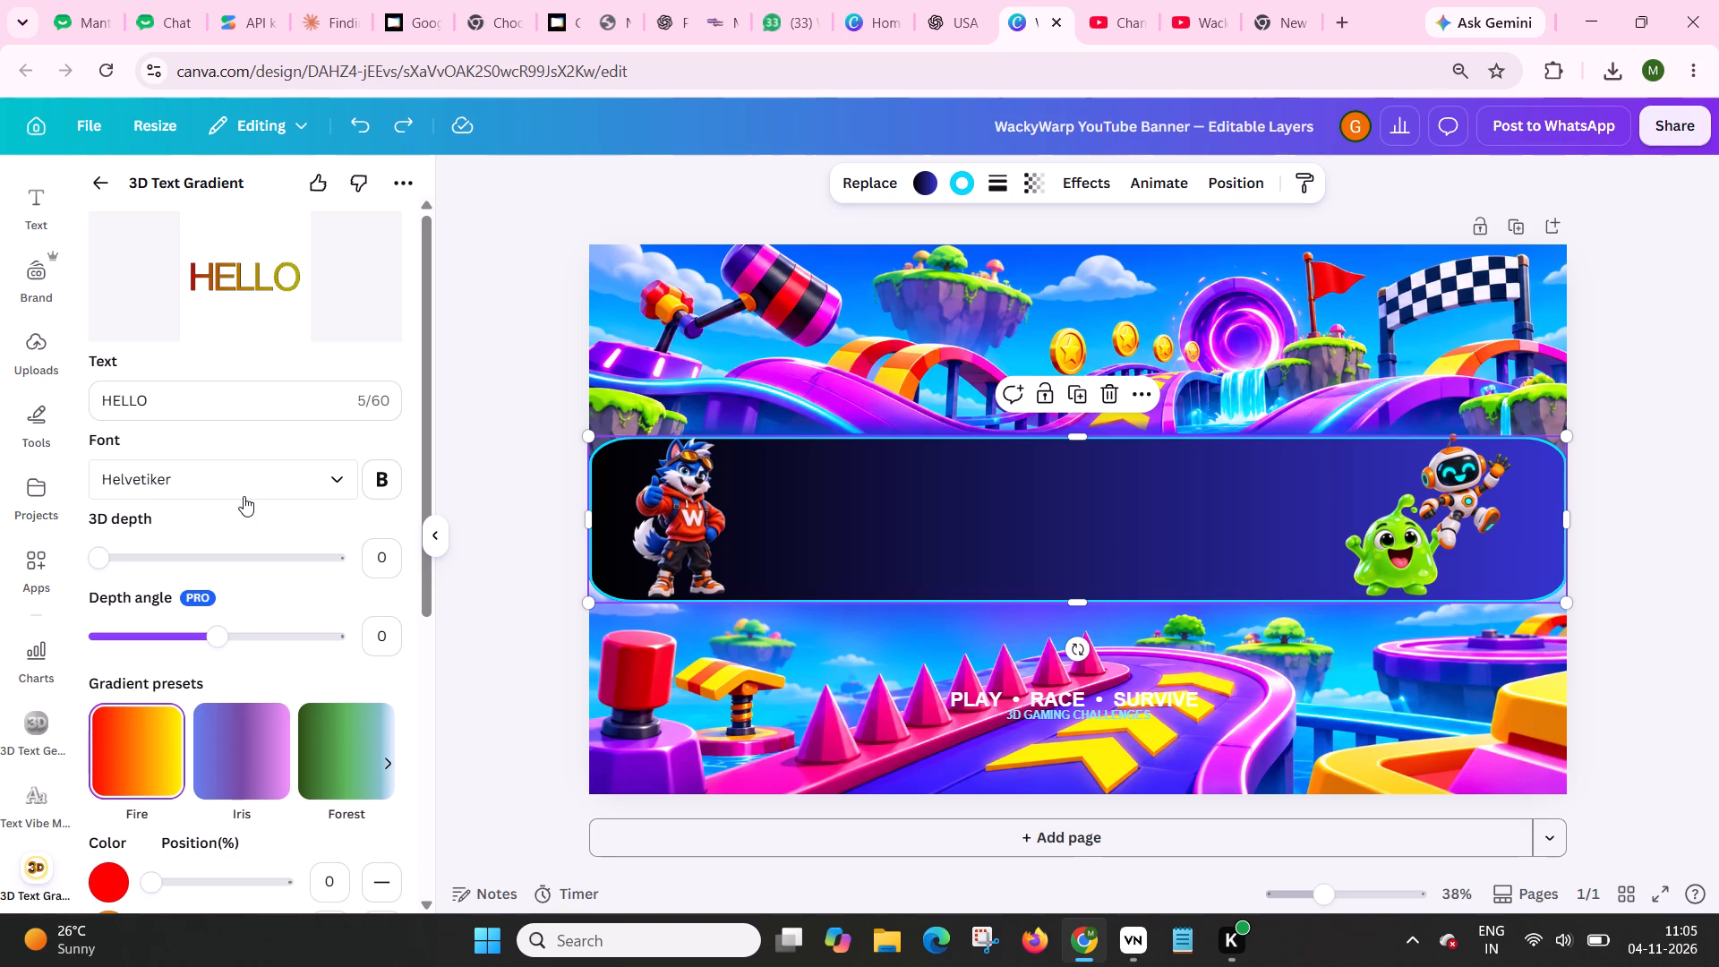
{"action": "scroll", "coordinate": [244, 496], "scroll_direction": "down", "scroll_amount": 5}
{"action": "scroll", "coordinate": [244, 496], "scroll_direction": "up", "scroll_amount": 2}
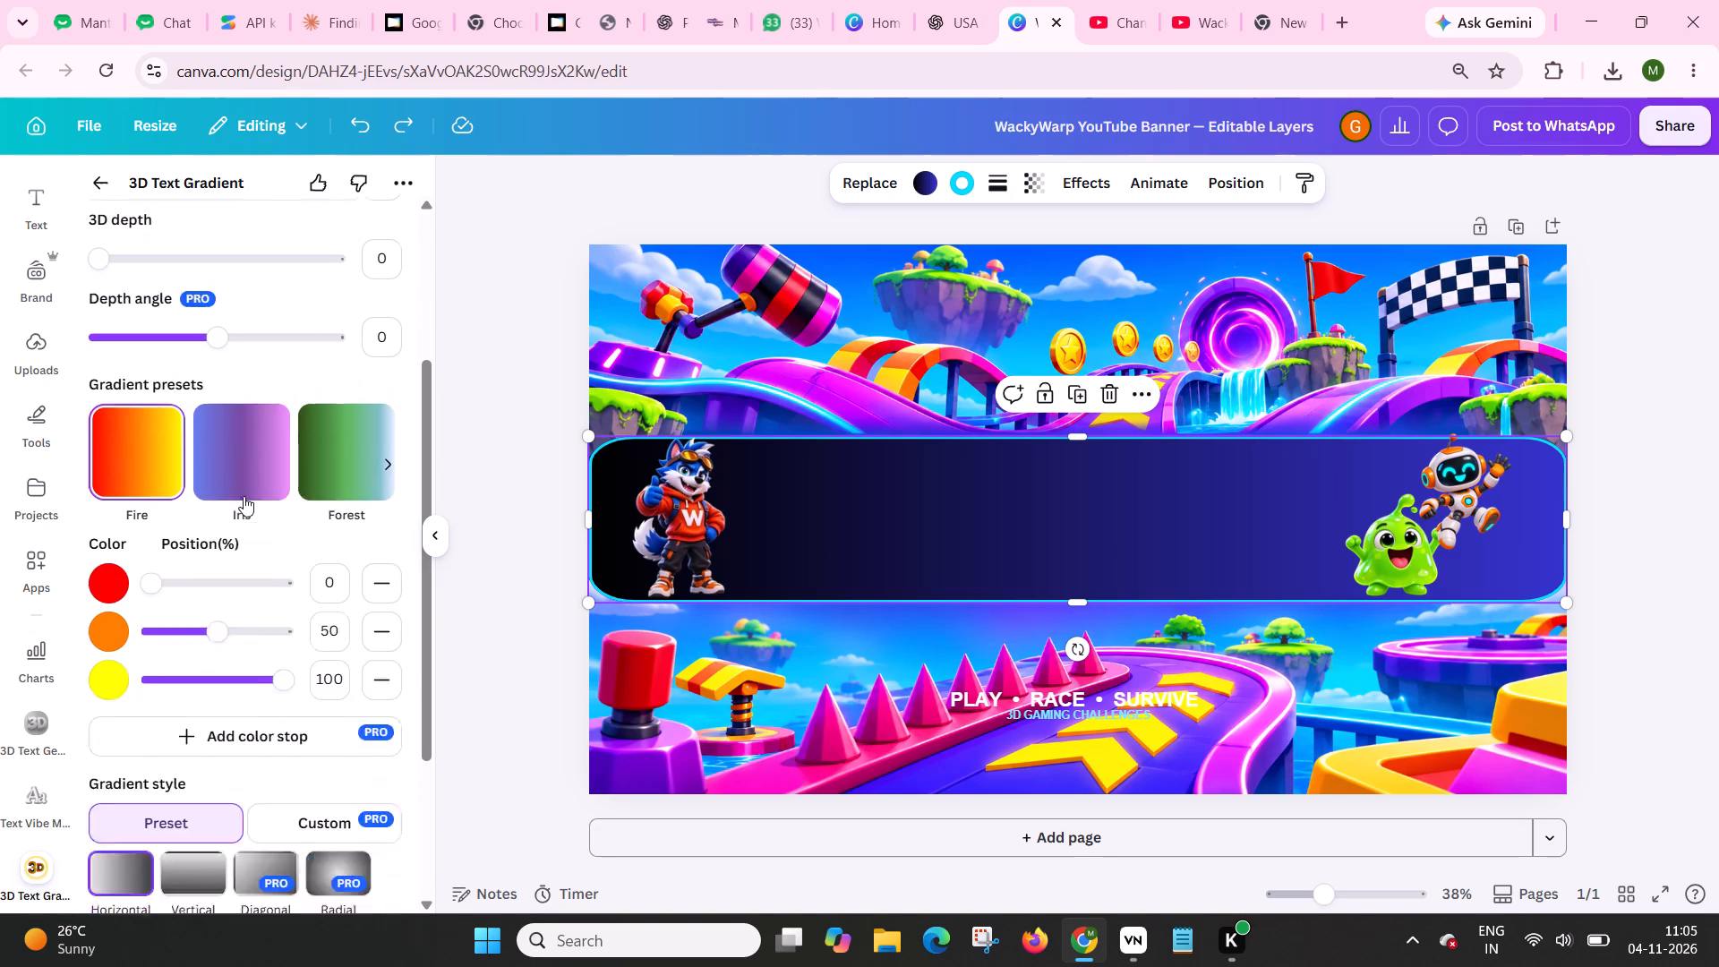
{"action": "scroll", "coordinate": [244, 496], "scroll_direction": "up", "scroll_amount": 2}
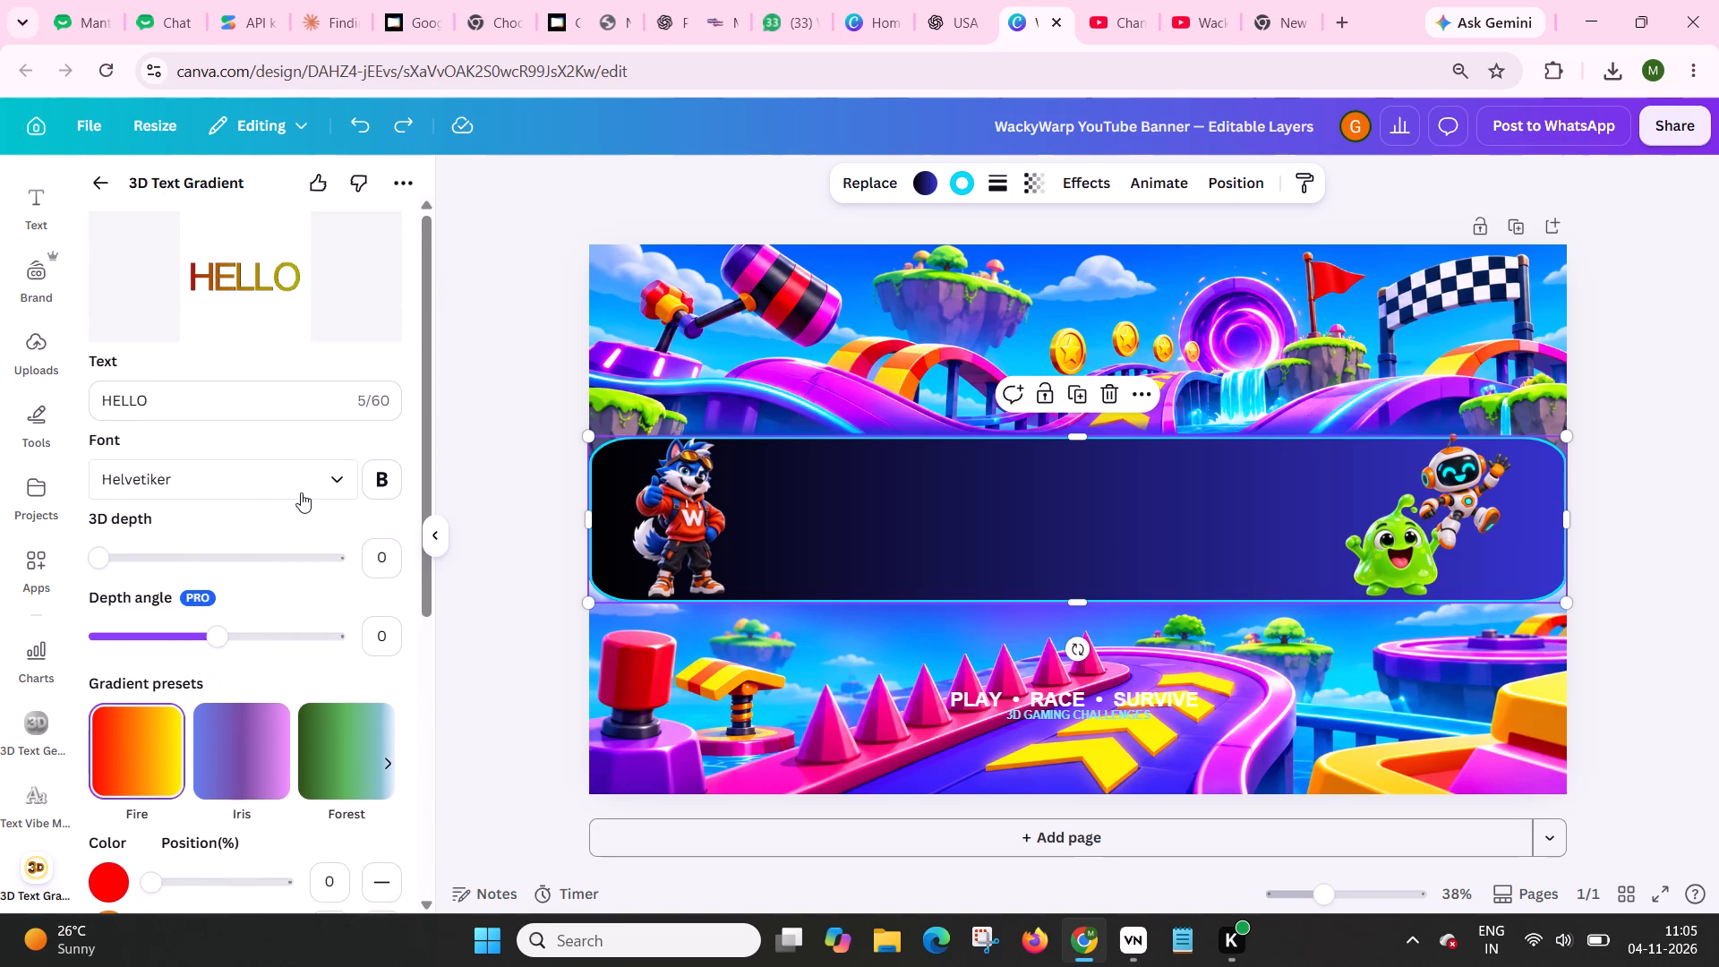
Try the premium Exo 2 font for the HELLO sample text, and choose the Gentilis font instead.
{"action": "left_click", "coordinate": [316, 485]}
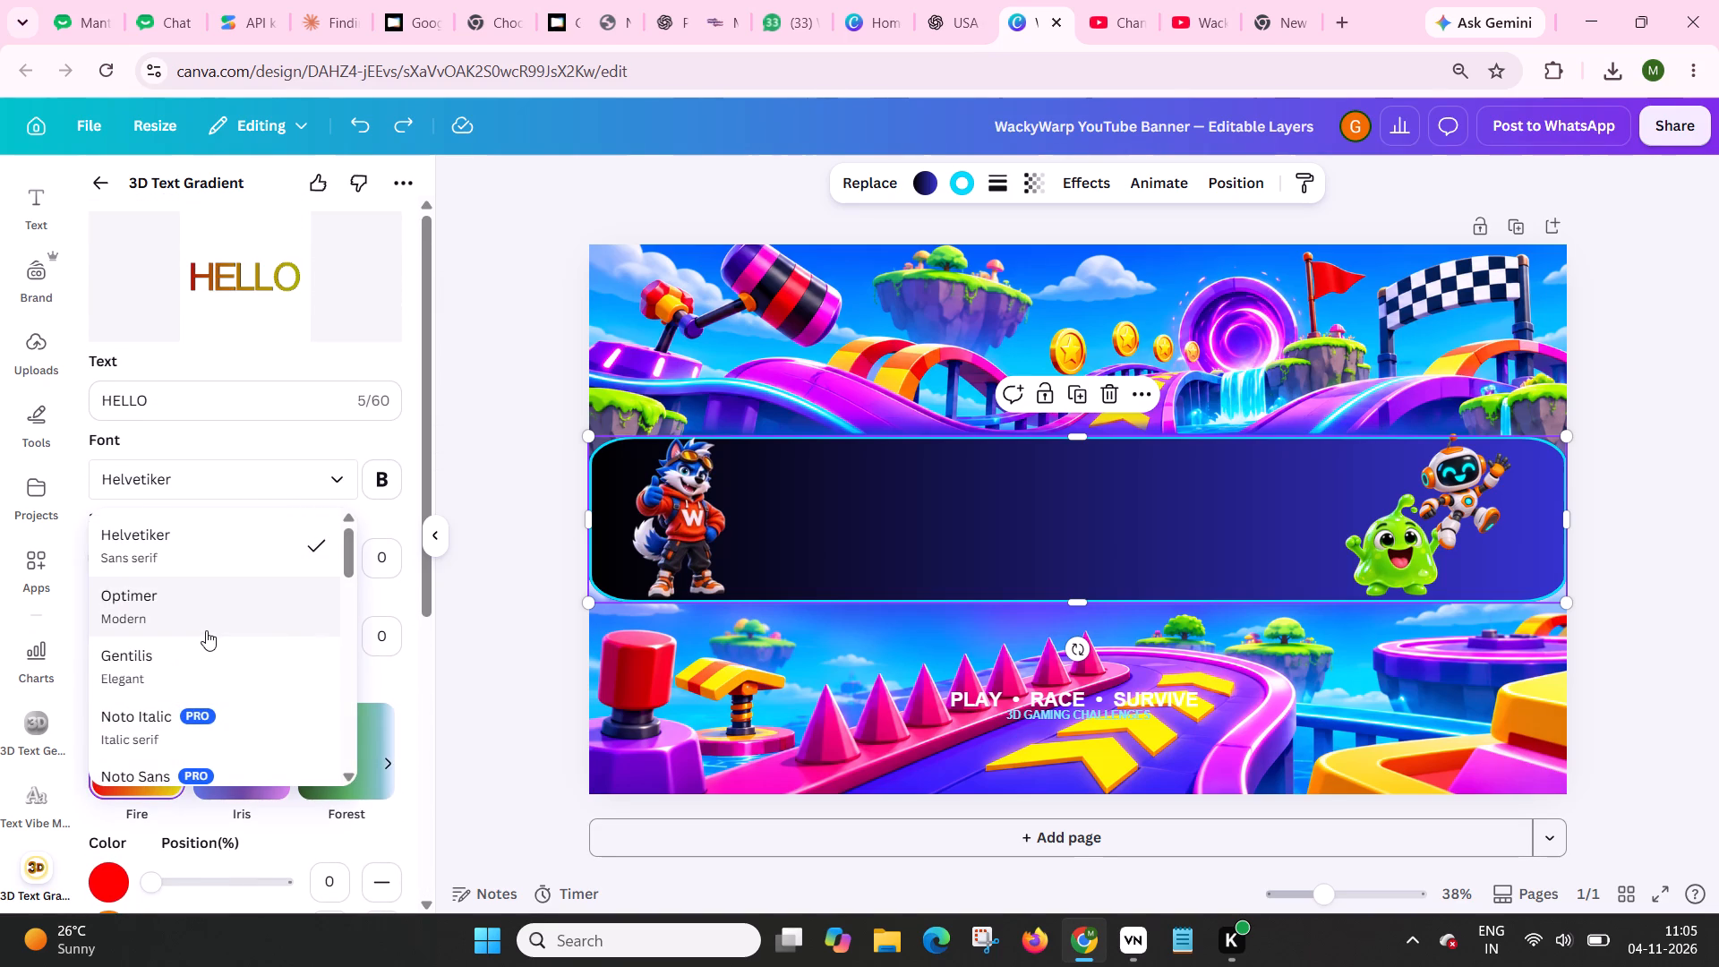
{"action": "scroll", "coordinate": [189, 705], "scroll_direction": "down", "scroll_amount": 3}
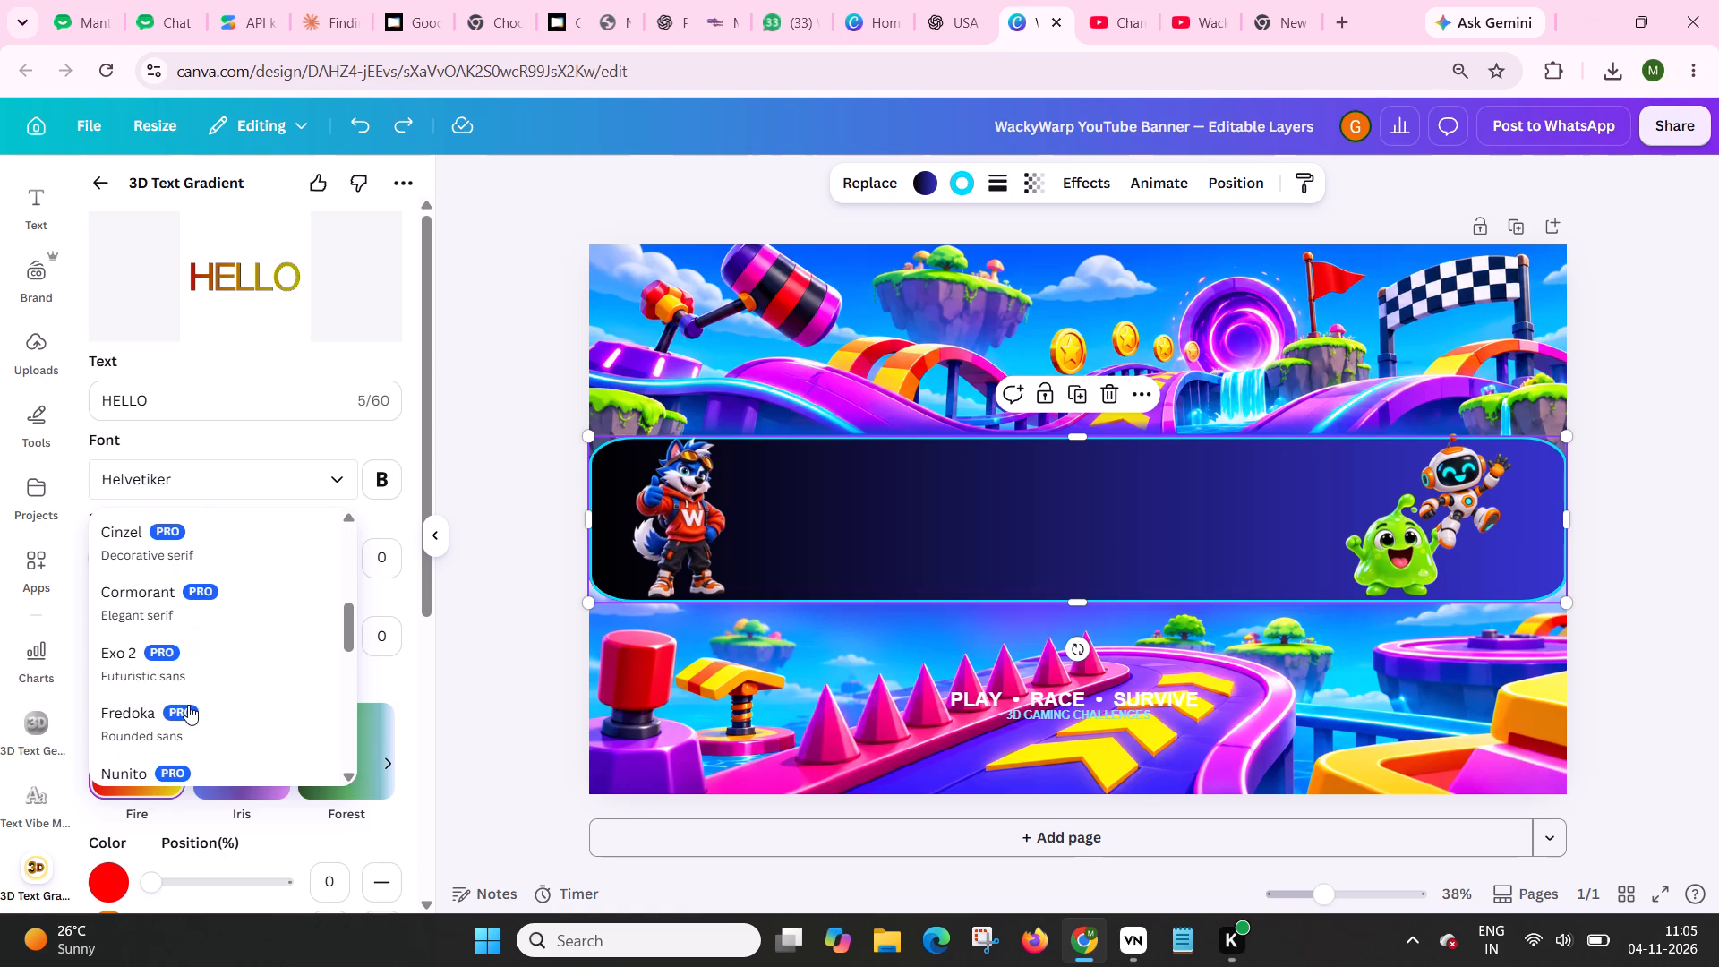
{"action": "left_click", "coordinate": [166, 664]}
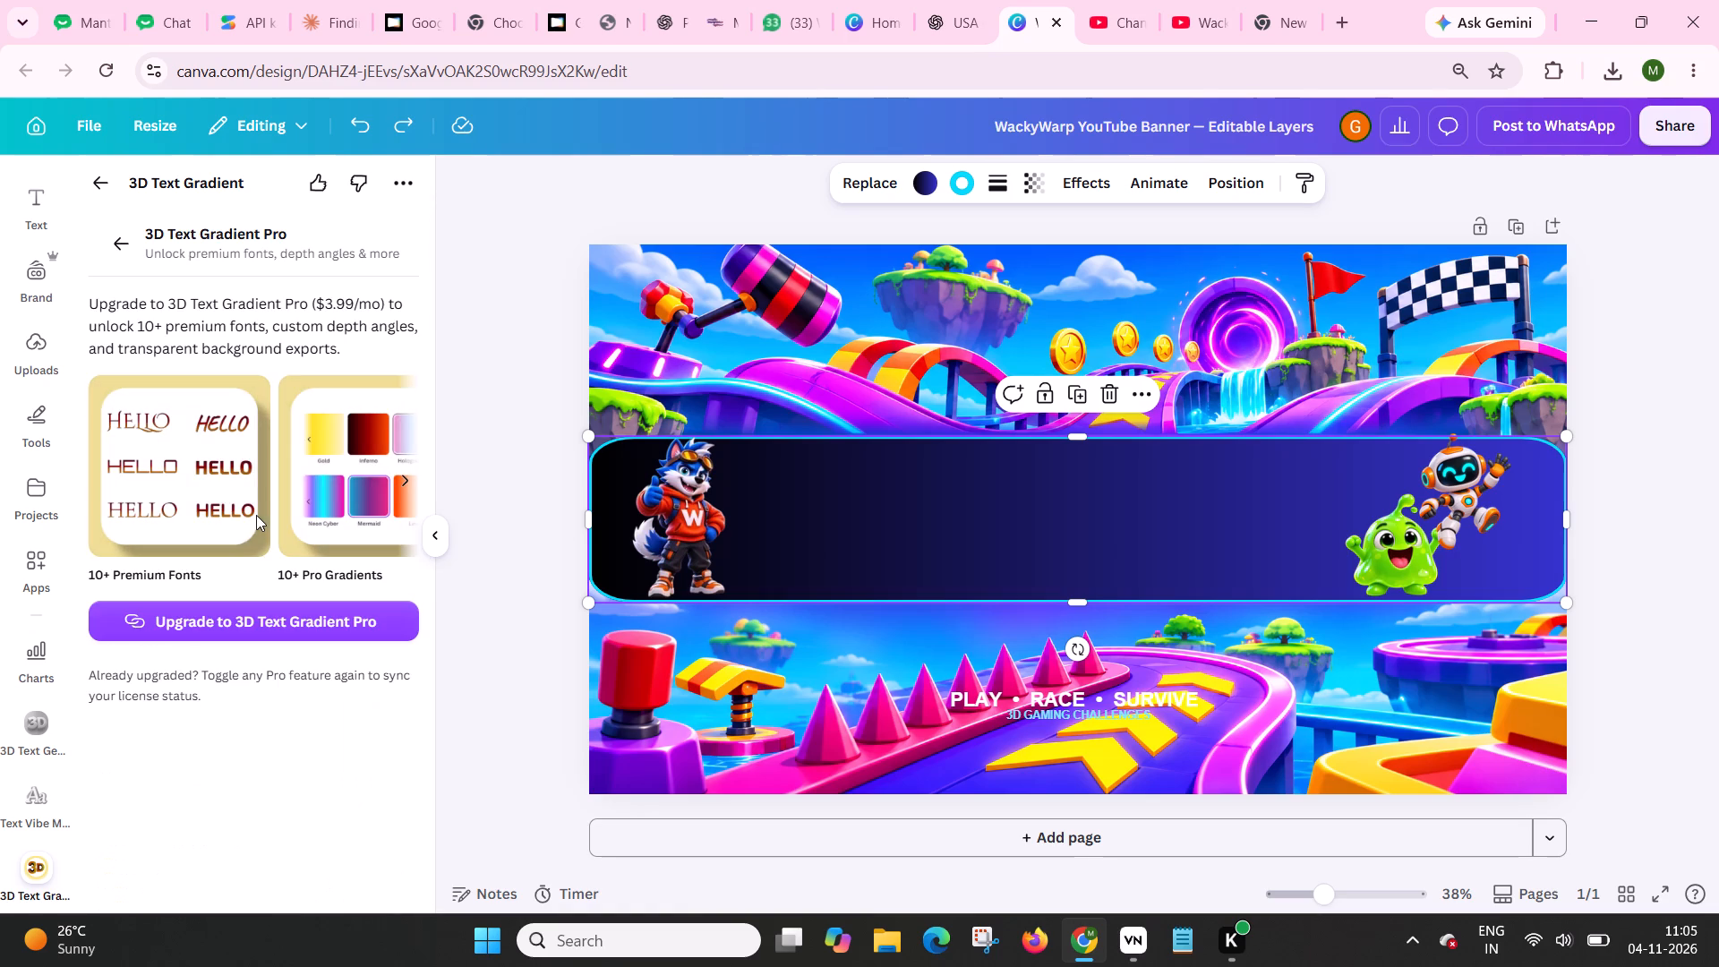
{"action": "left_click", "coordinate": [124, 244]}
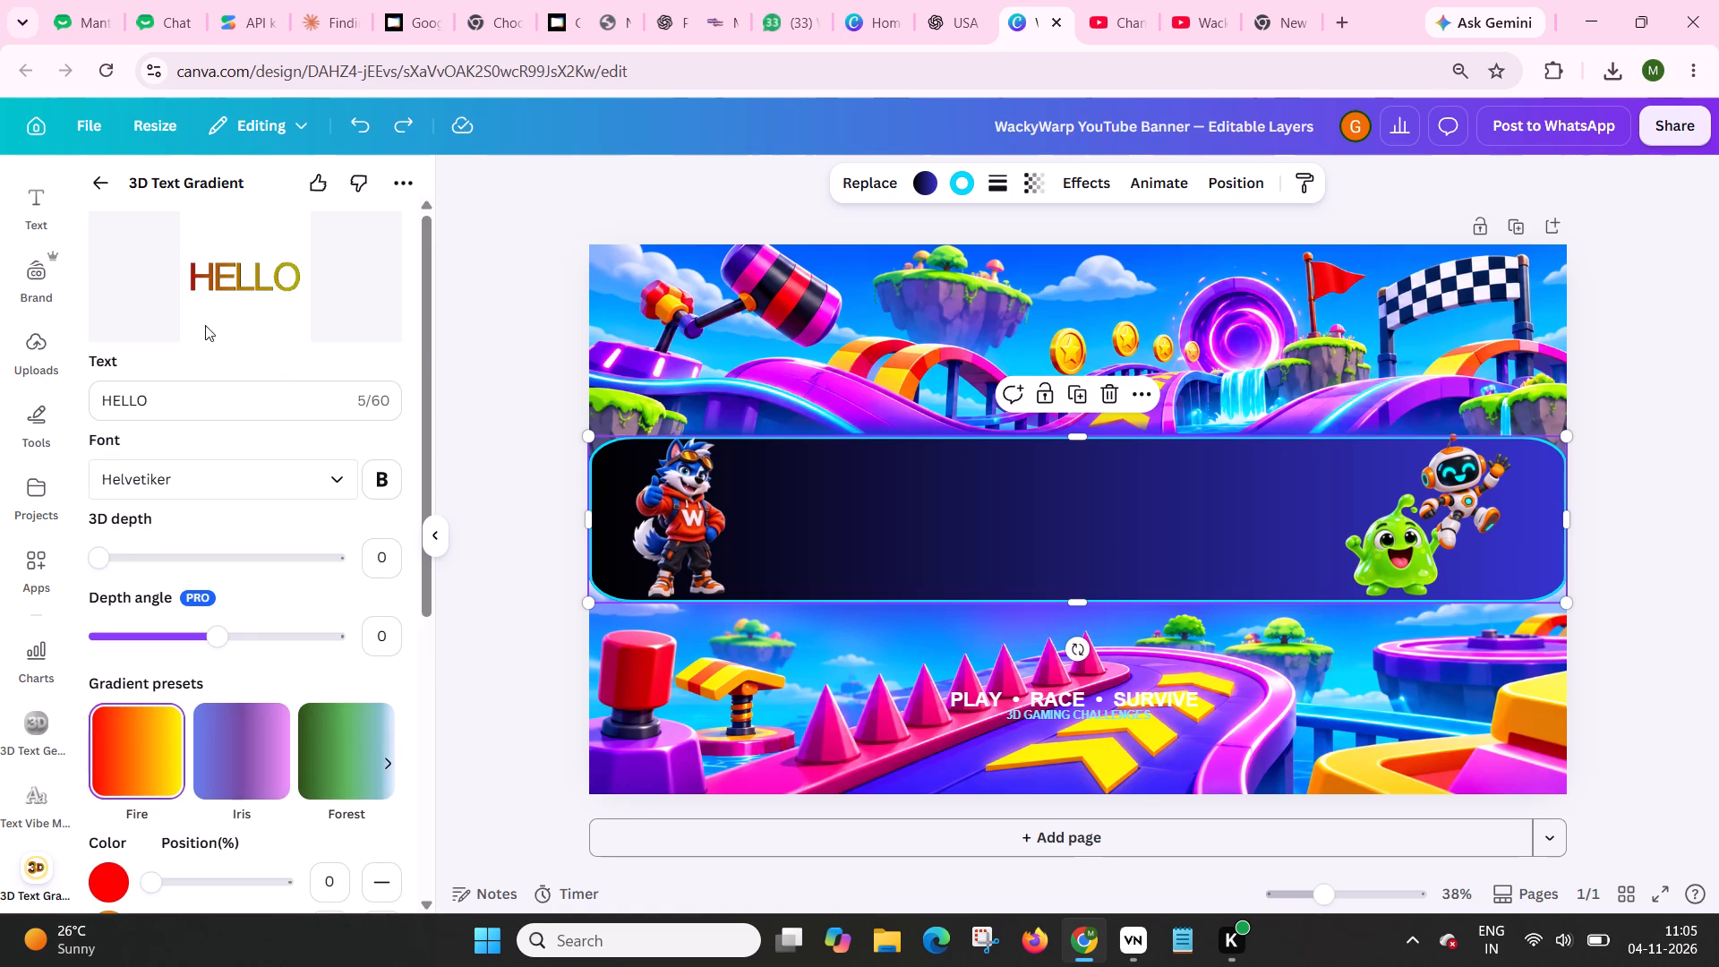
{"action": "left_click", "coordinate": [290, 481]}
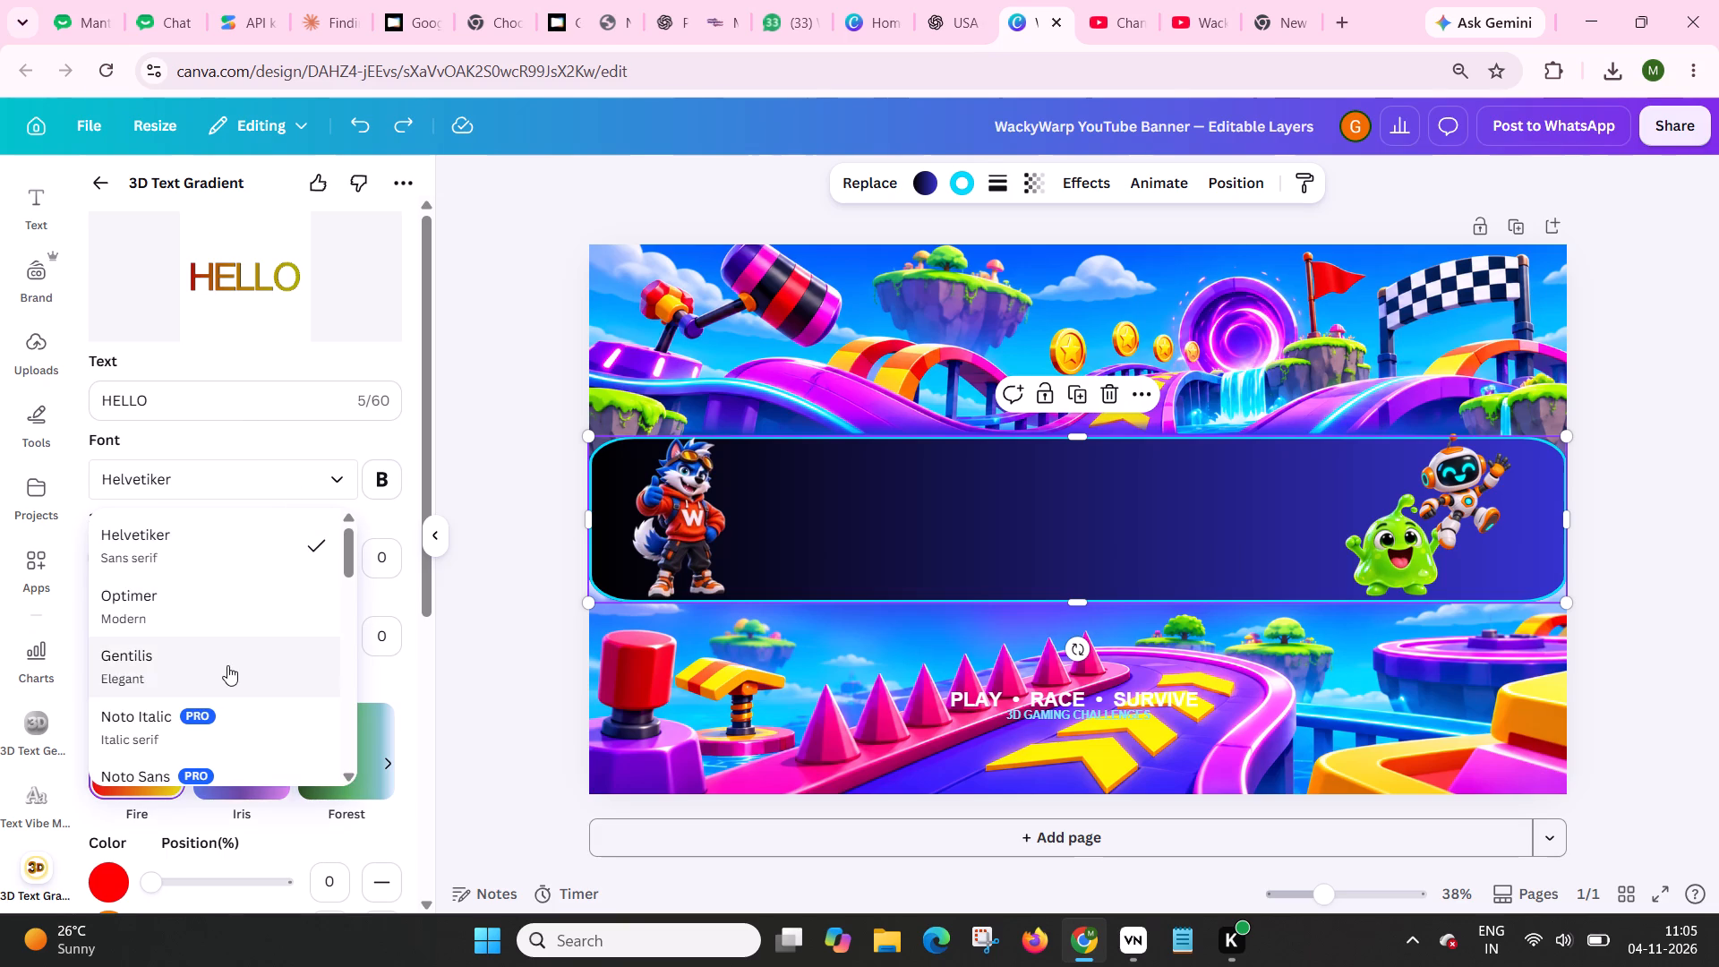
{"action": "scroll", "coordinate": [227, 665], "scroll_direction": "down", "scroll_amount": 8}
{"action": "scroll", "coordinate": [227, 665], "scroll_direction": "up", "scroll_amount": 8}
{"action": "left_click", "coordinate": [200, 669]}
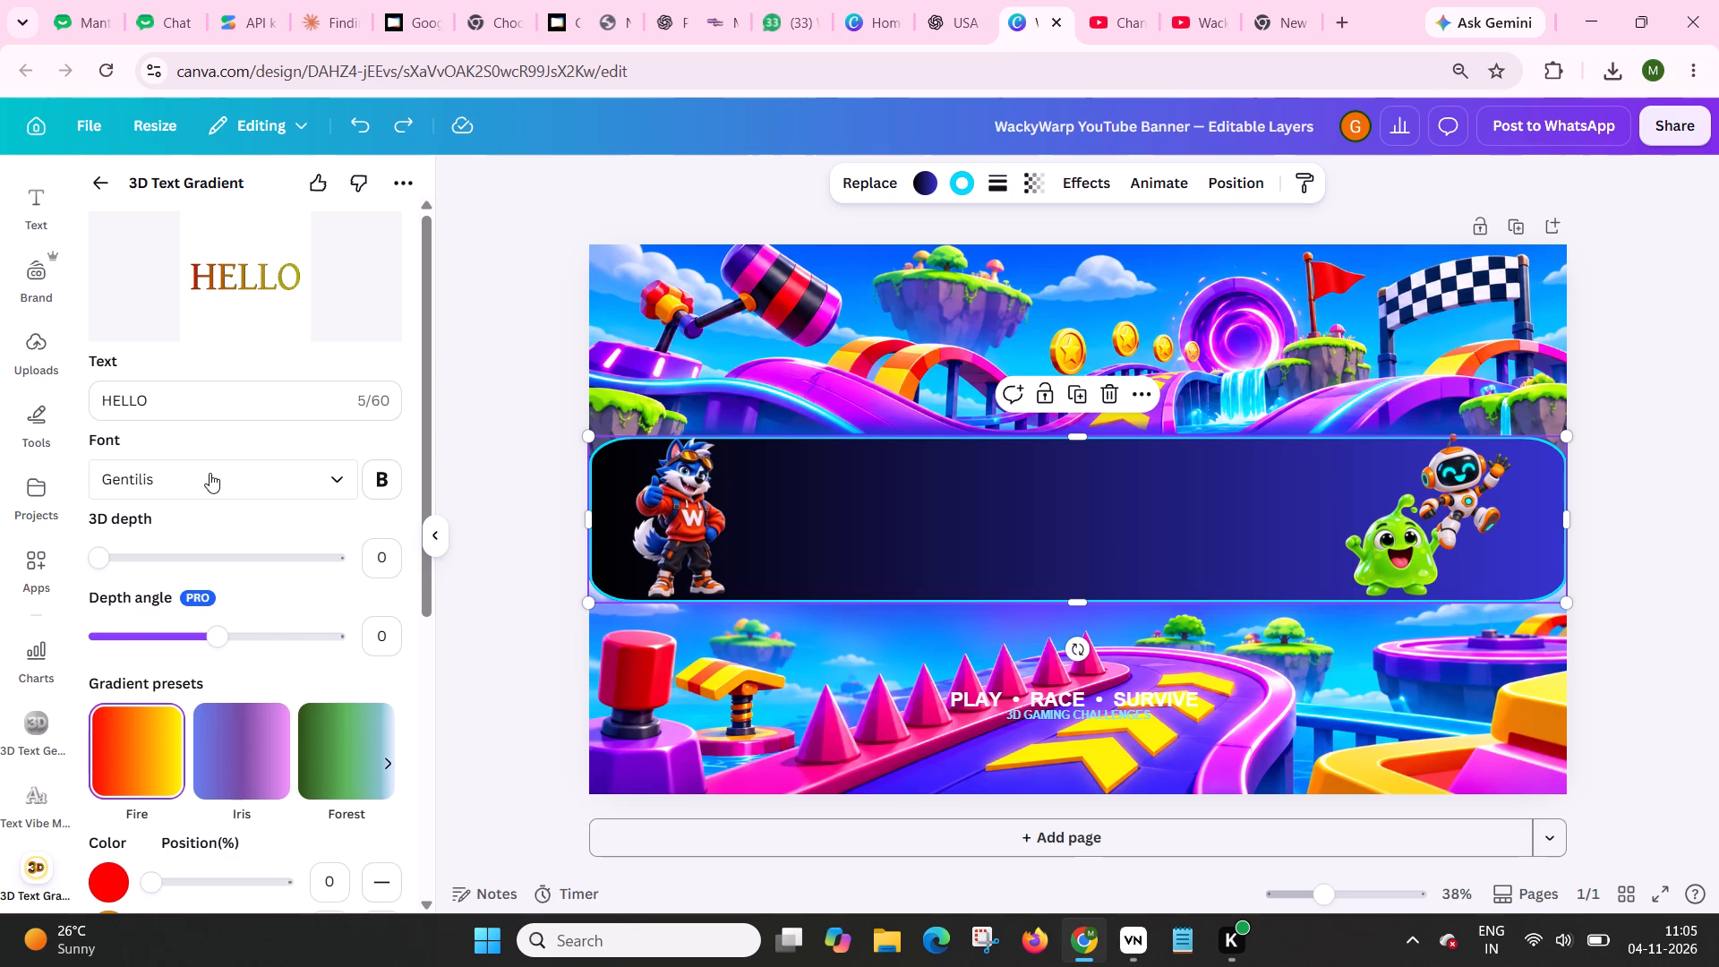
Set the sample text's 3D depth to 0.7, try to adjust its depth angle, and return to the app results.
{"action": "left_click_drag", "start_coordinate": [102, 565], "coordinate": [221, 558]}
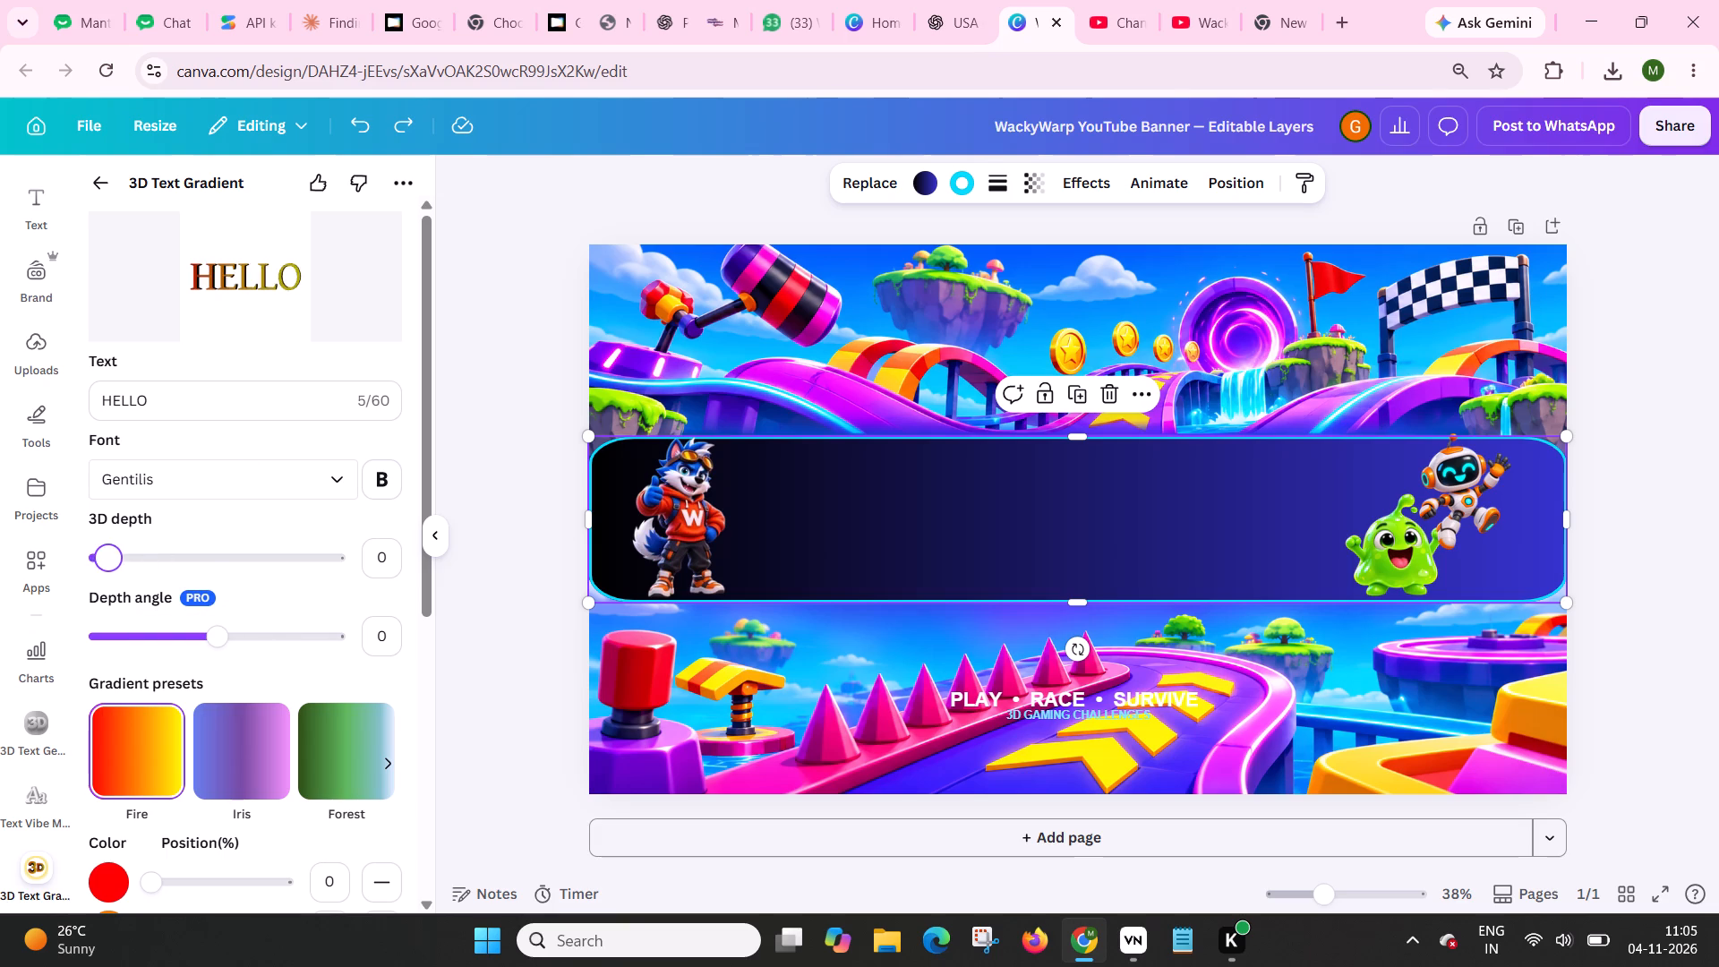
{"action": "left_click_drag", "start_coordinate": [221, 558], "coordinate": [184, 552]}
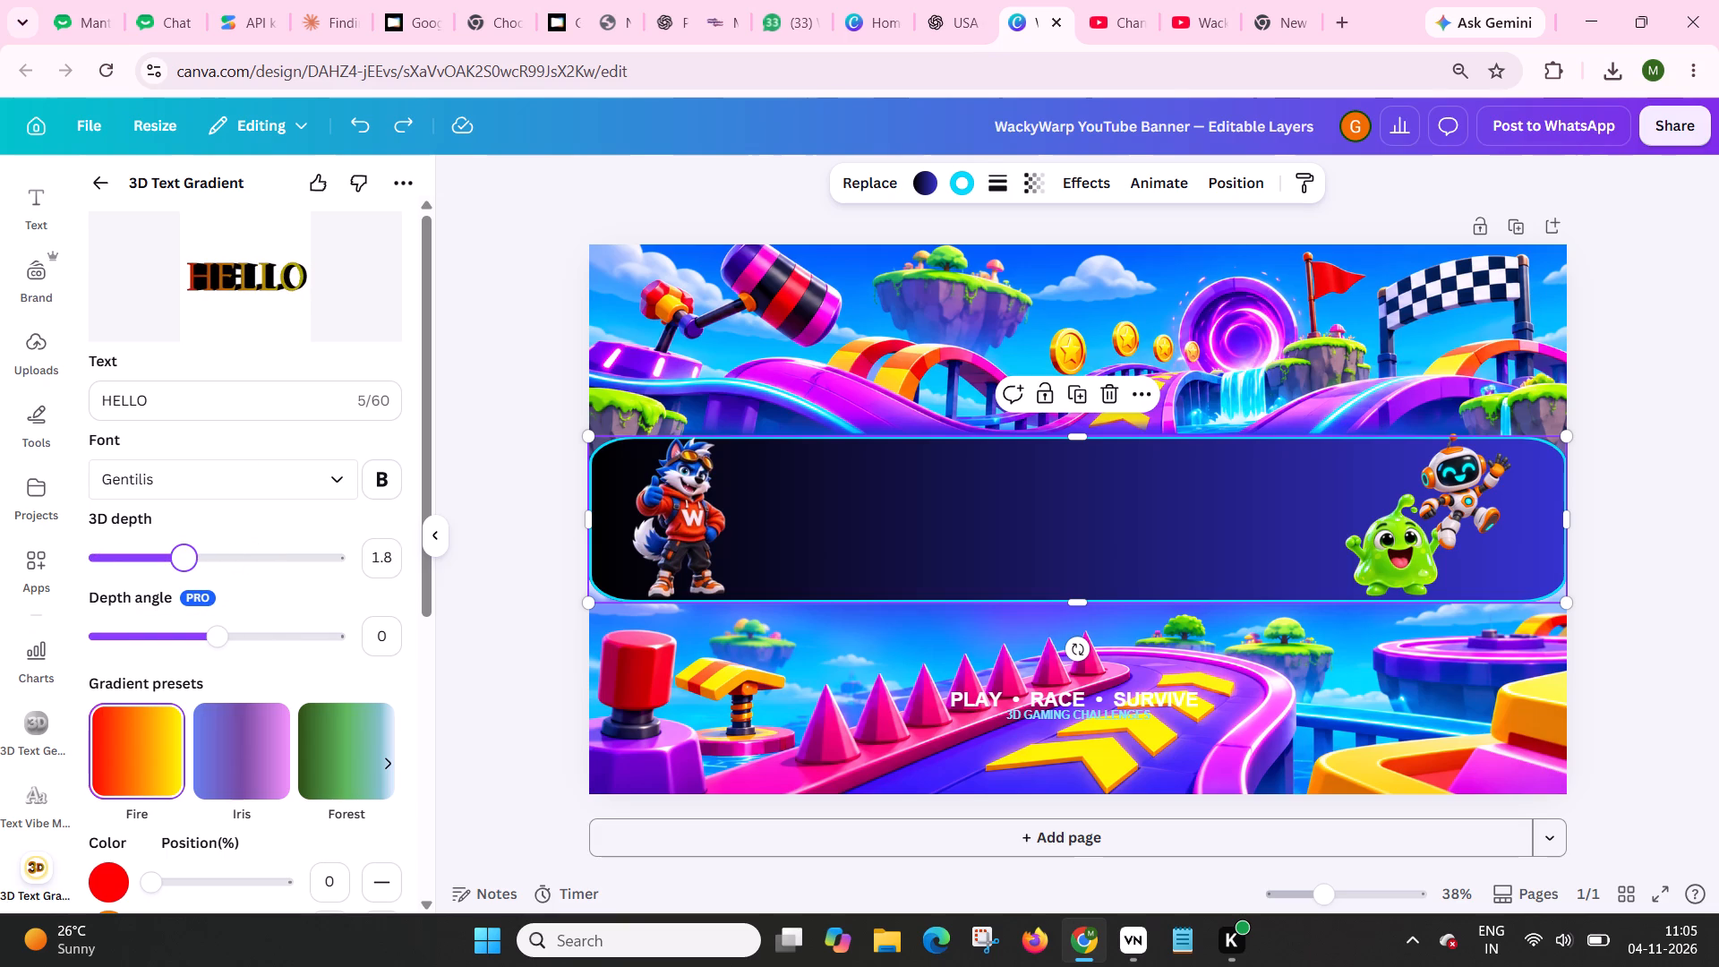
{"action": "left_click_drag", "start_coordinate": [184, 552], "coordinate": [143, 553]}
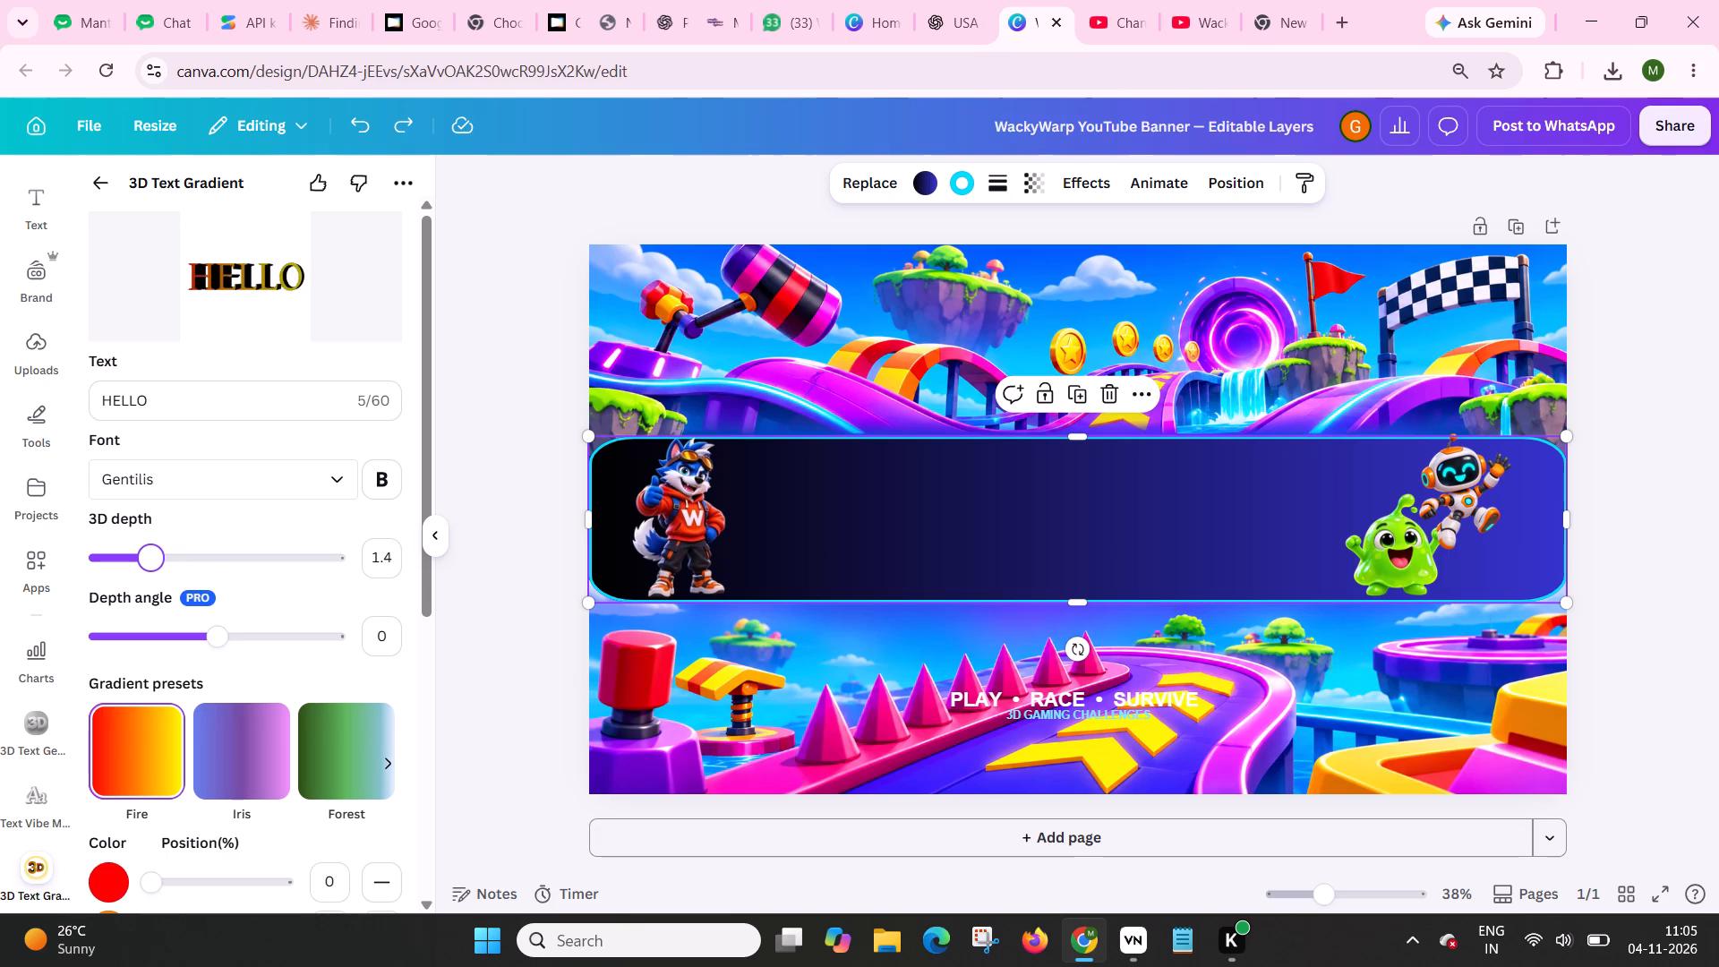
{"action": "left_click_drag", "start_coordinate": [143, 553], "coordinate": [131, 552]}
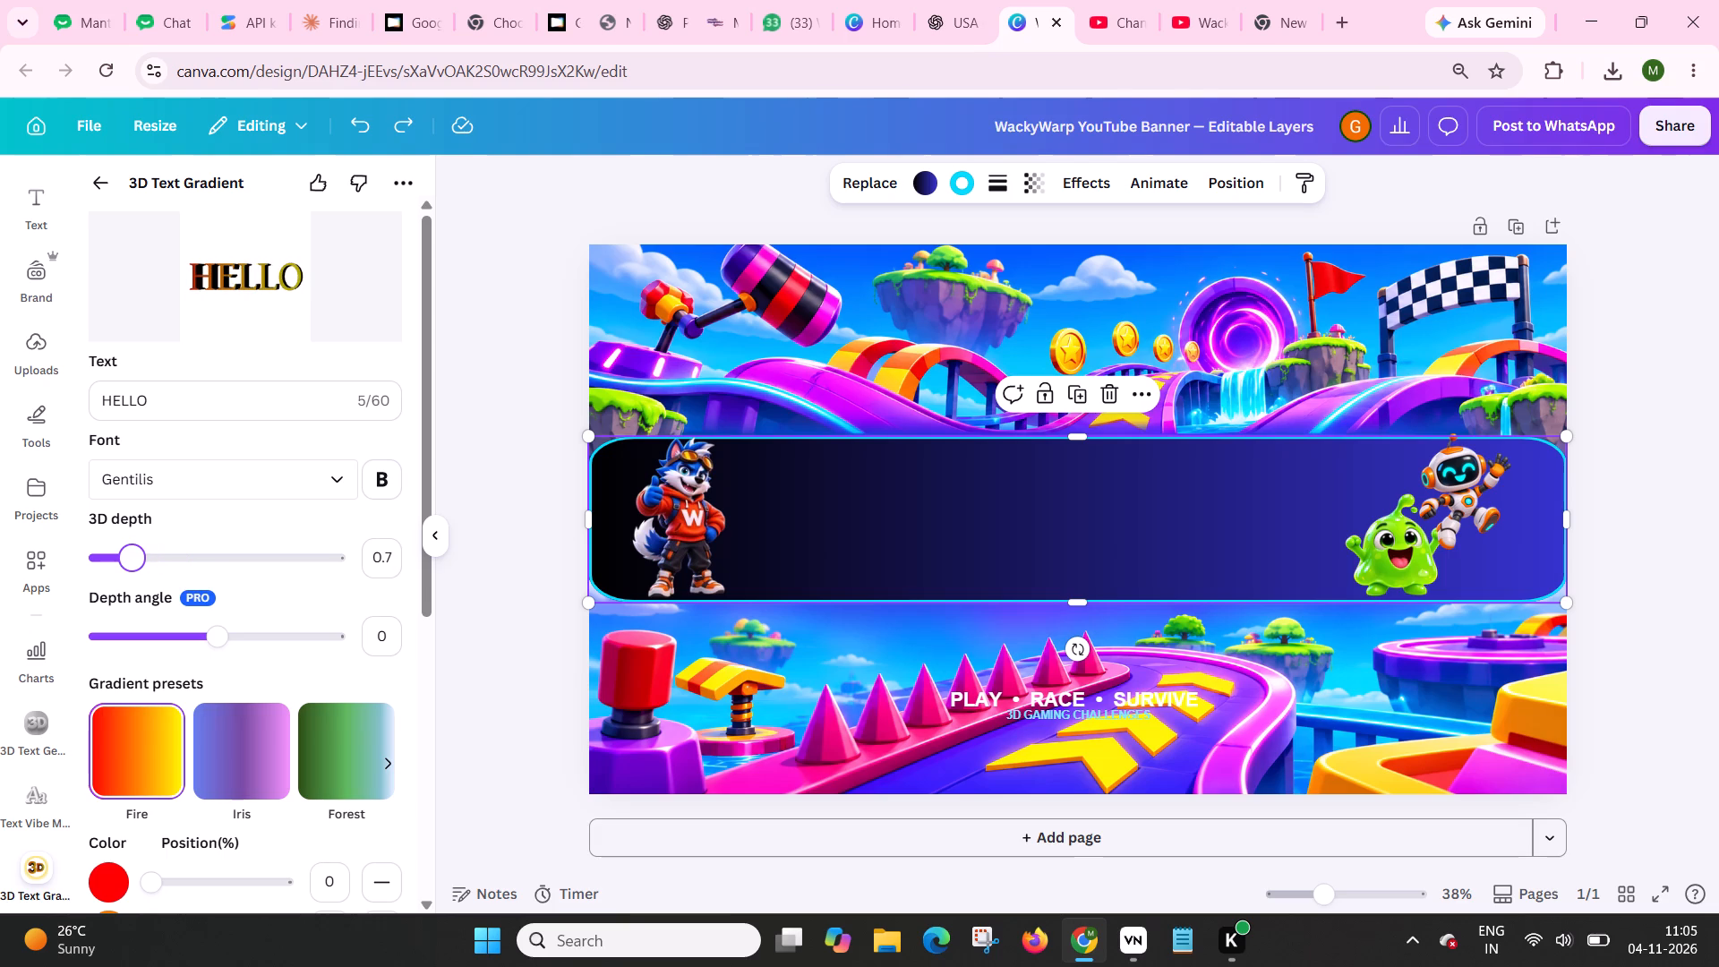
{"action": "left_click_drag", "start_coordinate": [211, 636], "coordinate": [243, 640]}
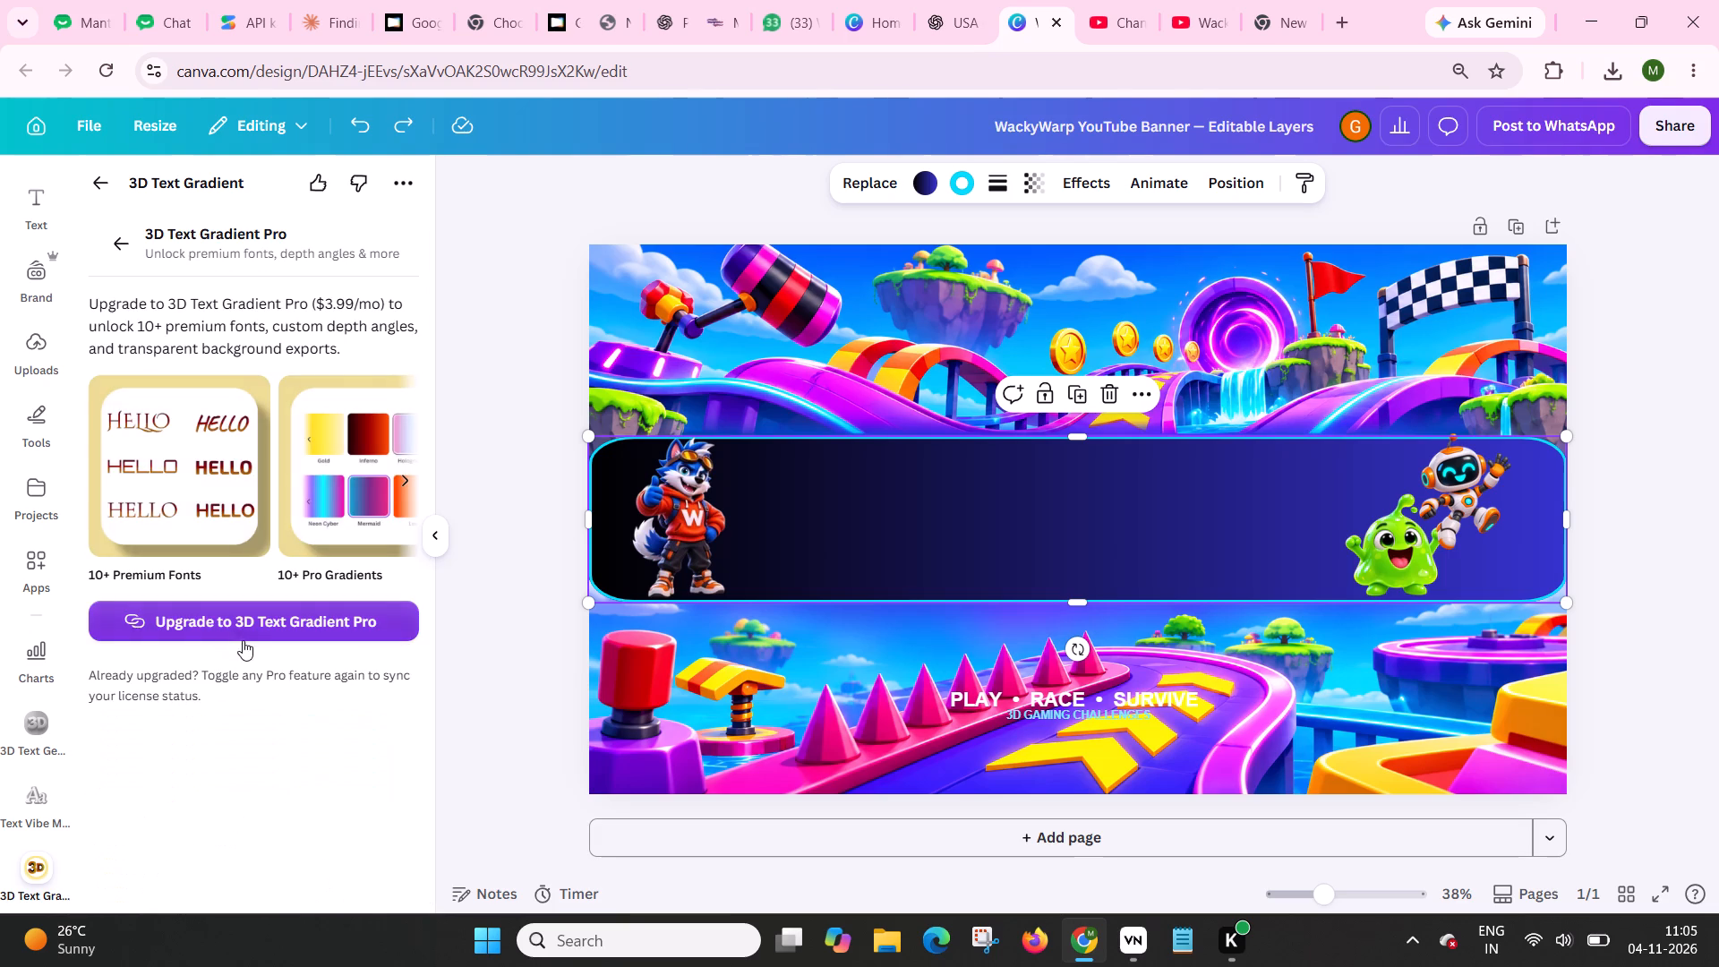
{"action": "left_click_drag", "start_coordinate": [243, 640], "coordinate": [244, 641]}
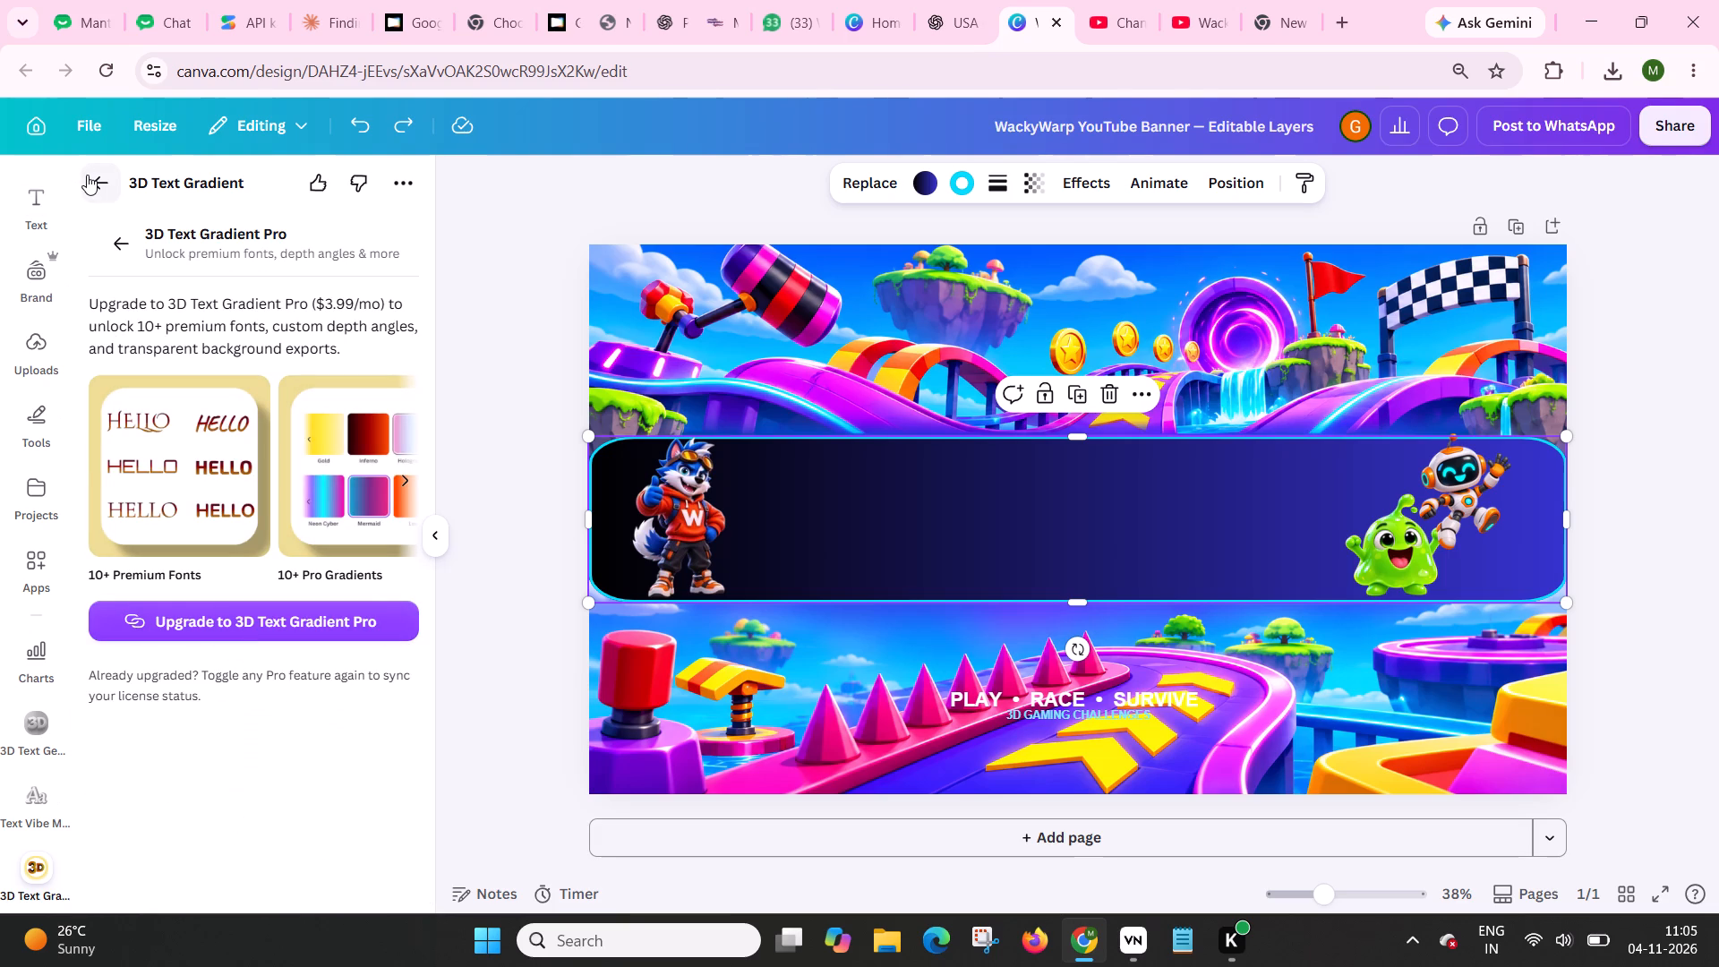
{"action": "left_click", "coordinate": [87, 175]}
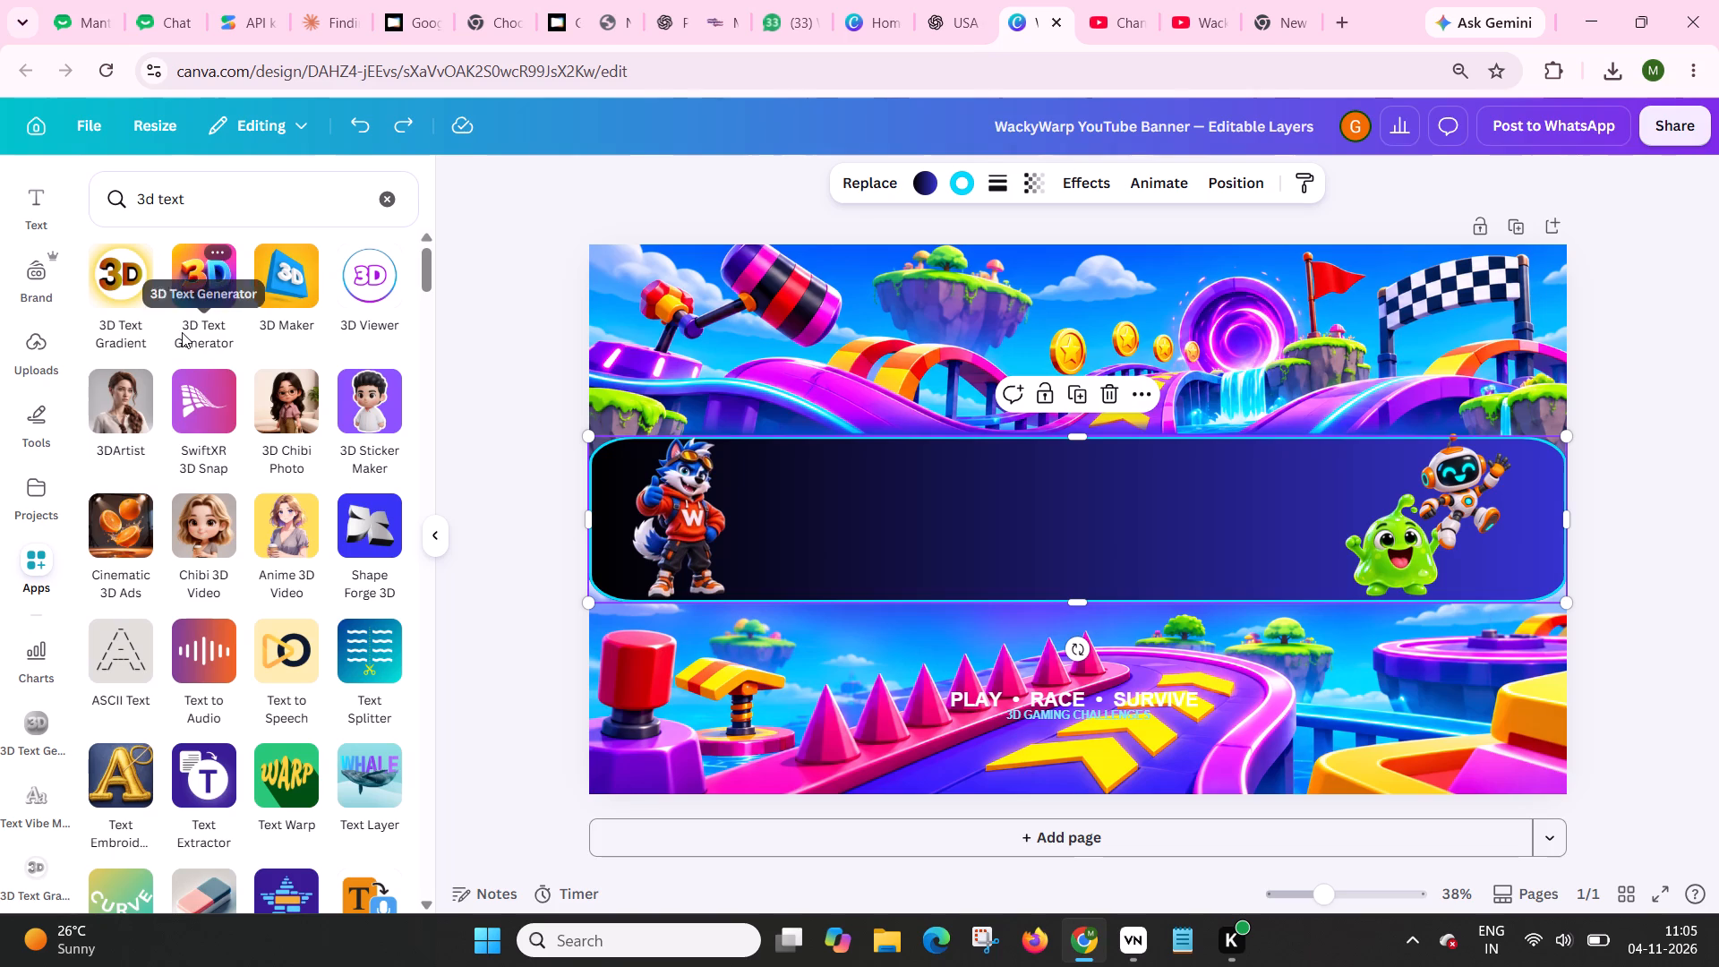
Open the 3D Maker app, check its design-to-3D export options, and return to the app results.
{"action": "left_click", "coordinate": [286, 294]}
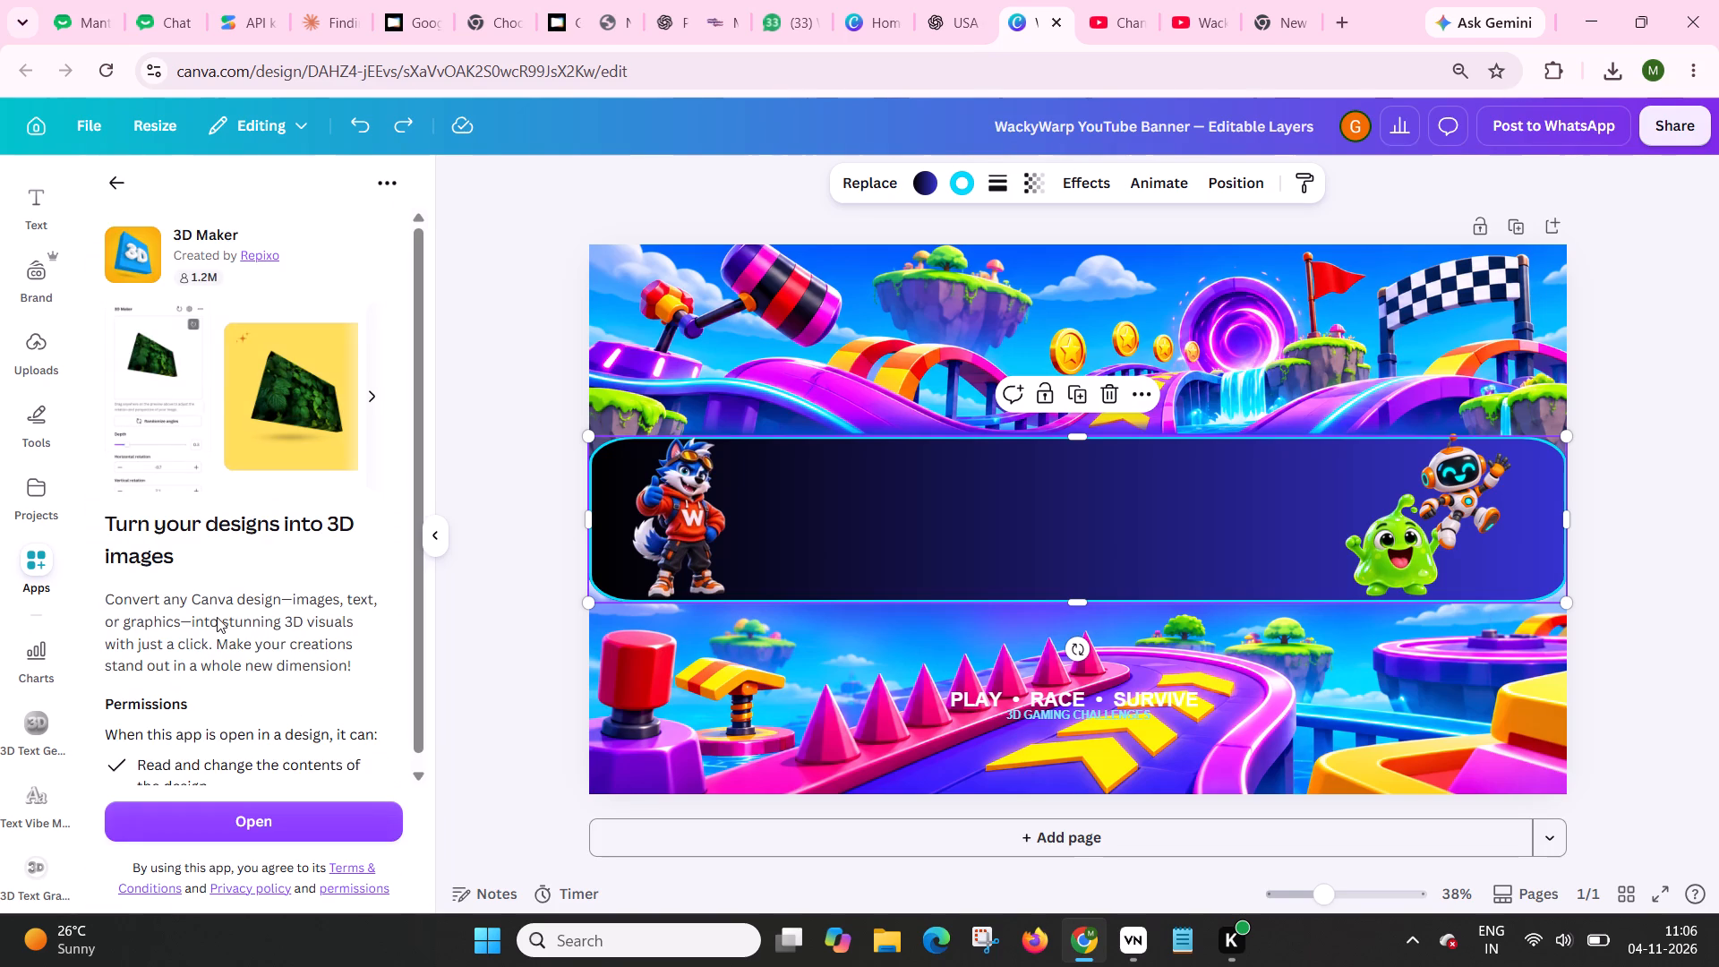
{"action": "left_click", "coordinate": [242, 818]}
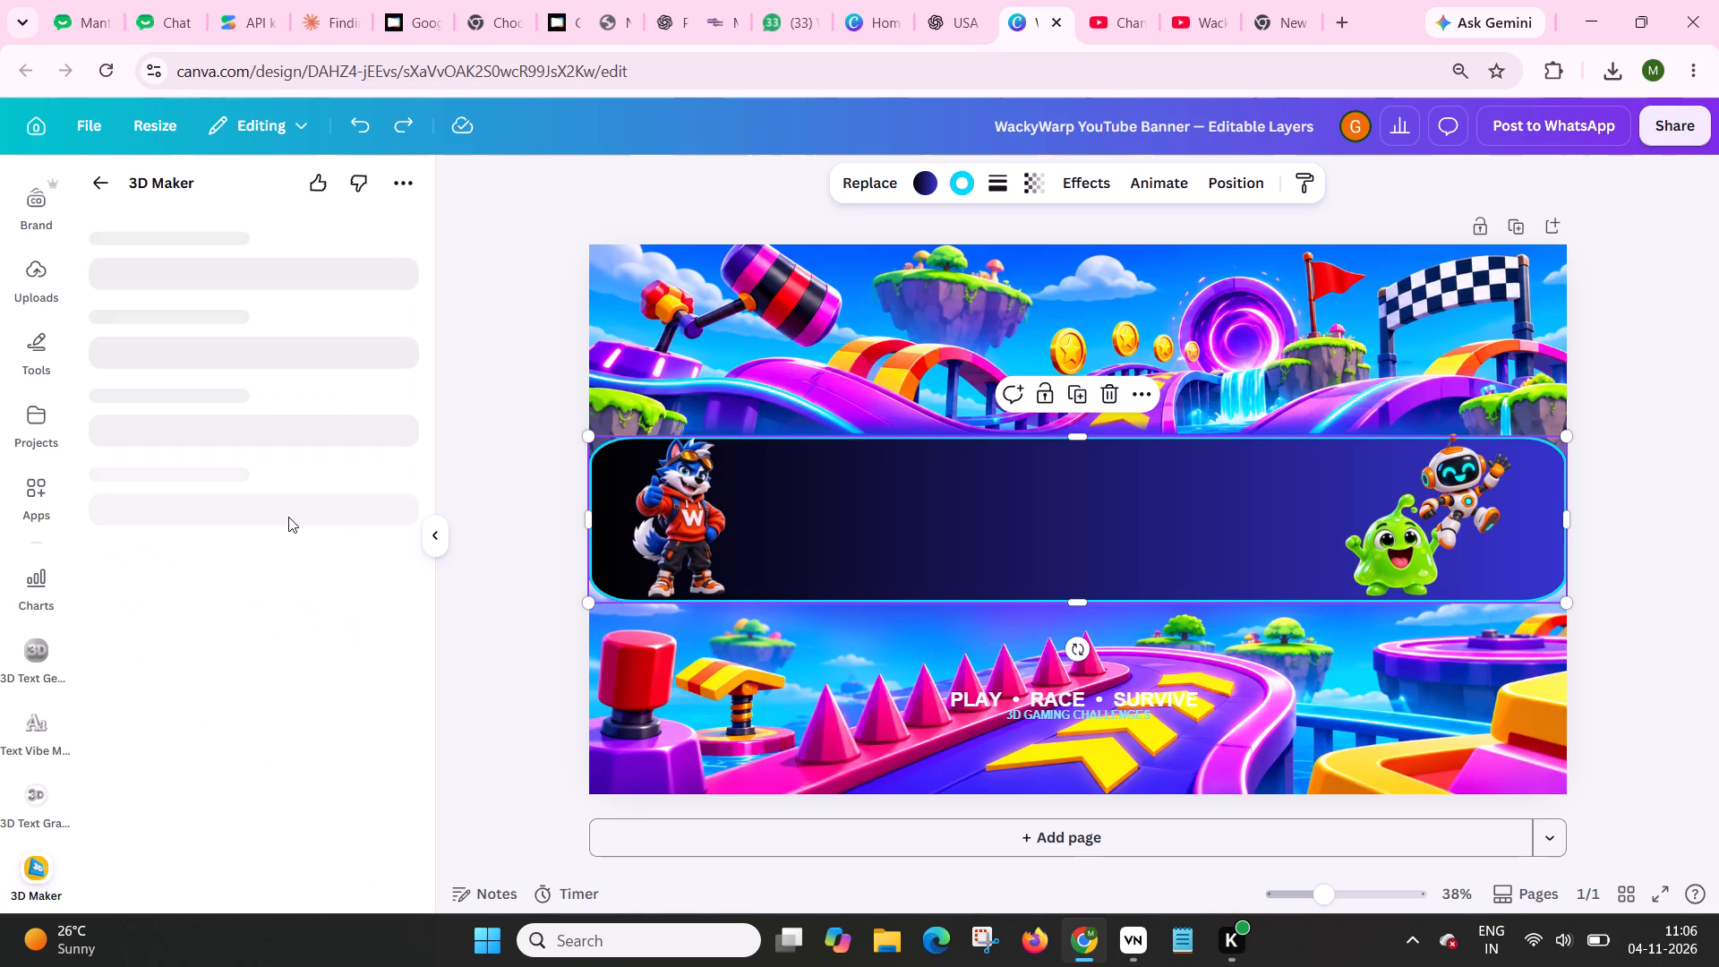
{"action": "left_click", "coordinate": [288, 517]}
{"action": "scroll", "coordinate": [288, 517], "scroll_direction": "down", "scroll_amount": 1}
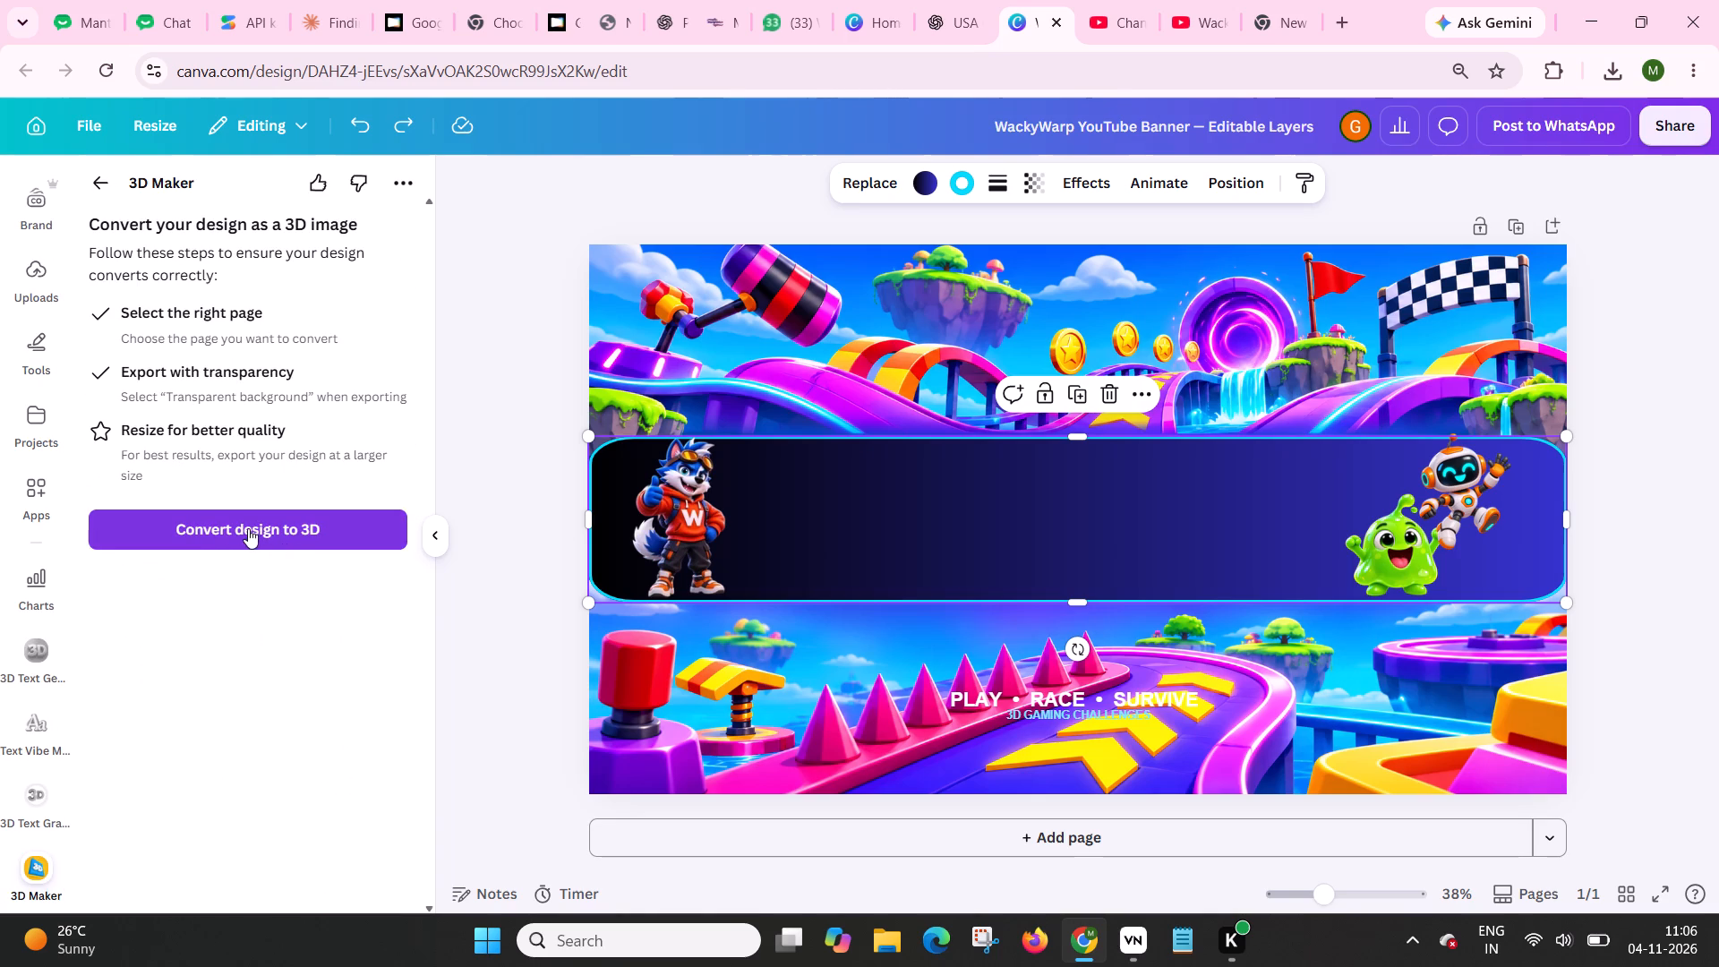
{"action": "left_click", "coordinate": [252, 526]}
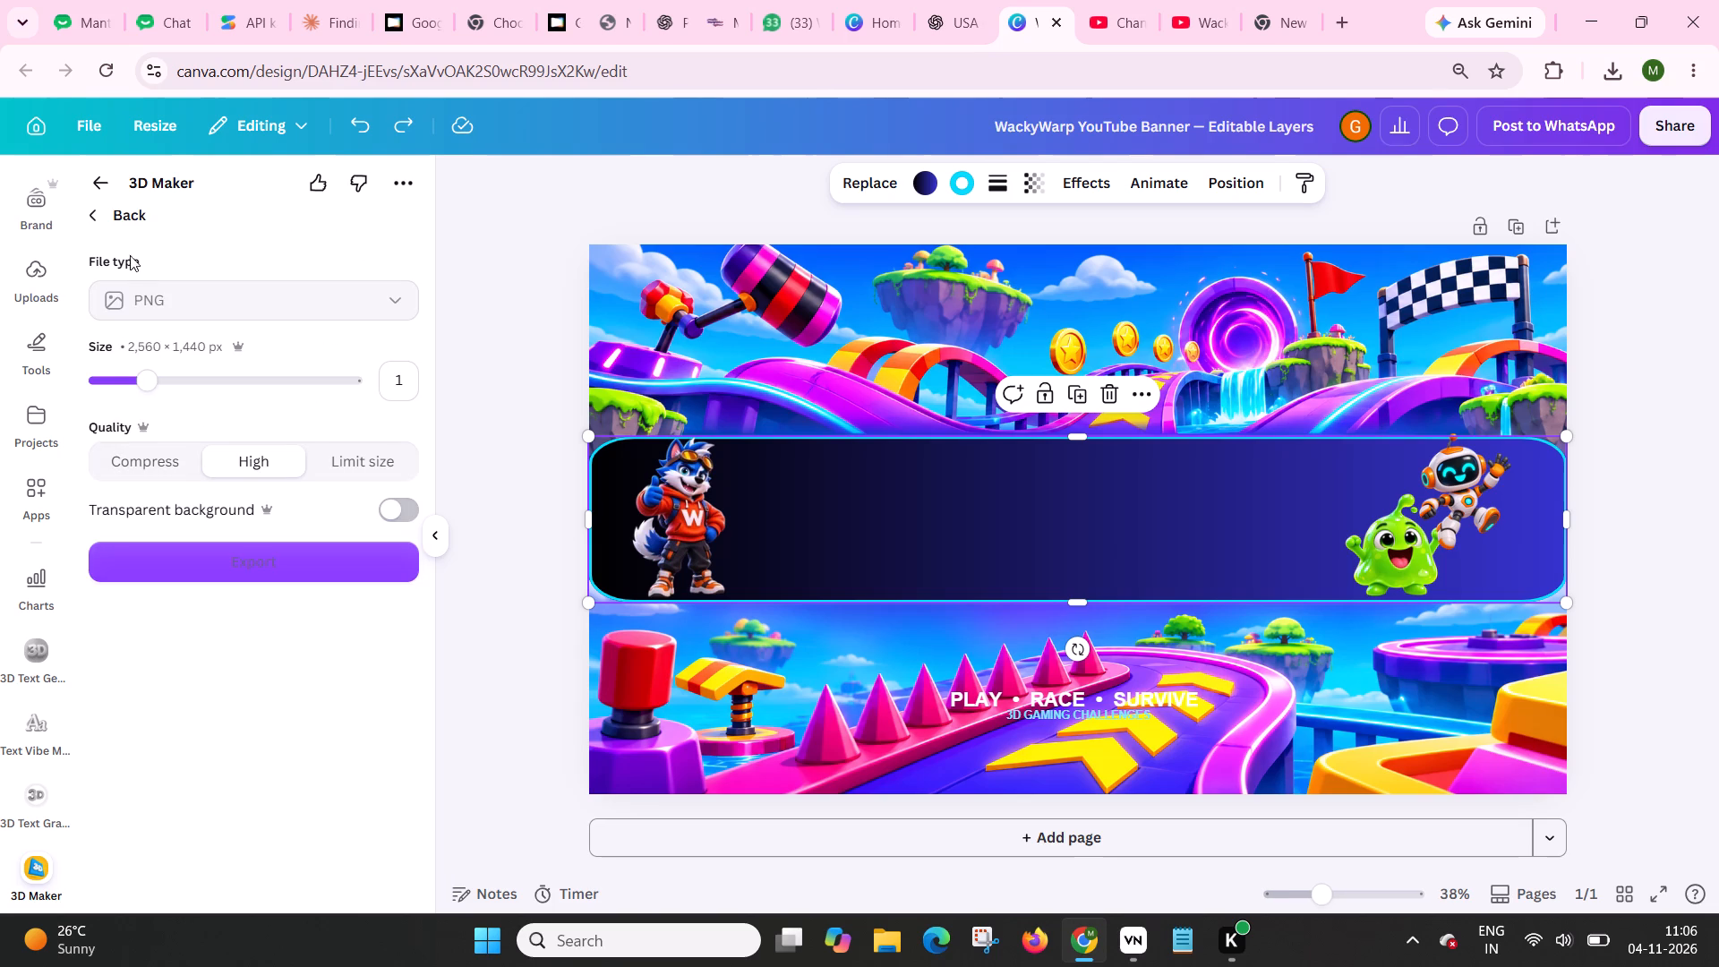
{"action": "left_click", "coordinate": [102, 174]}
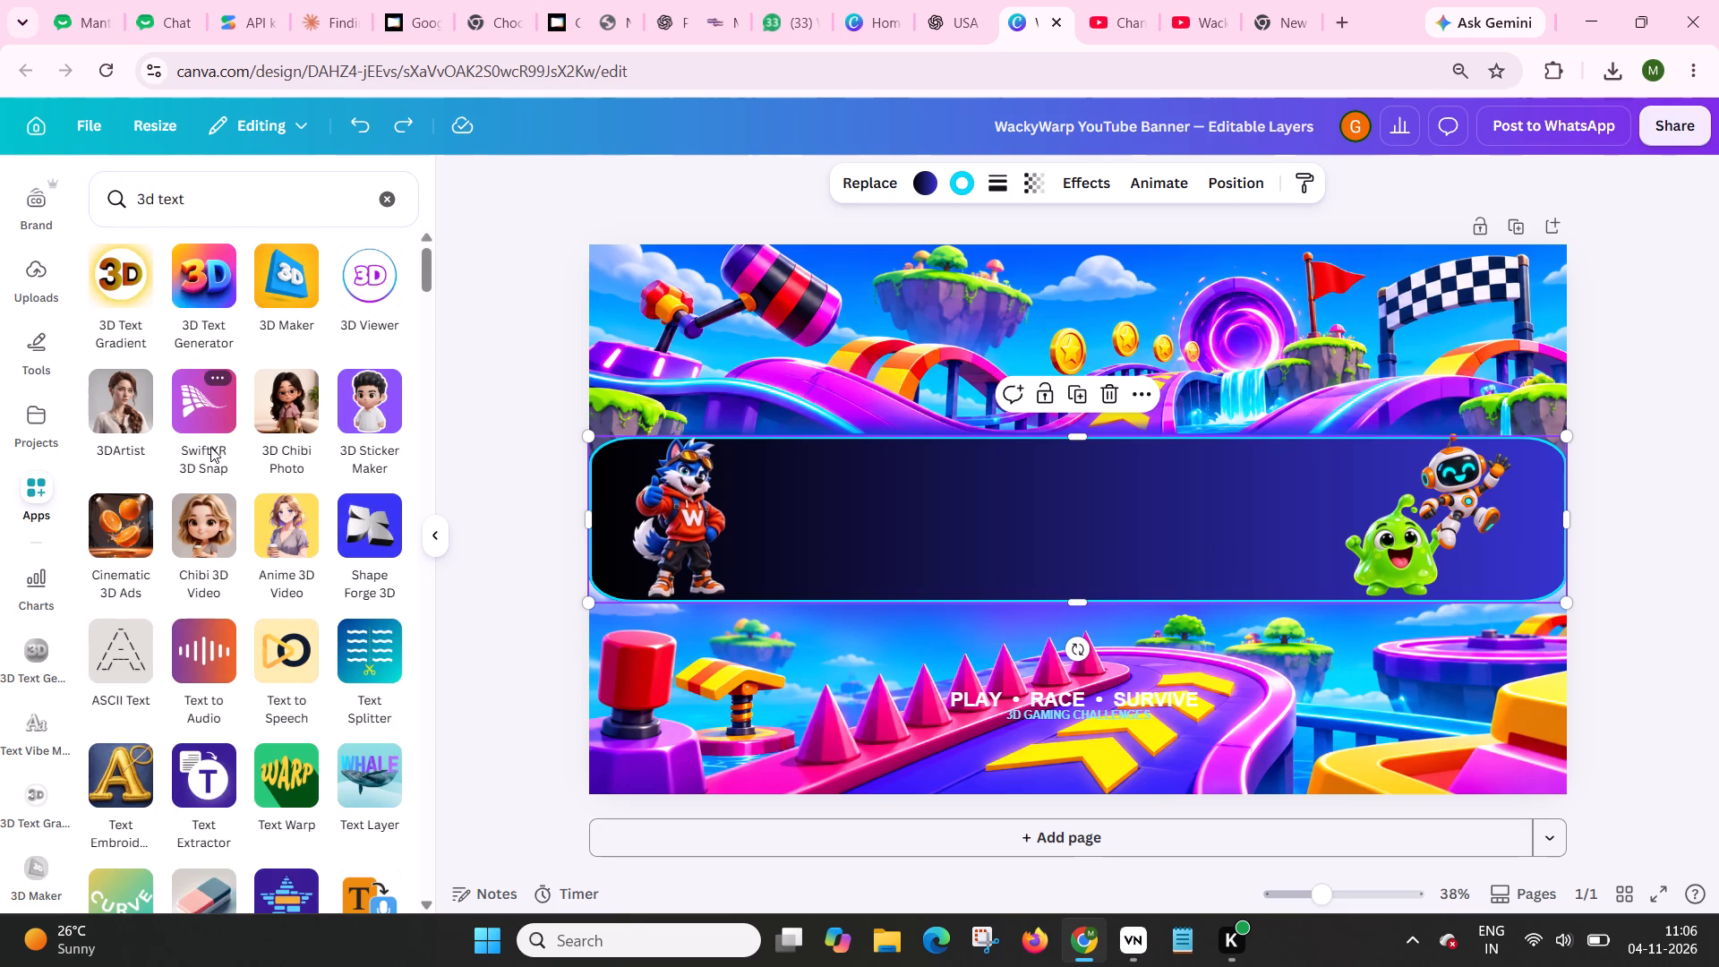
Browse further down the "3d text" app results for another text-styling app.
{"action": "scroll", "coordinate": [210, 447], "scroll_direction": "down", "scroll_amount": 5}
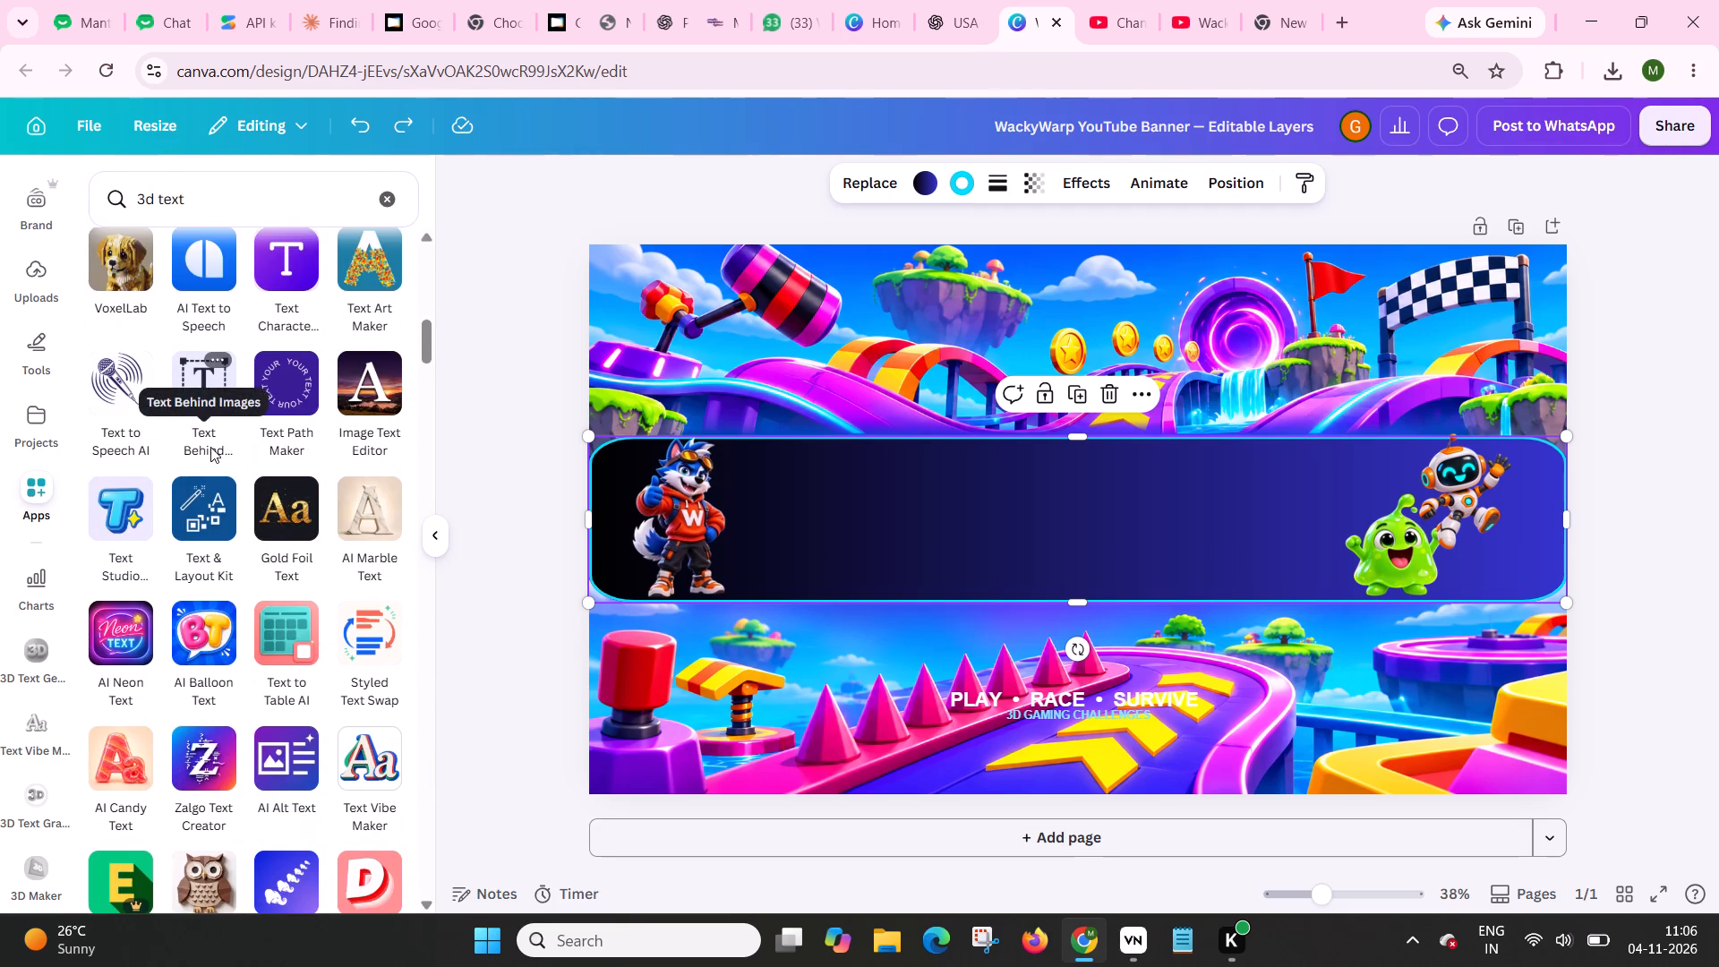
{"action": "scroll", "coordinate": [210, 447], "scroll_direction": "down", "scroll_amount": 7}
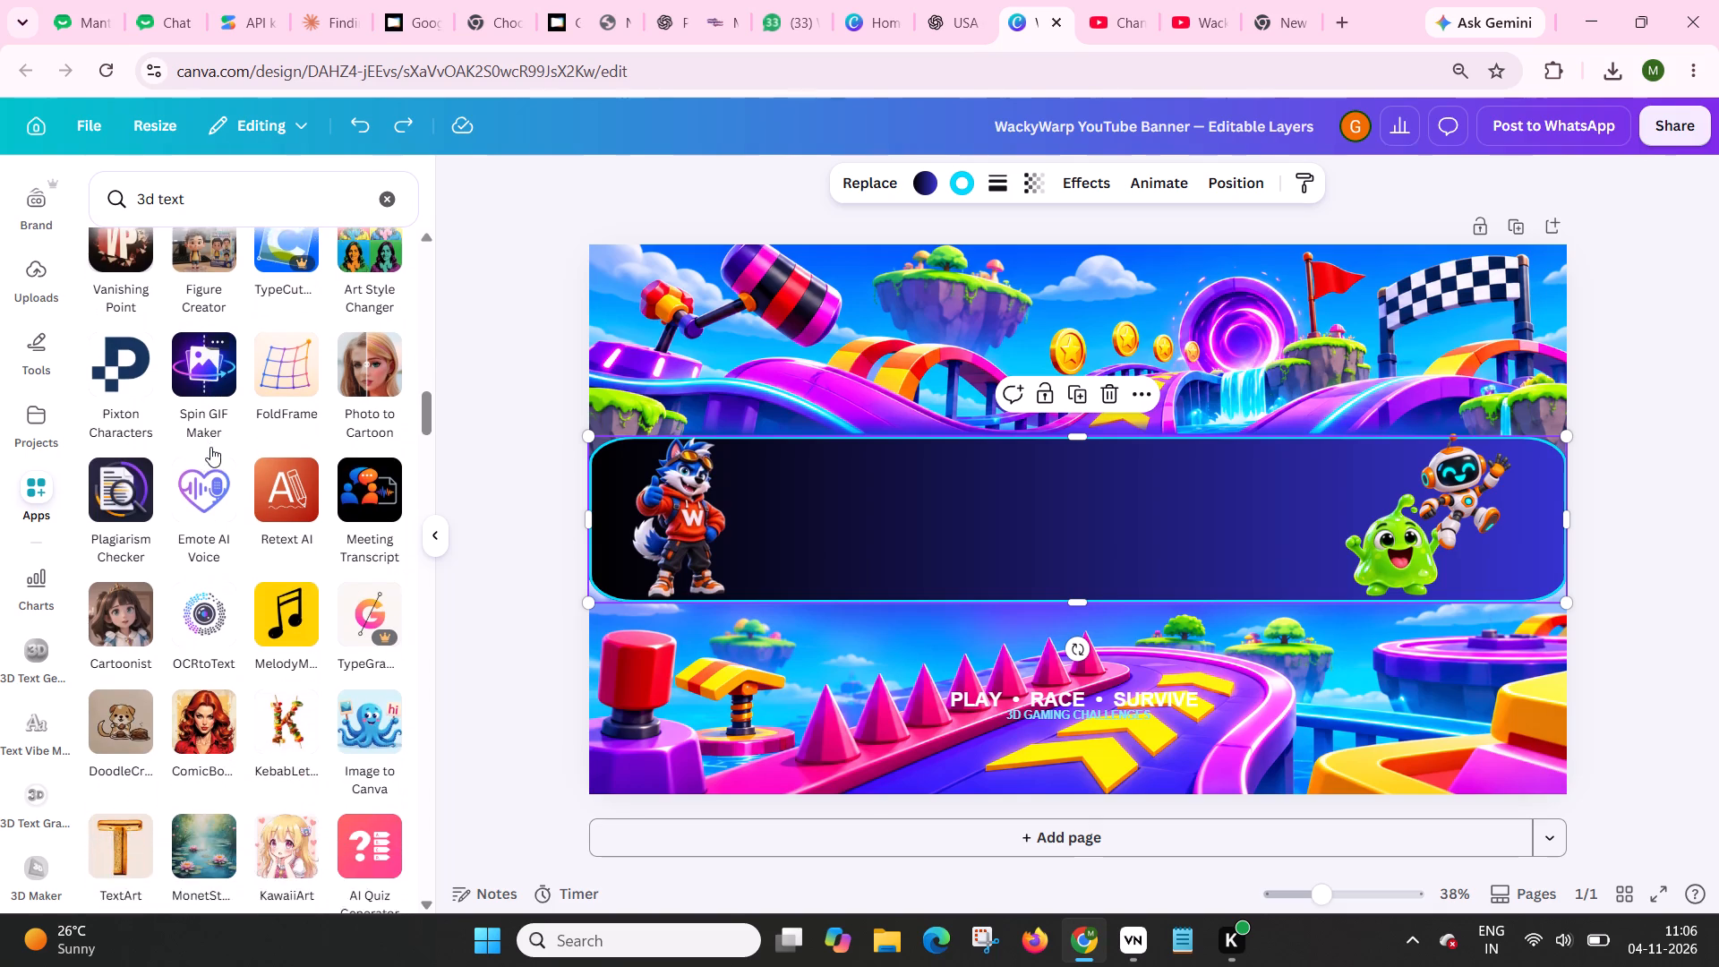
{"action": "scroll", "coordinate": [210, 447], "scroll_direction": "down", "scroll_amount": 3}
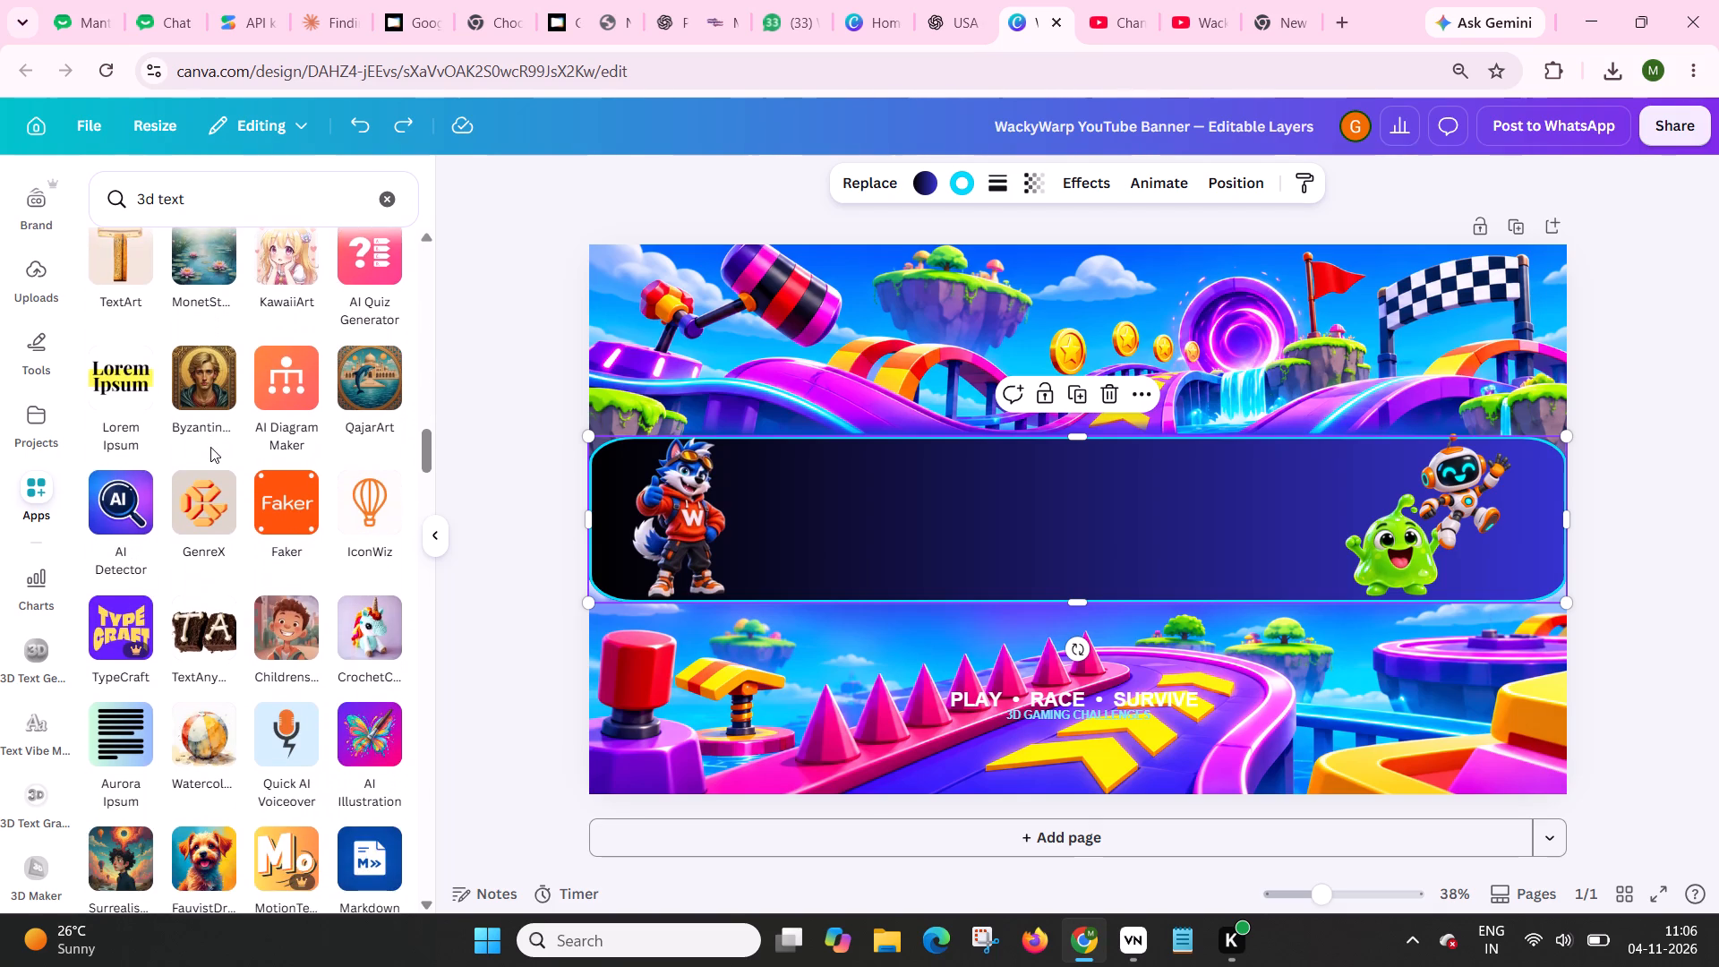
{"action": "scroll", "coordinate": [210, 447], "scroll_direction": "down", "scroll_amount": 2}
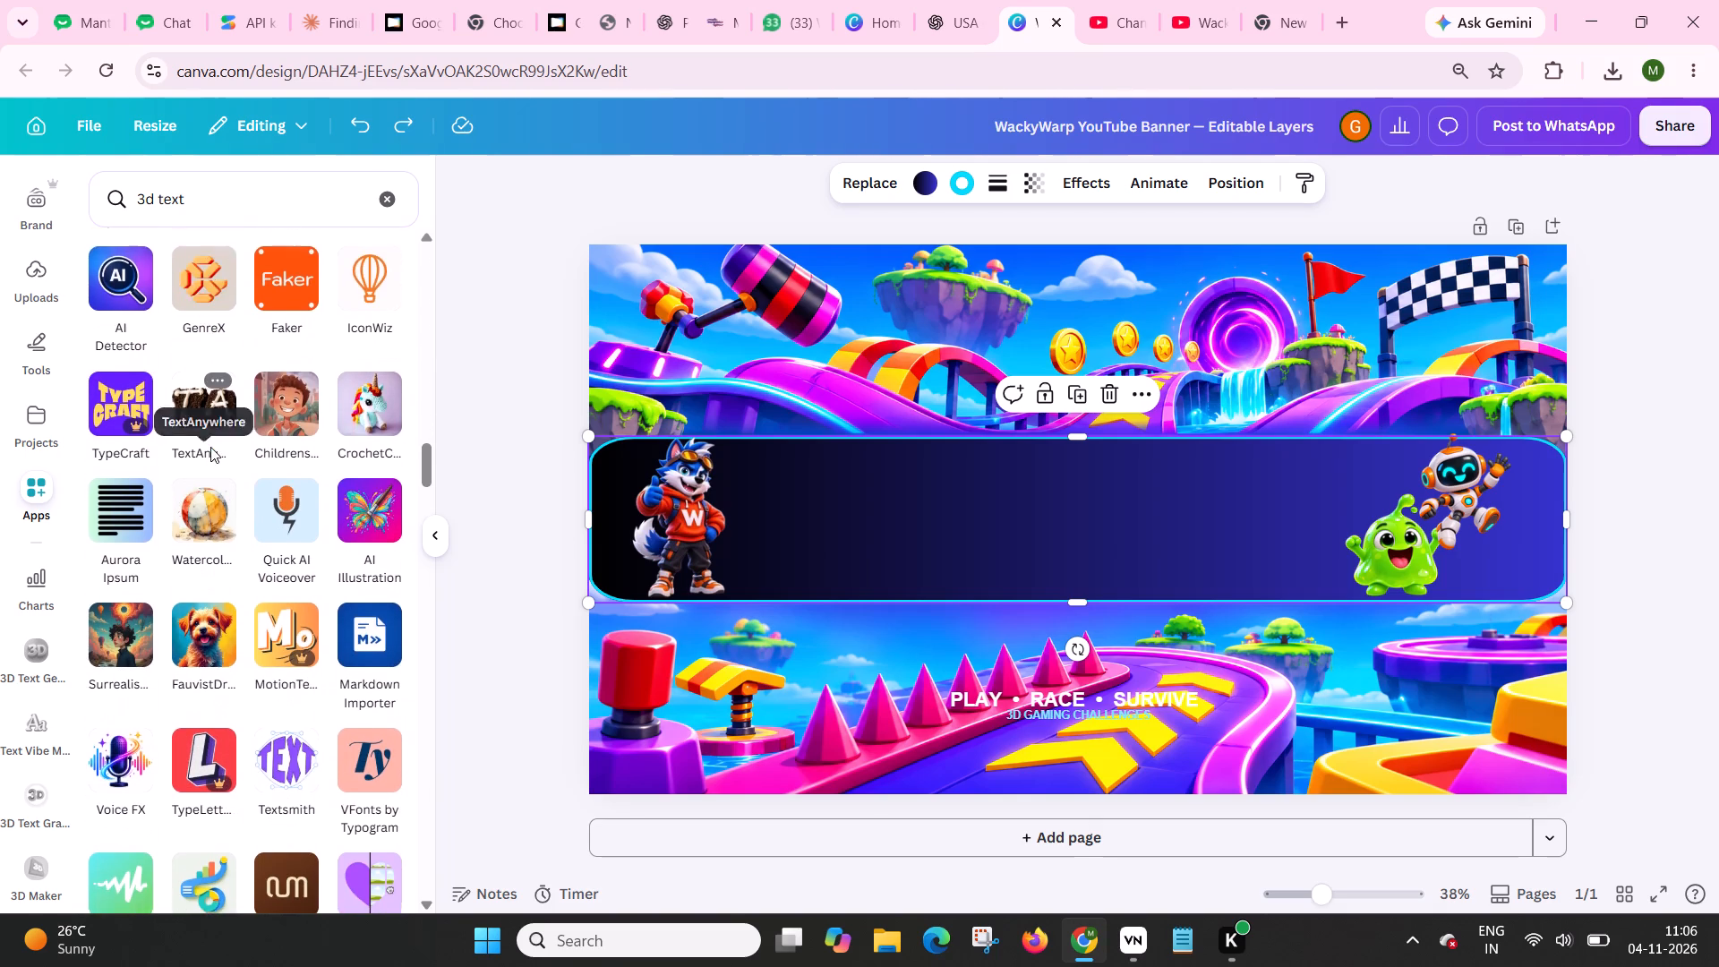
{"action": "scroll", "coordinate": [210, 447], "scroll_direction": "down", "scroll_amount": 3}
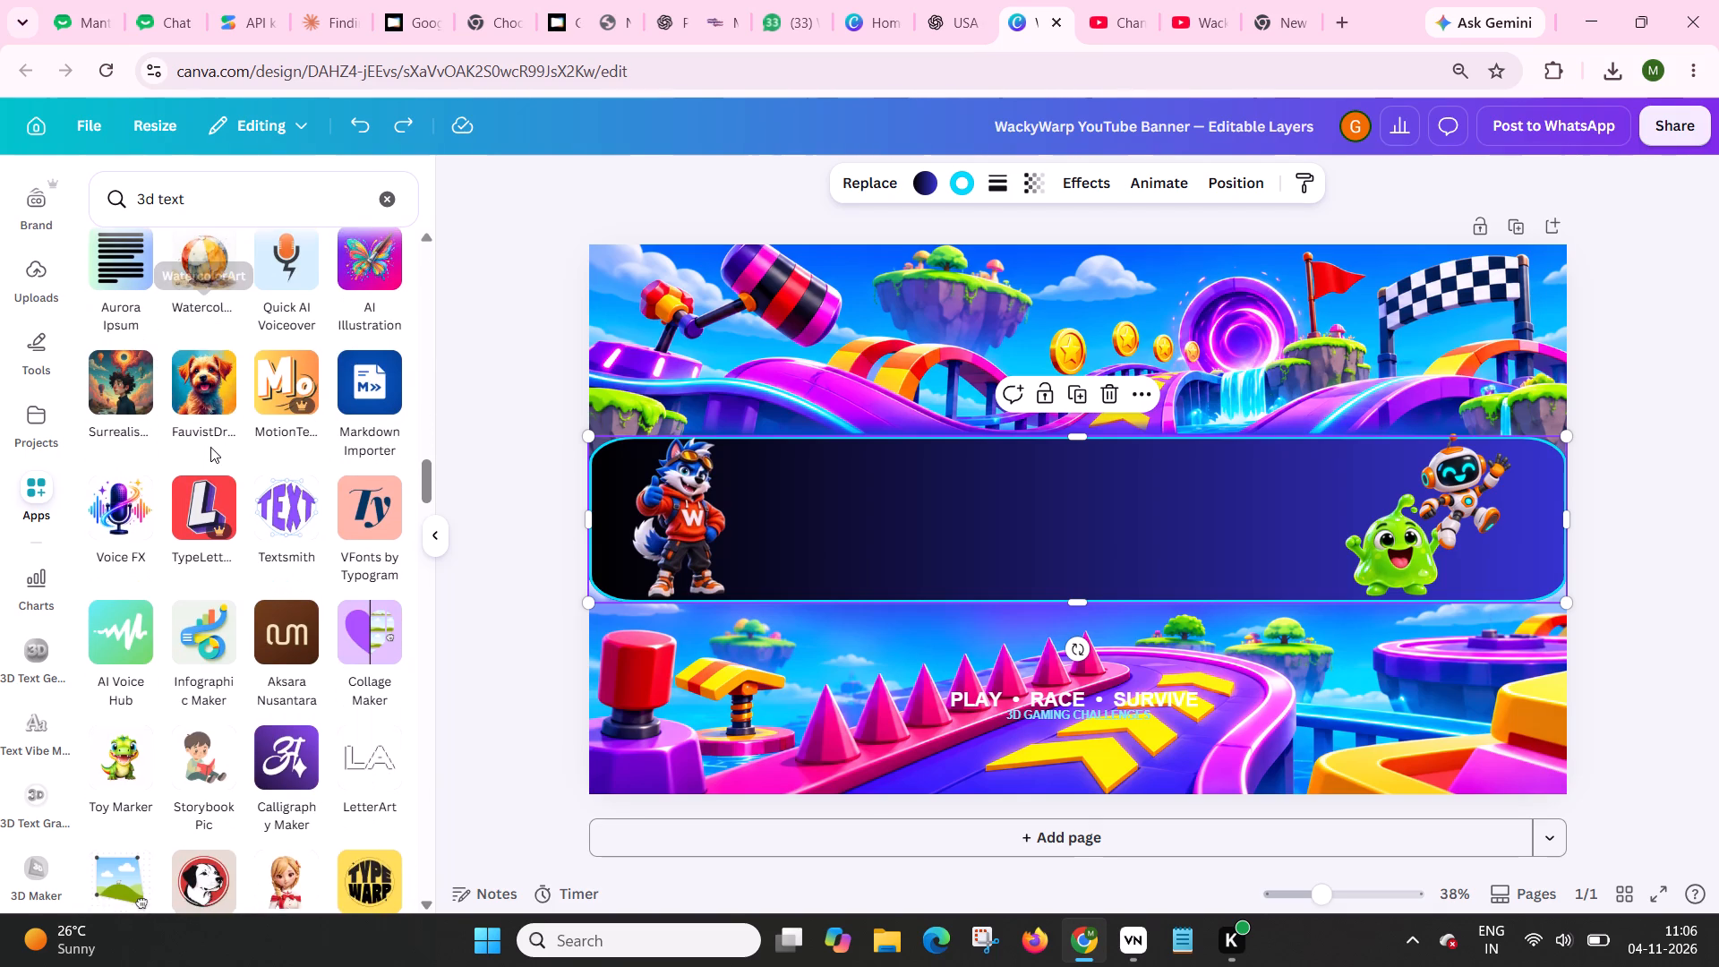
{"action": "scroll", "coordinate": [210, 447], "scroll_direction": "down", "scroll_amount": 2}
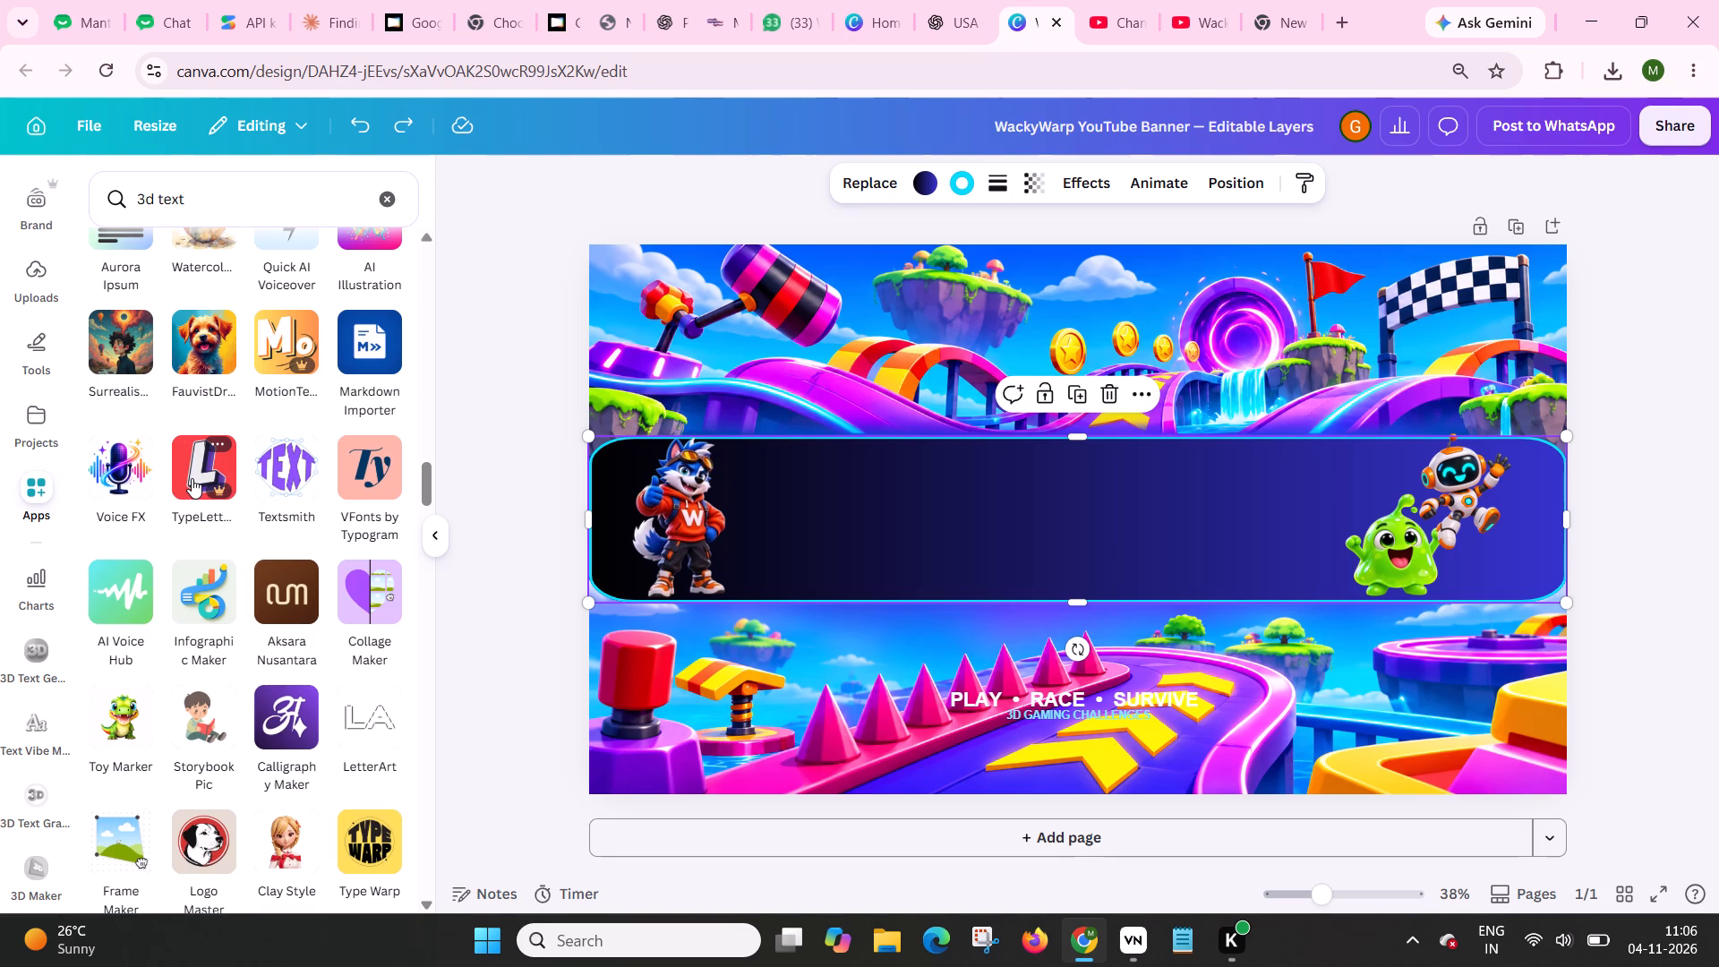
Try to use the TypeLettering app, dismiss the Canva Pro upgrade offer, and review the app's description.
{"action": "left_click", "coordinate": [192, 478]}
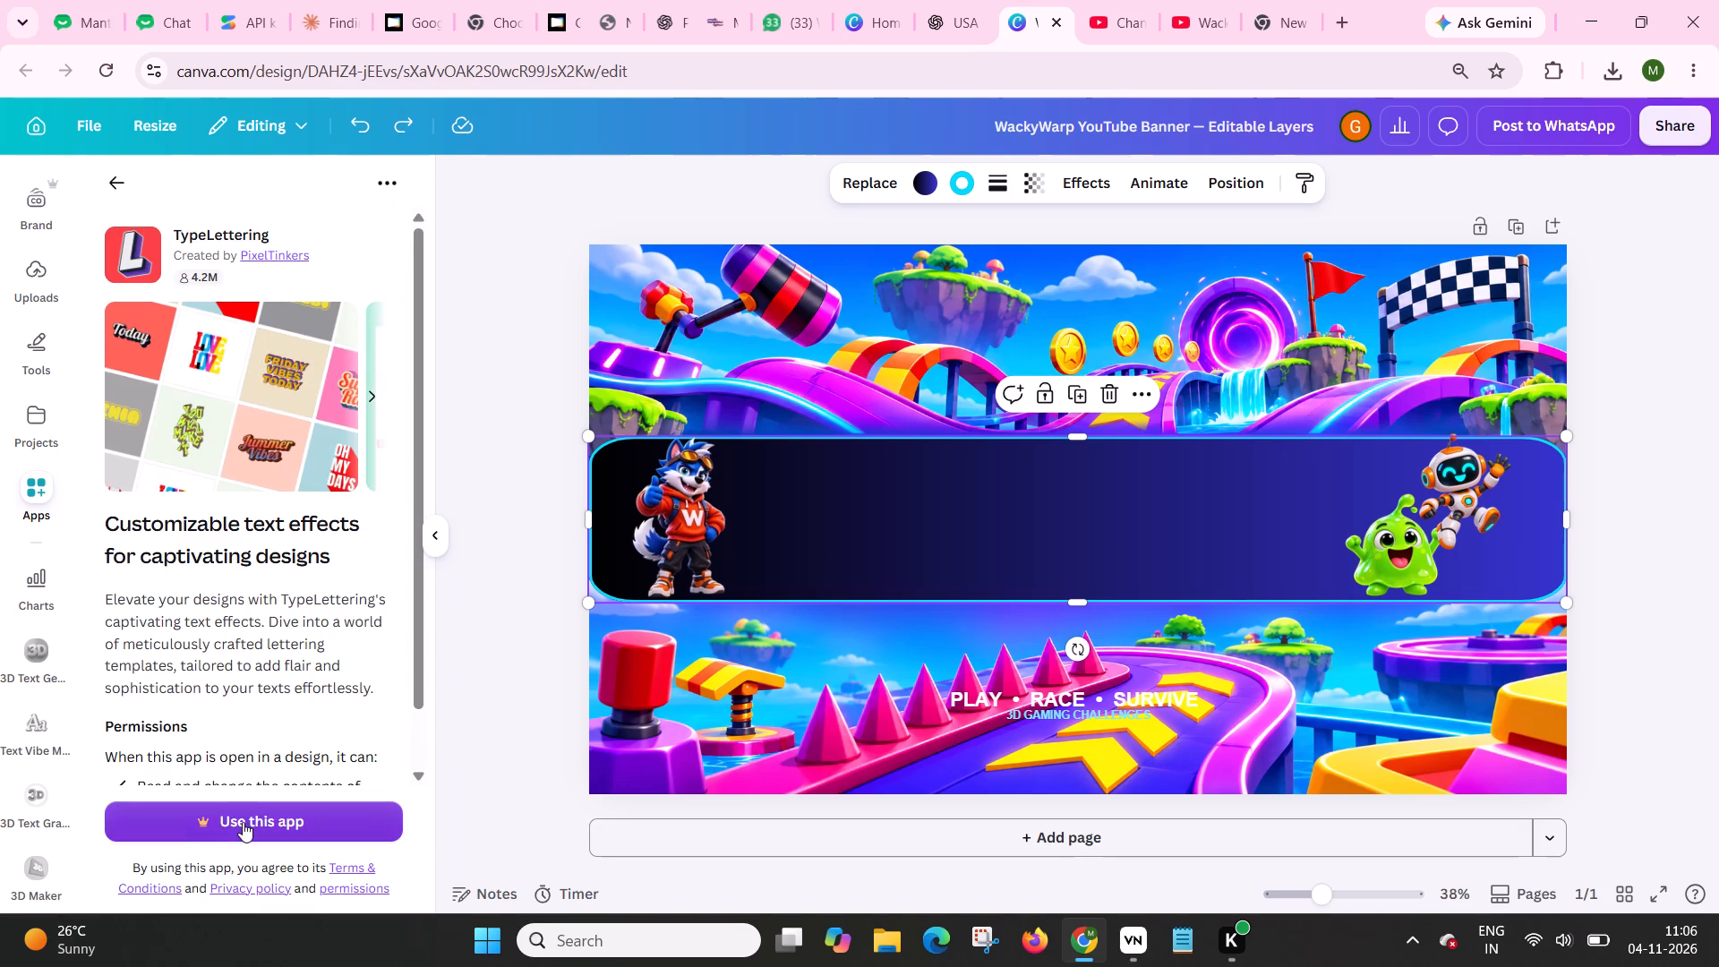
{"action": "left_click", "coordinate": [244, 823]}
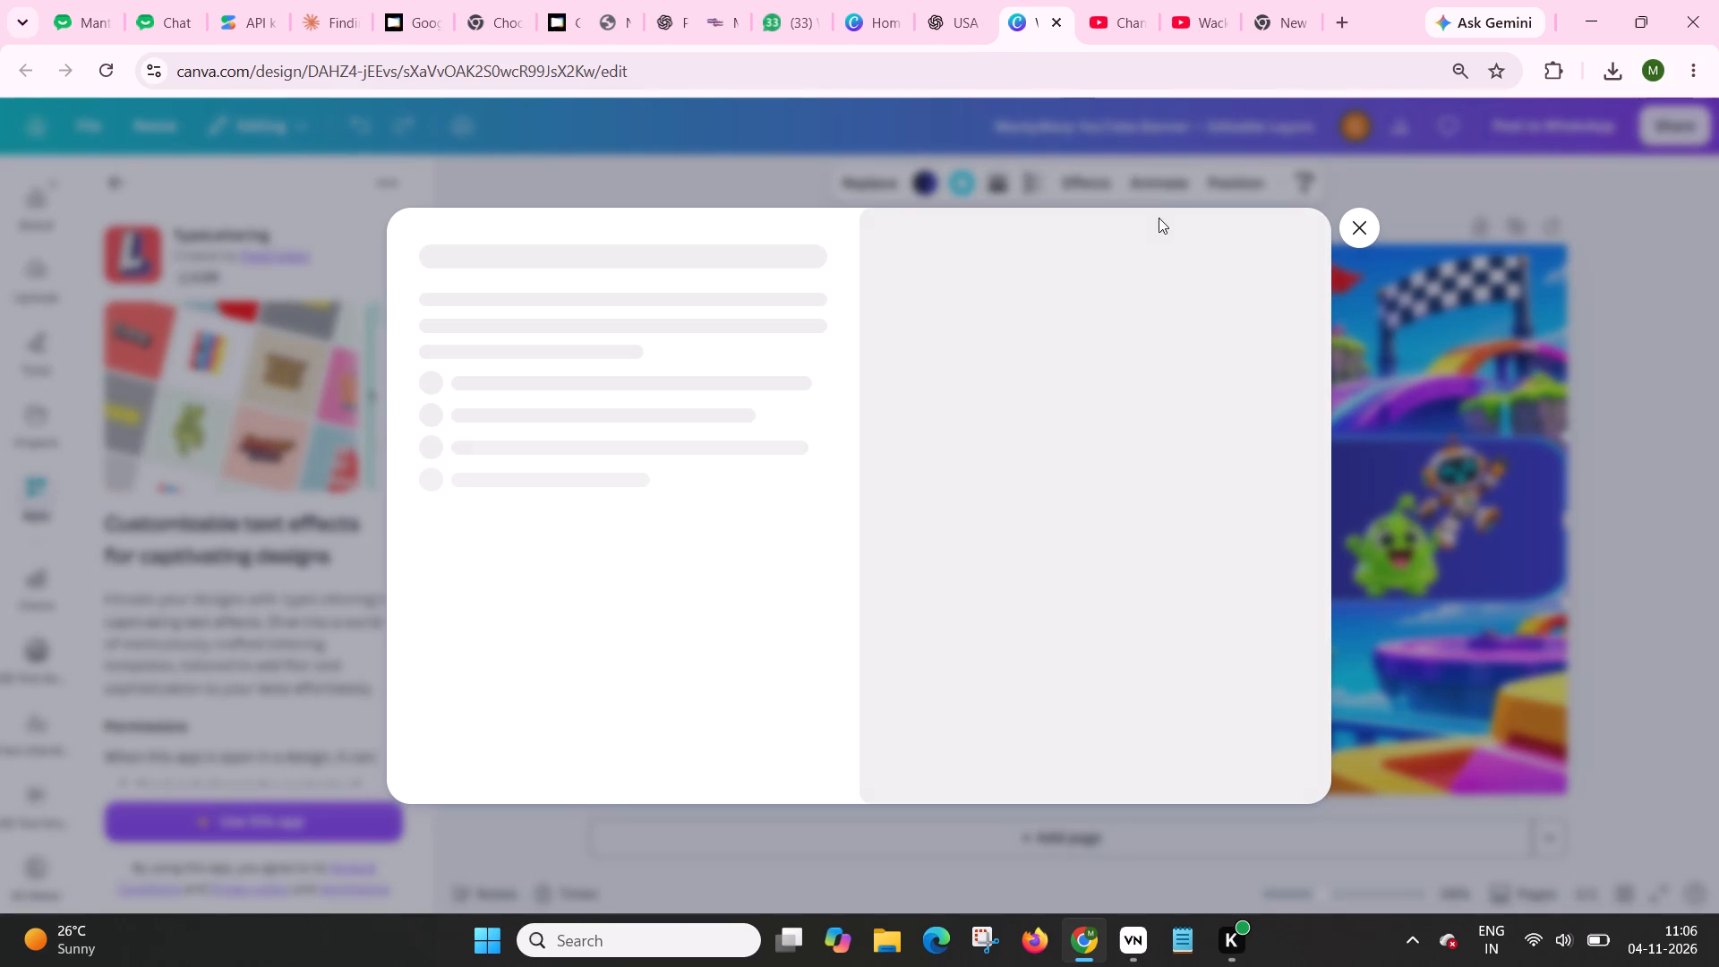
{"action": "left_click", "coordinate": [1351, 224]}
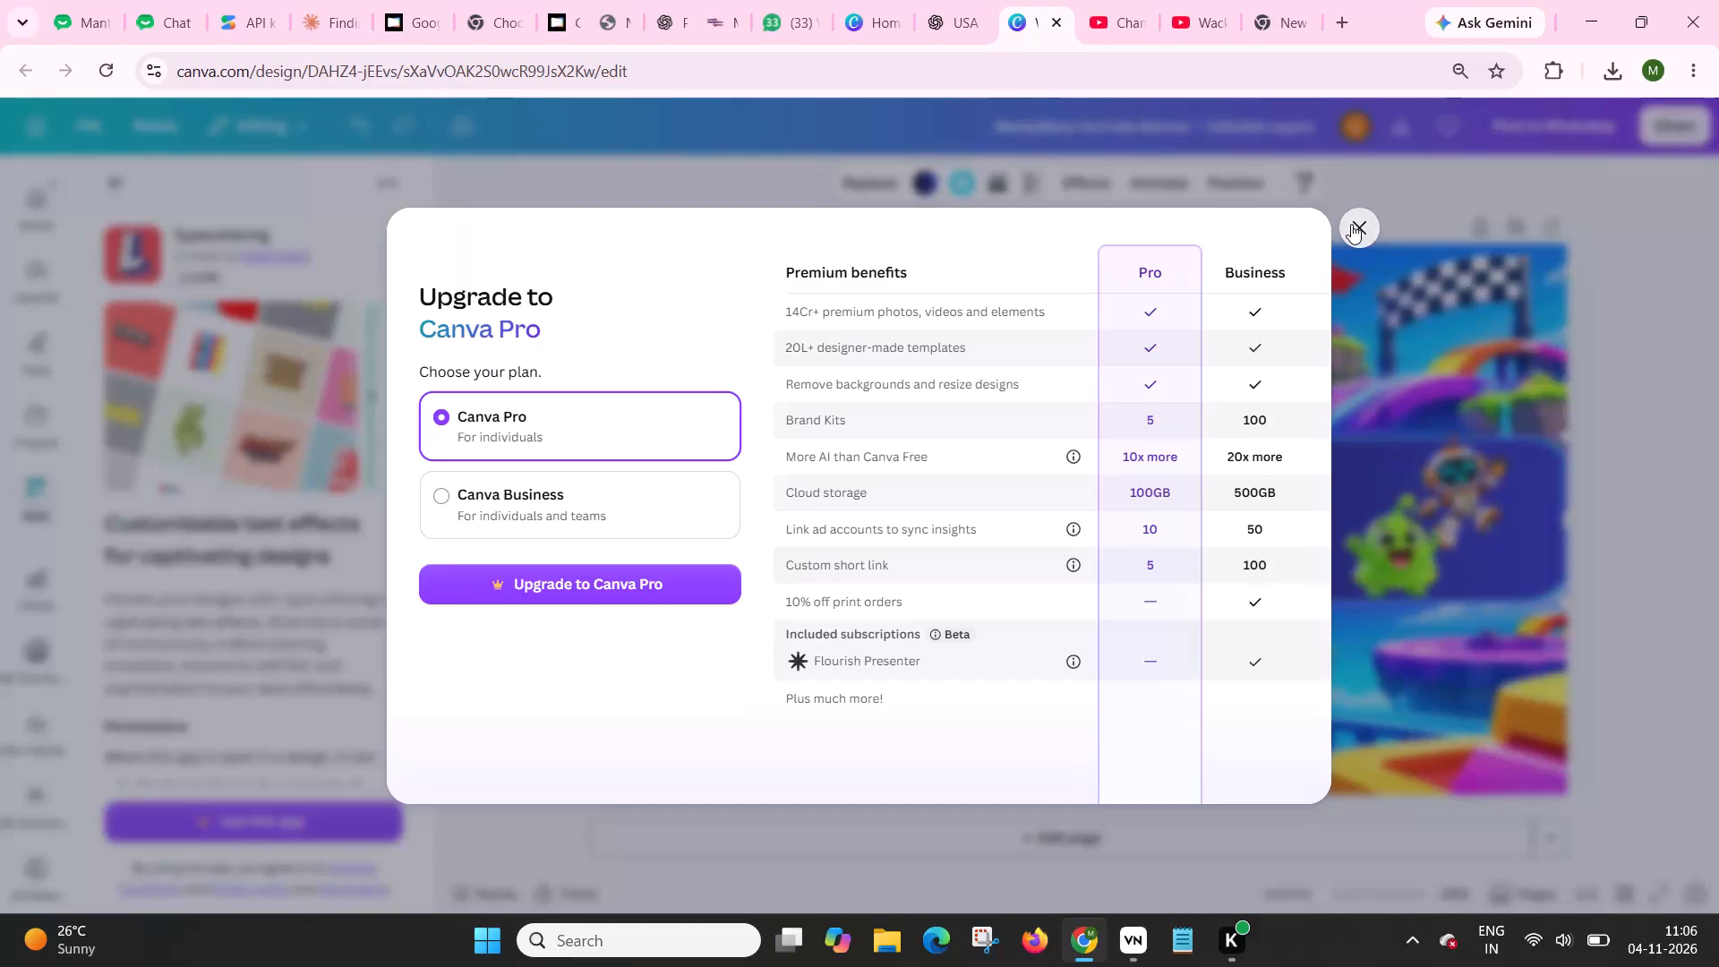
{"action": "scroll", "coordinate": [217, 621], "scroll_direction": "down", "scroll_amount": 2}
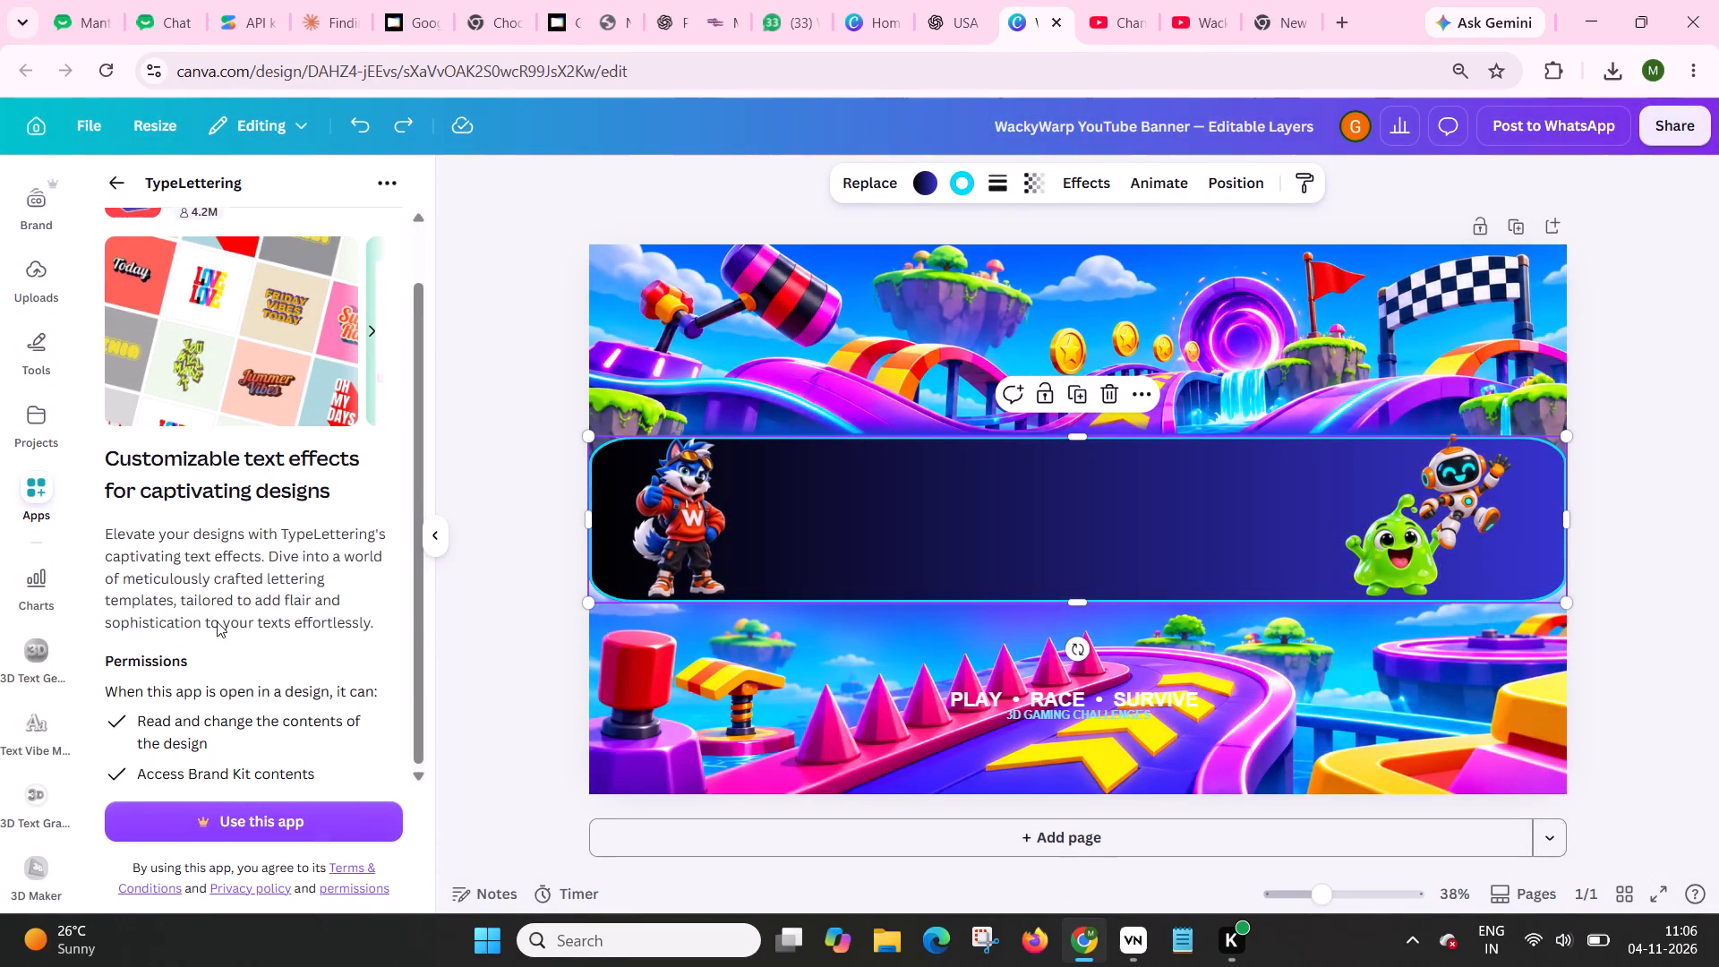
Finish reviewing the TypeLettering description, return to the "3d text" app results, and browse them for another text-styling app.
{"action": "scroll", "coordinate": [217, 621], "scroll_direction": "down", "scroll_amount": 1}
{"action": "scroll", "coordinate": [217, 621], "scroll_direction": "up", "scroll_amount": 2}
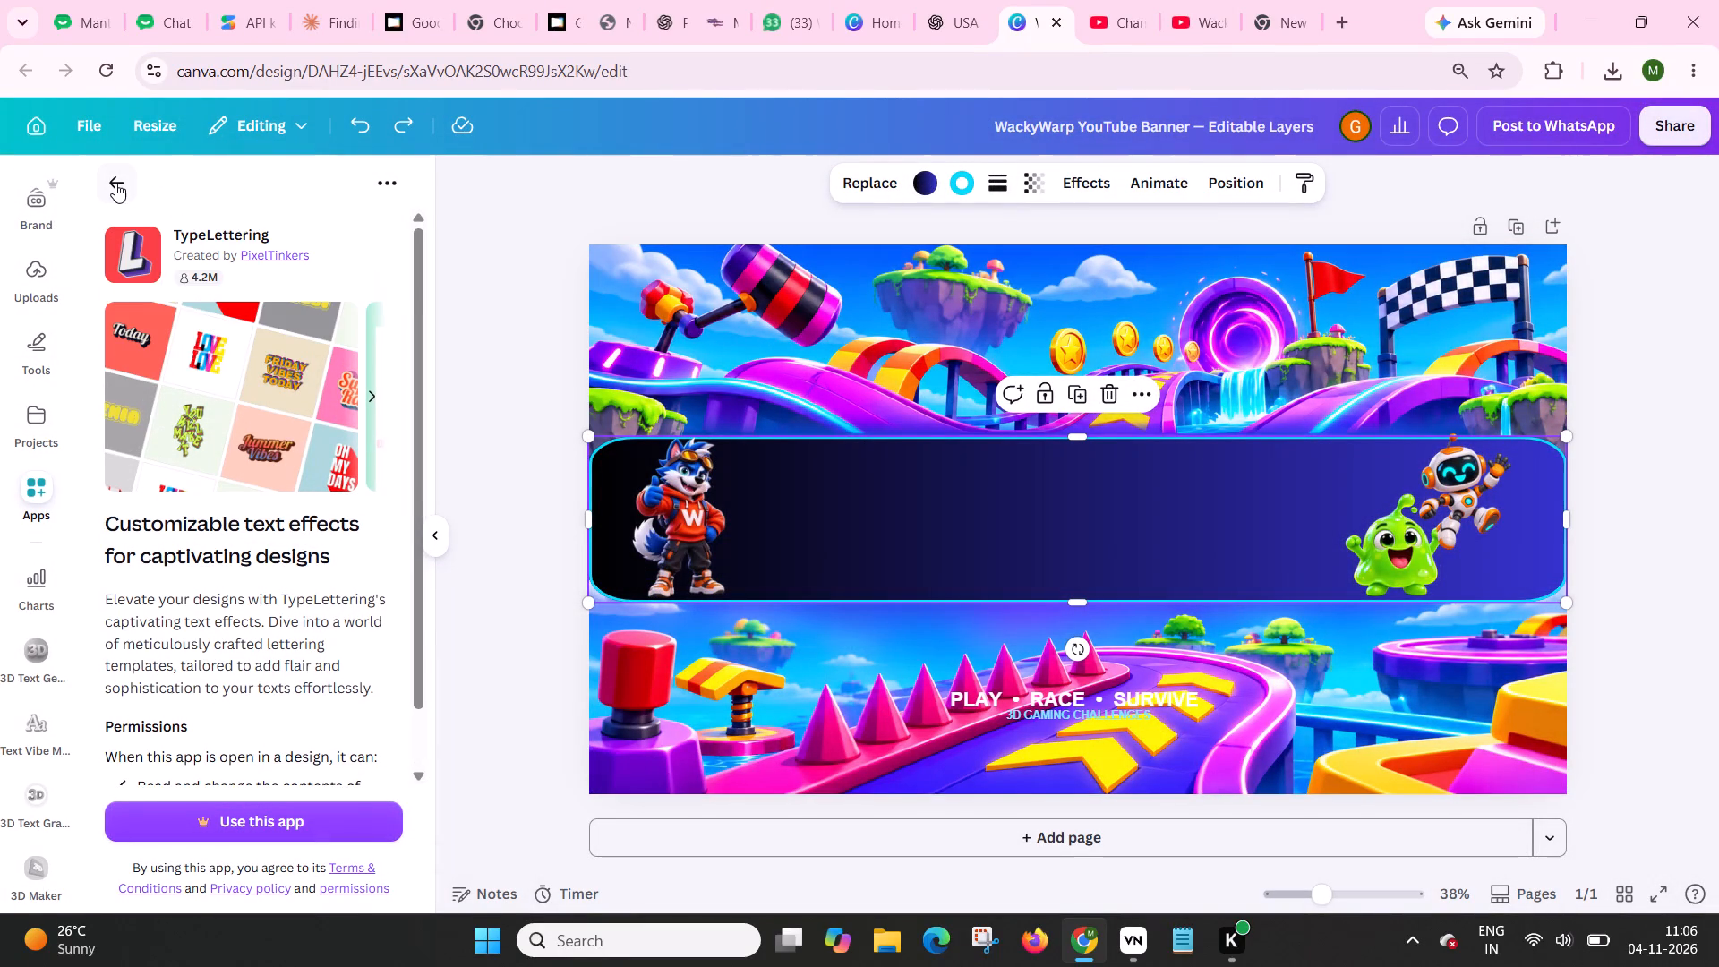
{"action": "left_click", "coordinate": [115, 180]}
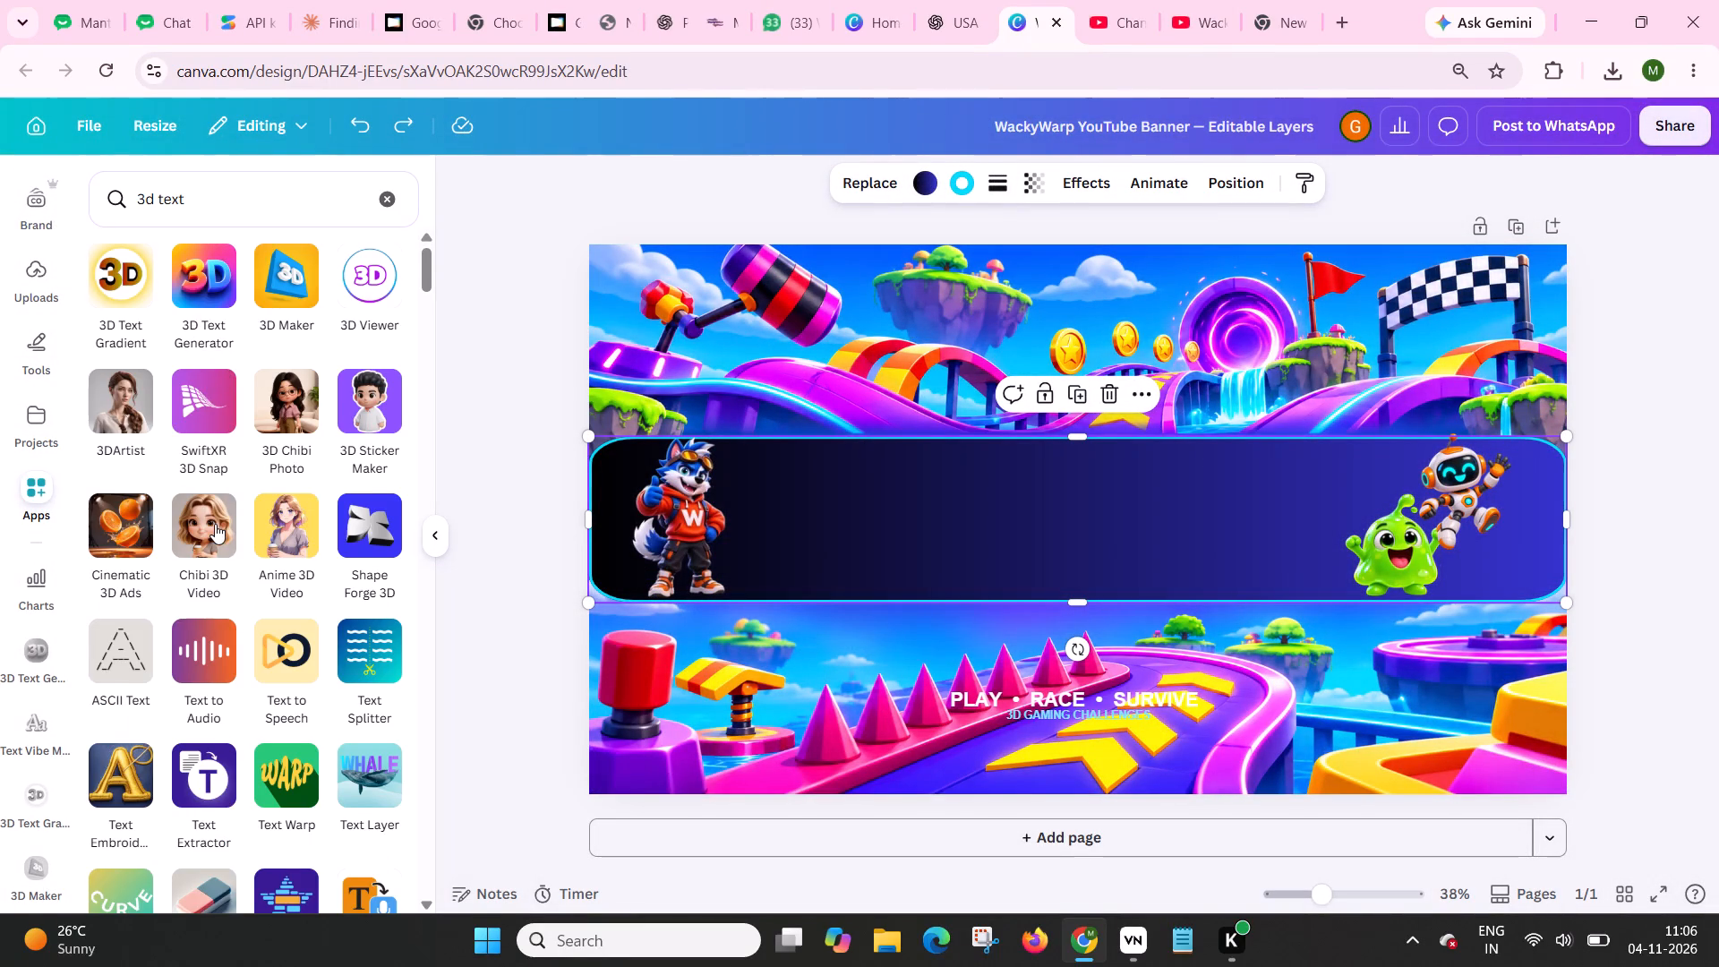
{"action": "scroll", "coordinate": [215, 524], "scroll_direction": "down", "scroll_amount": 3}
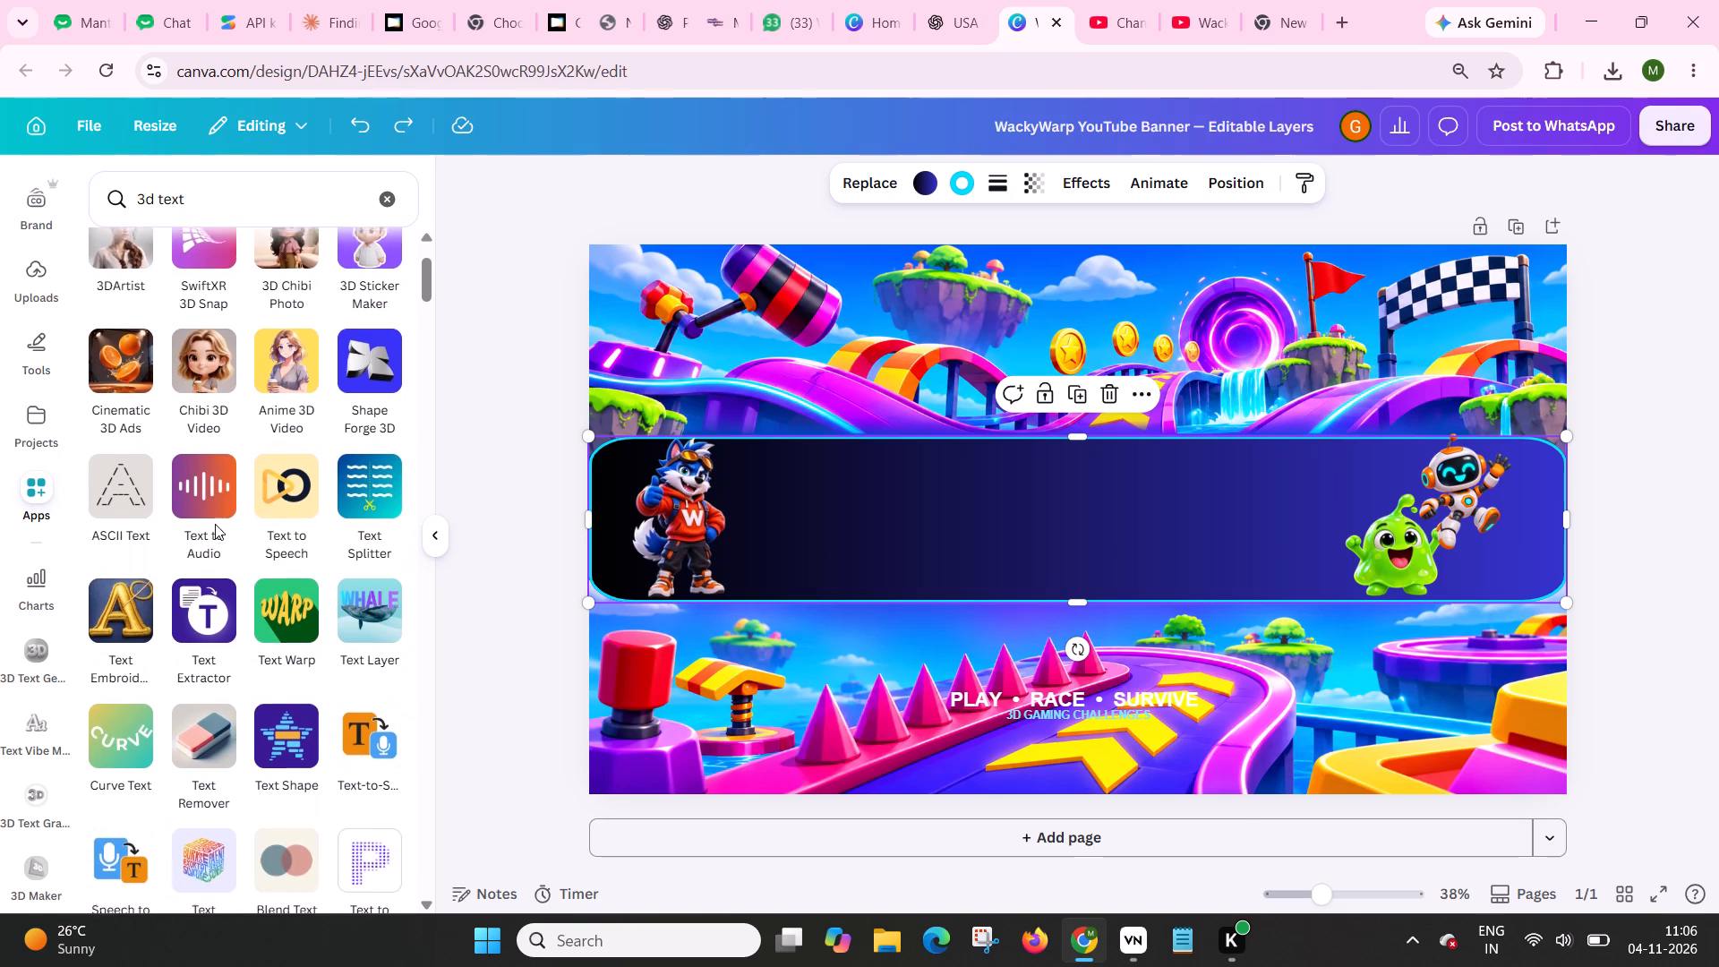
{"action": "scroll", "coordinate": [215, 524], "scroll_direction": "down", "scroll_amount": 1}
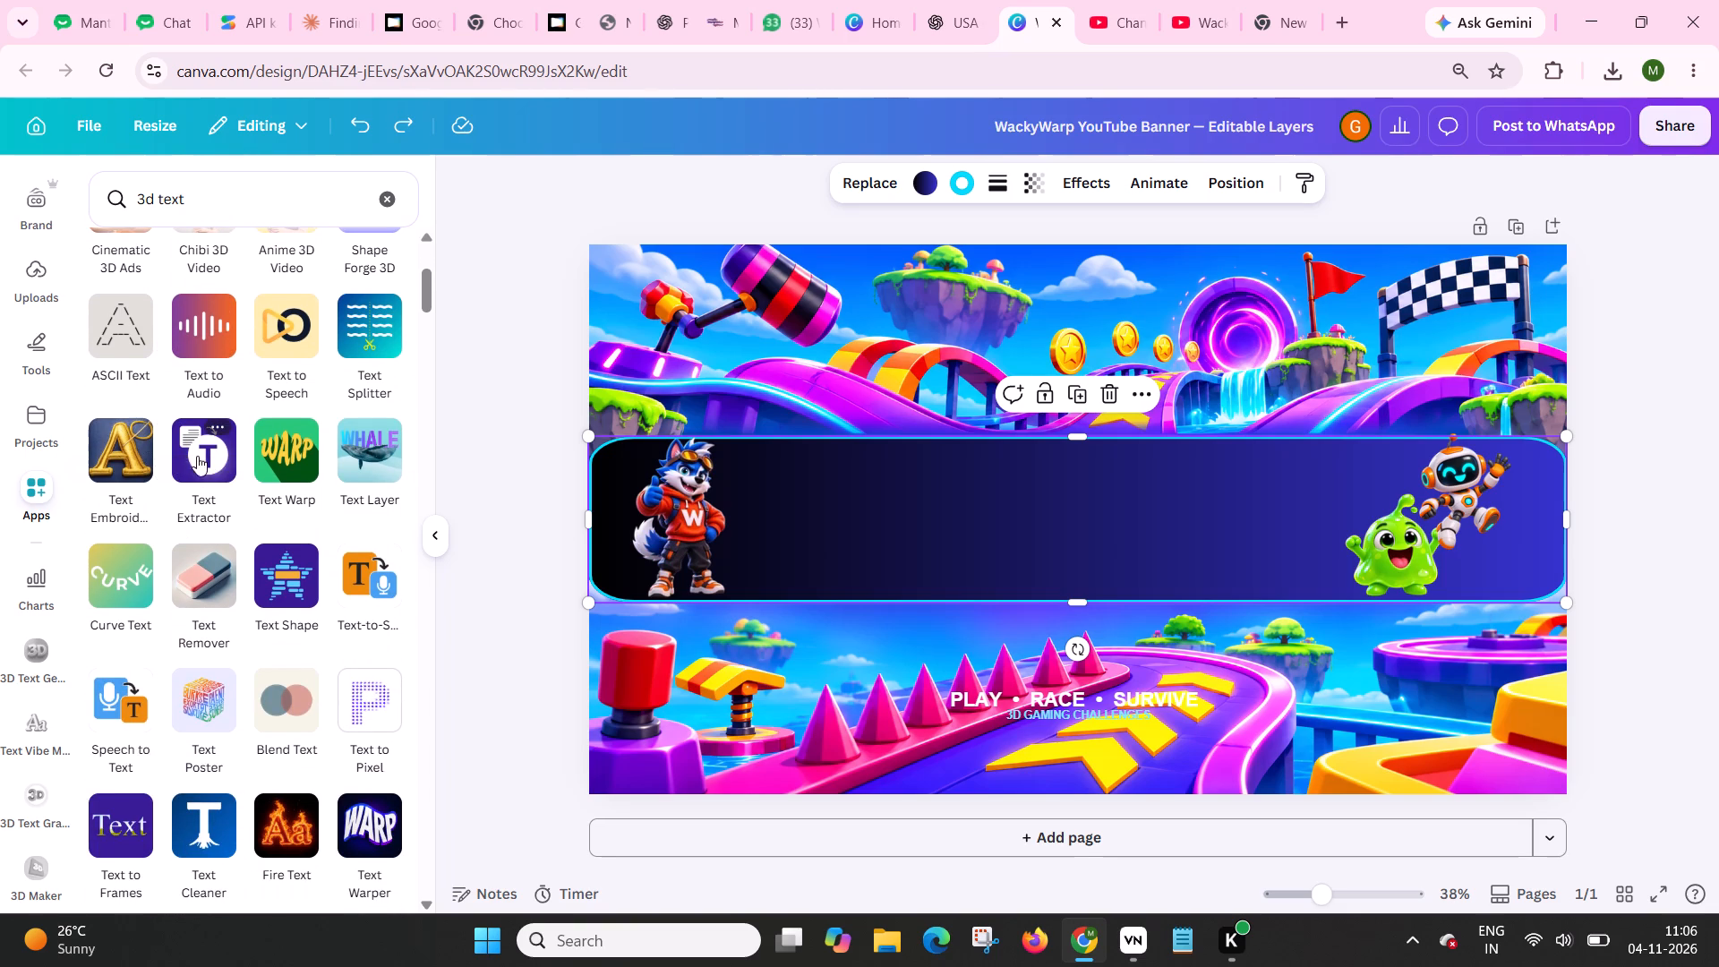
{"action": "scroll", "coordinate": [309, 601], "scroll_direction": "down", "scroll_amount": 1}
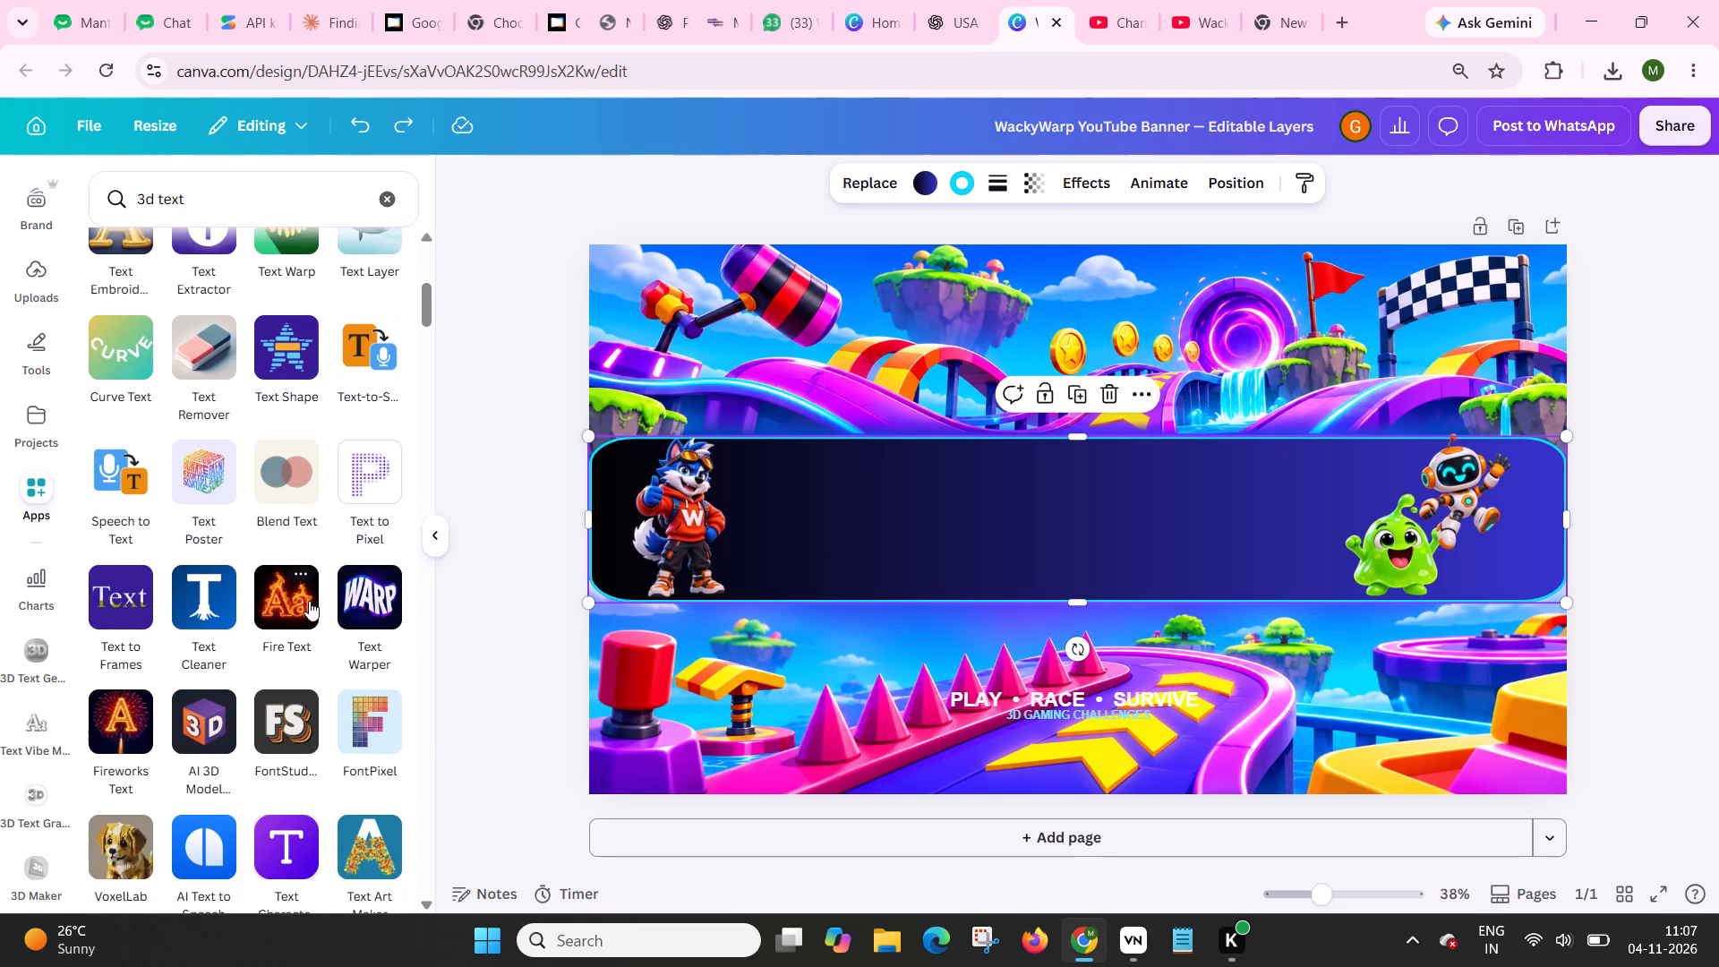
{"action": "scroll", "coordinate": [309, 601], "scroll_direction": "down", "scroll_amount": 1}
{"action": "scroll", "coordinate": [309, 601], "scroll_direction": "up", "scroll_amount": 1}
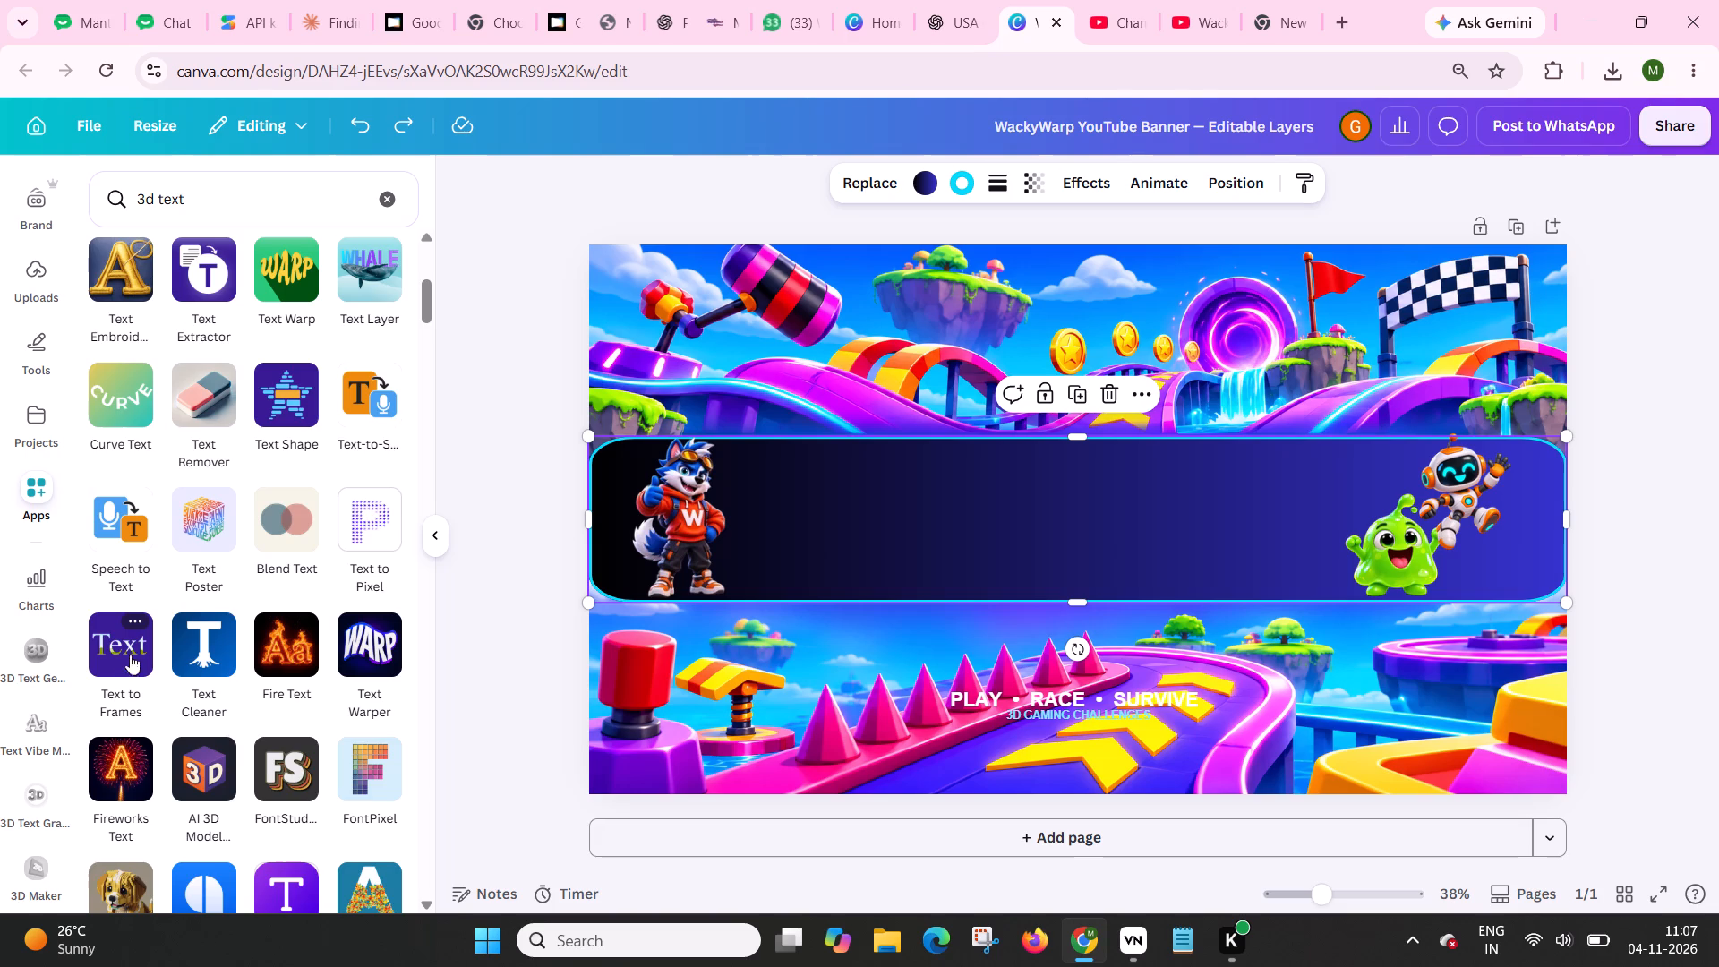
{"action": "scroll", "coordinate": [347, 541], "scroll_direction": "up", "scroll_amount": 8}
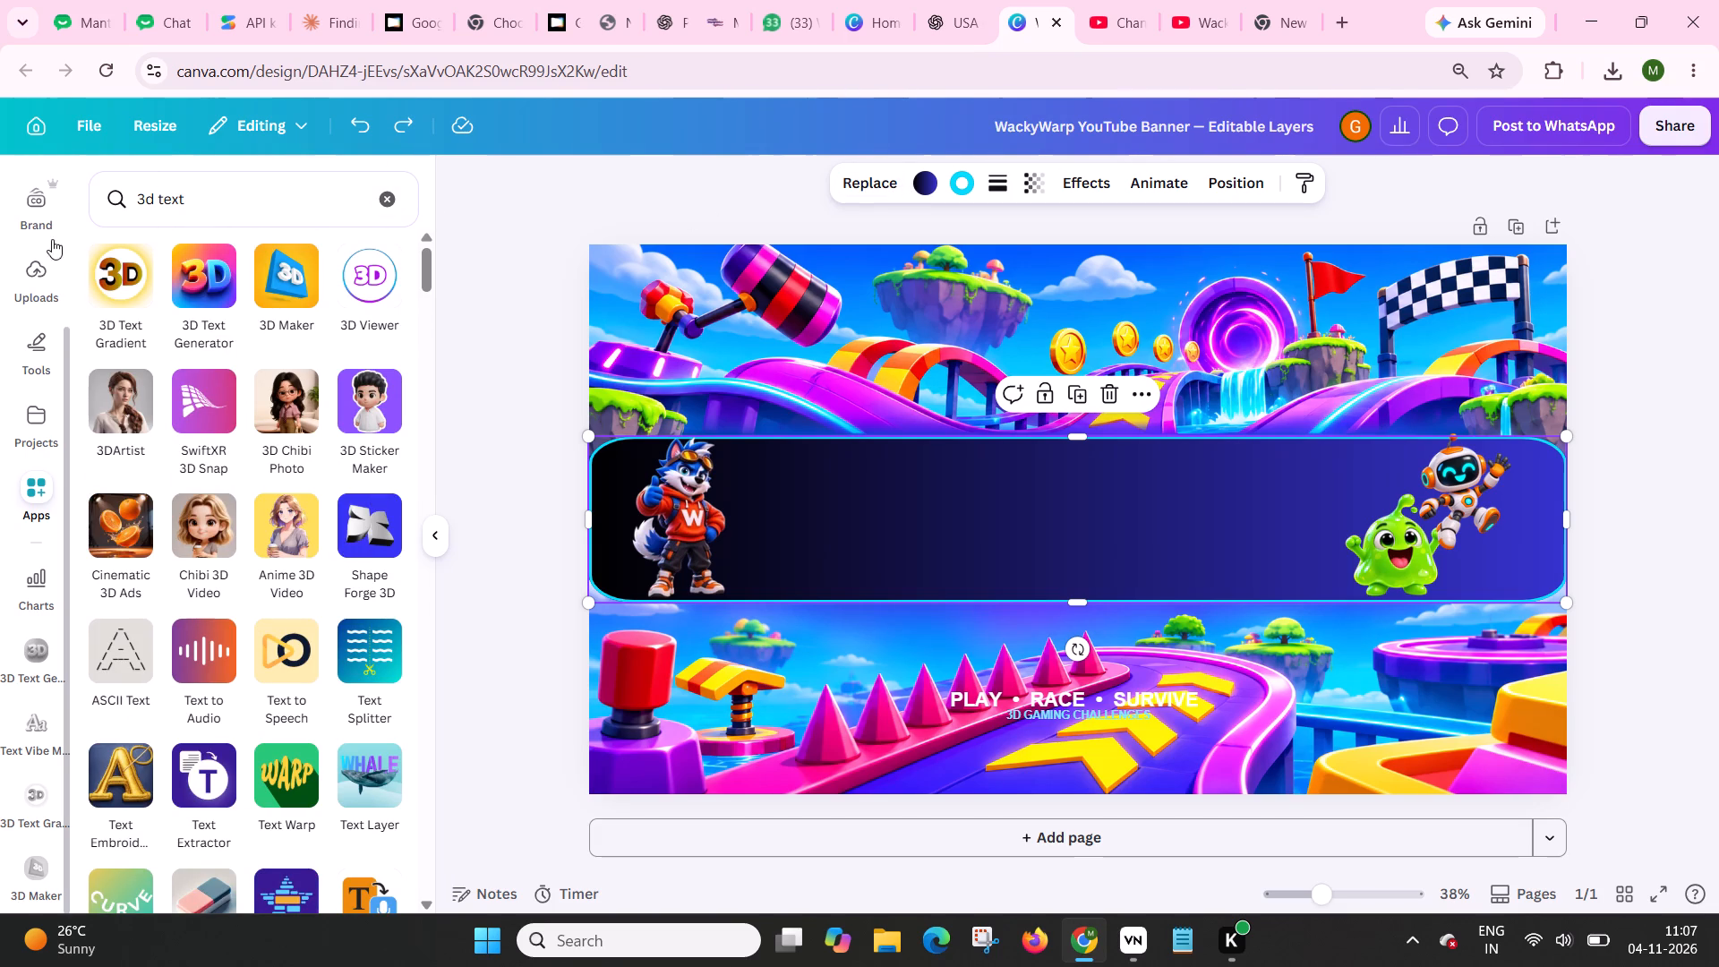
Add a new text box to the banner.
{"action": "scroll", "coordinate": [33, 192], "scroll_direction": "up", "scroll_amount": 5}
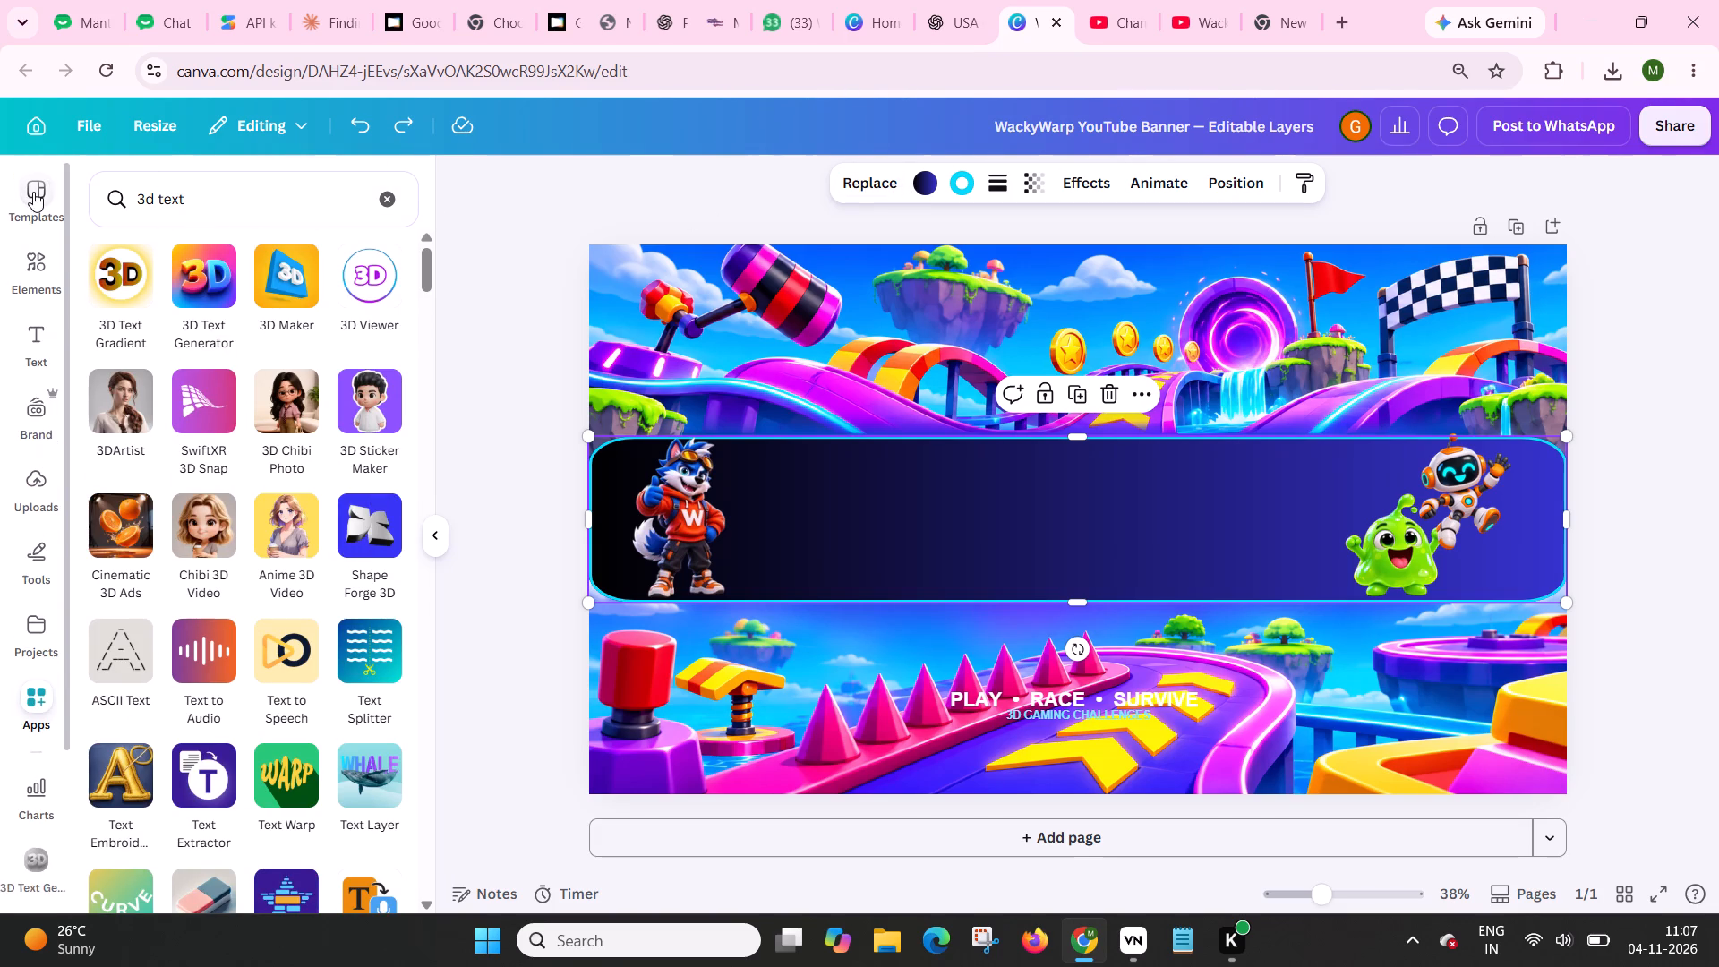
{"action": "scroll", "coordinate": [33, 192], "scroll_direction": "up", "scroll_amount": 2}
{"action": "left_click", "coordinate": [36, 341]}
{"action": "left_click", "coordinate": [267, 265]}
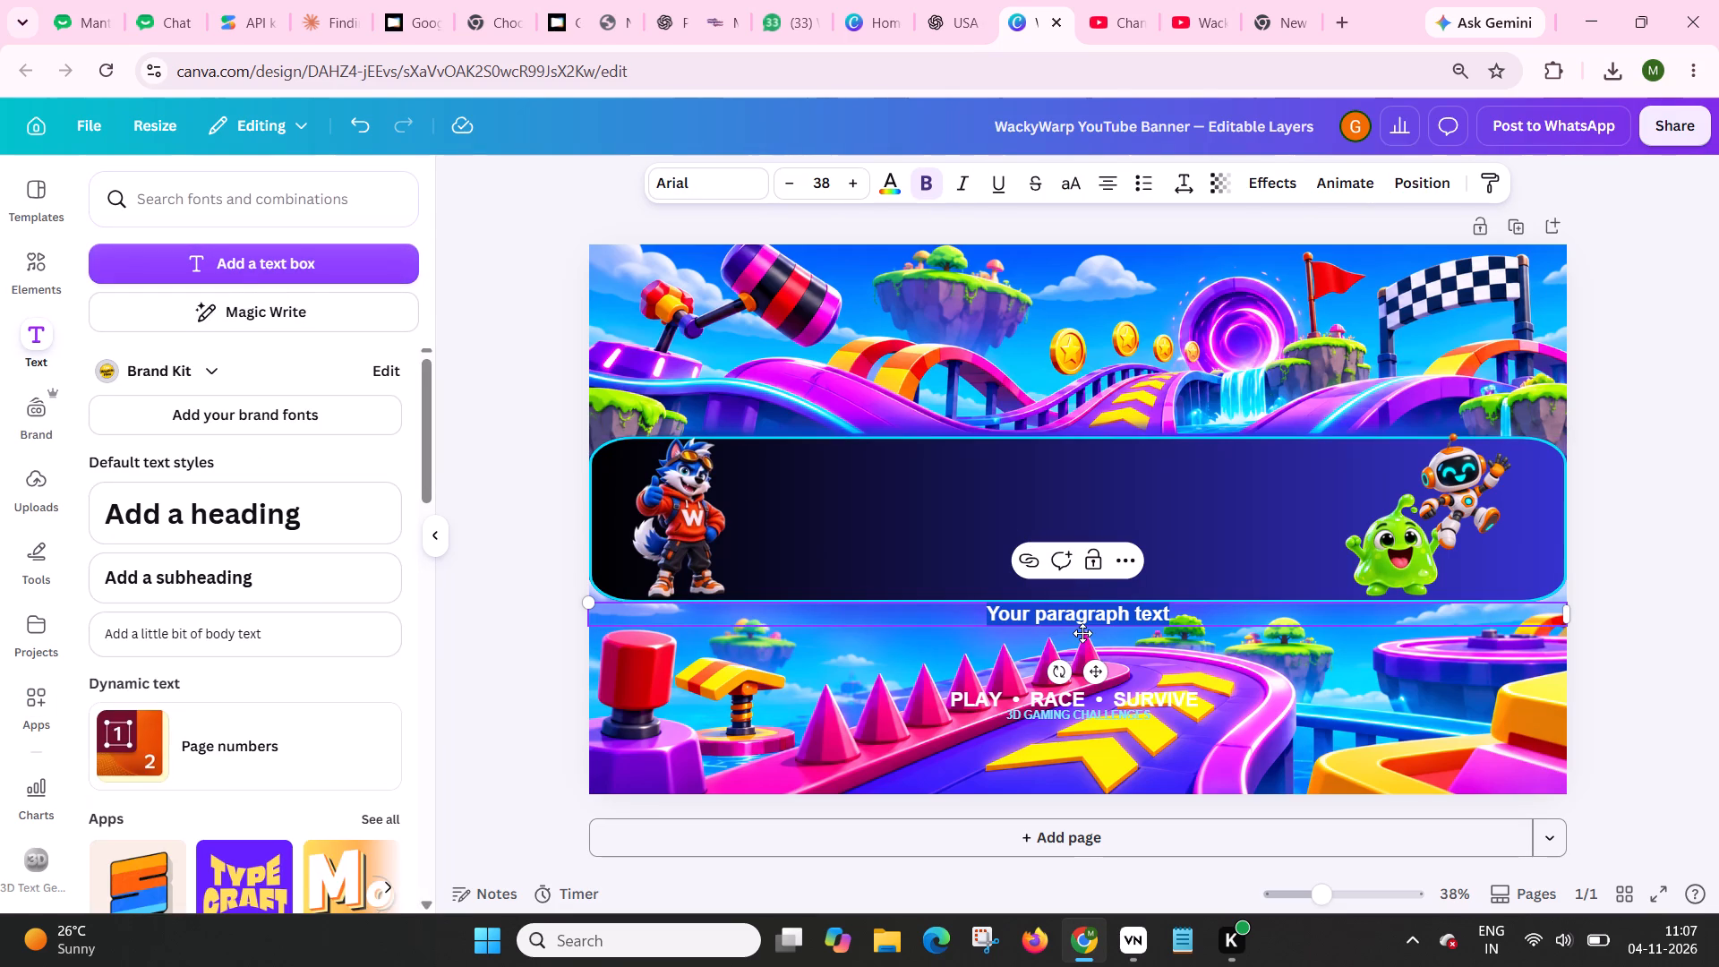
Replace the new text box's placeholder wording with the copied name "WackyWarp".
{"action": "left_click", "coordinate": [1156, 622]}
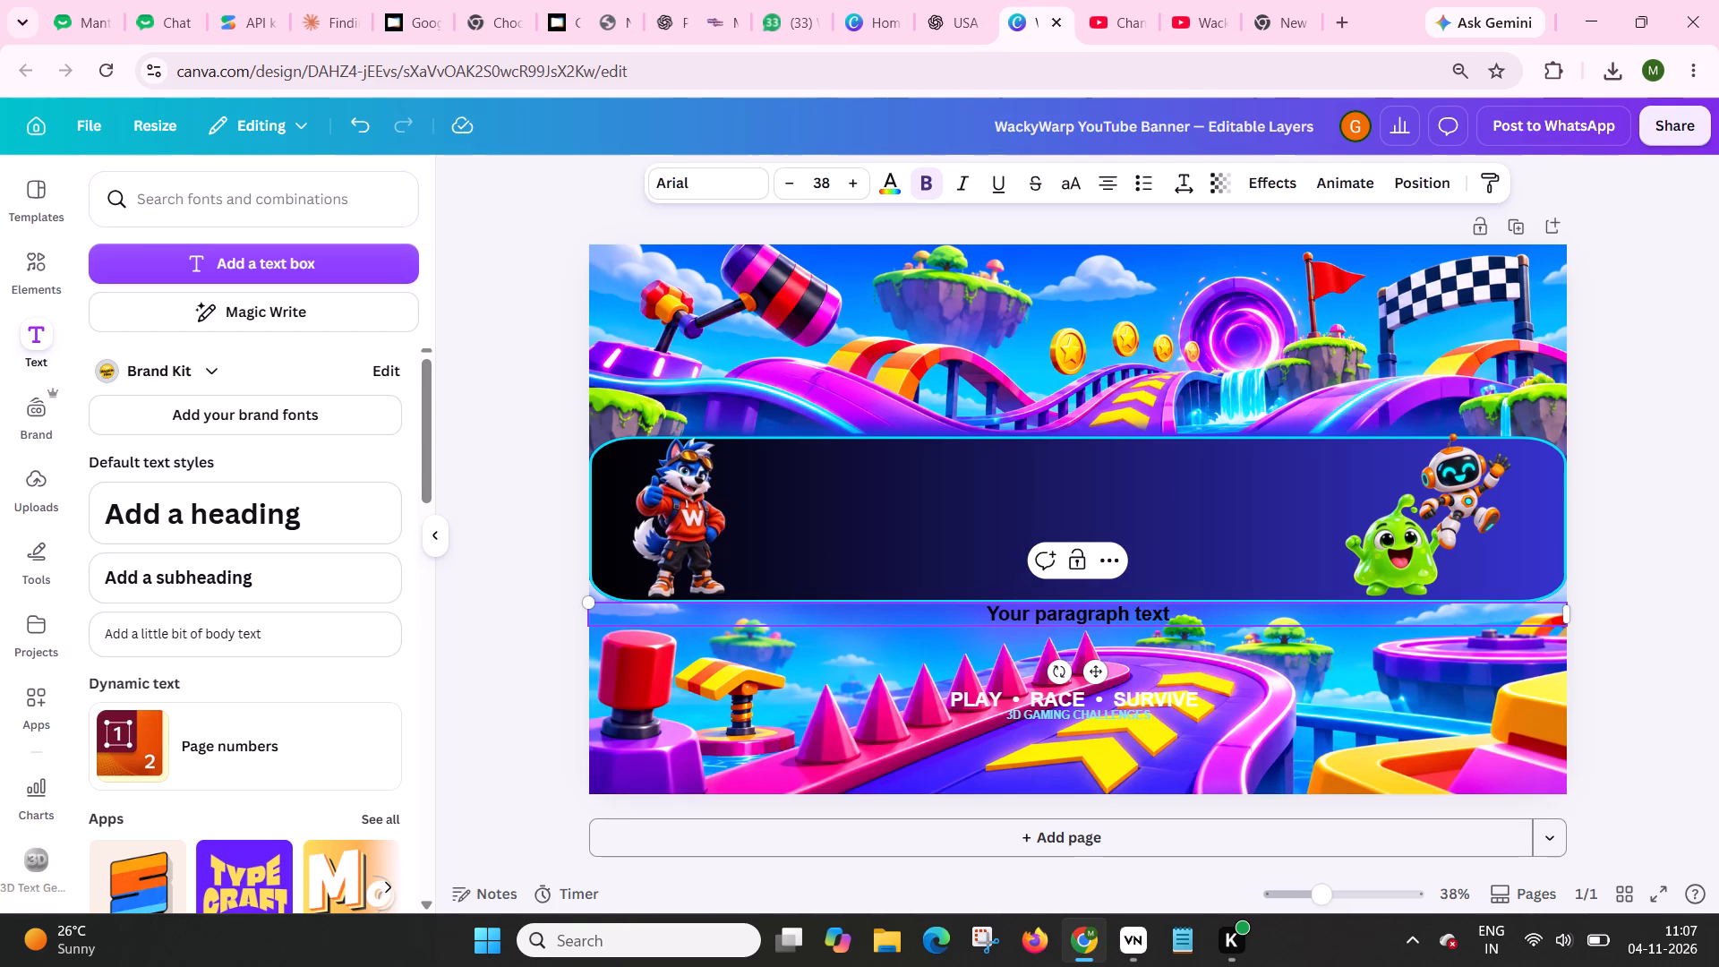
{"action": "left_click", "coordinate": [1180, 618]}
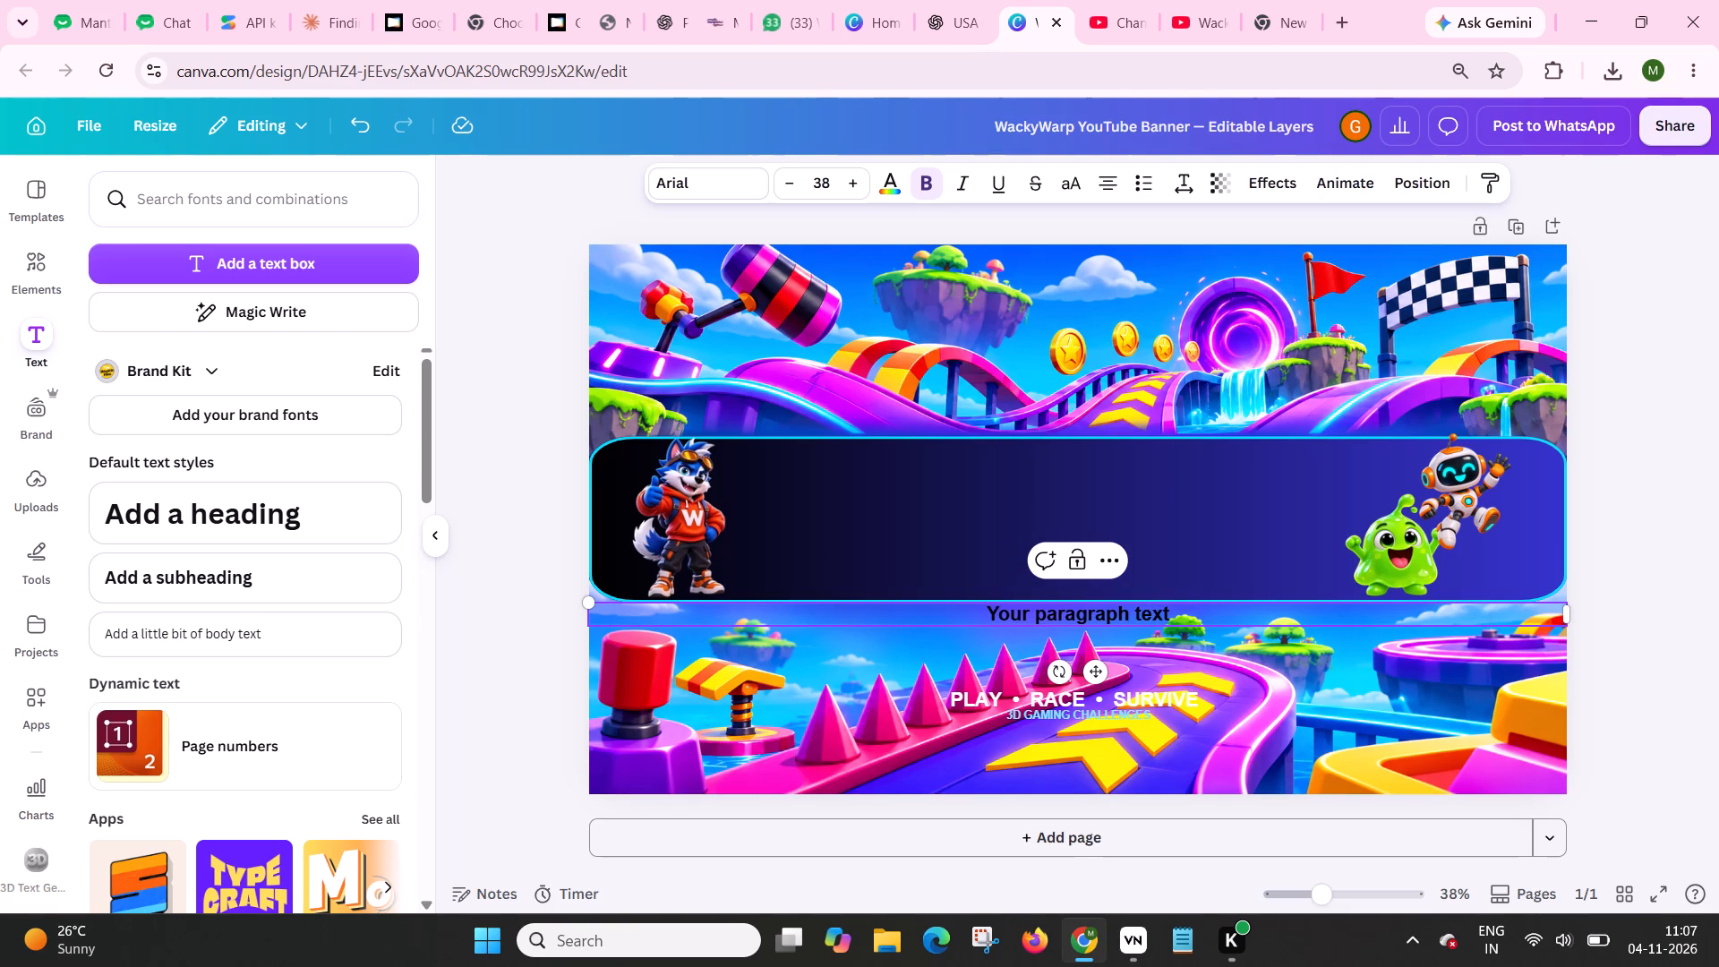
{"action": "left_click", "coordinate": [1219, 618]}
{"action": "key", "text": "BackSpace"}
{"action": "key", "text": "BackSpace"}
{"action": "key", "text": "BackSpace"}
{"action": "key", "text": "BackSpace"}
{"action": "key", "text": "BackSpace"}
{"action": "key", "text": "BackSpace"}
{"action": "key", "text": "BackSpace"}
{"action": "key", "text": "BackSpace"}
{"action": "key", "text": "BackSpace"}
{"action": "key", "text": "BackSpace"}
{"action": "key", "text": "BackSpace"}
{"action": "key", "text": "BackSpace"}
{"action": "key", "text": "BackSpace"}
{"action": "key", "text": "BackSpace"}
{"action": "key", "text": "BackSpace"}
{"action": "key", "text": "BackSpace"}
{"action": "key", "text": "BackSpace"}
{"action": "key", "text": "BackSpace"}
{"action": "key", "text": "BackSpace"}
{"action": "key", "text": "BackSpace"}
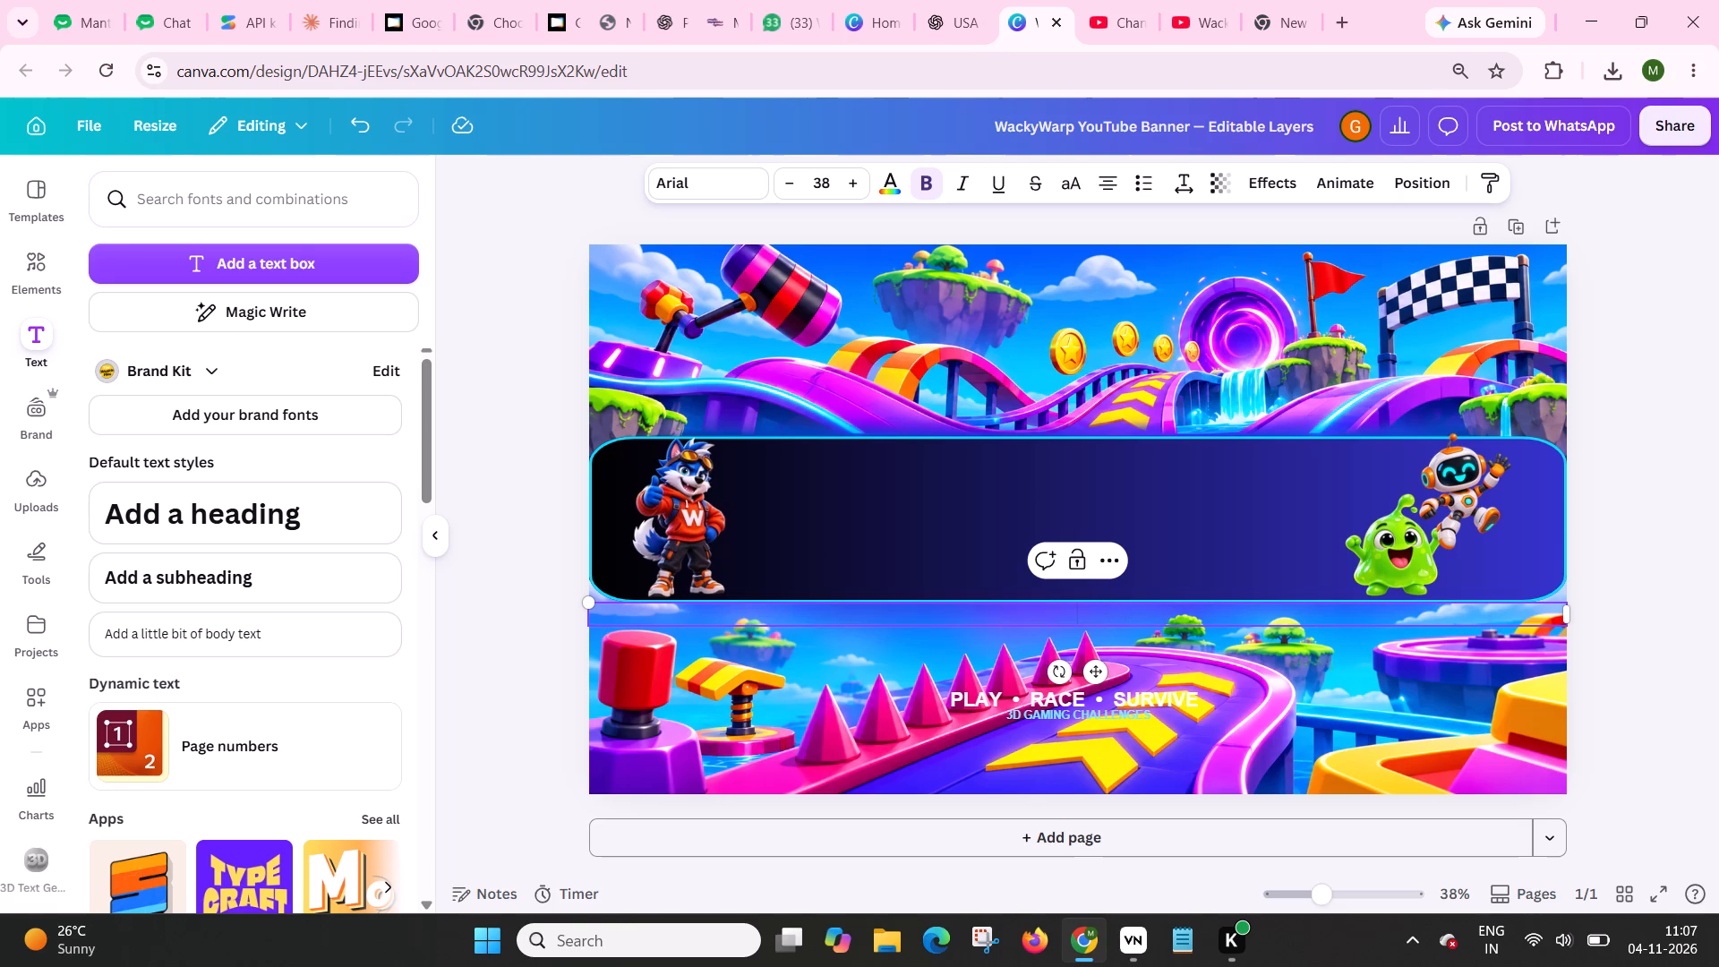
{"action": "left_click", "coordinate": [1156, 612]}
{"action": "right_click", "coordinate": [1156, 612]}
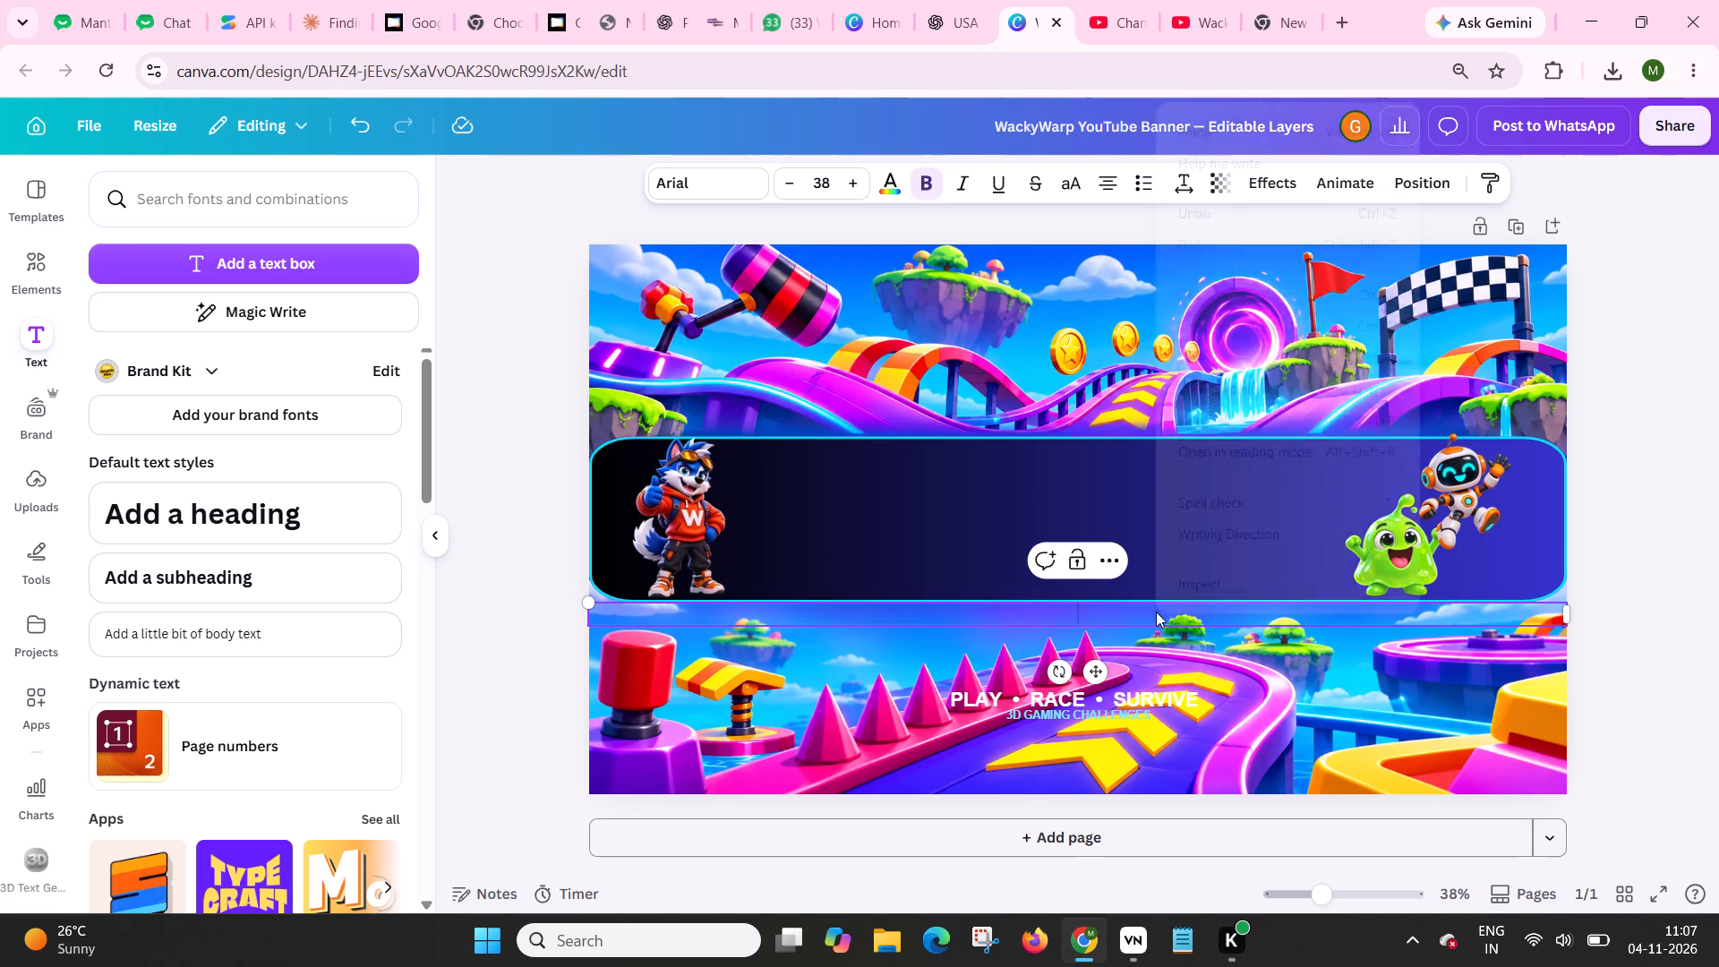
{"action": "left_click", "coordinate": [1256, 358]}
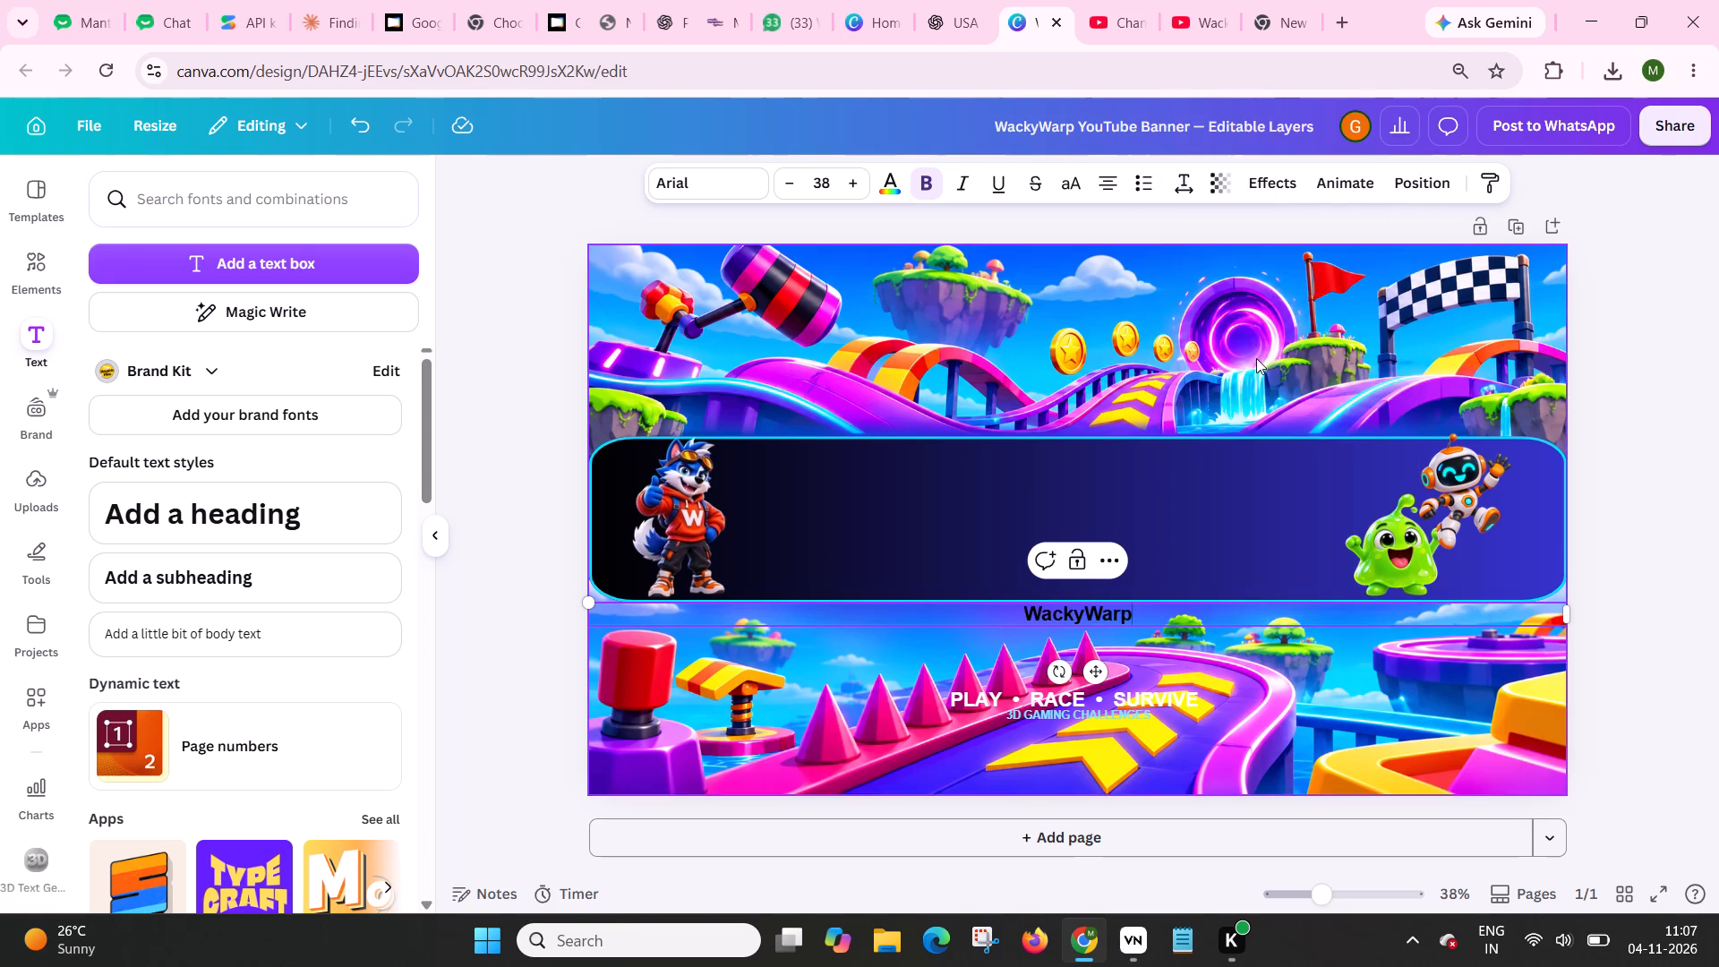
Shorten the new text to "Wacky".
{"action": "key", "text": "BackSpace"}
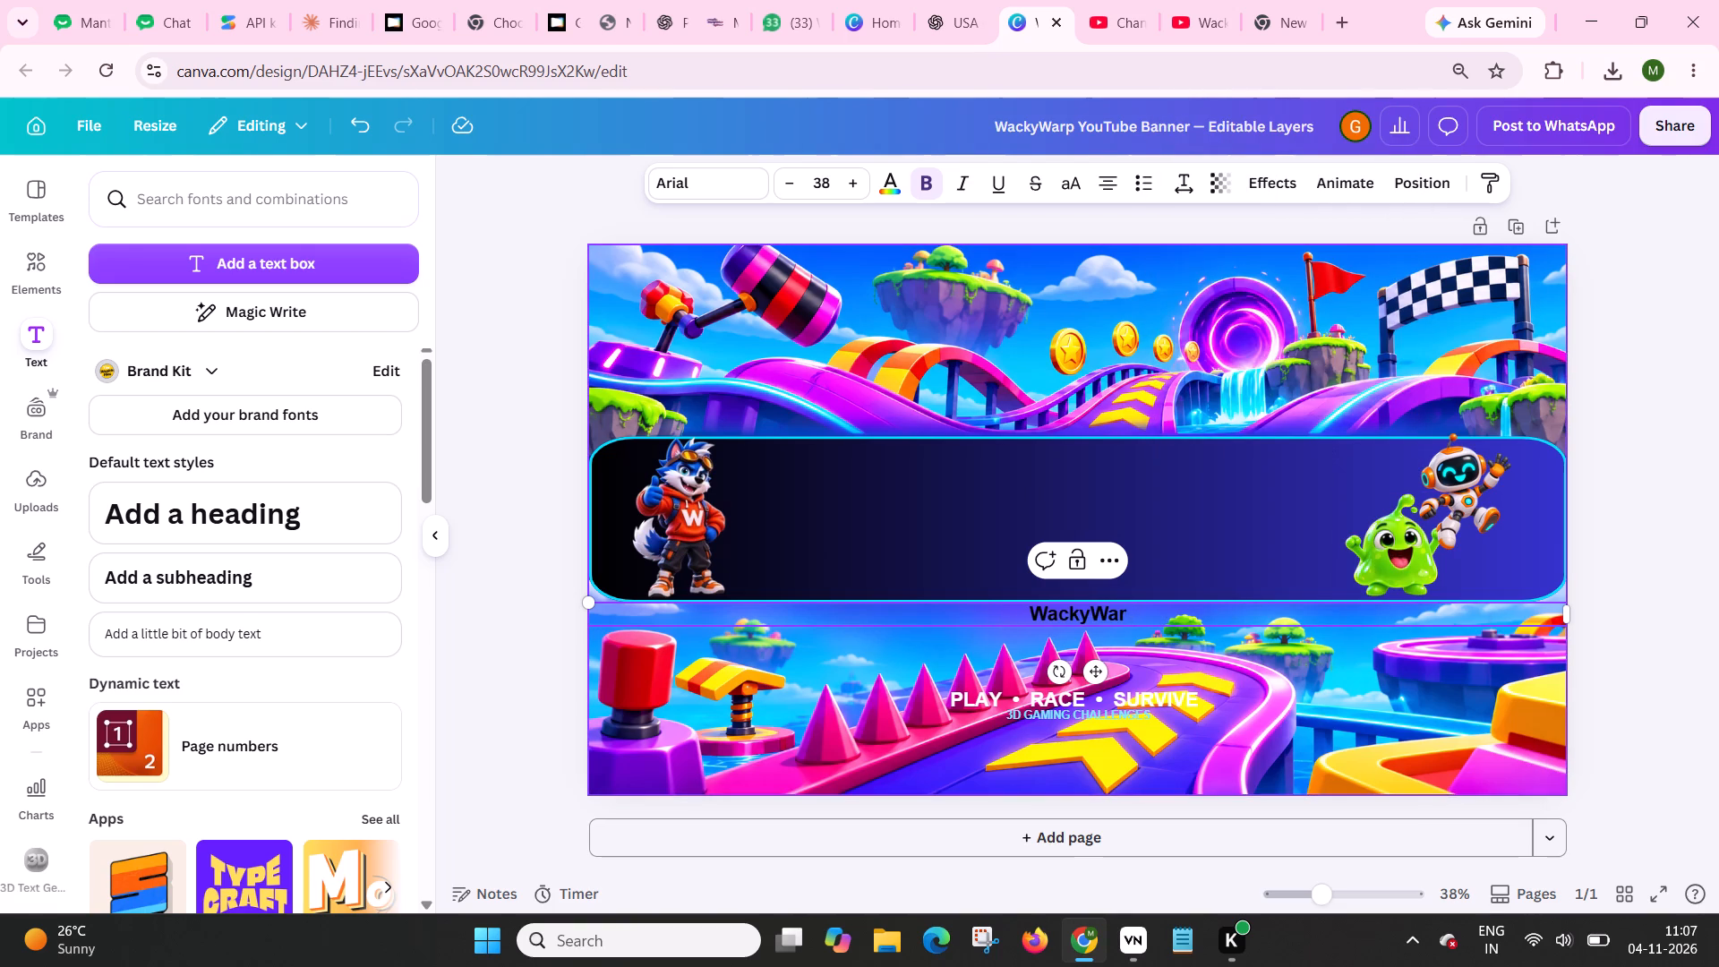
{"action": "key", "text": "BackSpace"}
{"action": "key", "text": "BackSpace"}
{"action": "key", "text": "BackSpace"}
{"action": "key", "text": "BackSpace"}
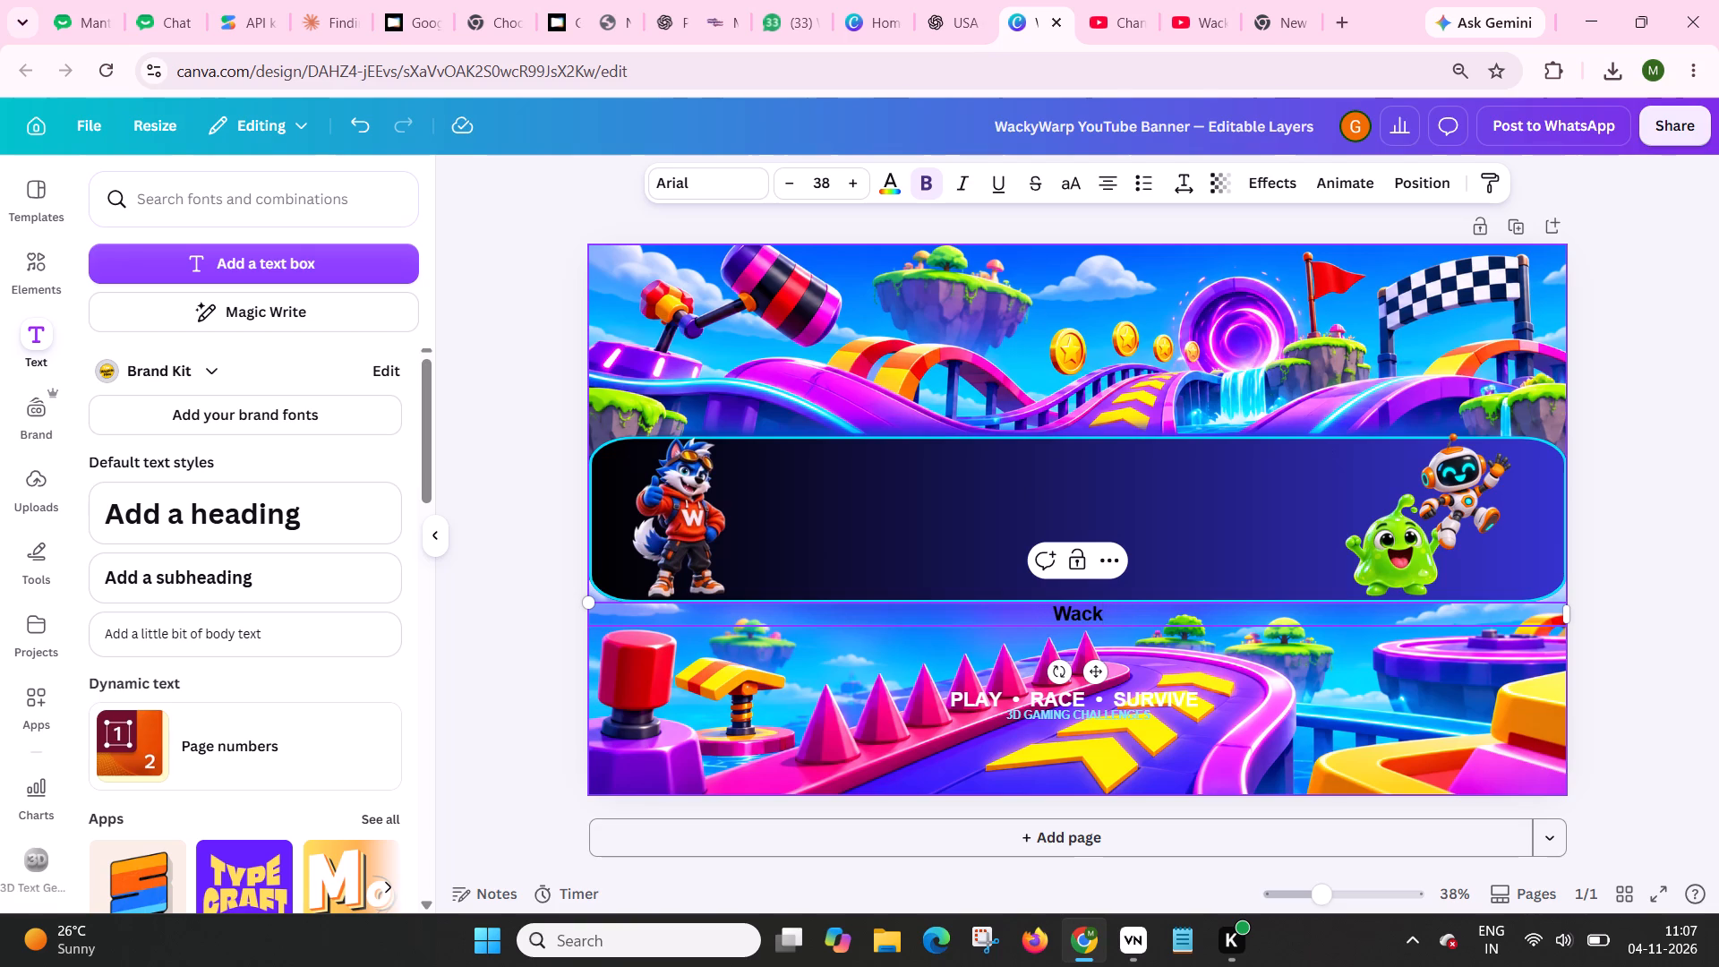
{"action": "key", "text": "y"}
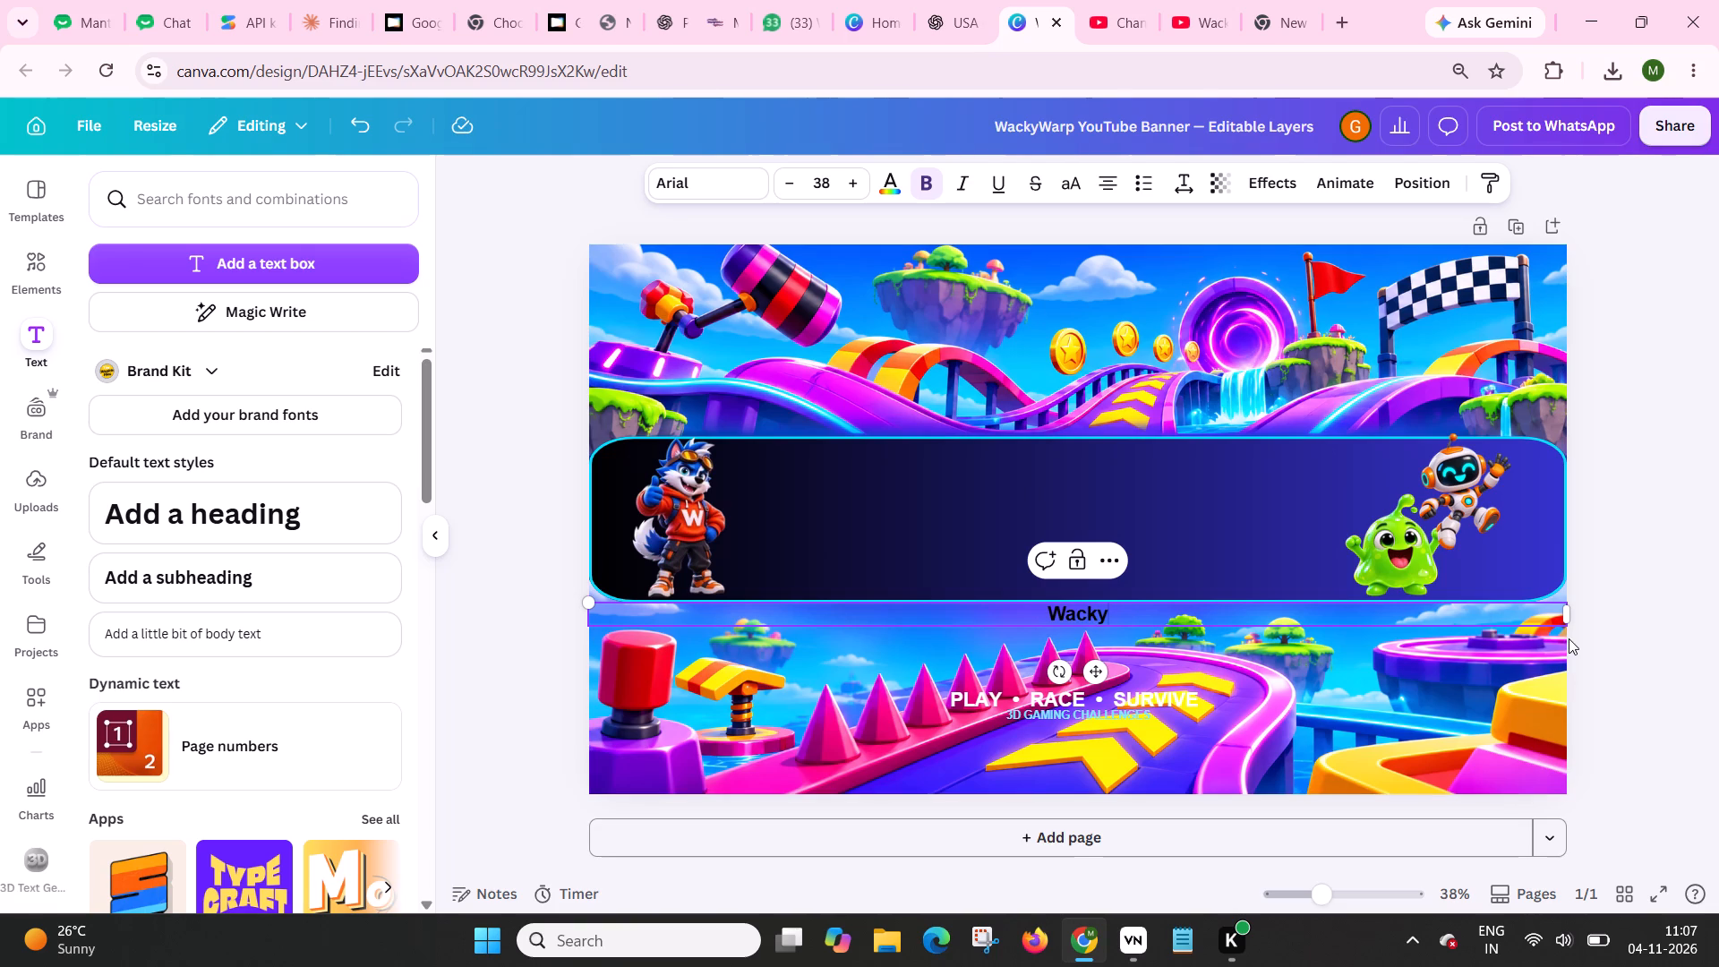
Narrow the text box to fit "Wacky" on one line, and scale the text up to size 122.
{"action": "left_click_drag", "start_coordinate": [1567, 616], "coordinate": [1264, 619]}
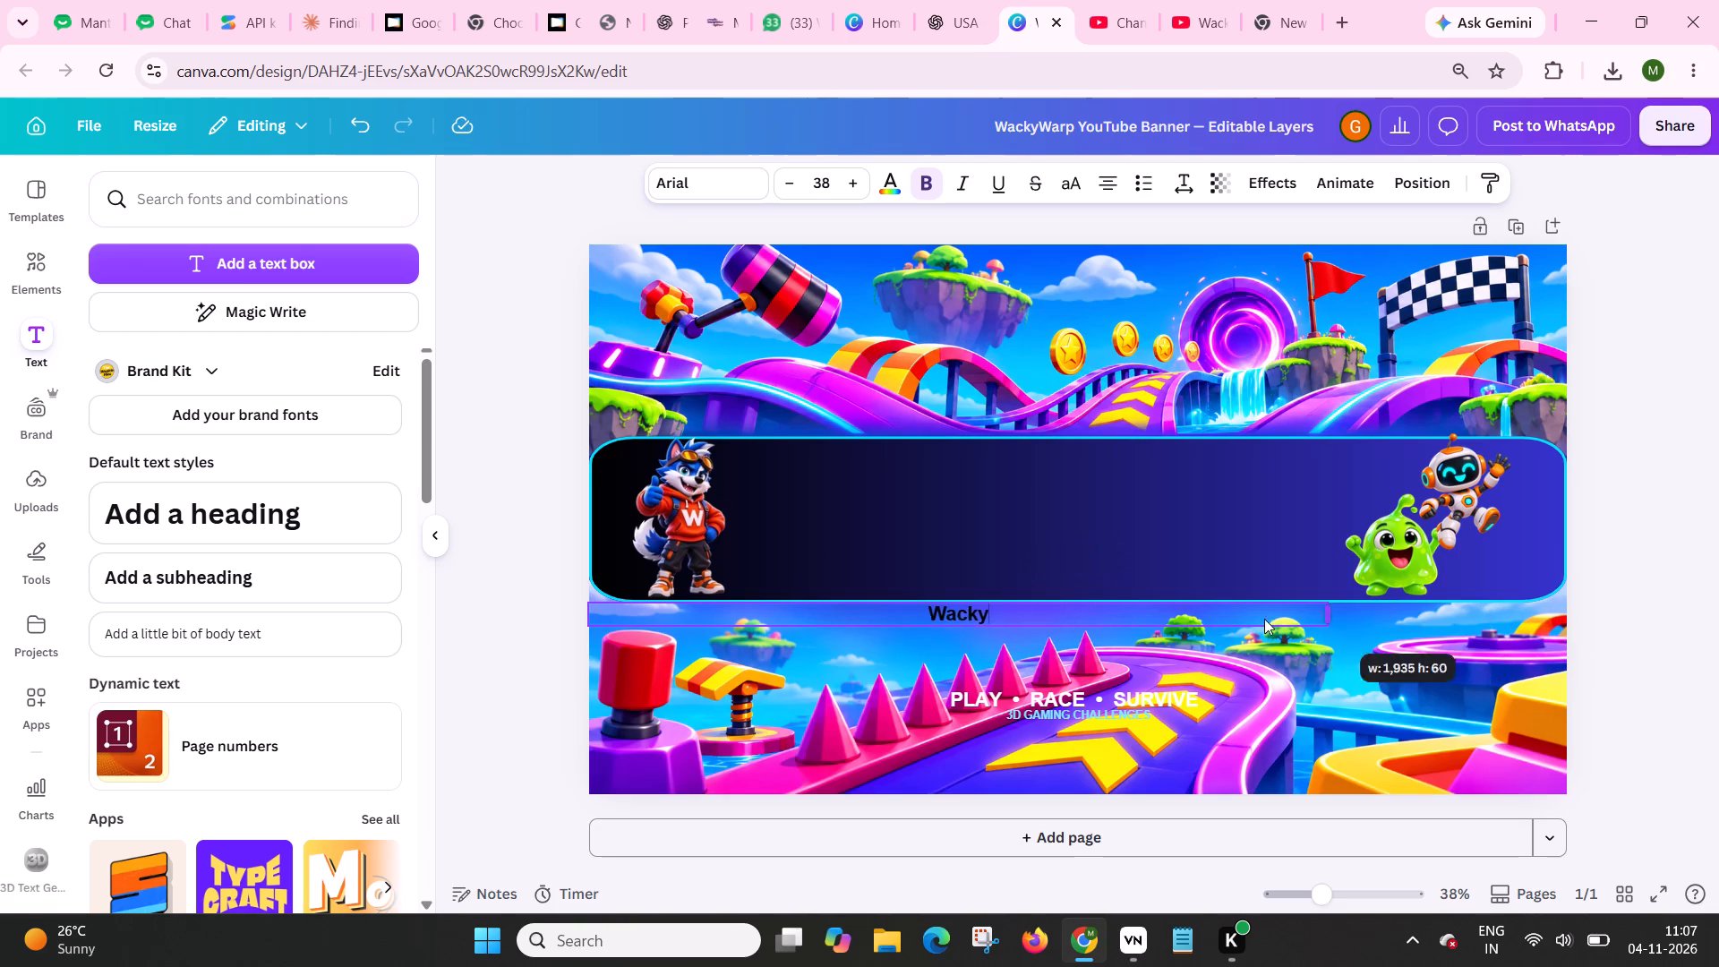
{"action": "left_click_drag", "start_coordinate": [1264, 619], "coordinate": [744, 625]}
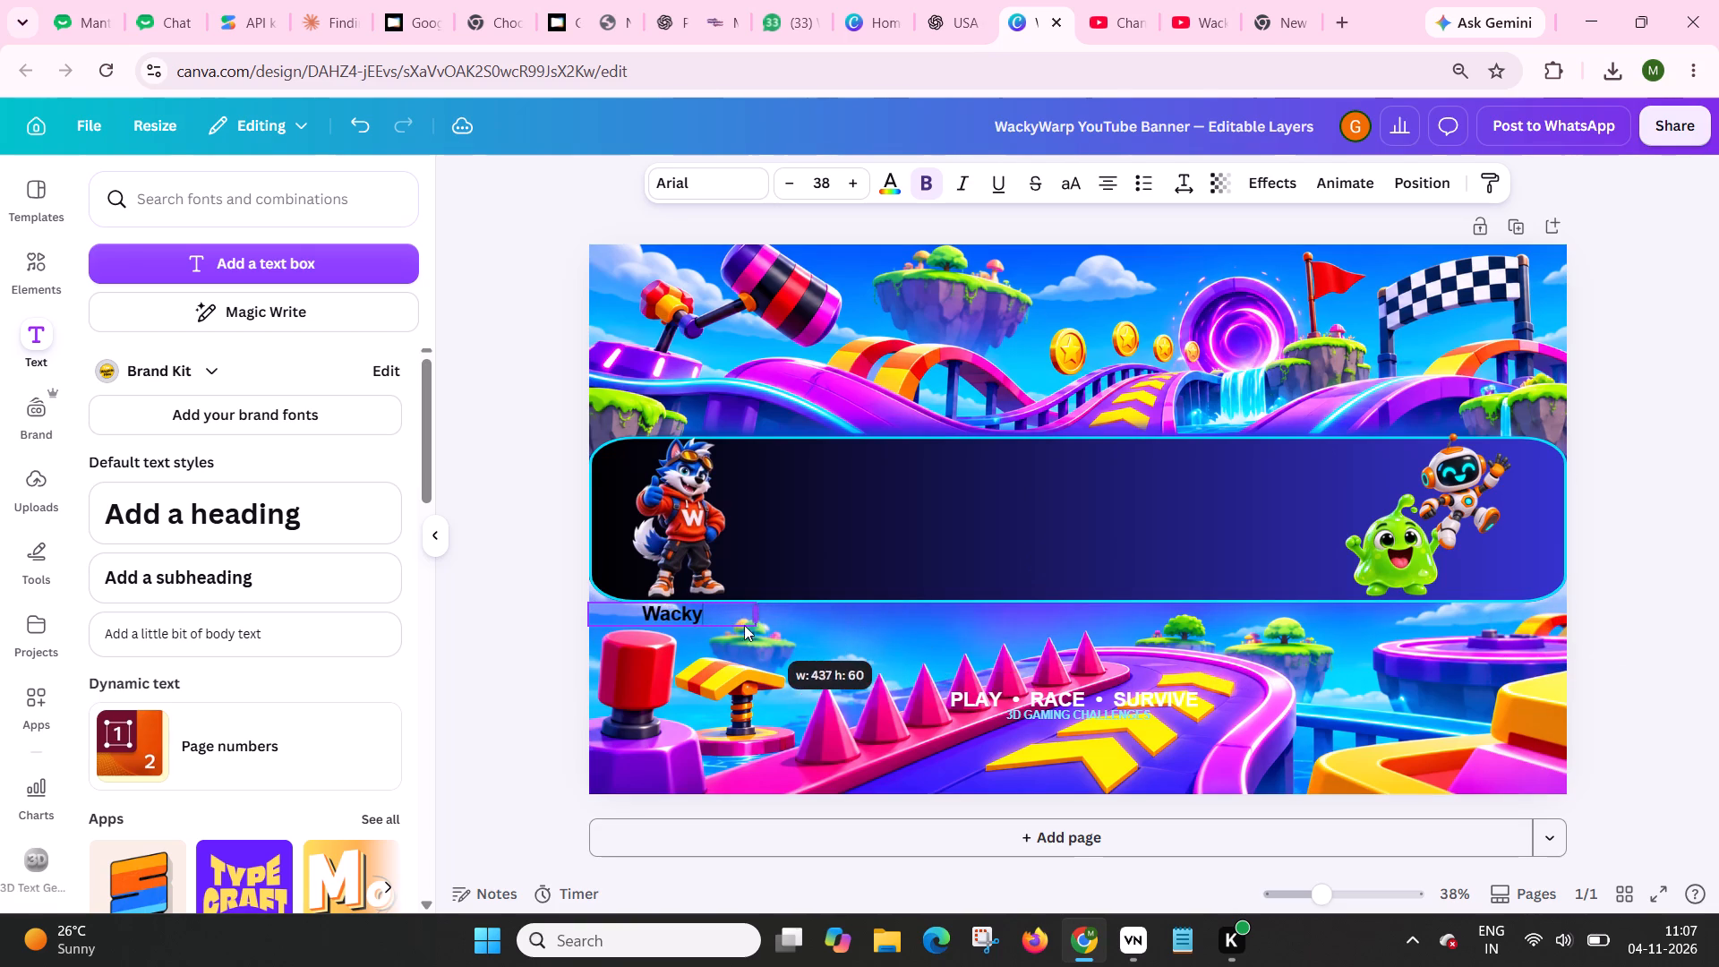
{"action": "left_click_drag", "start_coordinate": [744, 625], "coordinate": [646, 634]}
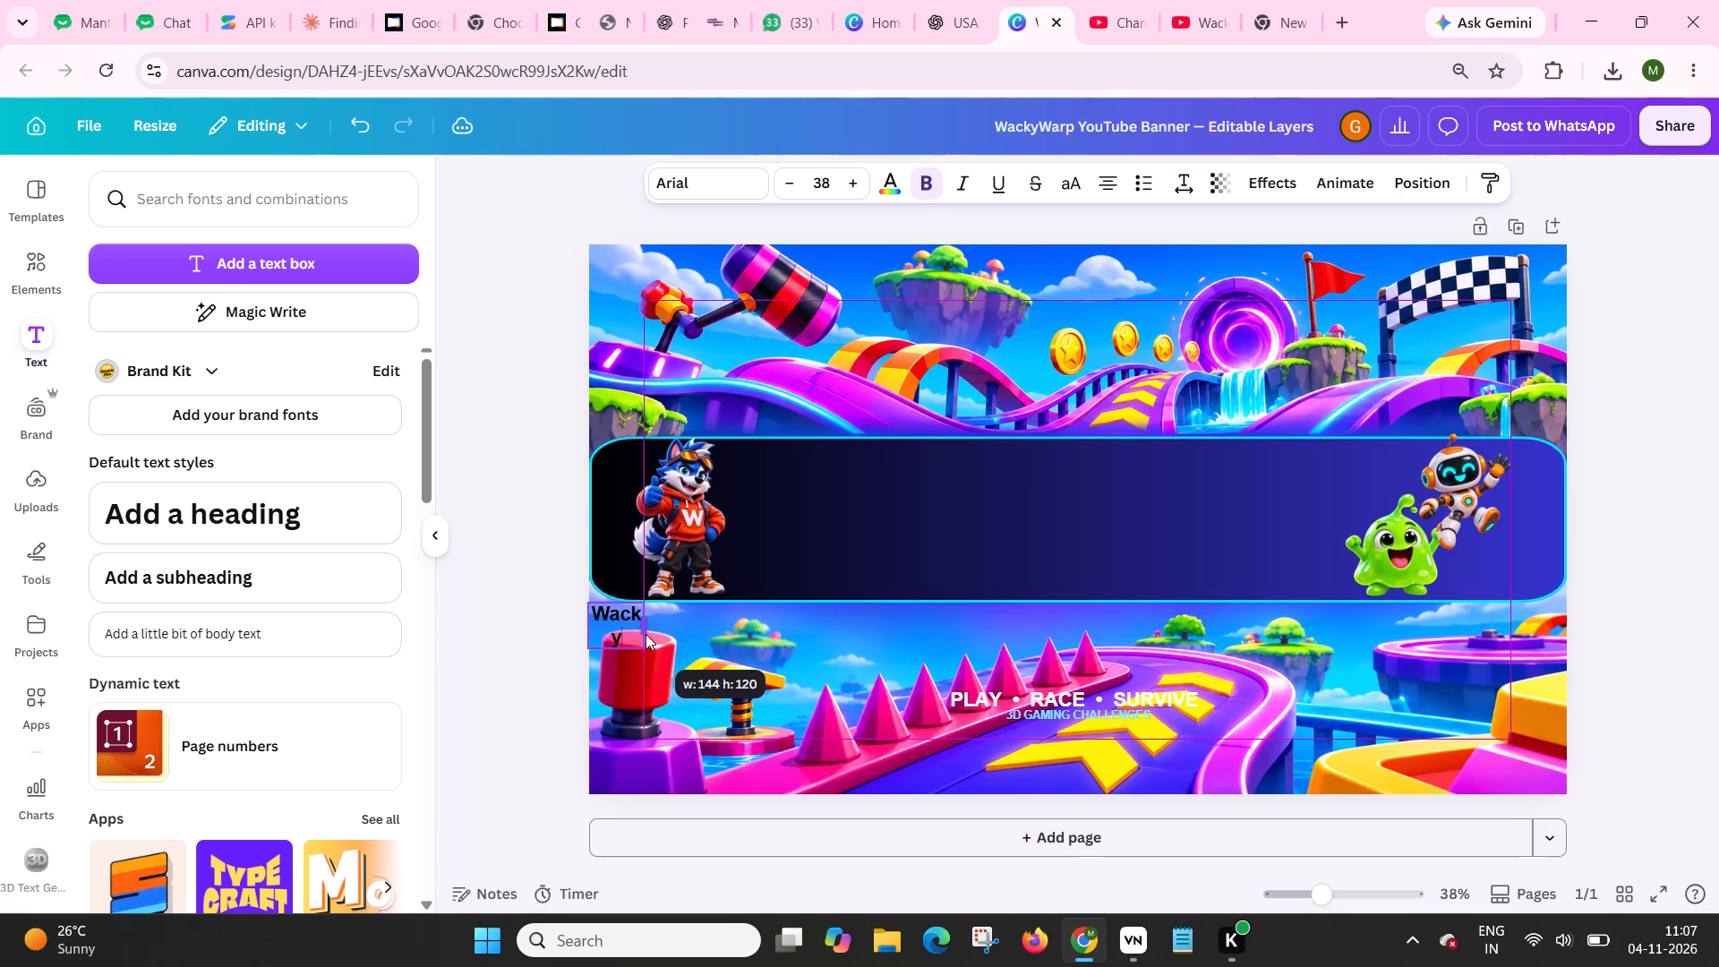
{"action": "left_click_drag", "start_coordinate": [646, 634], "coordinate": [652, 633]}
{"action": "scroll", "coordinate": [652, 633], "scroll_direction": "right", "scroll_amount": 1}
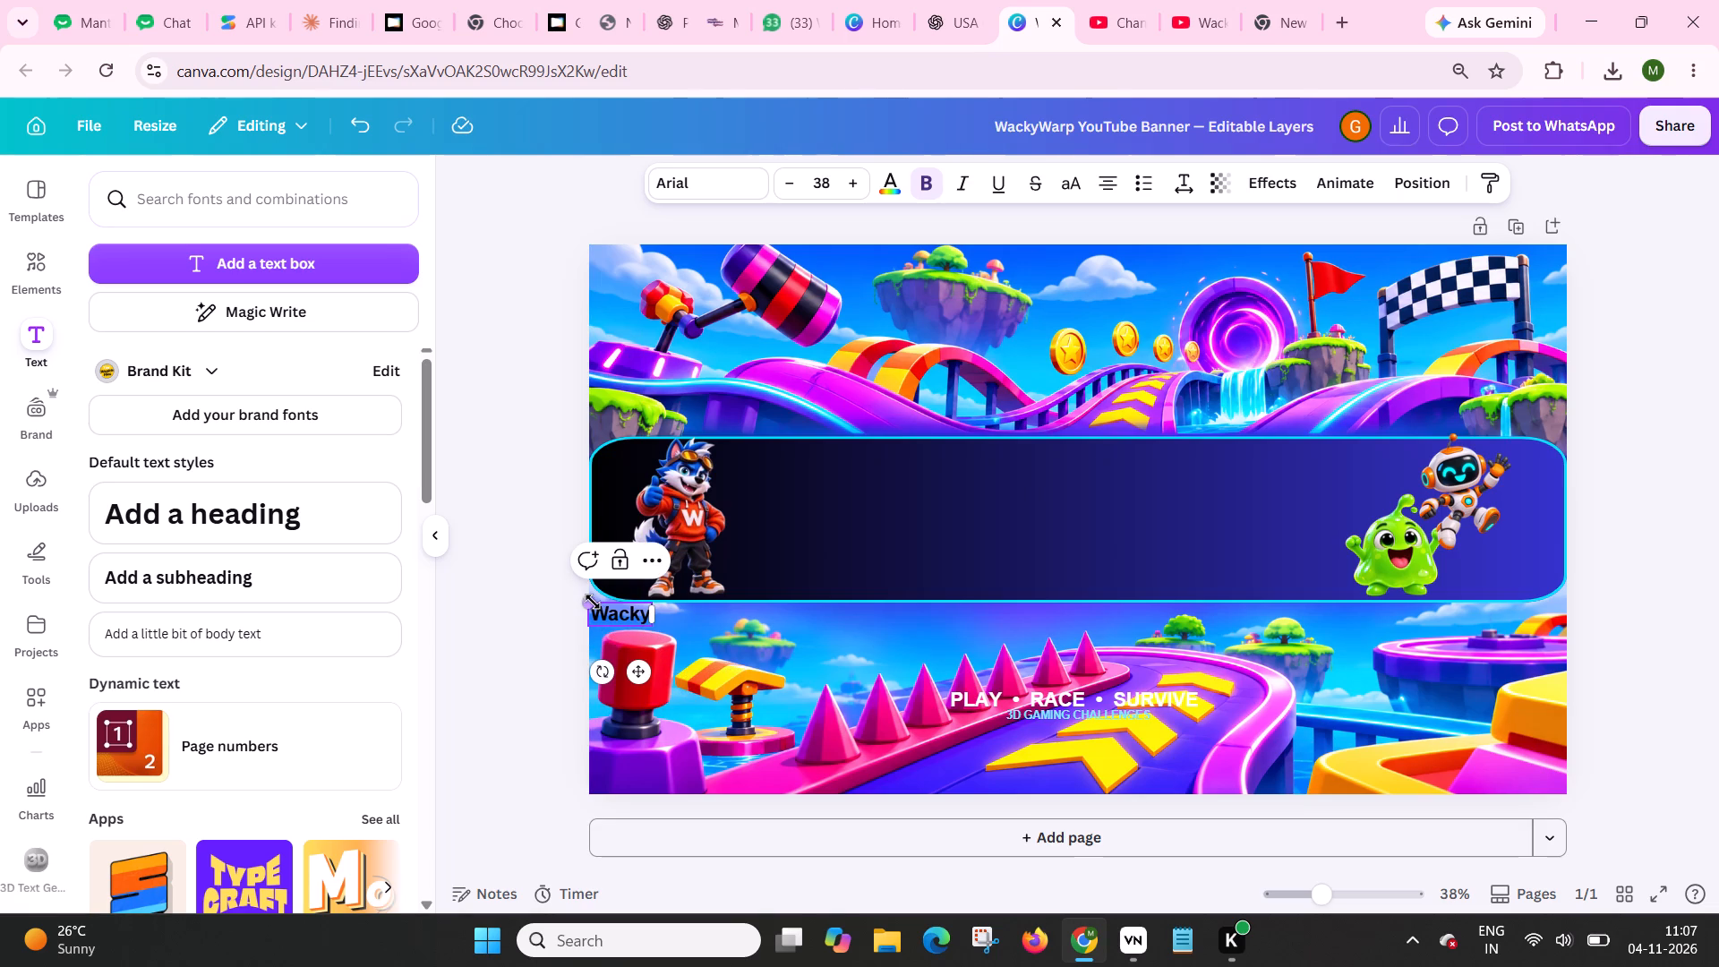
{"action": "left_click_drag", "start_coordinate": [592, 603], "coordinate": [446, 571]}
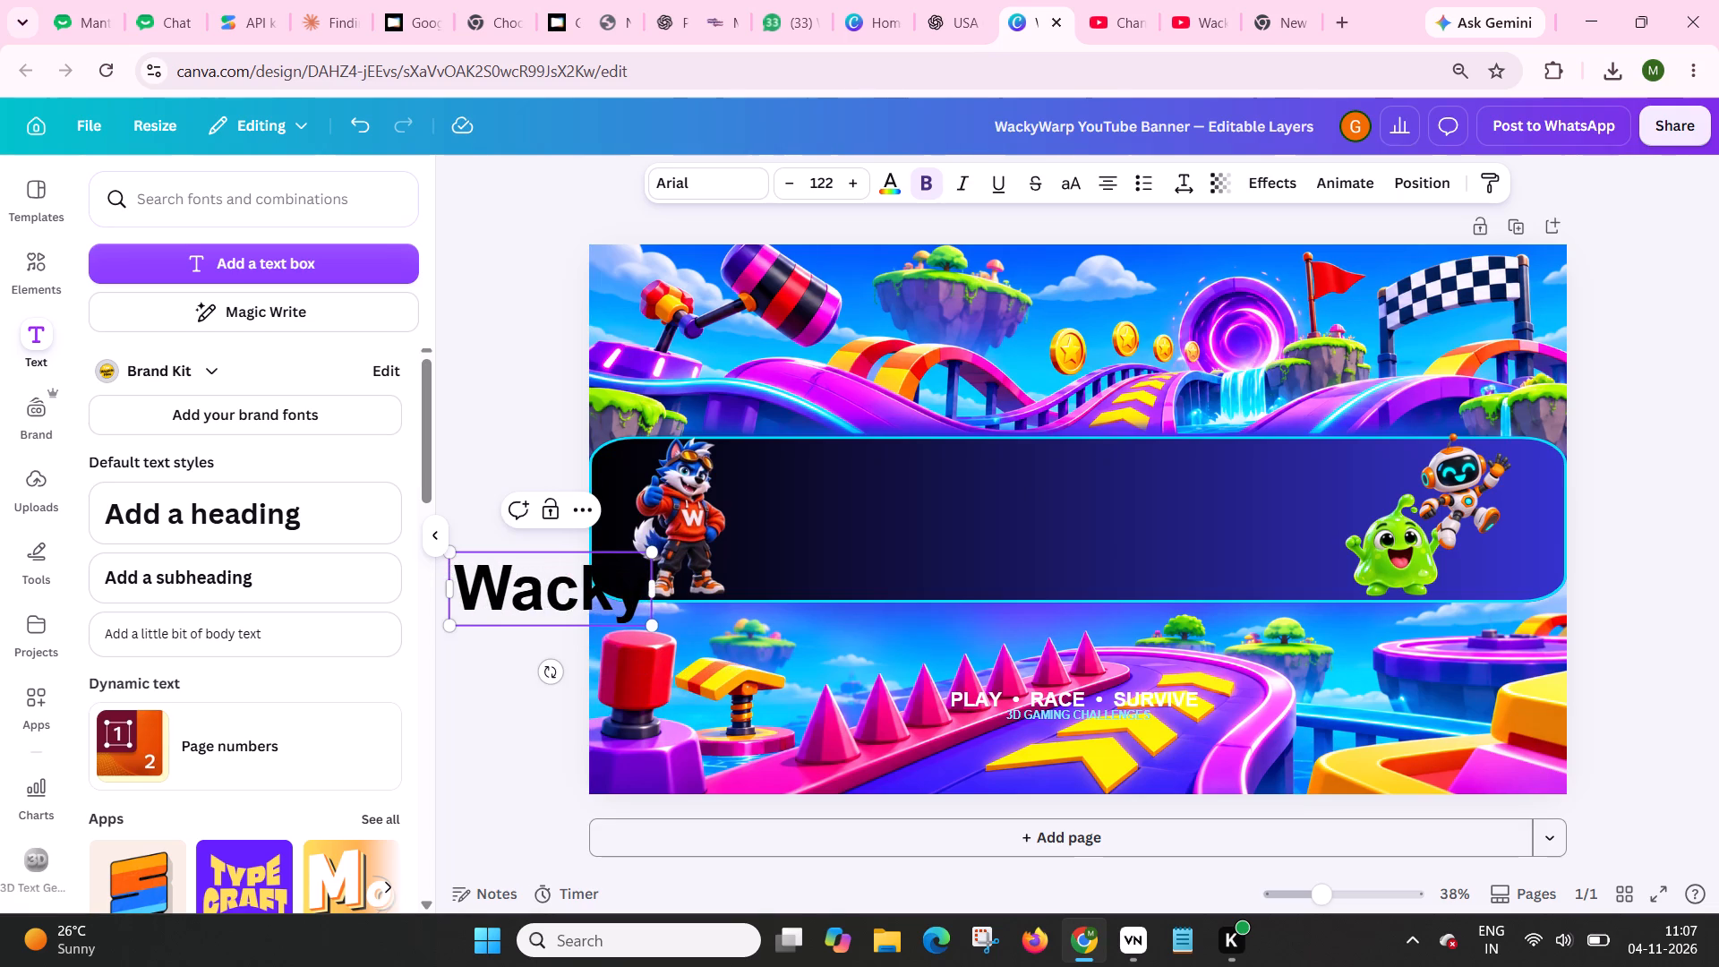
Move the "Wacky" text onto the dark central panel, just beside the wolf character.
{"action": "left_click", "coordinate": [714, 629]}
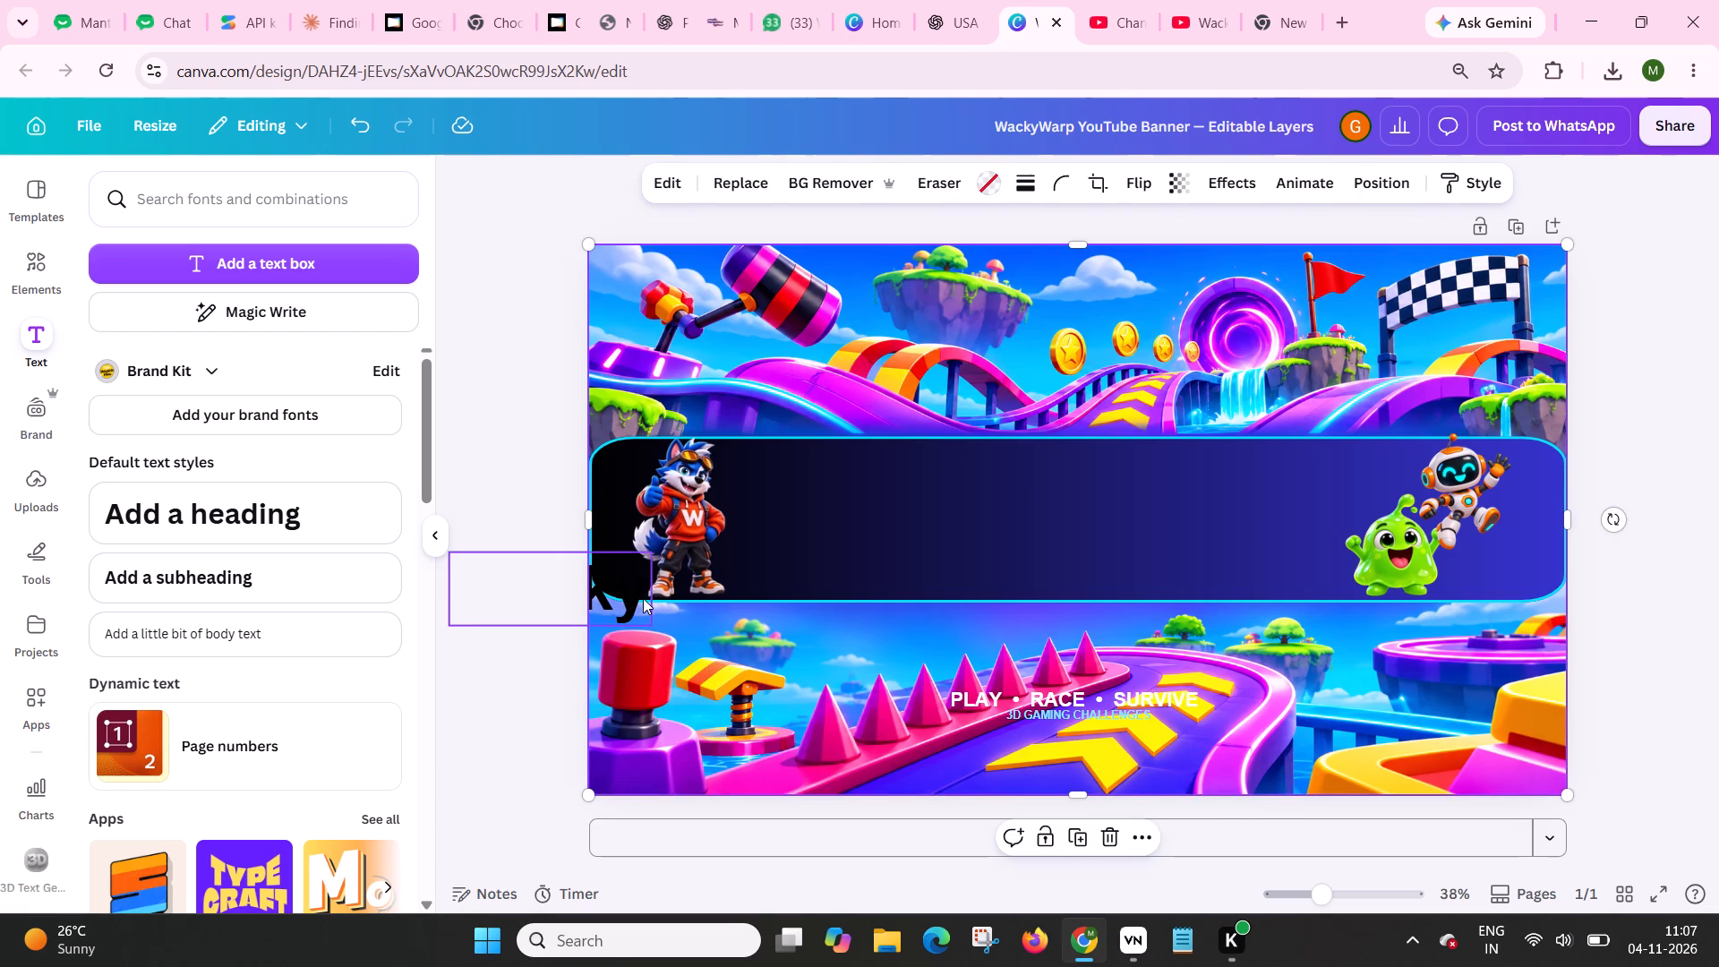
{"action": "left_click", "coordinate": [643, 598]}
{"action": "left_click_drag", "start_coordinate": [629, 594], "coordinate": [984, 485]}
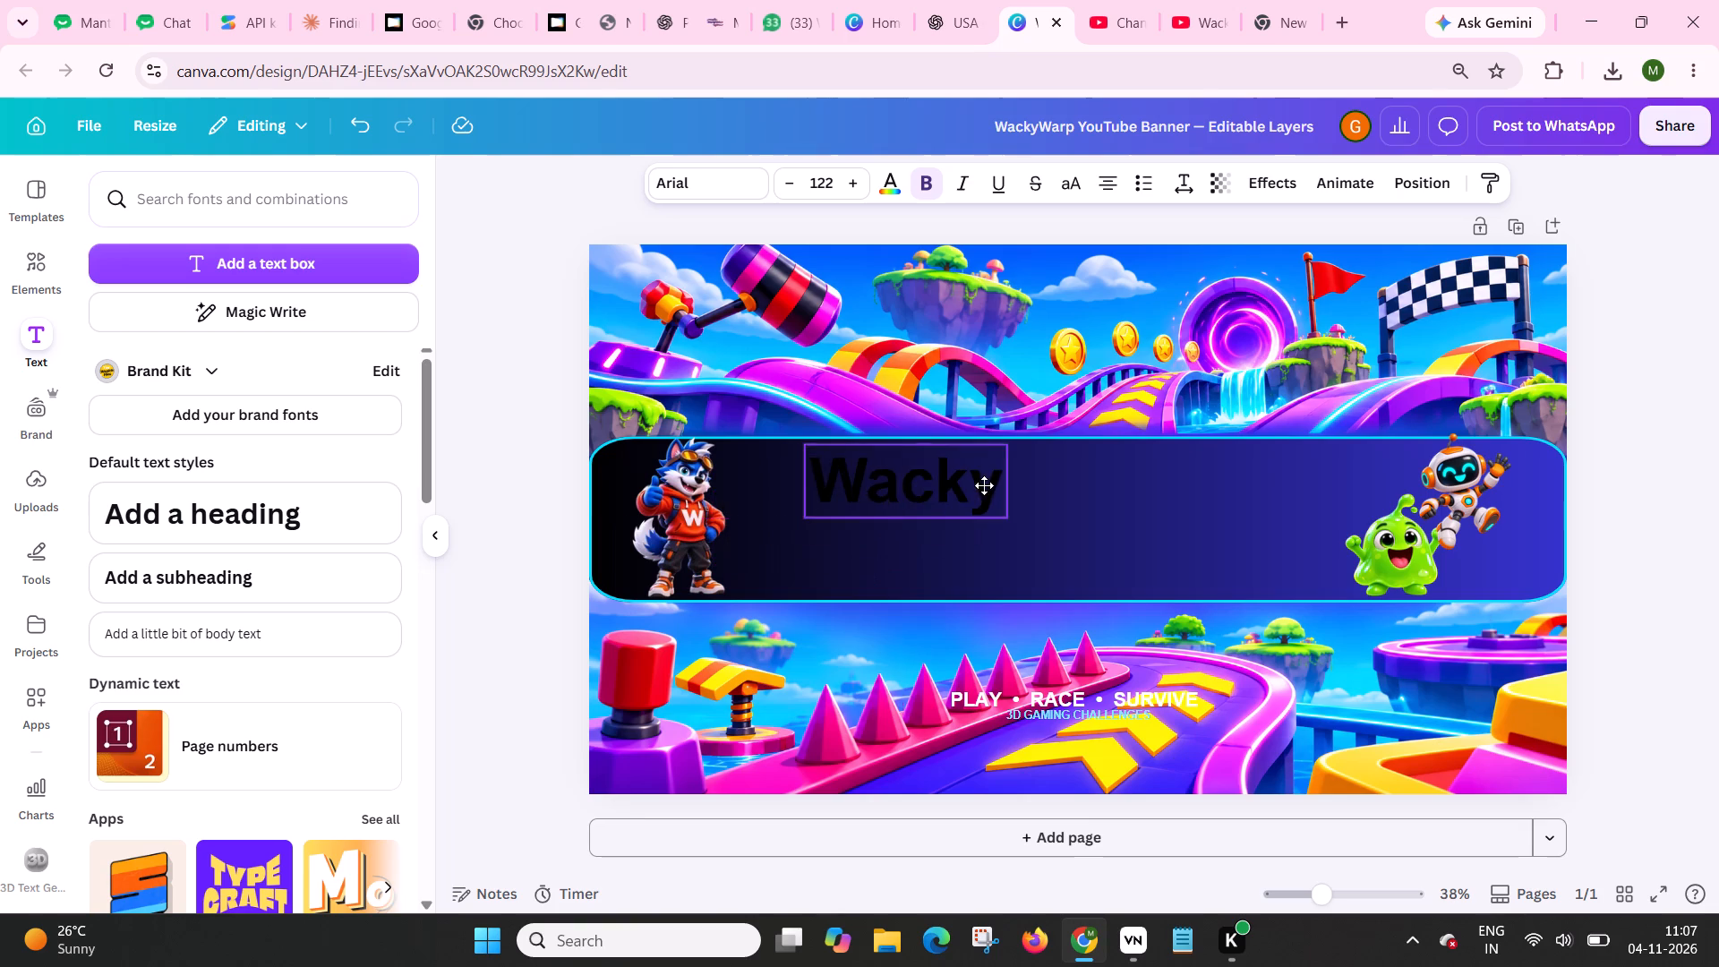
{"action": "left_click_drag", "start_coordinate": [984, 485], "coordinate": [966, 492]}
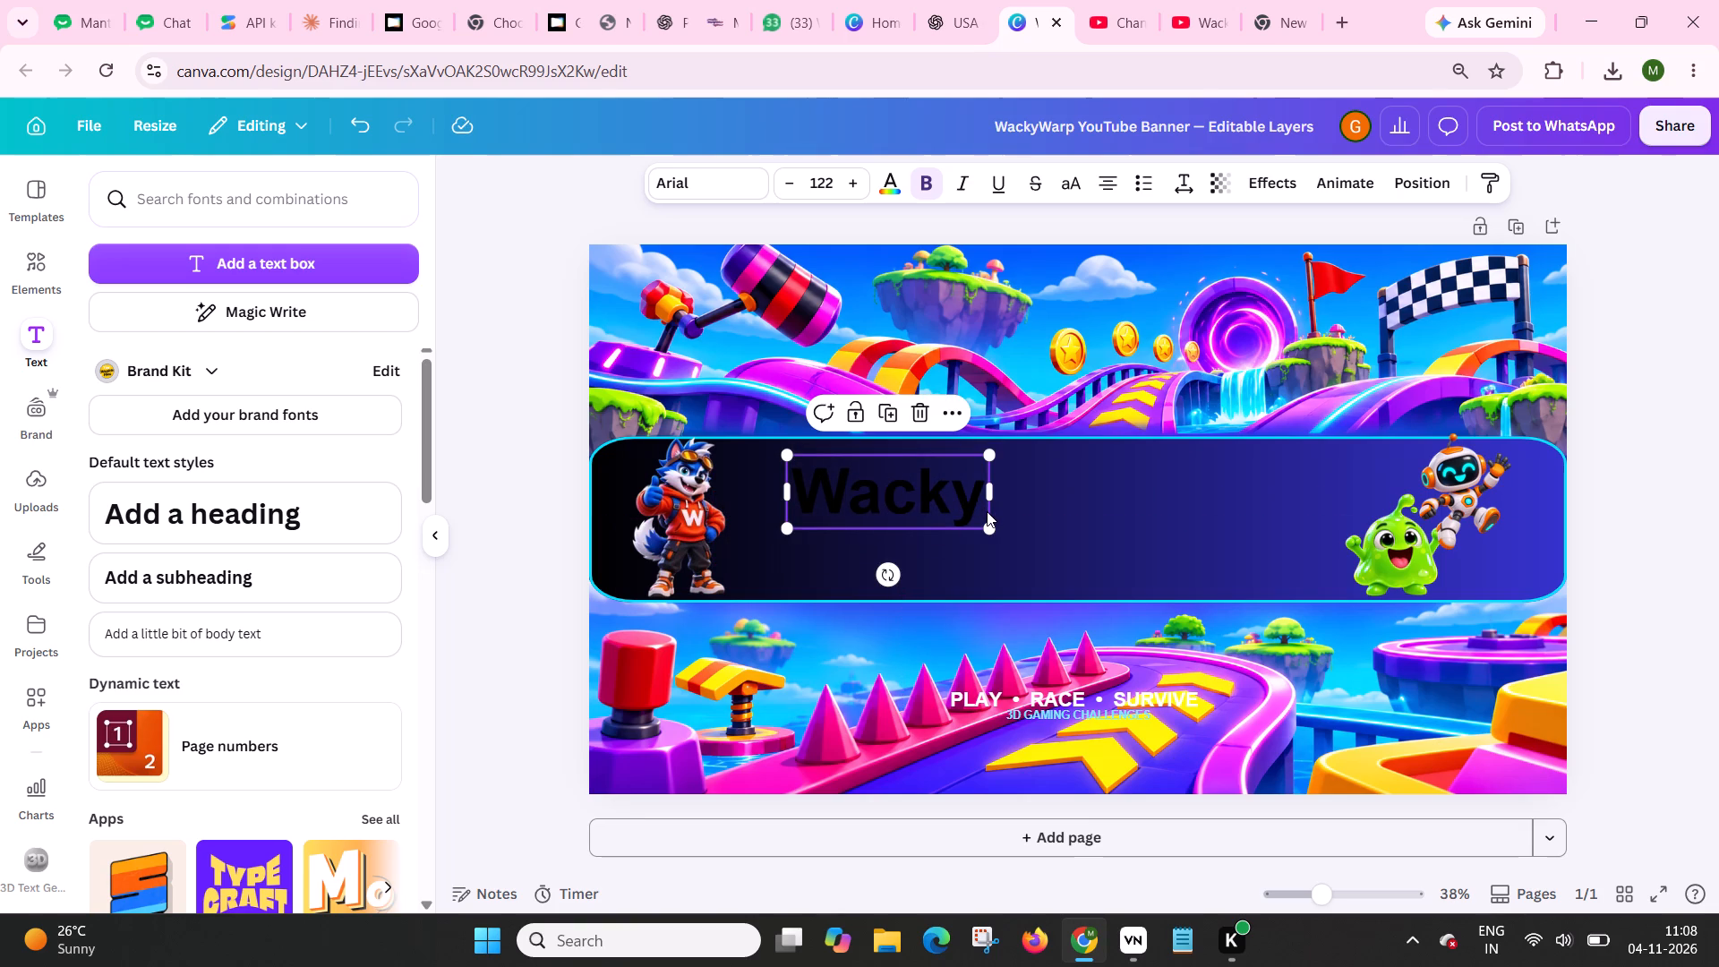
Set the "Wacky" text's letter spacing to 10.
{"action": "left_click", "coordinate": [1183, 184]}
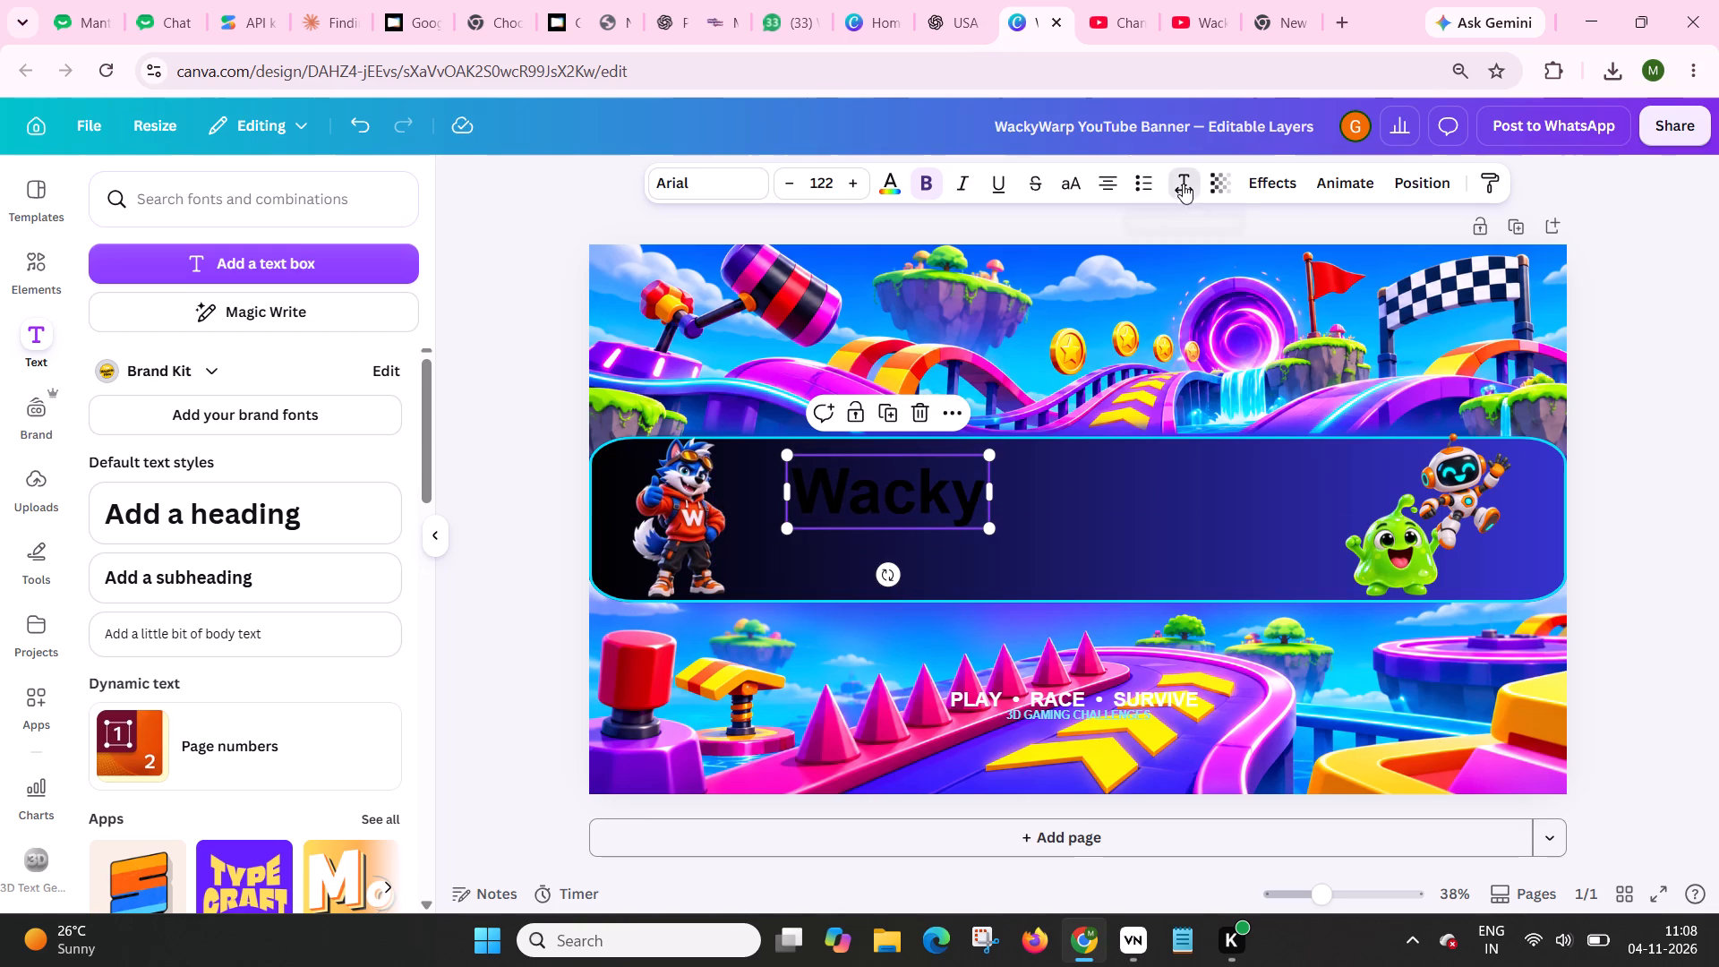
{"action": "left_click", "coordinate": [1111, 273]}
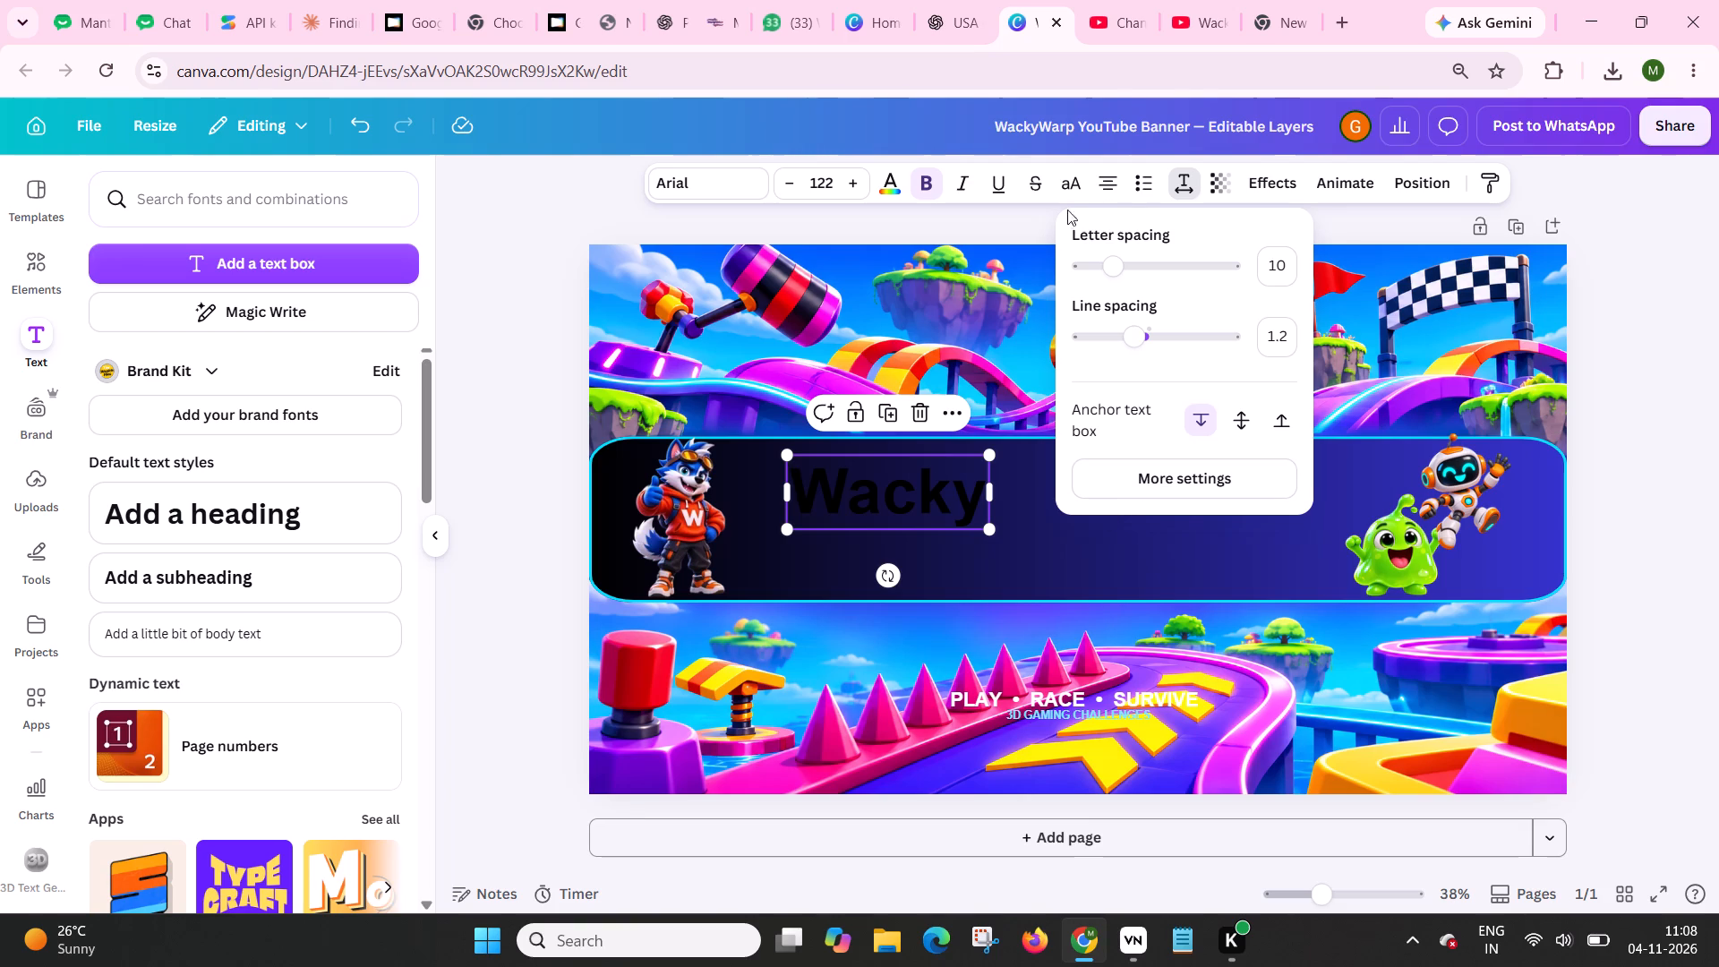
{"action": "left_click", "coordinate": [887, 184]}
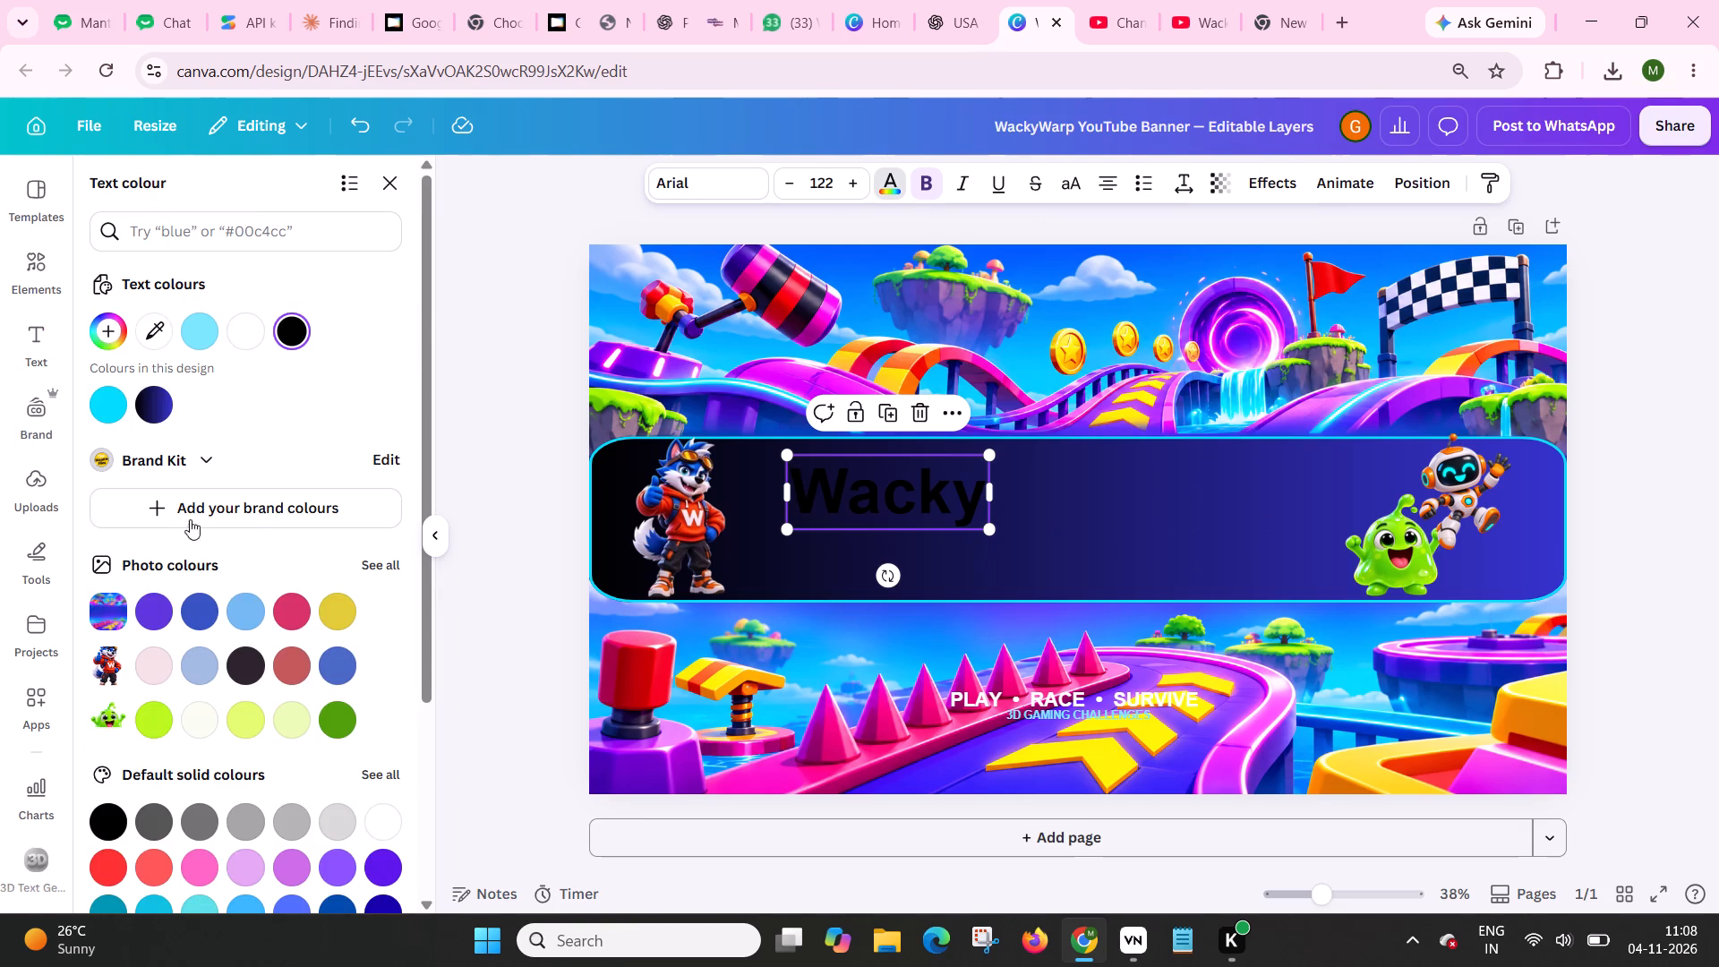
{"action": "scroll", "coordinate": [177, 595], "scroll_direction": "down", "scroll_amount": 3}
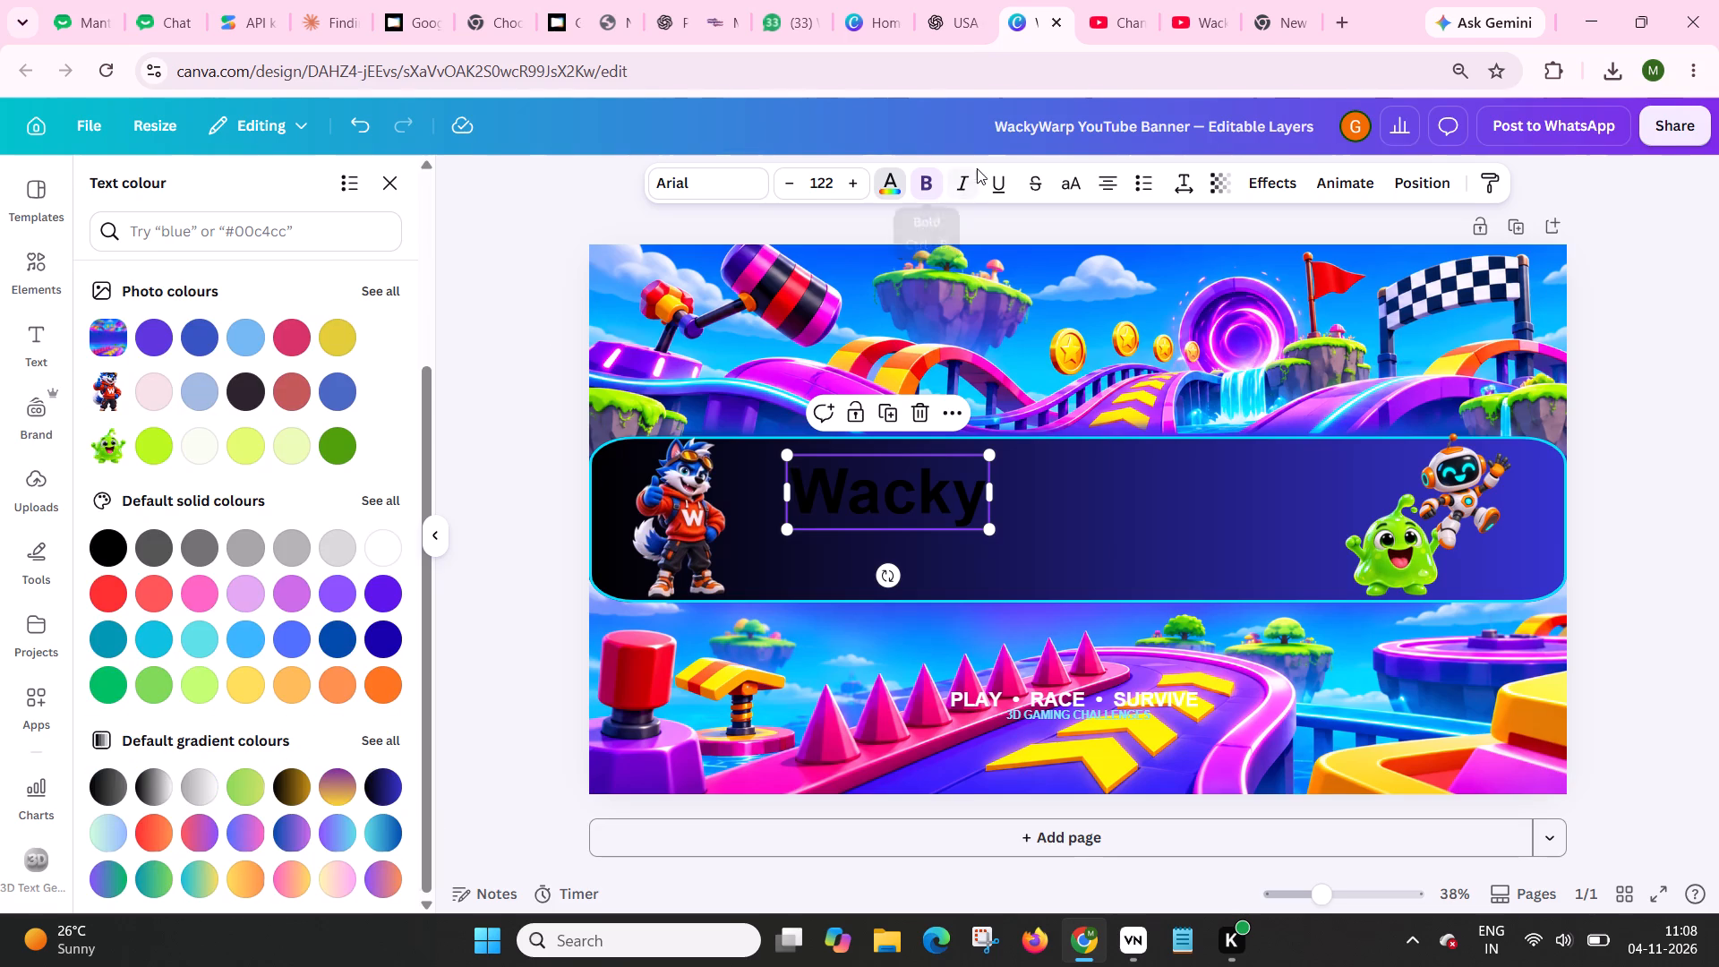
Find the Text Studio Maker app among the text effect apps and open it for the "Wacky" title.
{"action": "left_click", "coordinate": [1273, 185]}
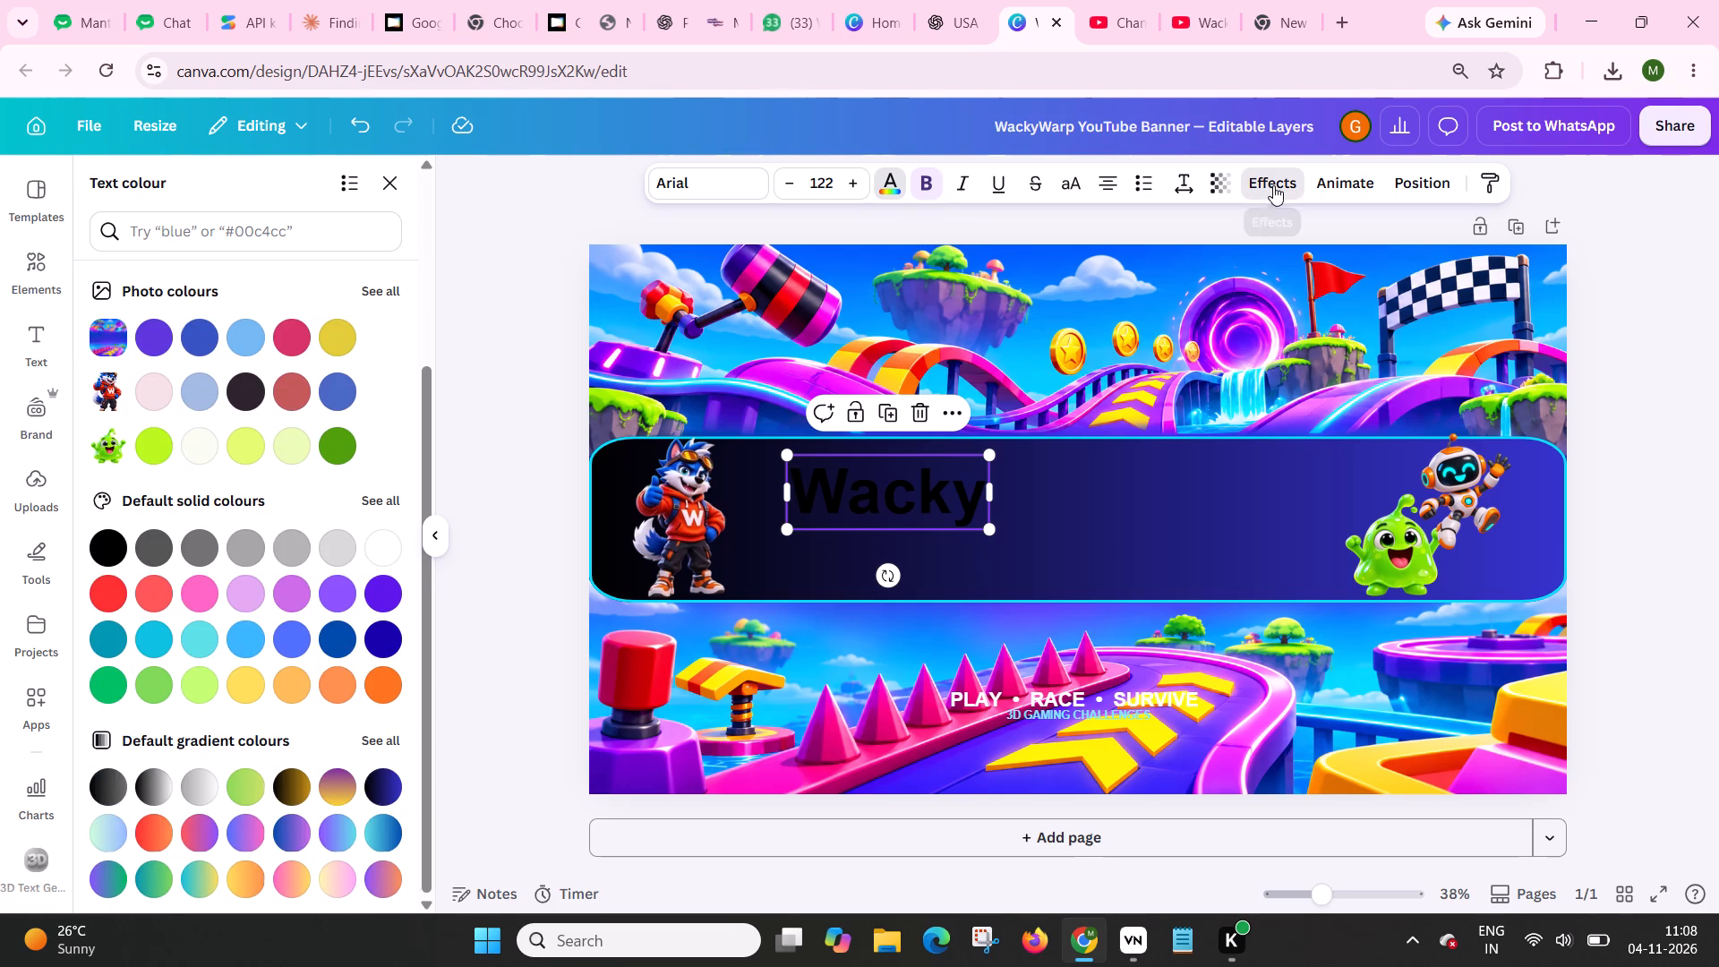
{"action": "scroll", "coordinate": [286, 590], "scroll_direction": "down", "scroll_amount": 1}
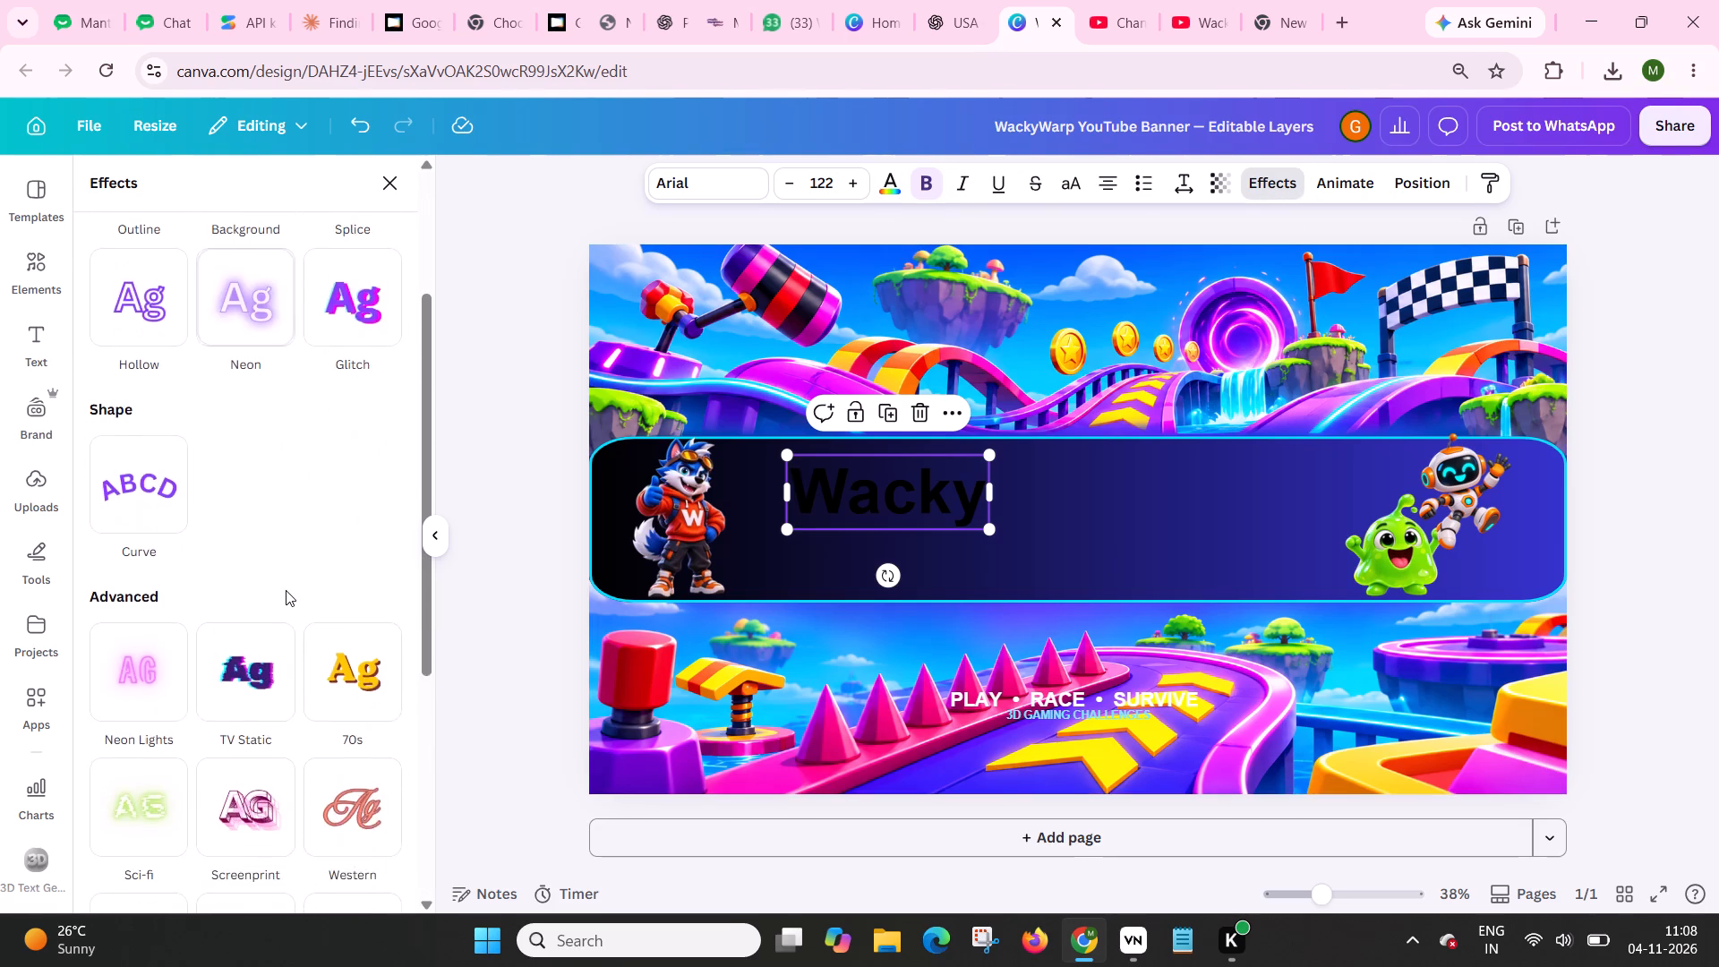
{"action": "scroll", "coordinate": [286, 590], "scroll_direction": "down", "scroll_amount": 4}
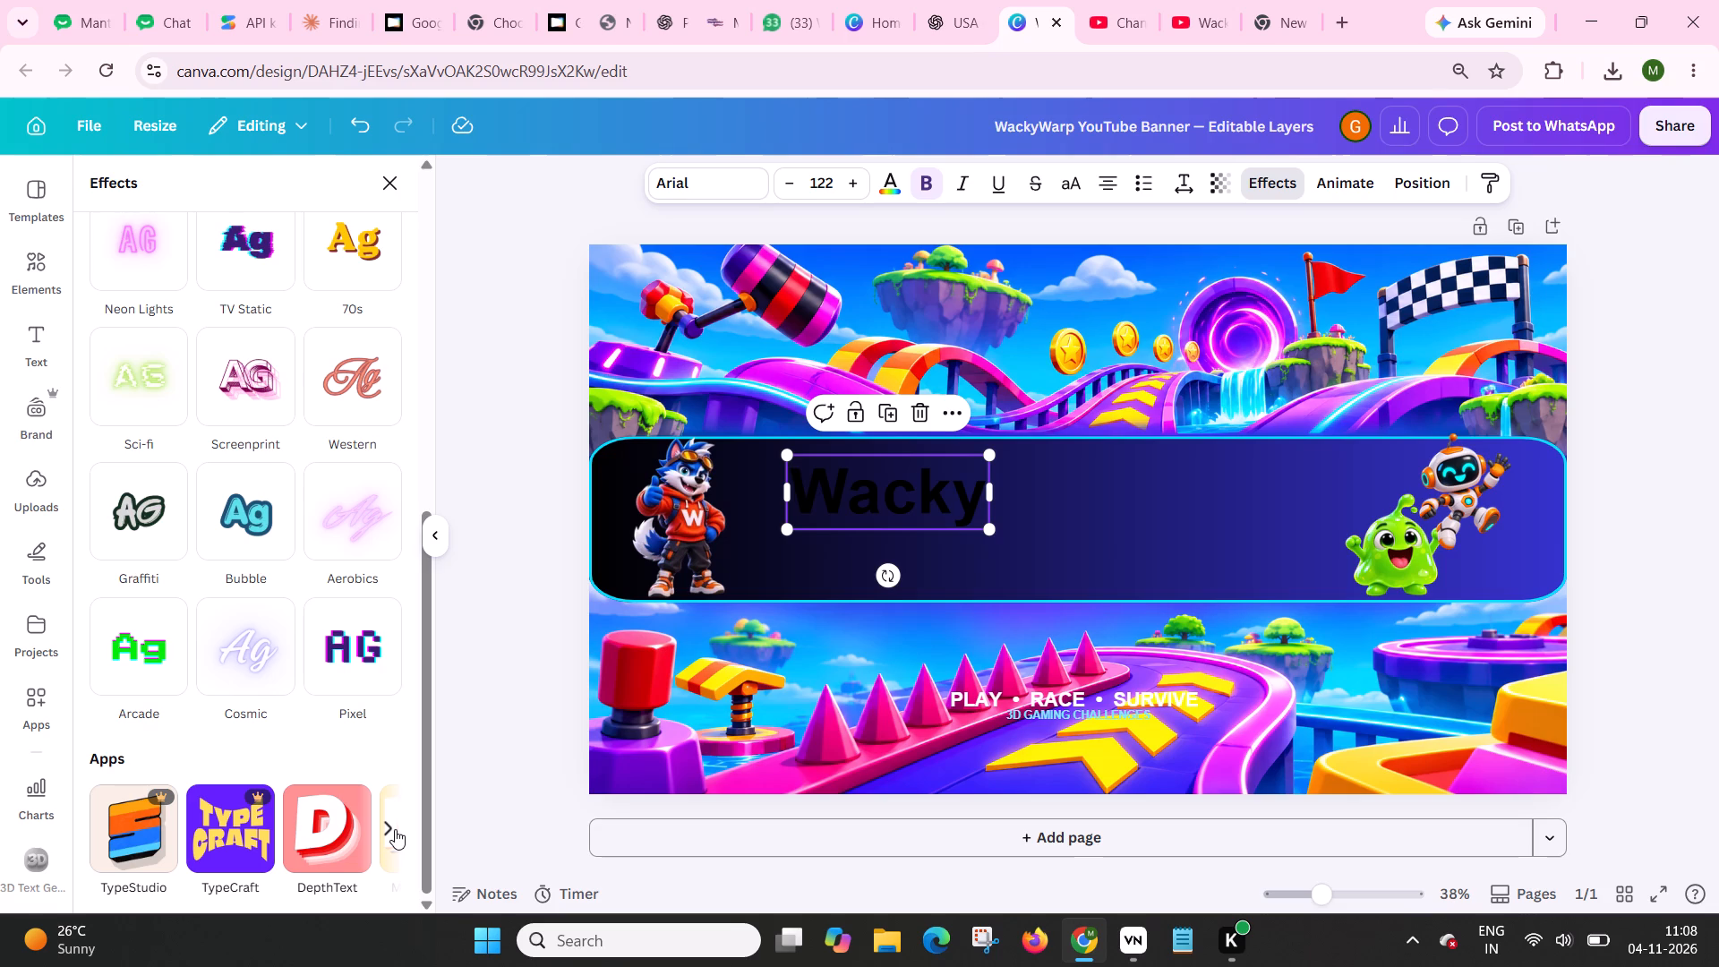
{"action": "left_click", "coordinate": [393, 829]}
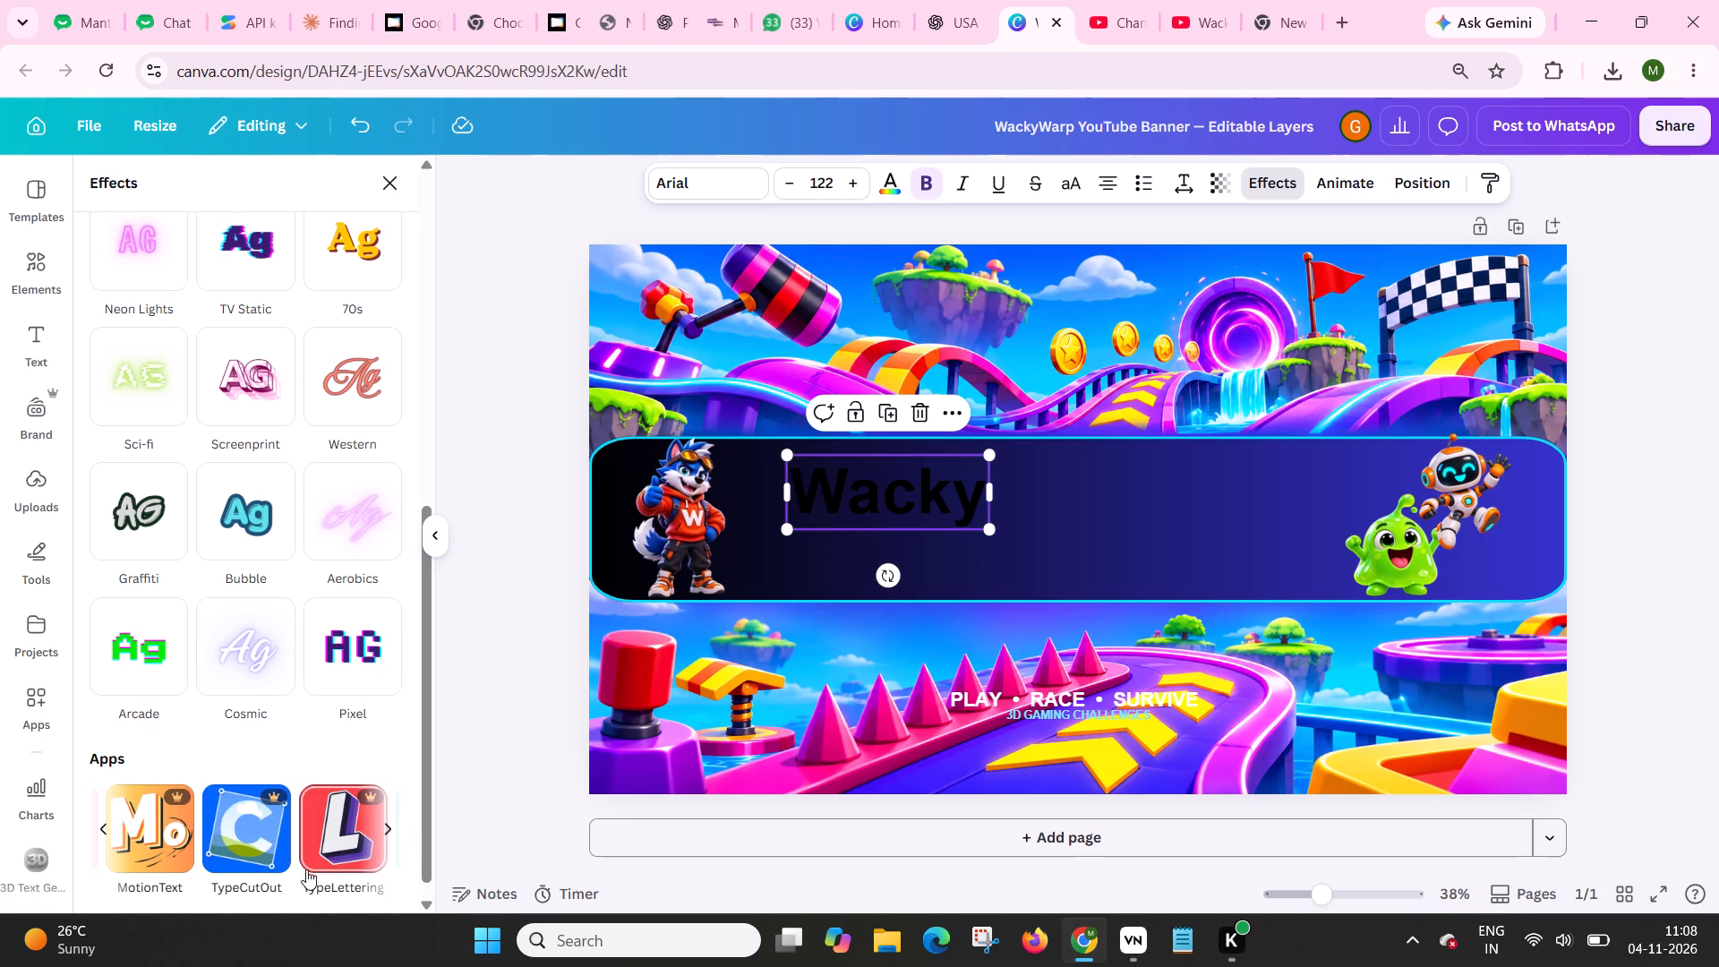
{"action": "left_click", "coordinate": [395, 831]}
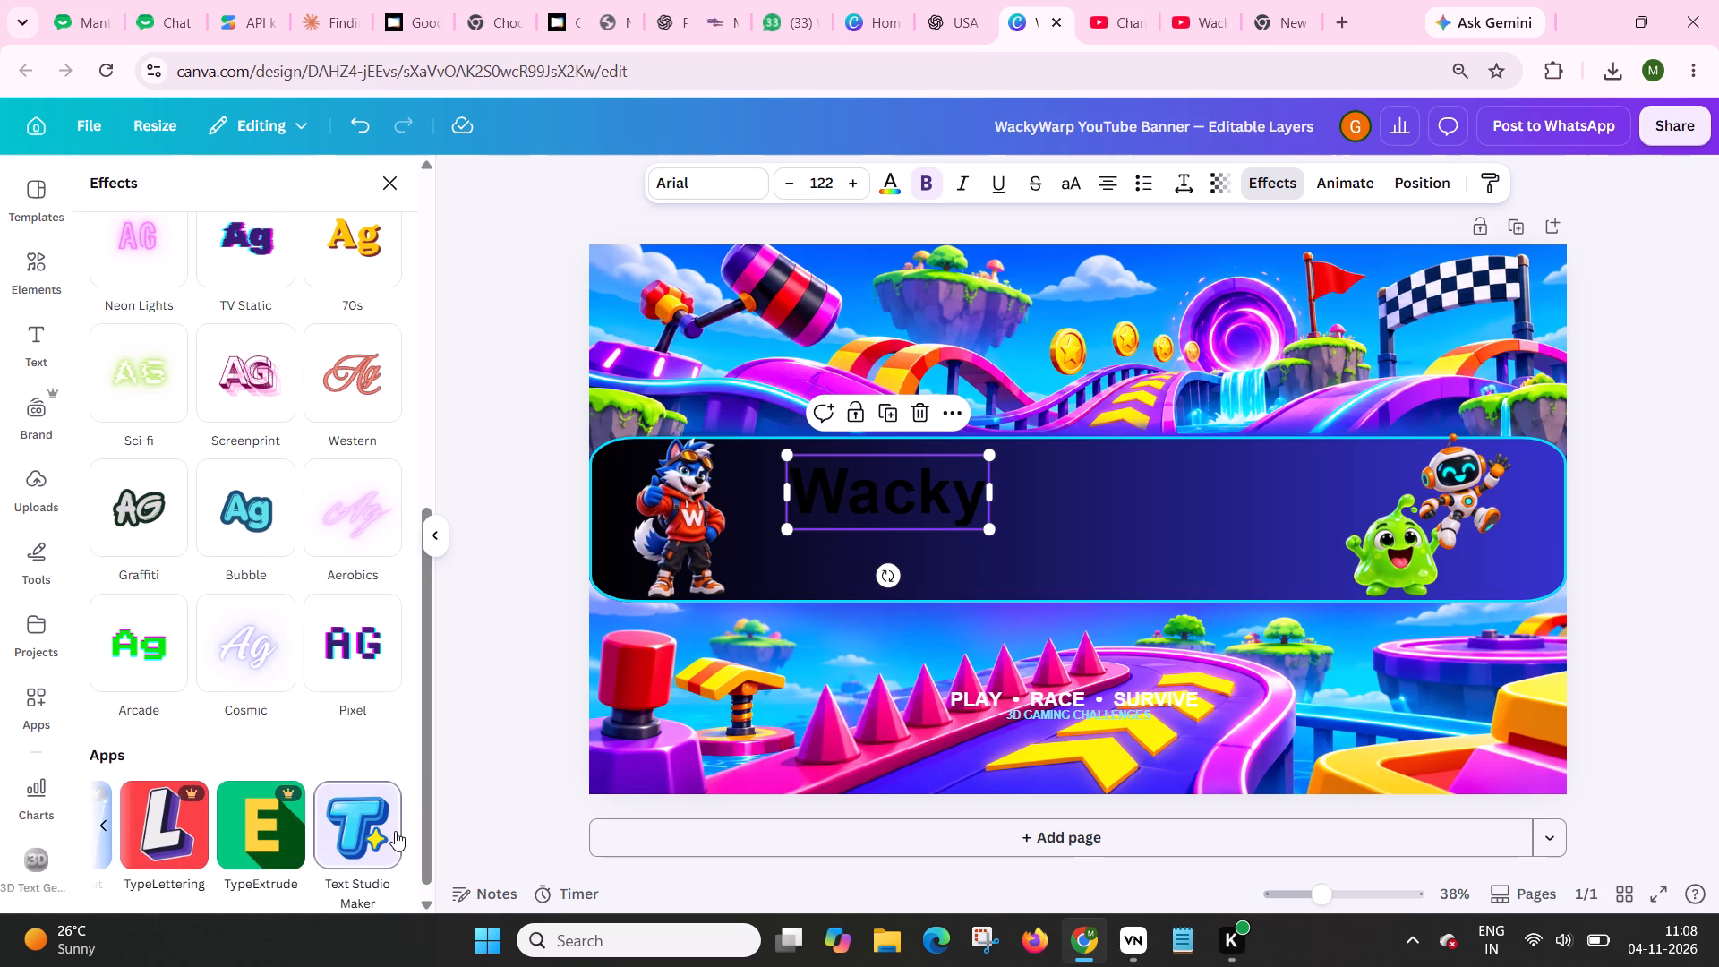
{"action": "left_click", "coordinate": [355, 842]}
{"action": "scroll", "coordinate": [256, 719], "scroll_direction": "down", "scroll_amount": 2}
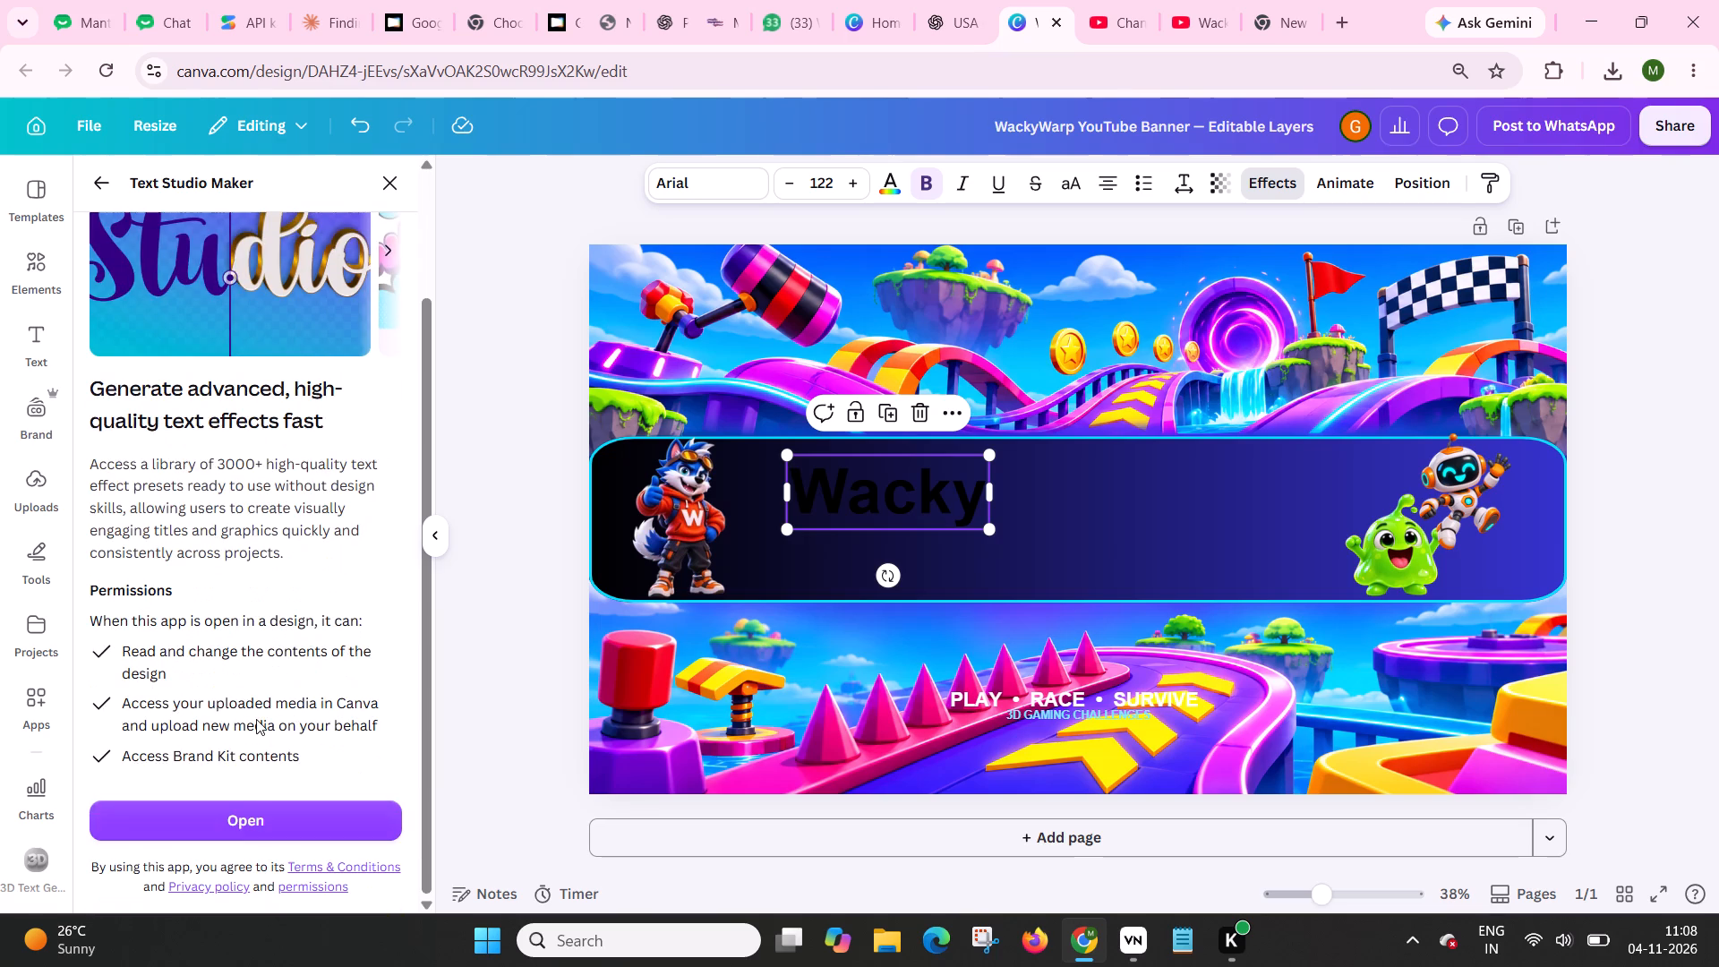
{"action": "left_click", "coordinate": [231, 832]}
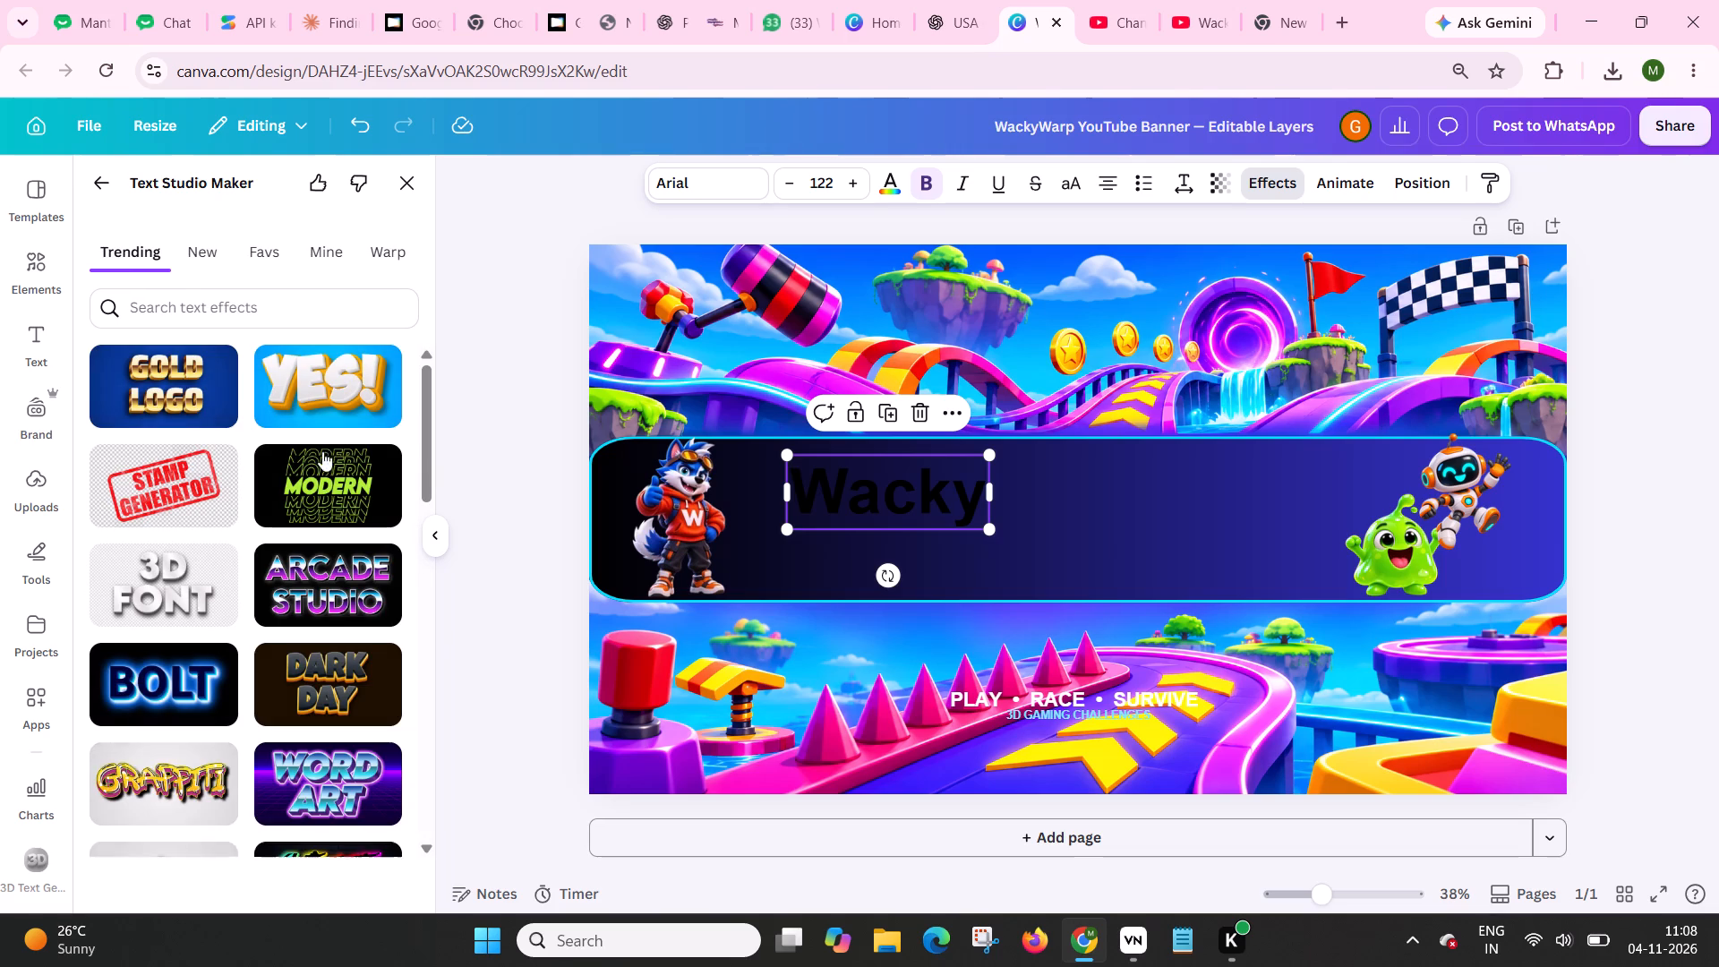
Browse Text Studio Maker's trending text effects for a style that suits the banner title.
{"action": "scroll", "coordinate": [320, 459], "scroll_direction": "down", "scroll_amount": 1}
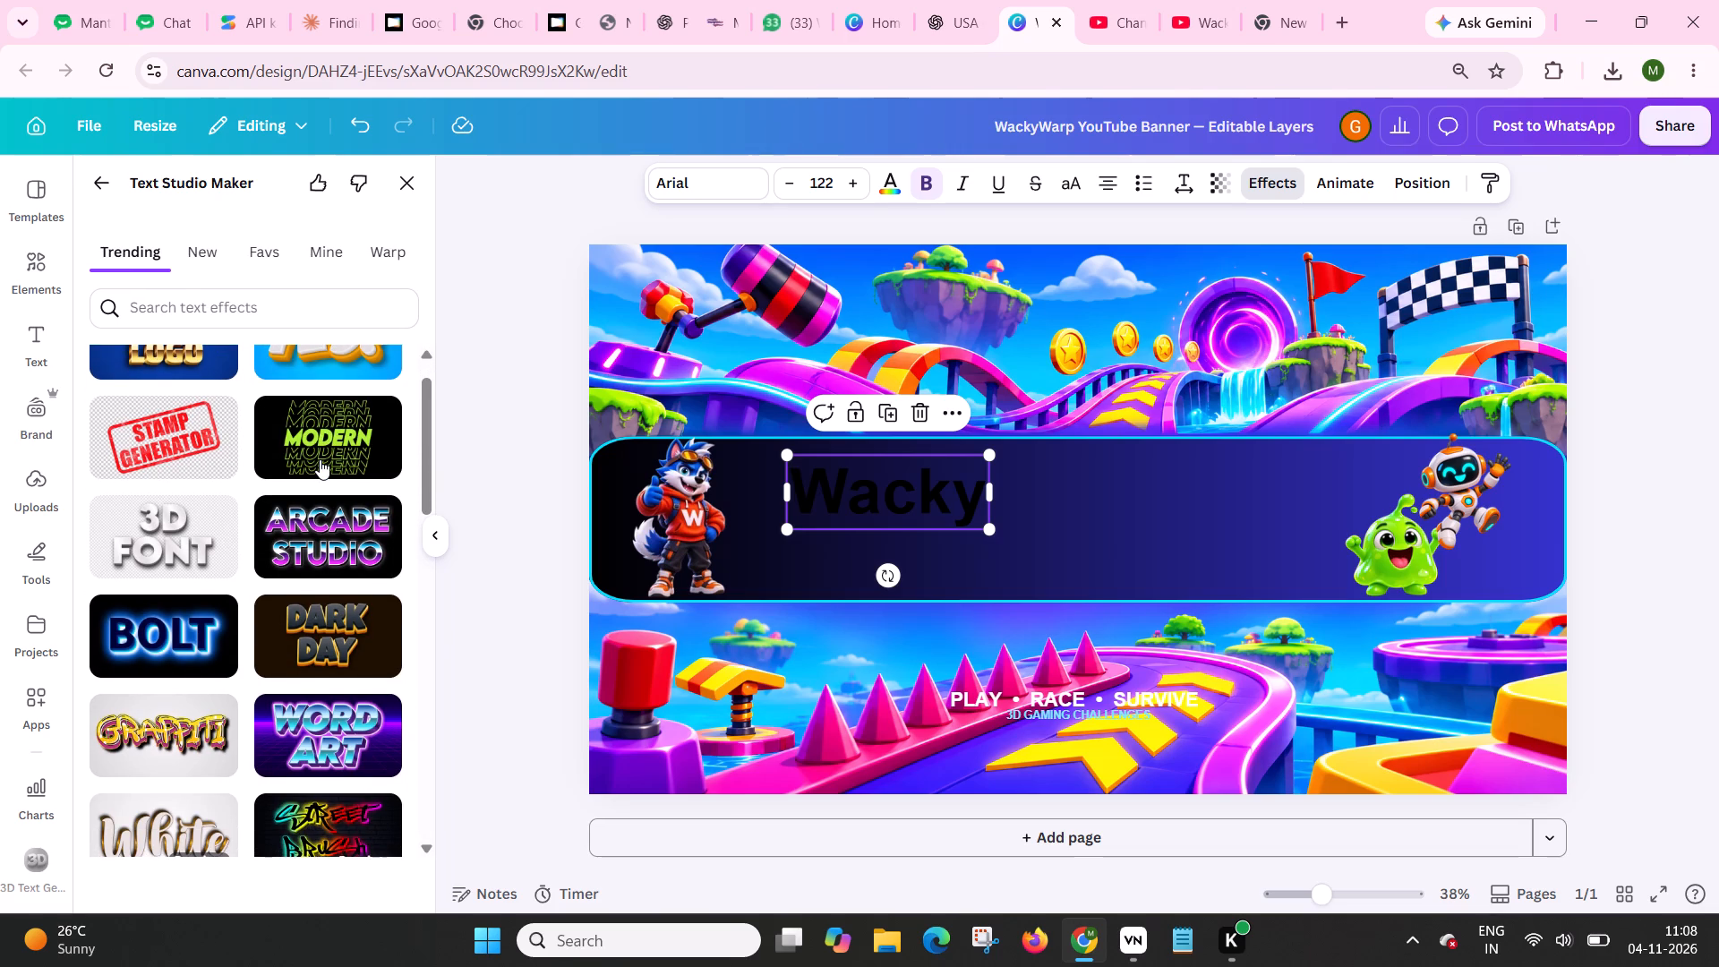
{"action": "scroll", "coordinate": [320, 459], "scroll_direction": "down", "scroll_amount": 1}
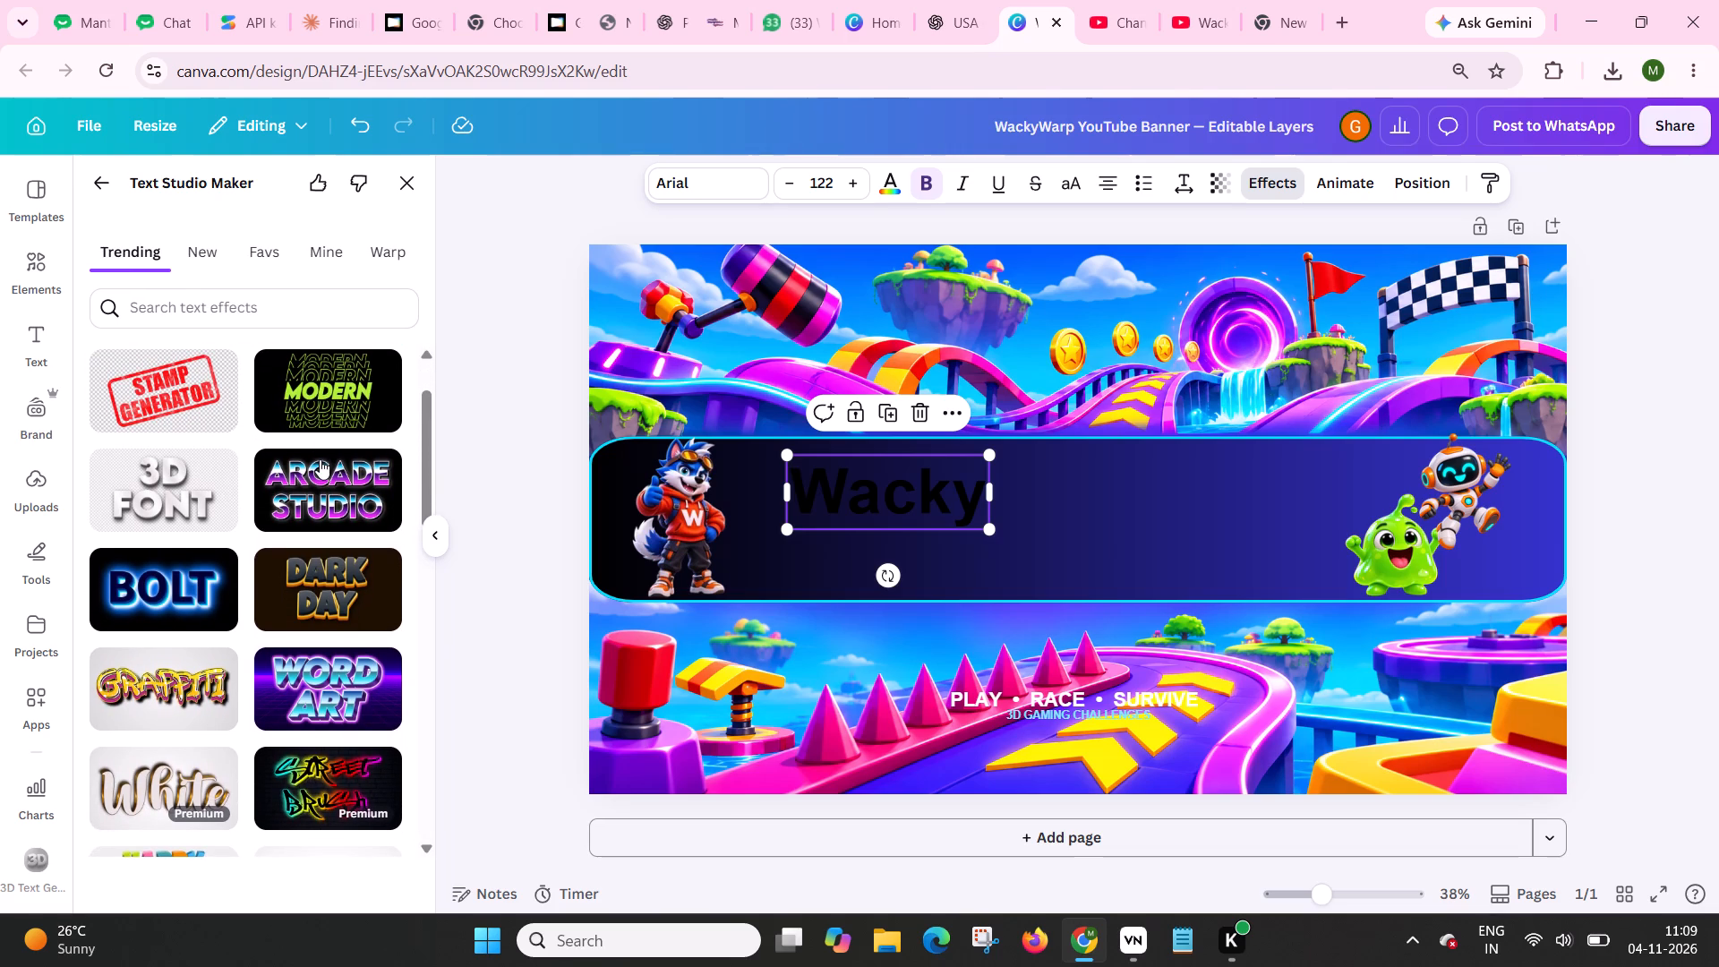
{"action": "scroll", "coordinate": [320, 459], "scroll_direction": "down", "scroll_amount": 1}
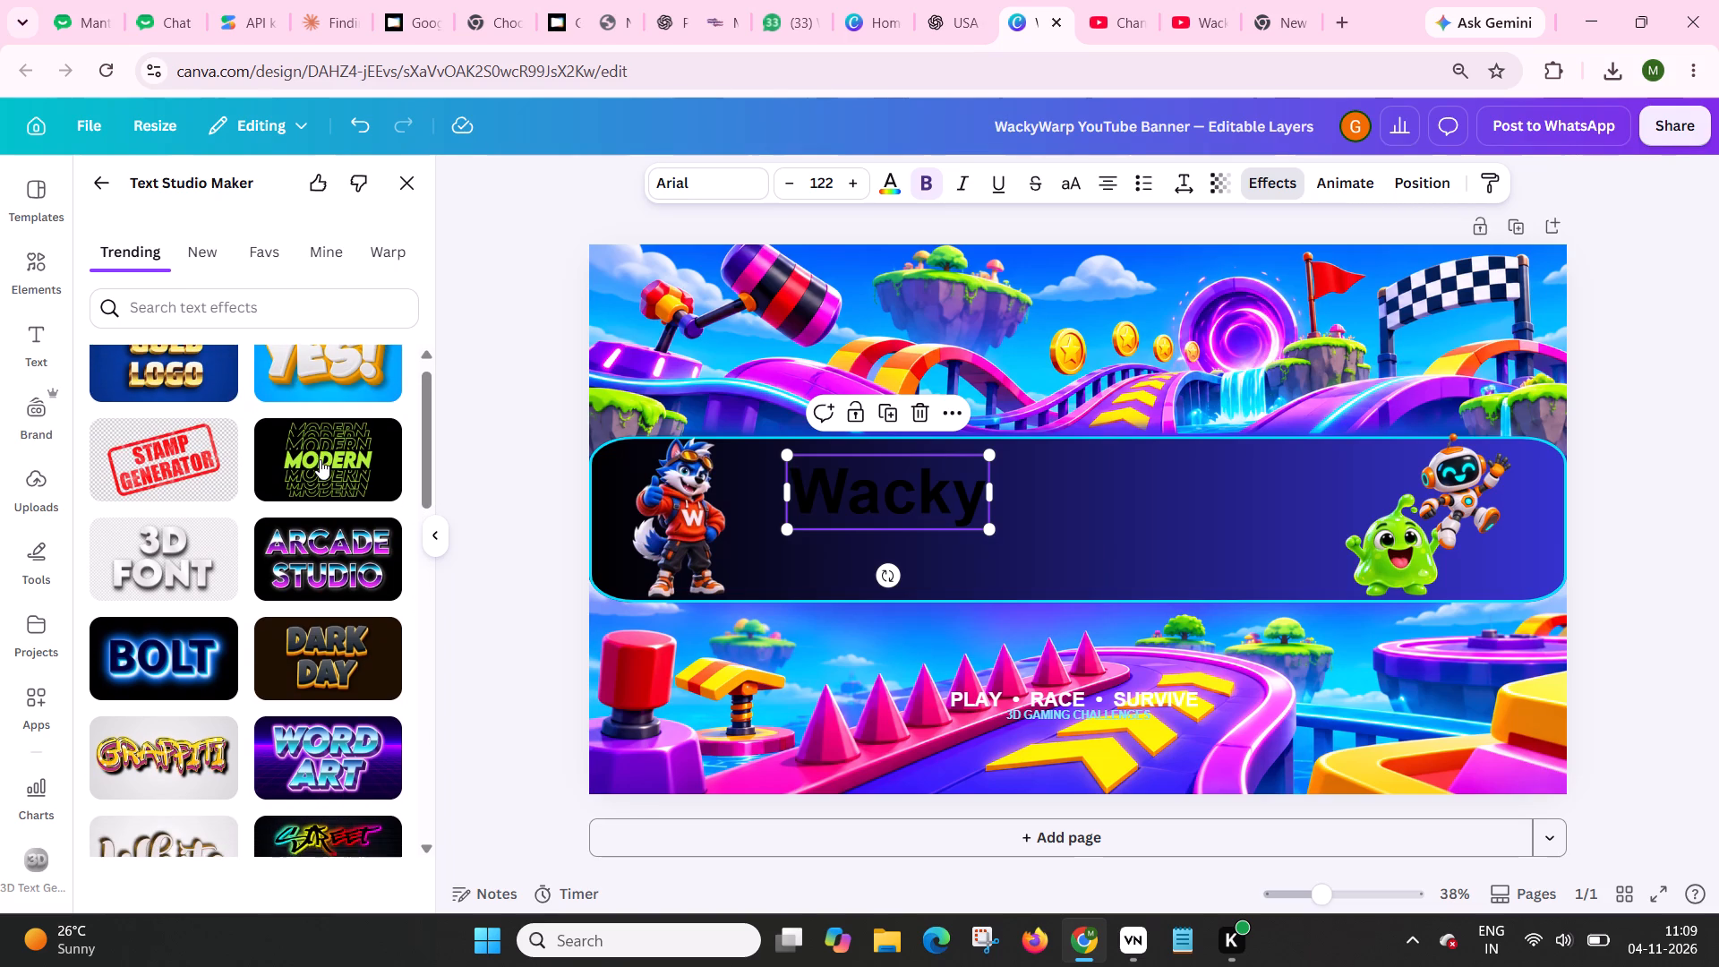
{"action": "scroll", "coordinate": [320, 459], "scroll_direction": "down", "scroll_amount": 3}
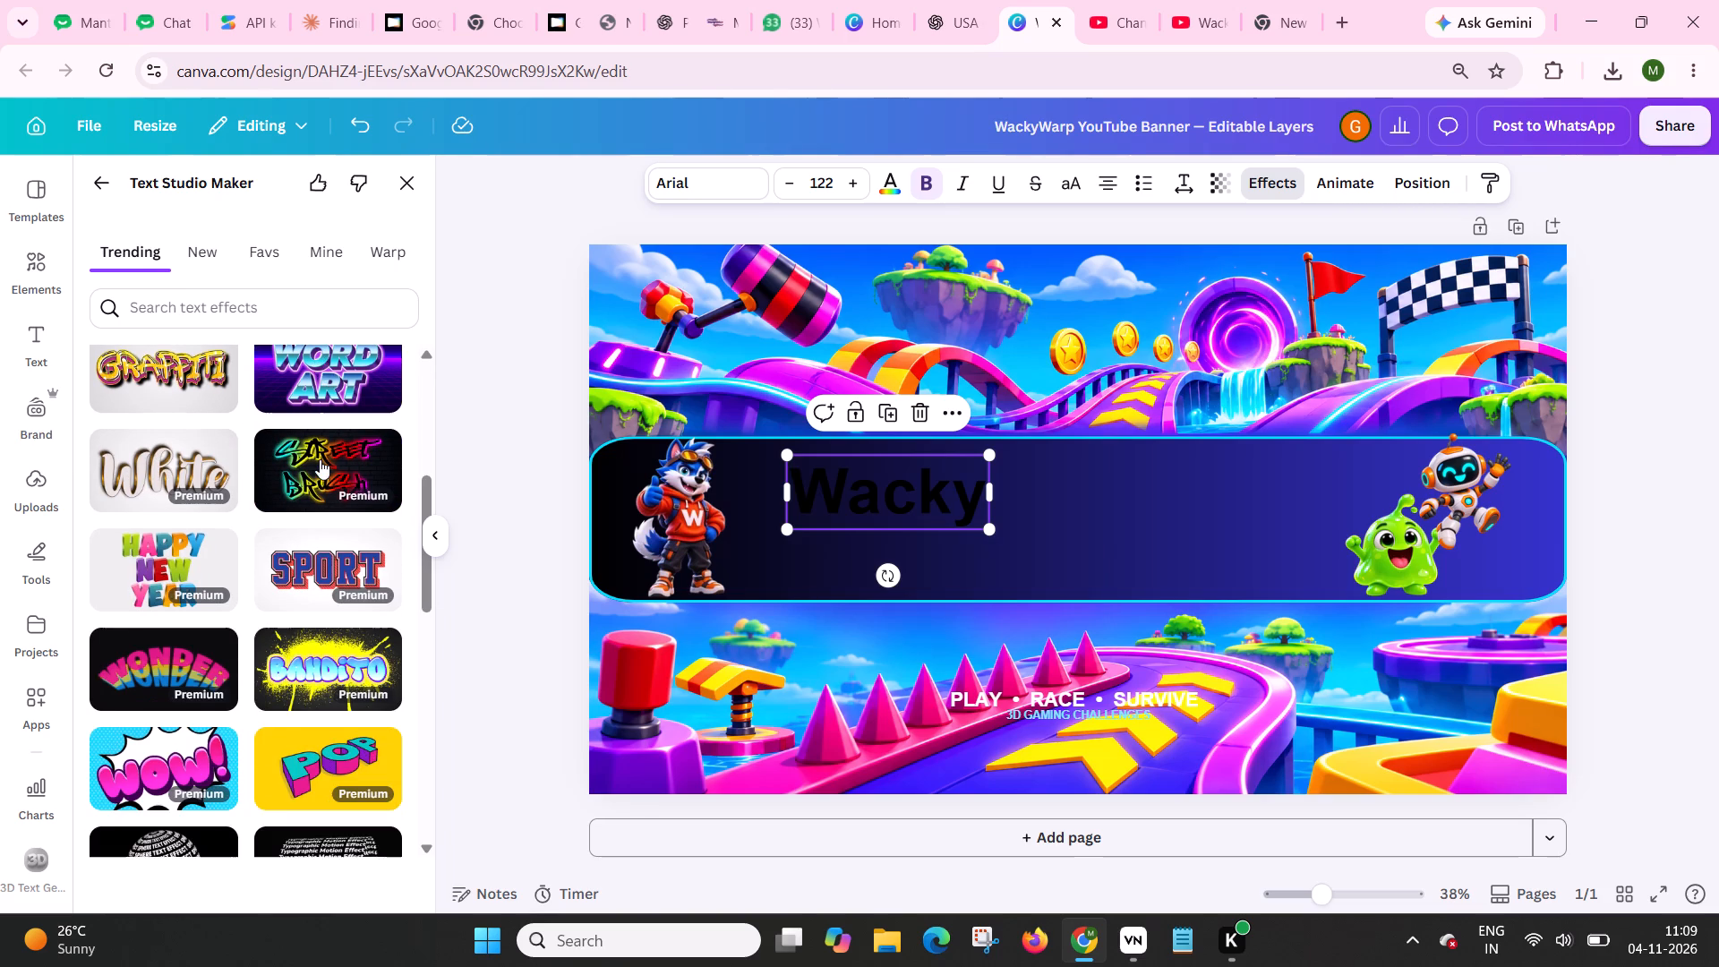
{"action": "scroll", "coordinate": [320, 459], "scroll_direction": "down", "scroll_amount": 4}
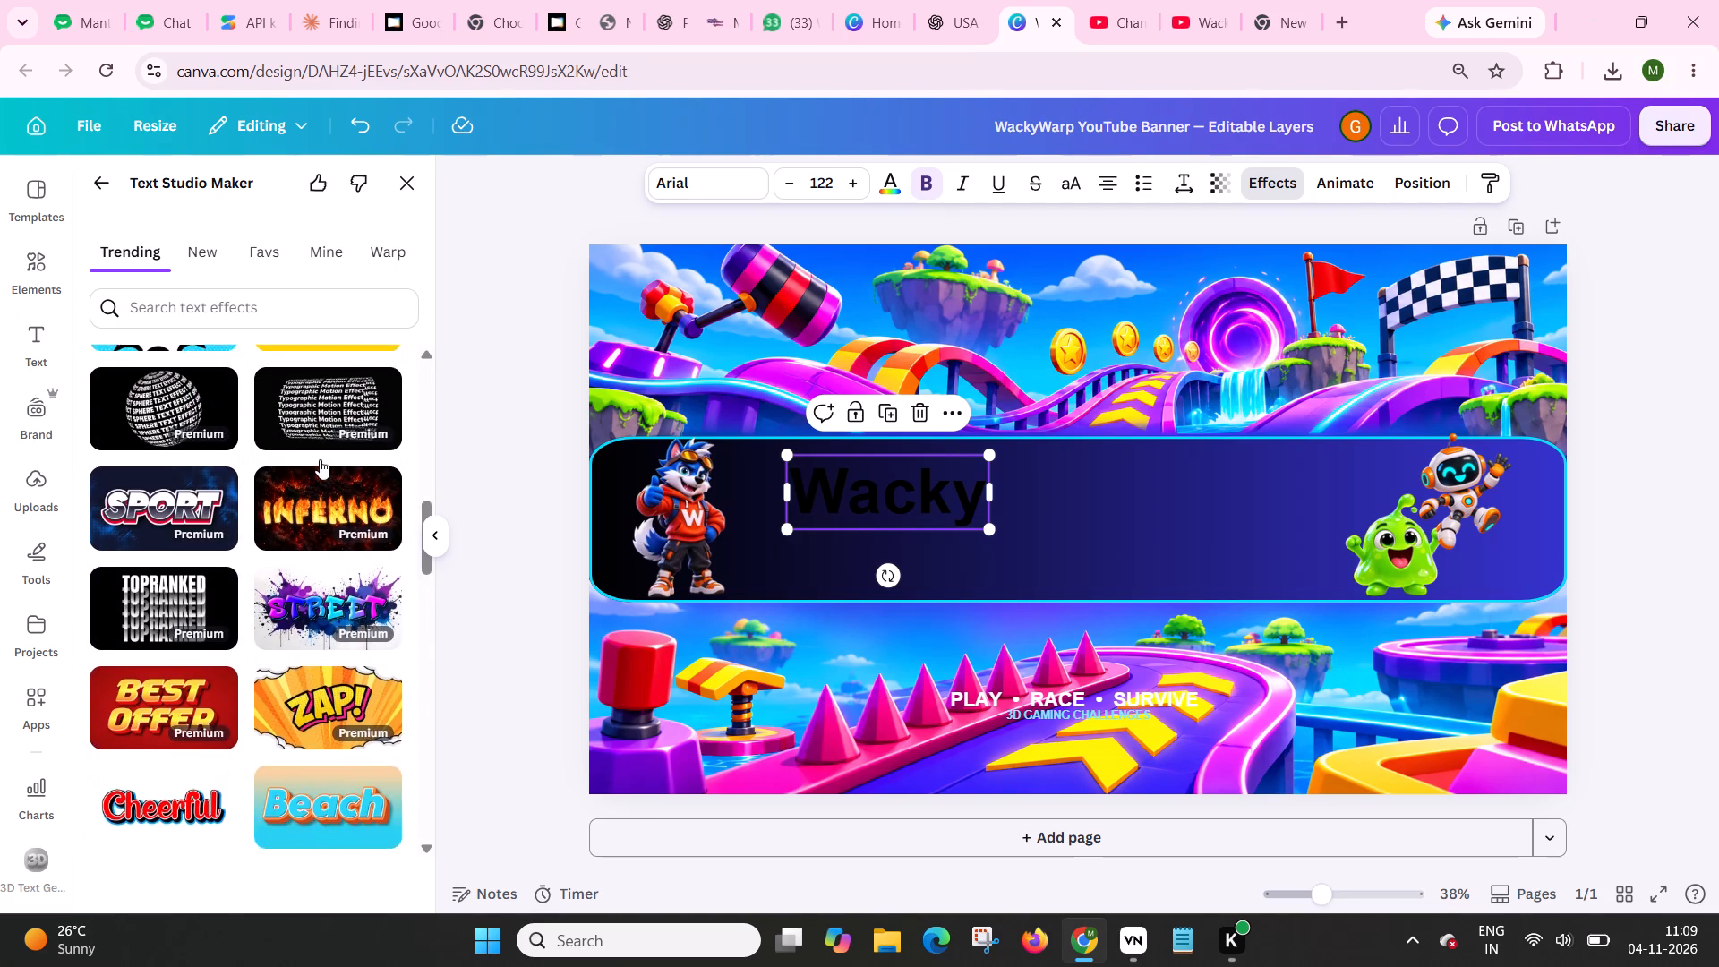
{"action": "scroll", "coordinate": [320, 459], "scroll_direction": "down", "scroll_amount": 4}
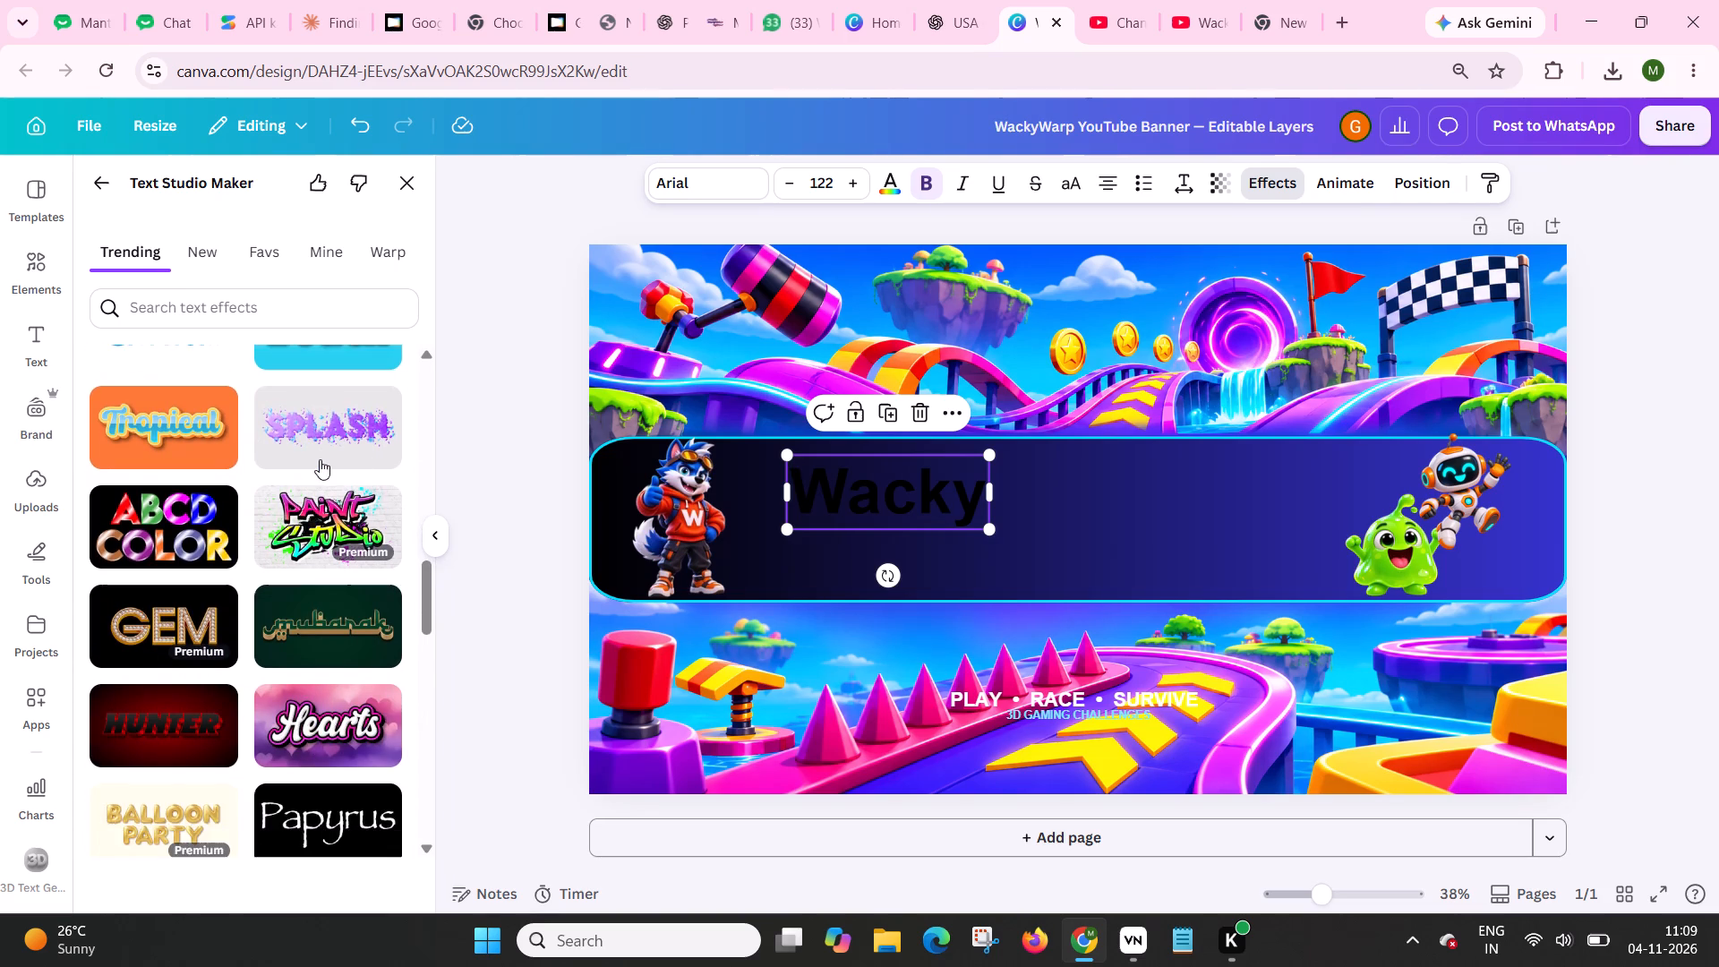
{"action": "scroll", "coordinate": [320, 459], "scroll_direction": "down", "scroll_amount": 4}
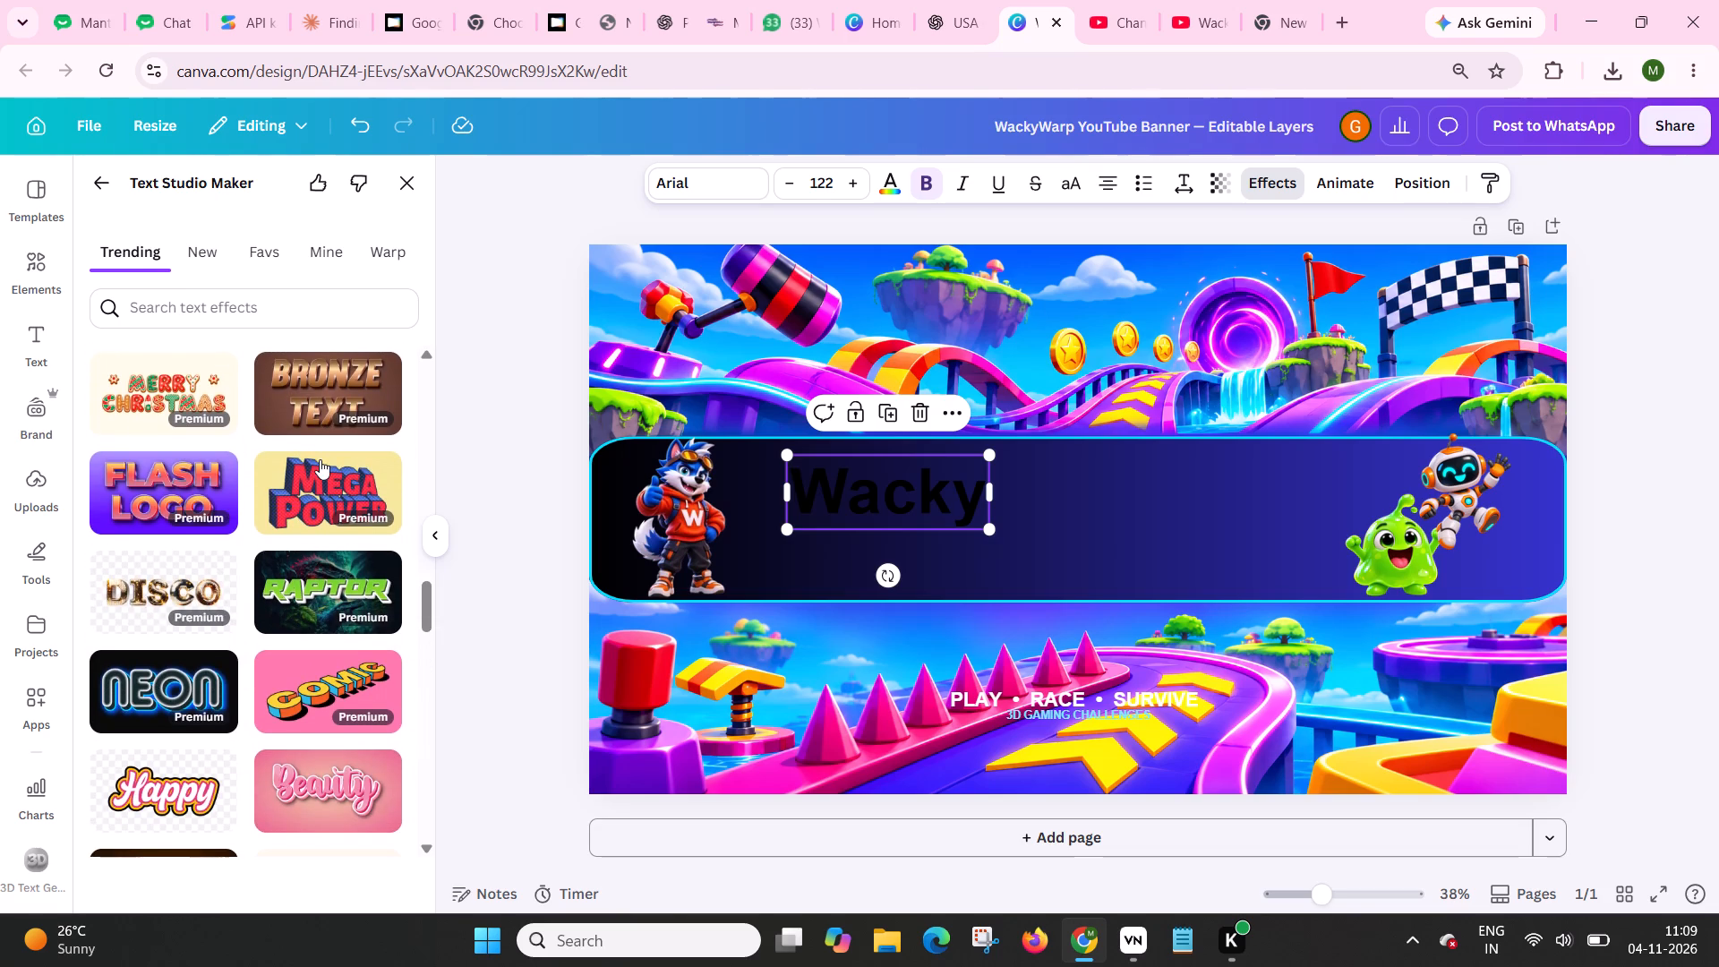
{"action": "scroll", "coordinate": [320, 459], "scroll_direction": "down", "scroll_amount": 3}
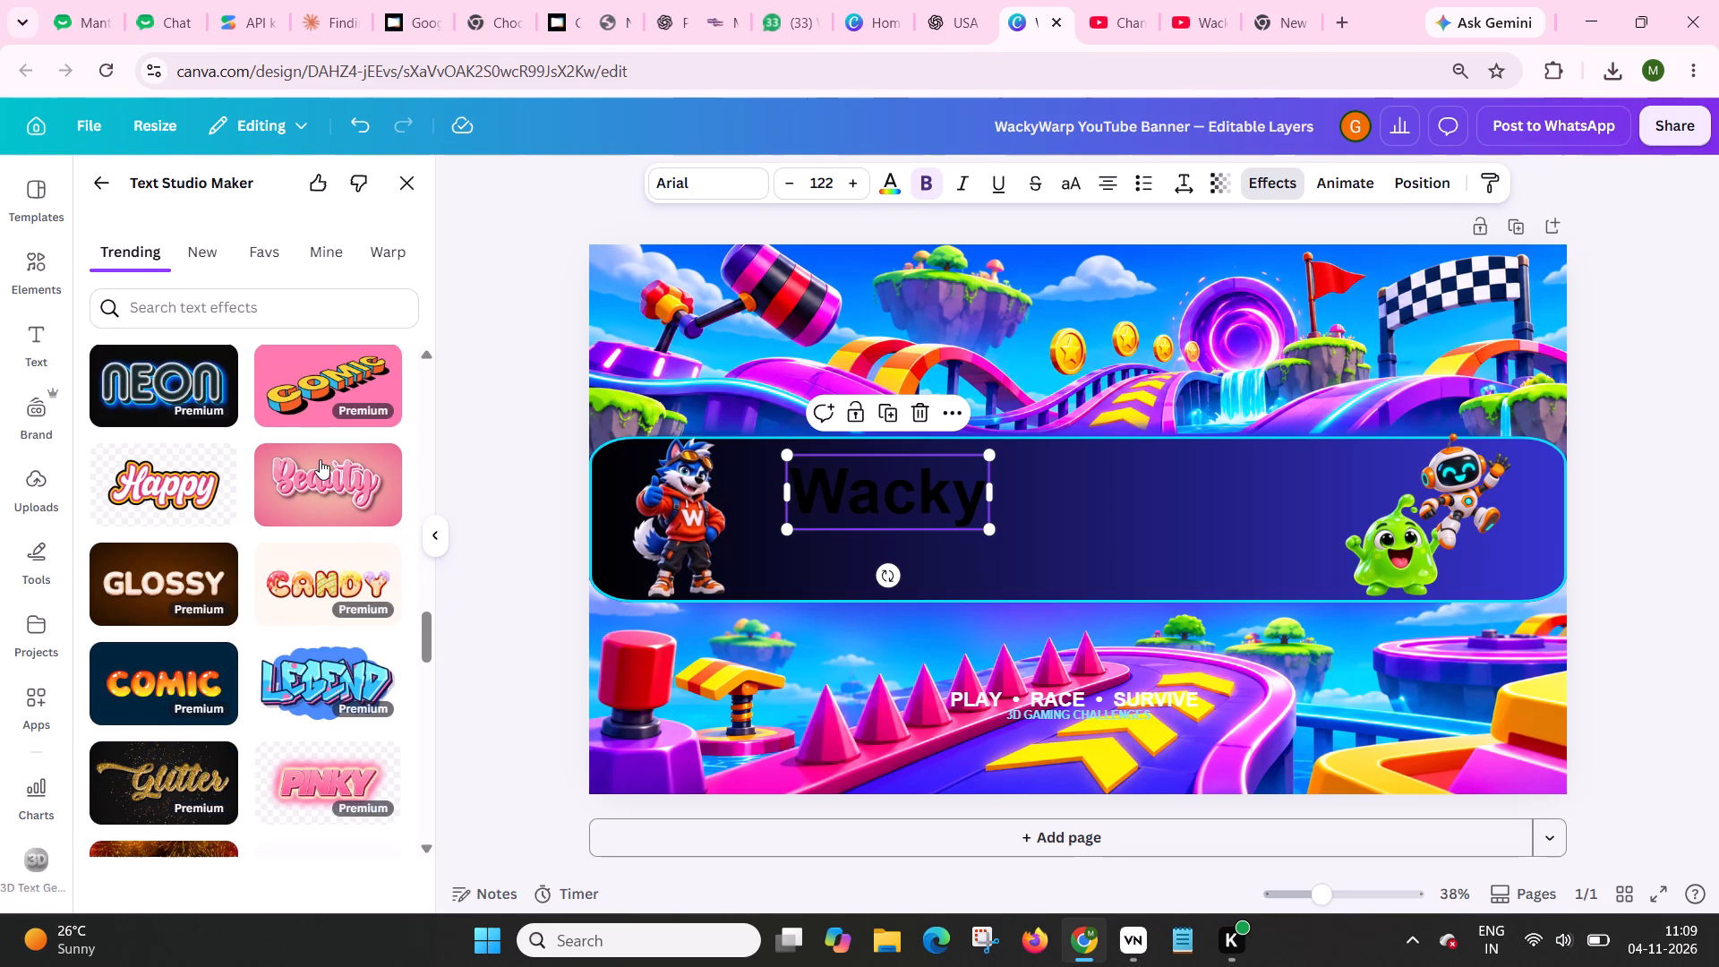
{"action": "scroll", "coordinate": [320, 459], "scroll_direction": "down", "scroll_amount": 3}
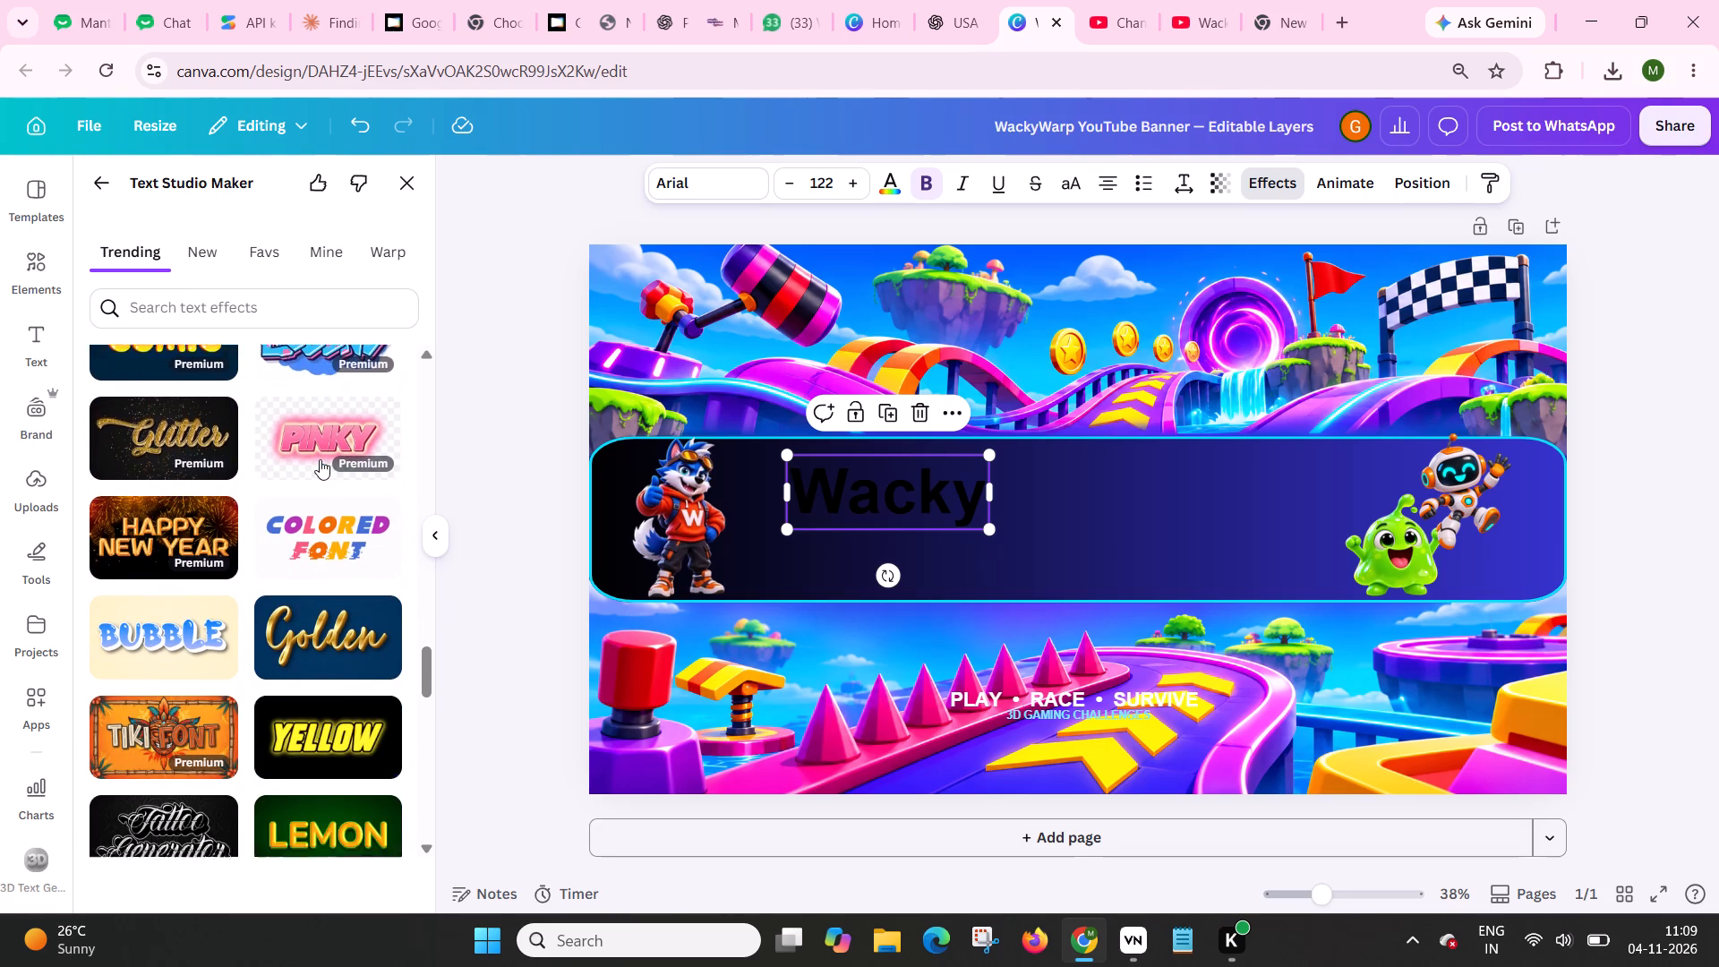
{"action": "scroll", "coordinate": [320, 459], "scroll_direction": "down", "scroll_amount": 2}
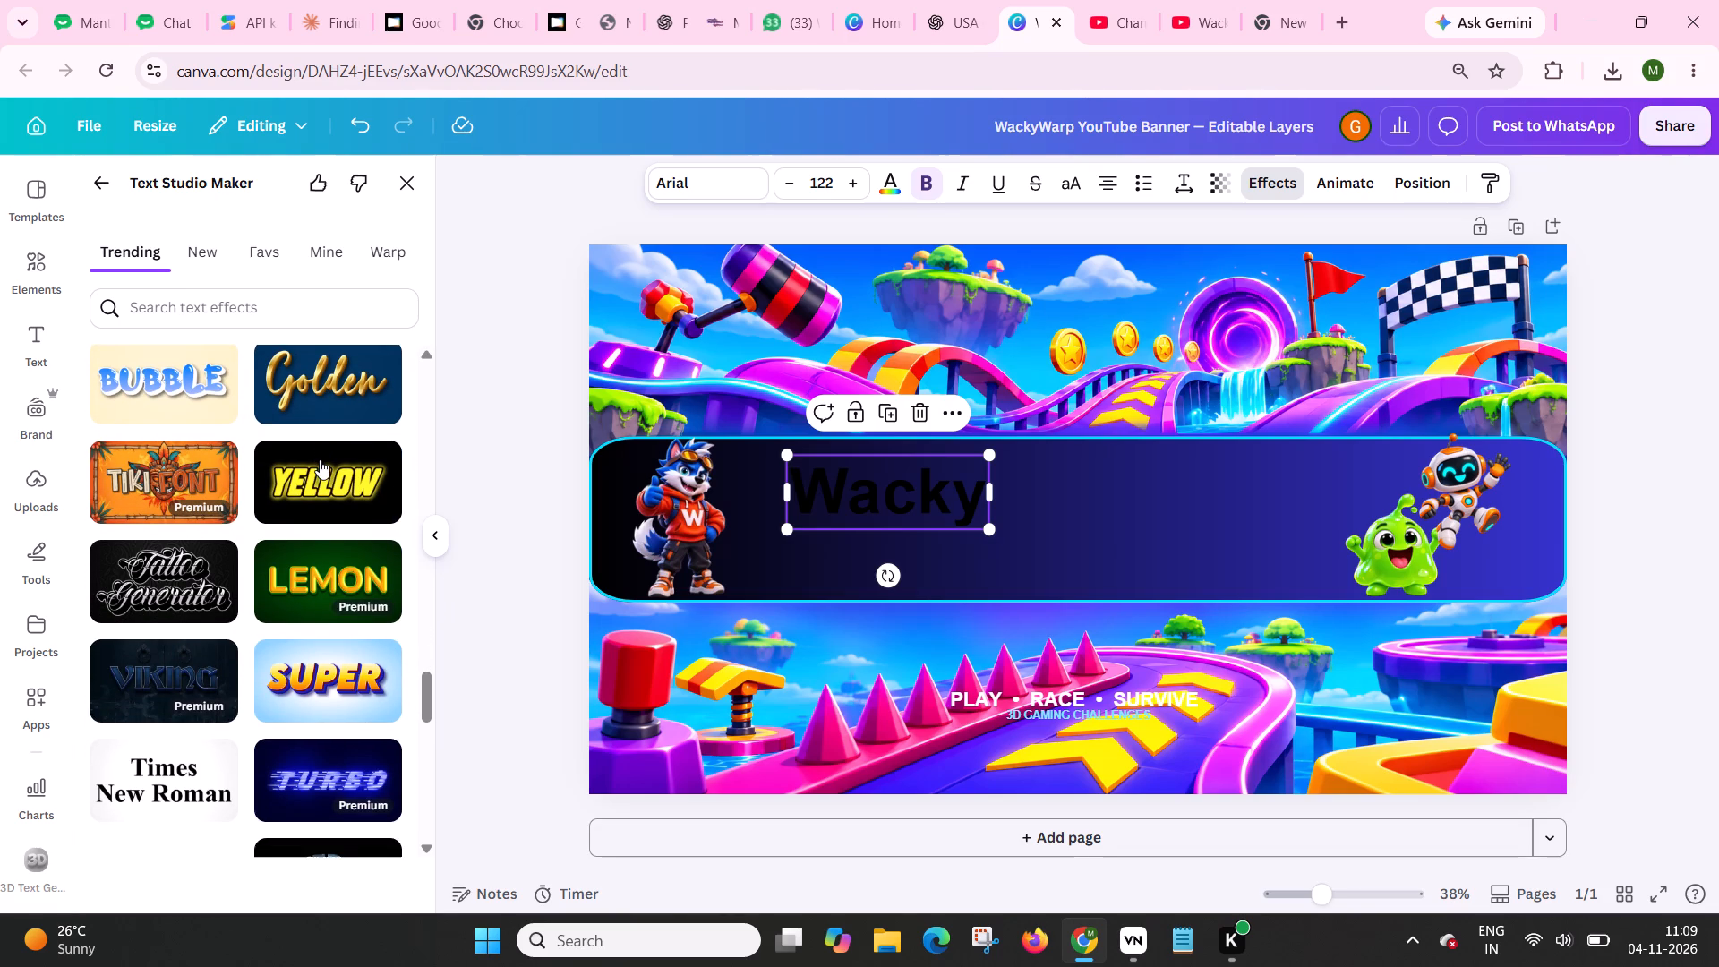
{"action": "scroll", "coordinate": [320, 459], "scroll_direction": "down", "scroll_amount": 2}
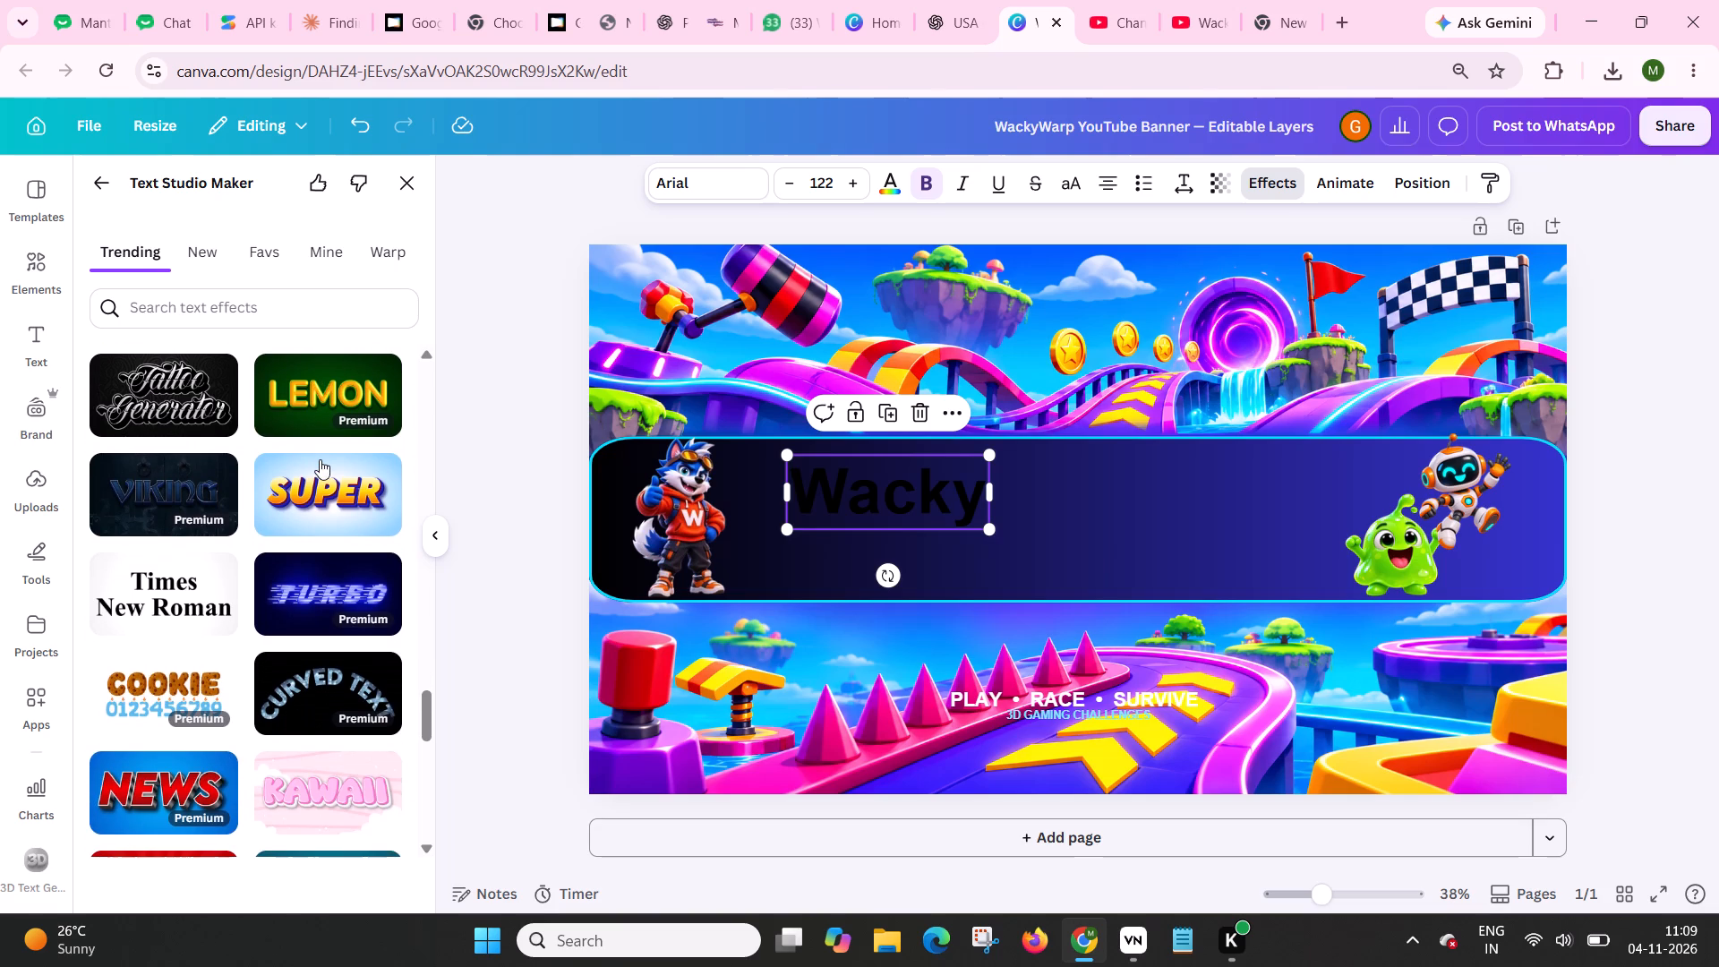
{"action": "scroll", "coordinate": [320, 459], "scroll_direction": "down", "scroll_amount": 1}
{"action": "scroll", "coordinate": [277, 576], "scroll_direction": "down", "scroll_amount": 1}
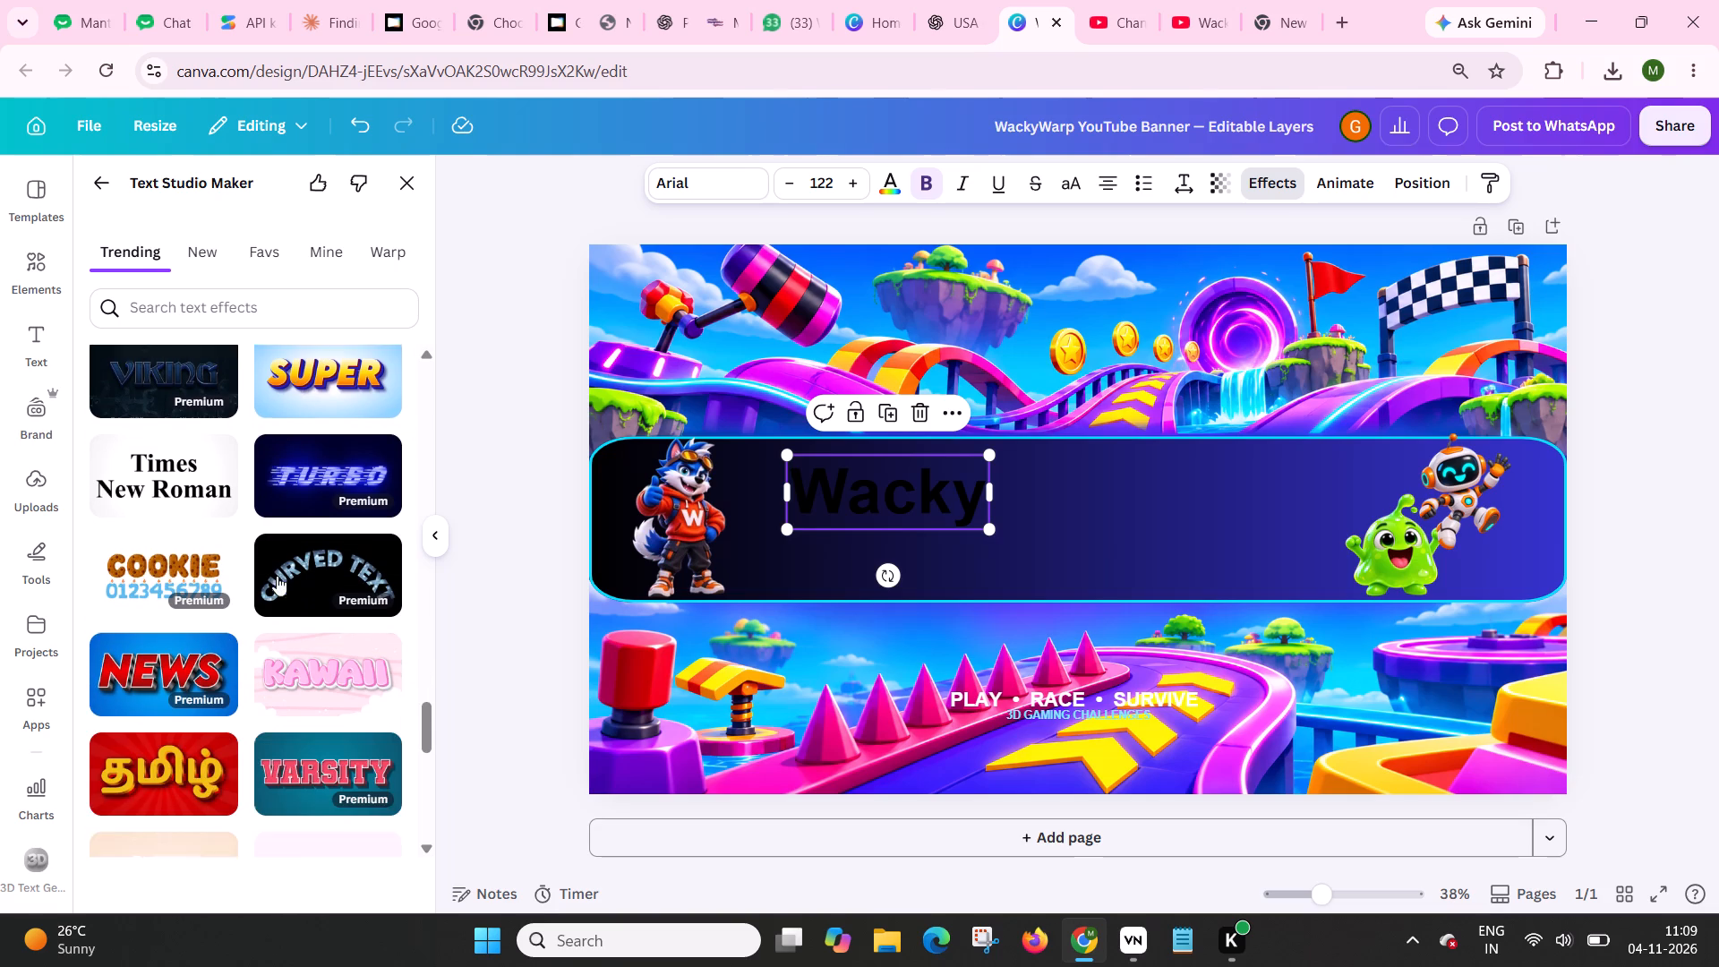
{"action": "scroll", "coordinate": [277, 576], "scroll_direction": "down", "scroll_amount": 2}
{"action": "scroll", "coordinate": [277, 576], "scroll_direction": "up", "scroll_amount": 1}
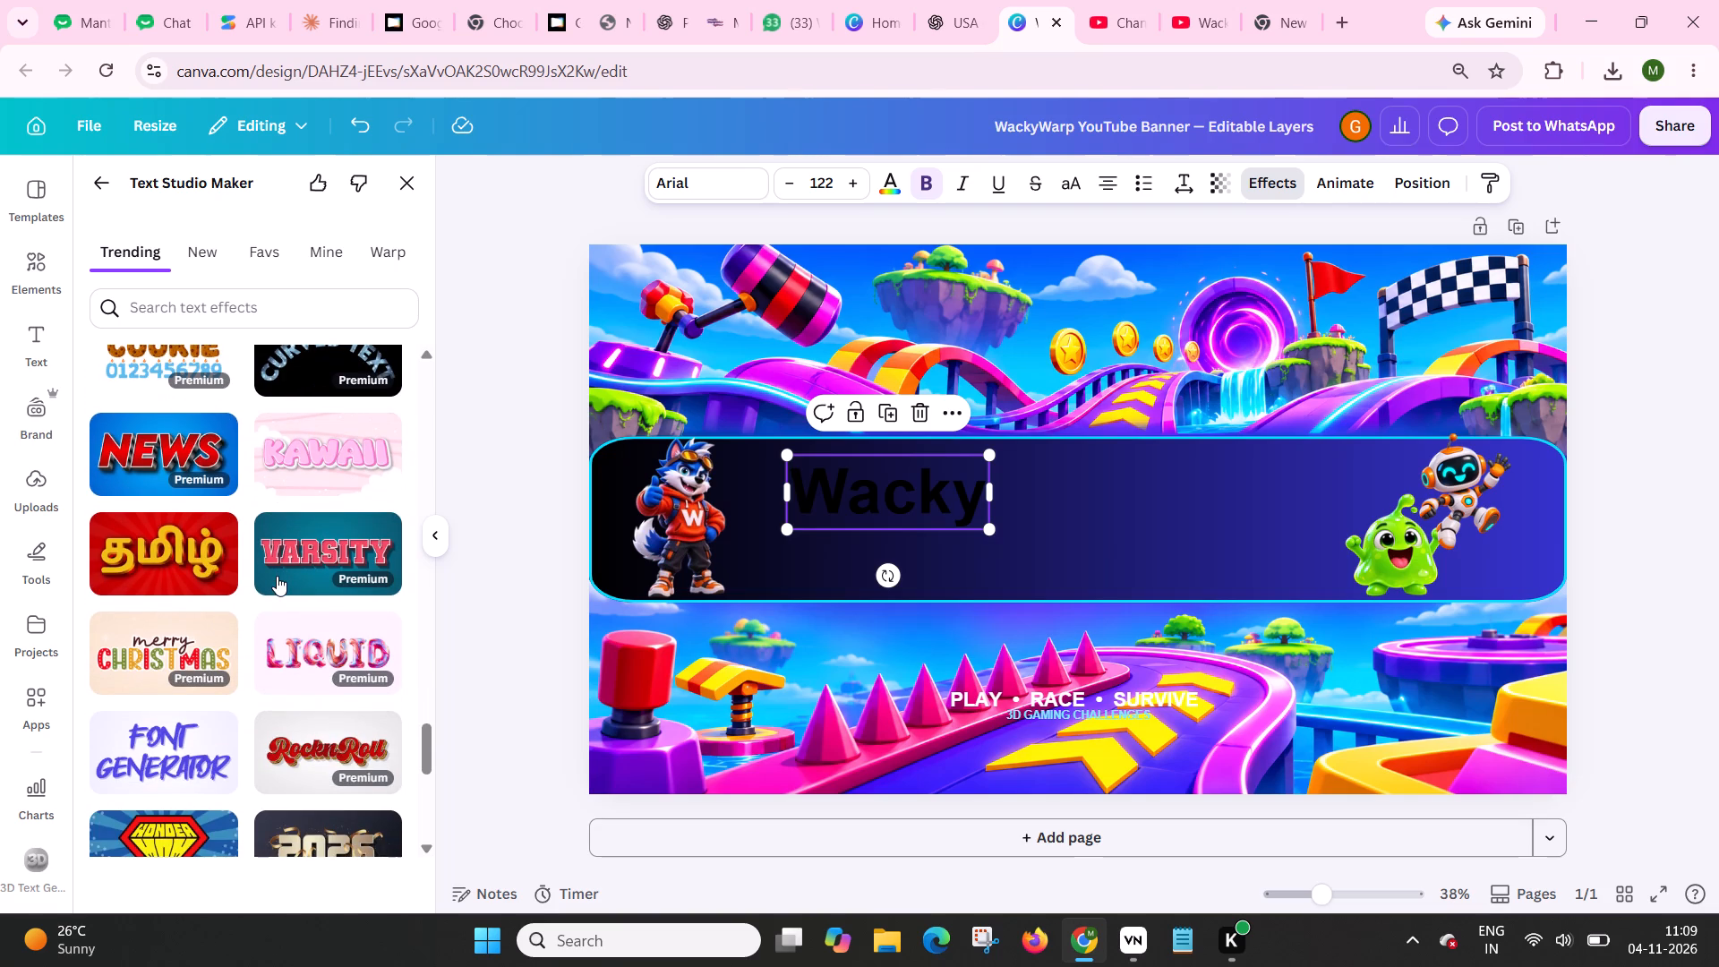
{"action": "scroll", "coordinate": [277, 576], "scroll_direction": "up", "scroll_amount": 1}
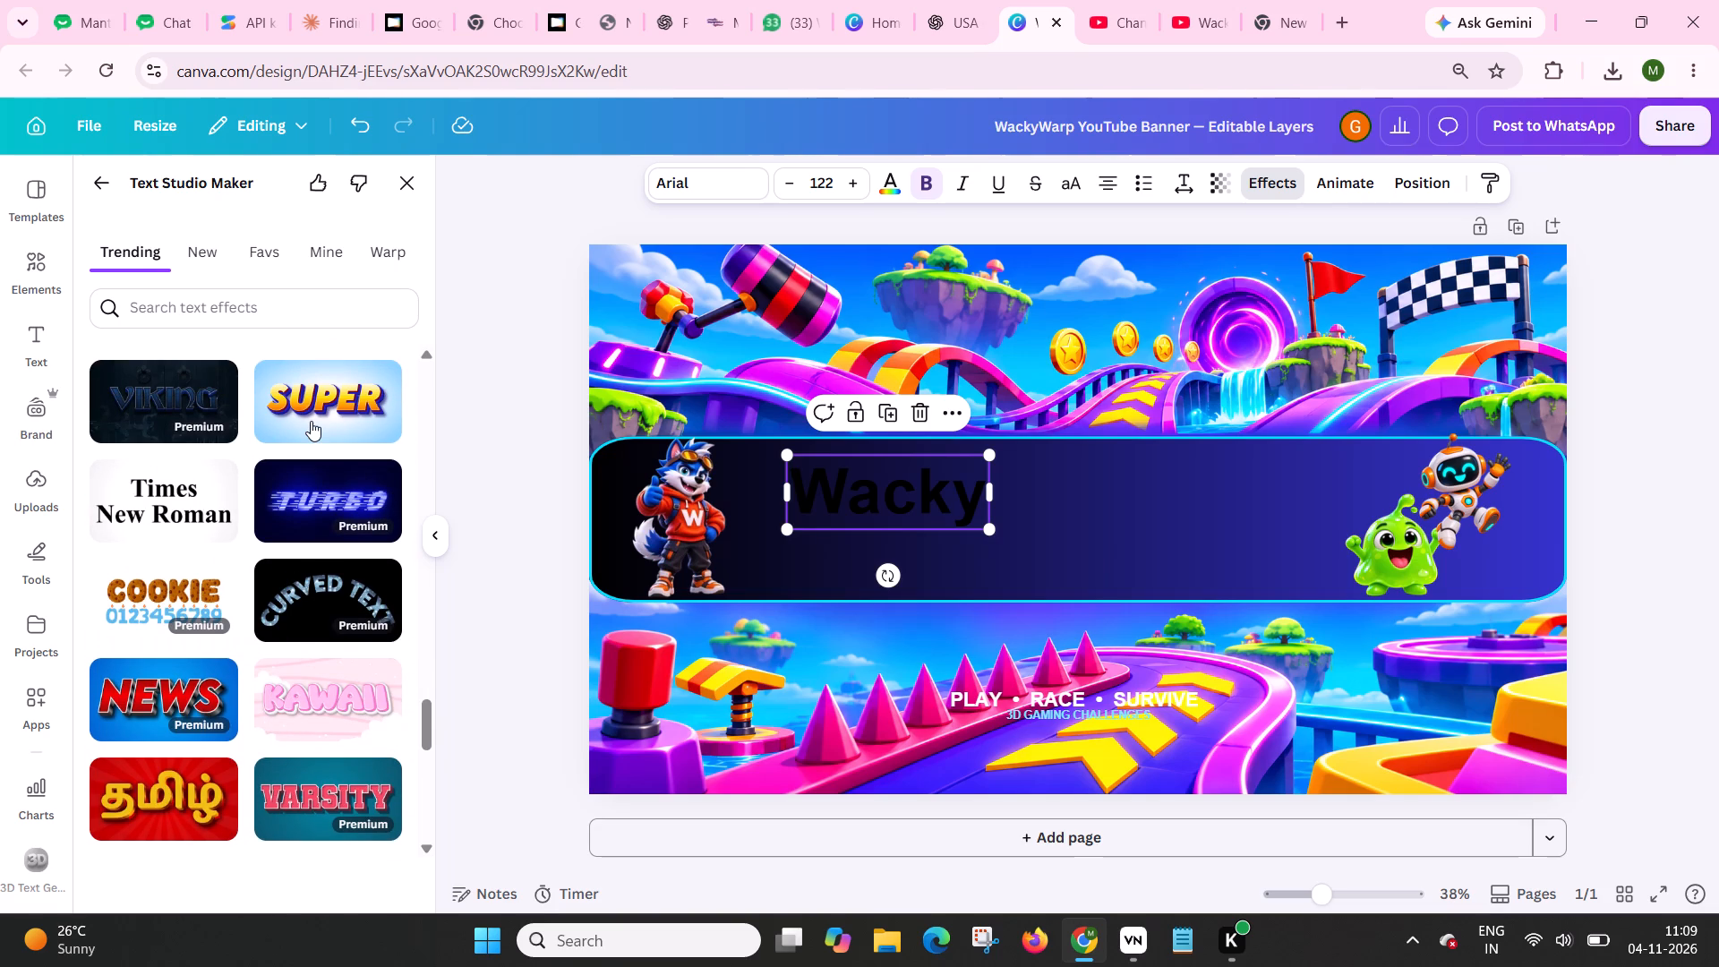
{"action": "scroll", "coordinate": [298, 559], "scroll_direction": "down", "scroll_amount": 3}
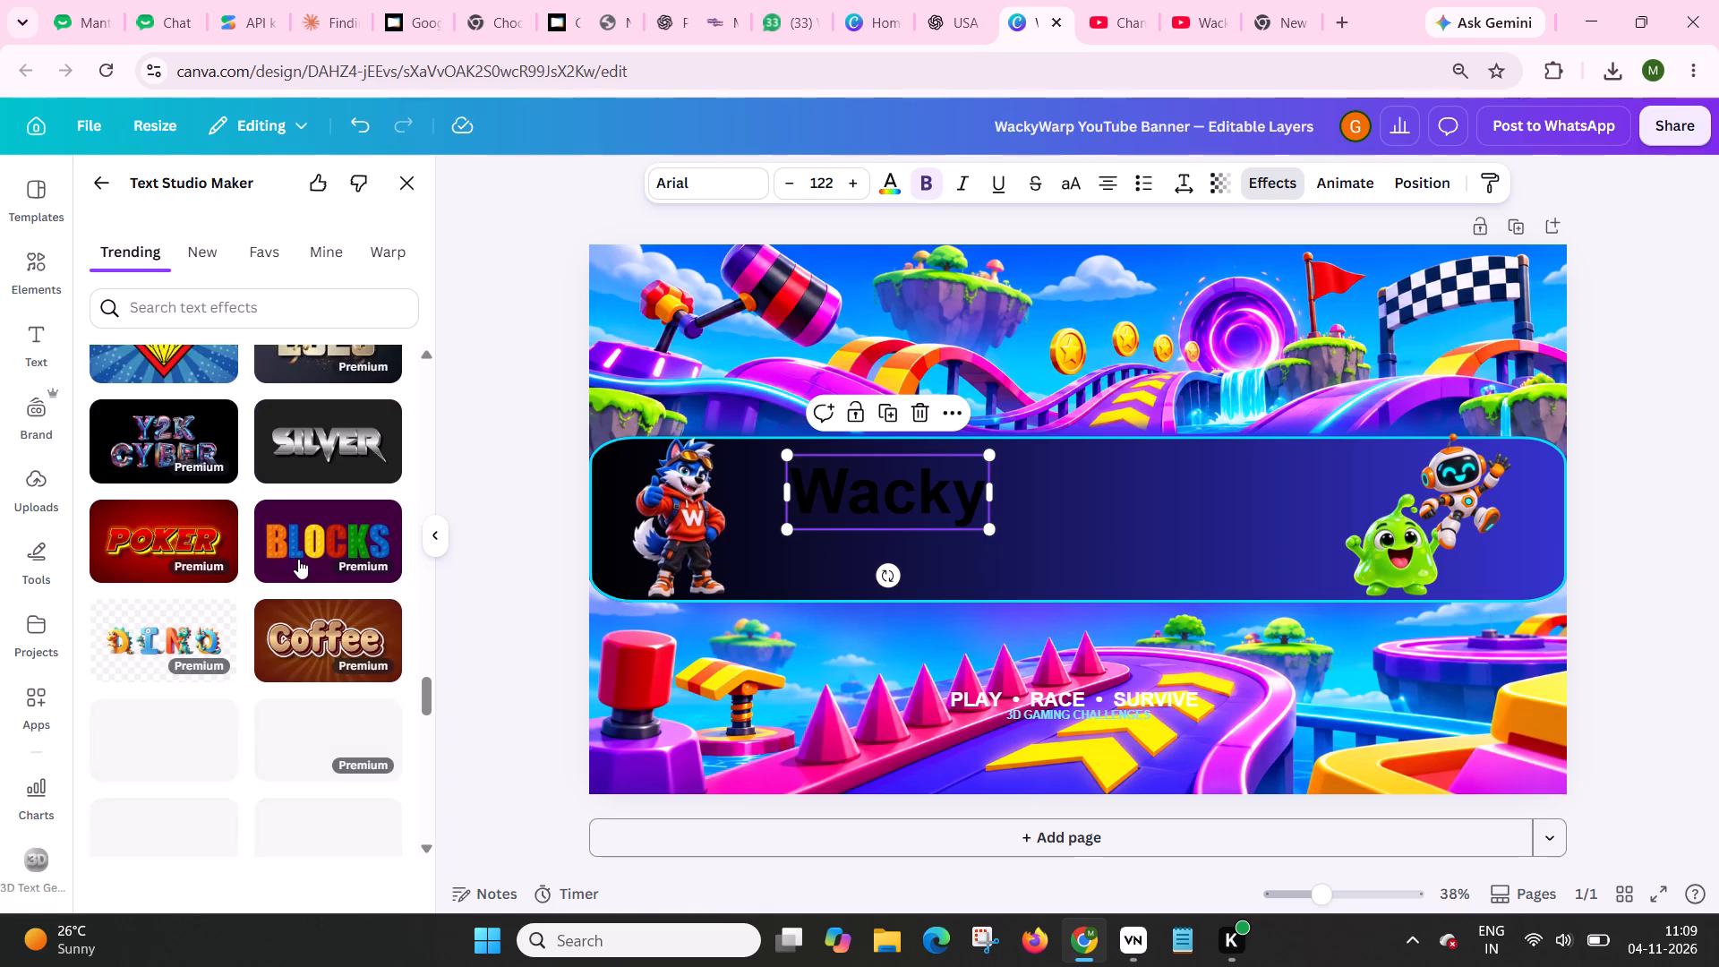
{"action": "scroll", "coordinate": [298, 559], "scroll_direction": "down", "scroll_amount": 5}
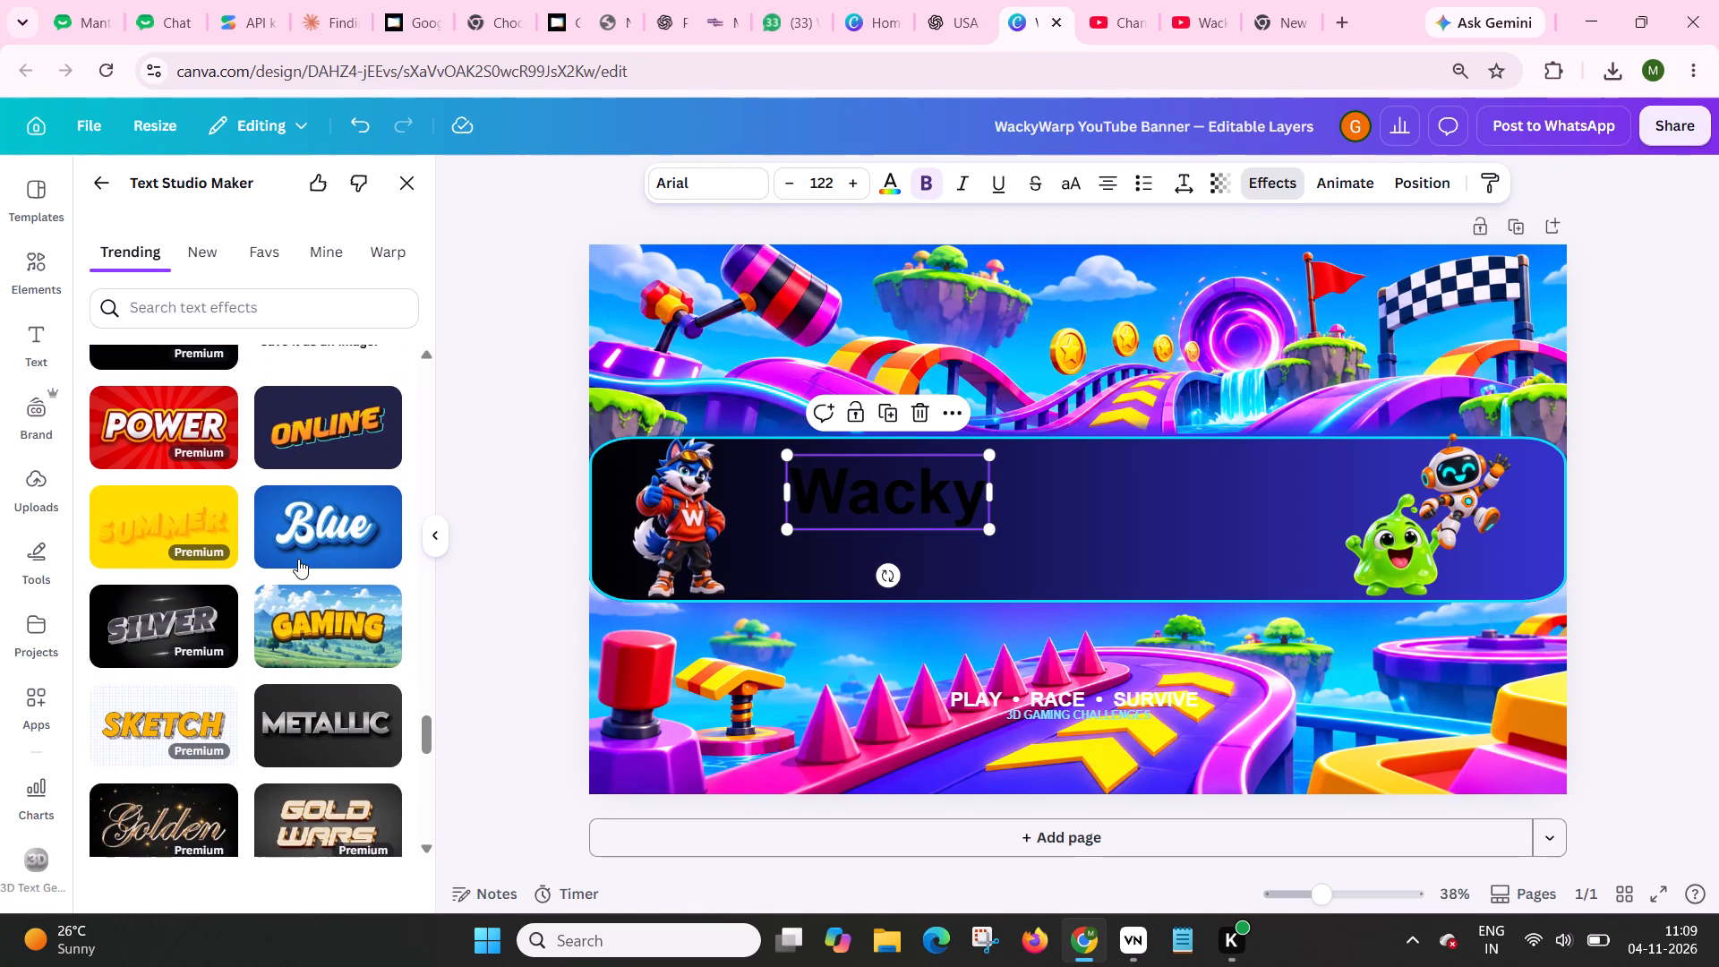
Choose the Blue 3D text effect and add it to the banner with its sample text "Blue".
{"action": "scroll", "coordinate": [298, 559], "scroll_direction": "down", "scroll_amount": 1}
{"action": "left_click", "coordinate": [332, 476]}
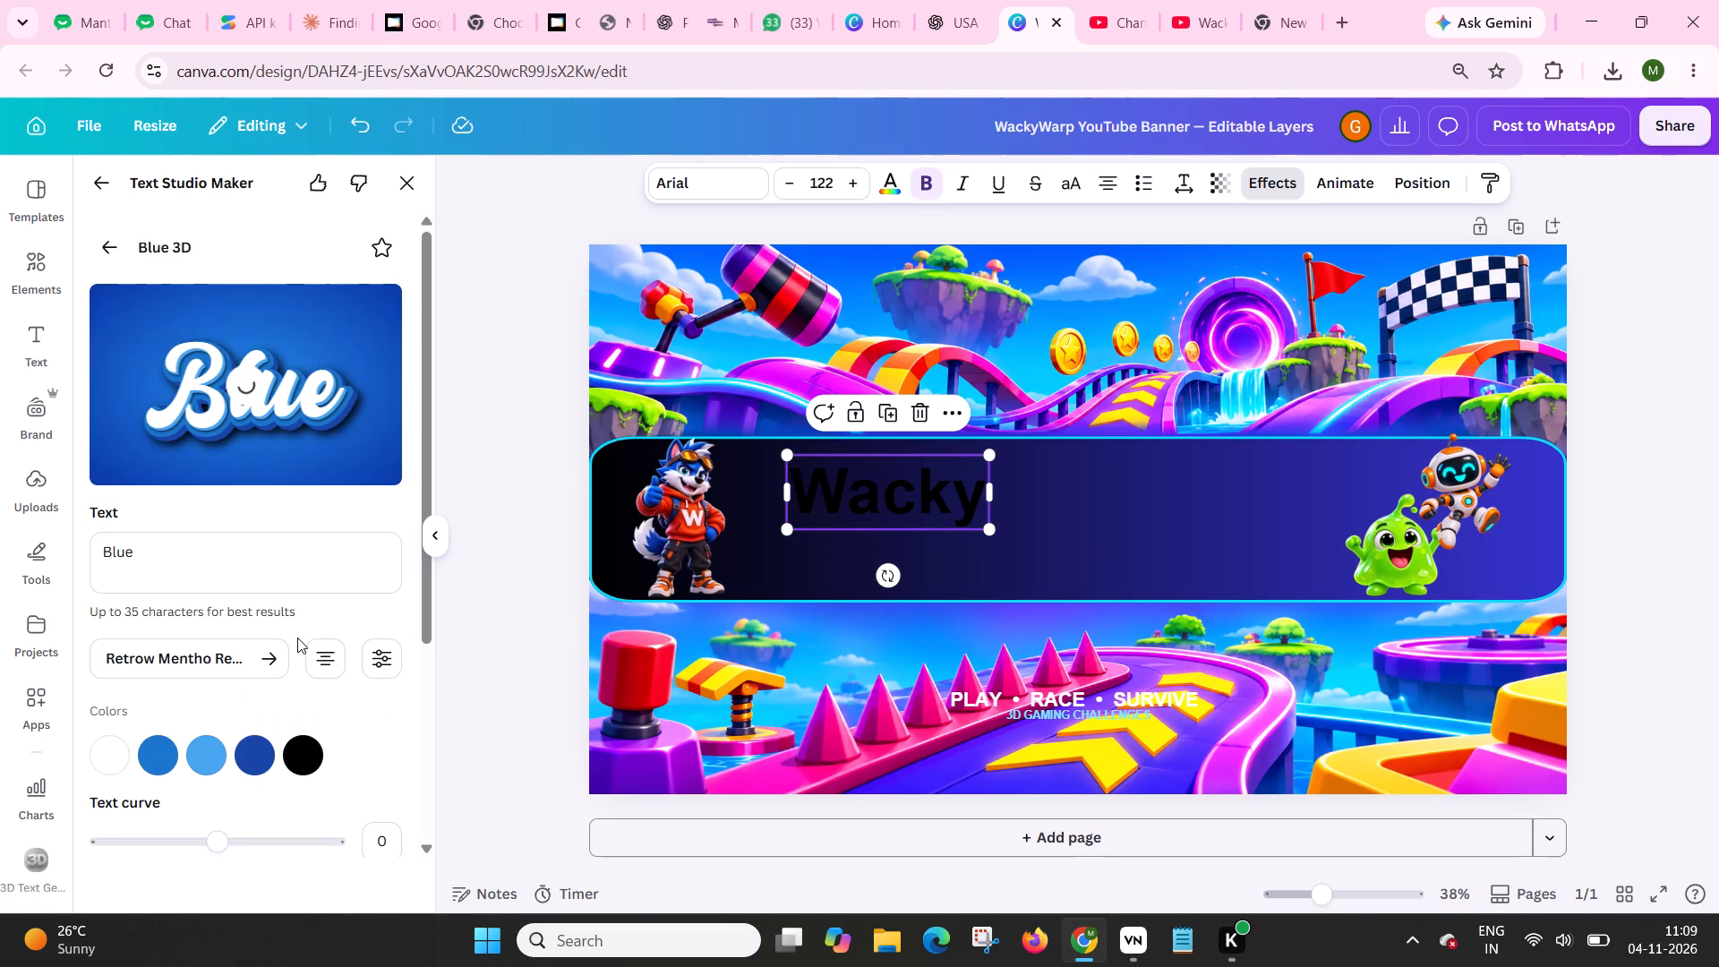
{"action": "scroll", "coordinate": [278, 680], "scroll_direction": "down", "scroll_amount": 4}
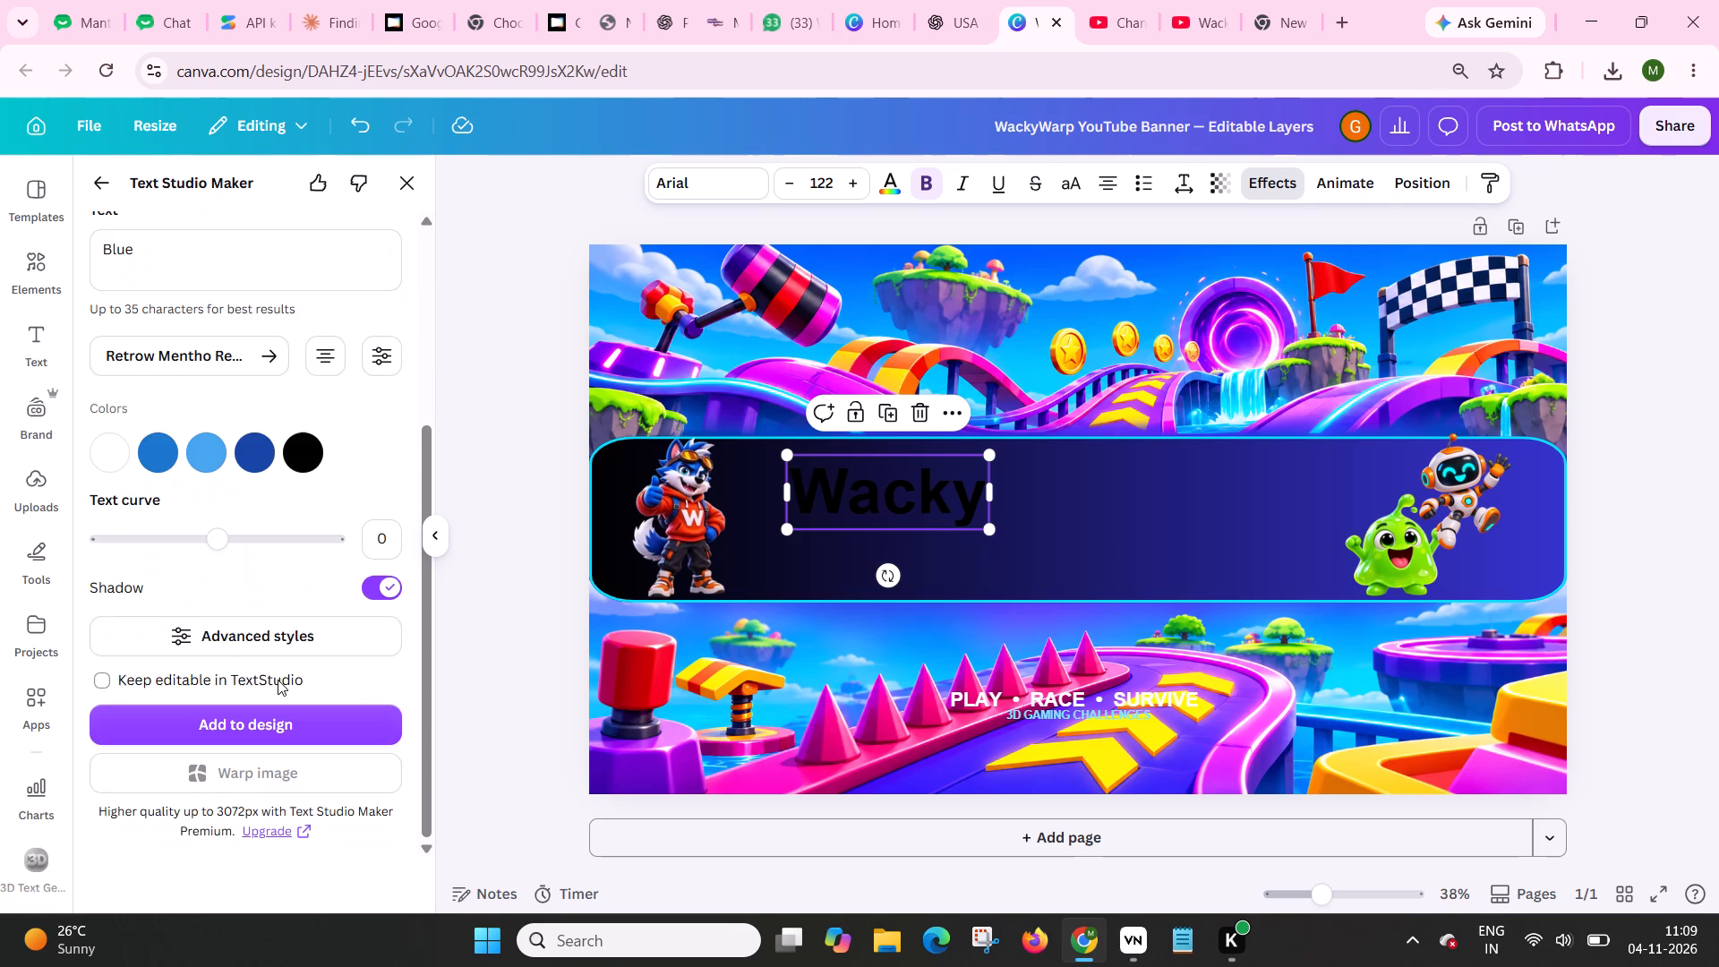
{"action": "scroll", "coordinate": [278, 680], "scroll_direction": "down", "scroll_amount": 1}
{"action": "left_click", "coordinate": [258, 717]}
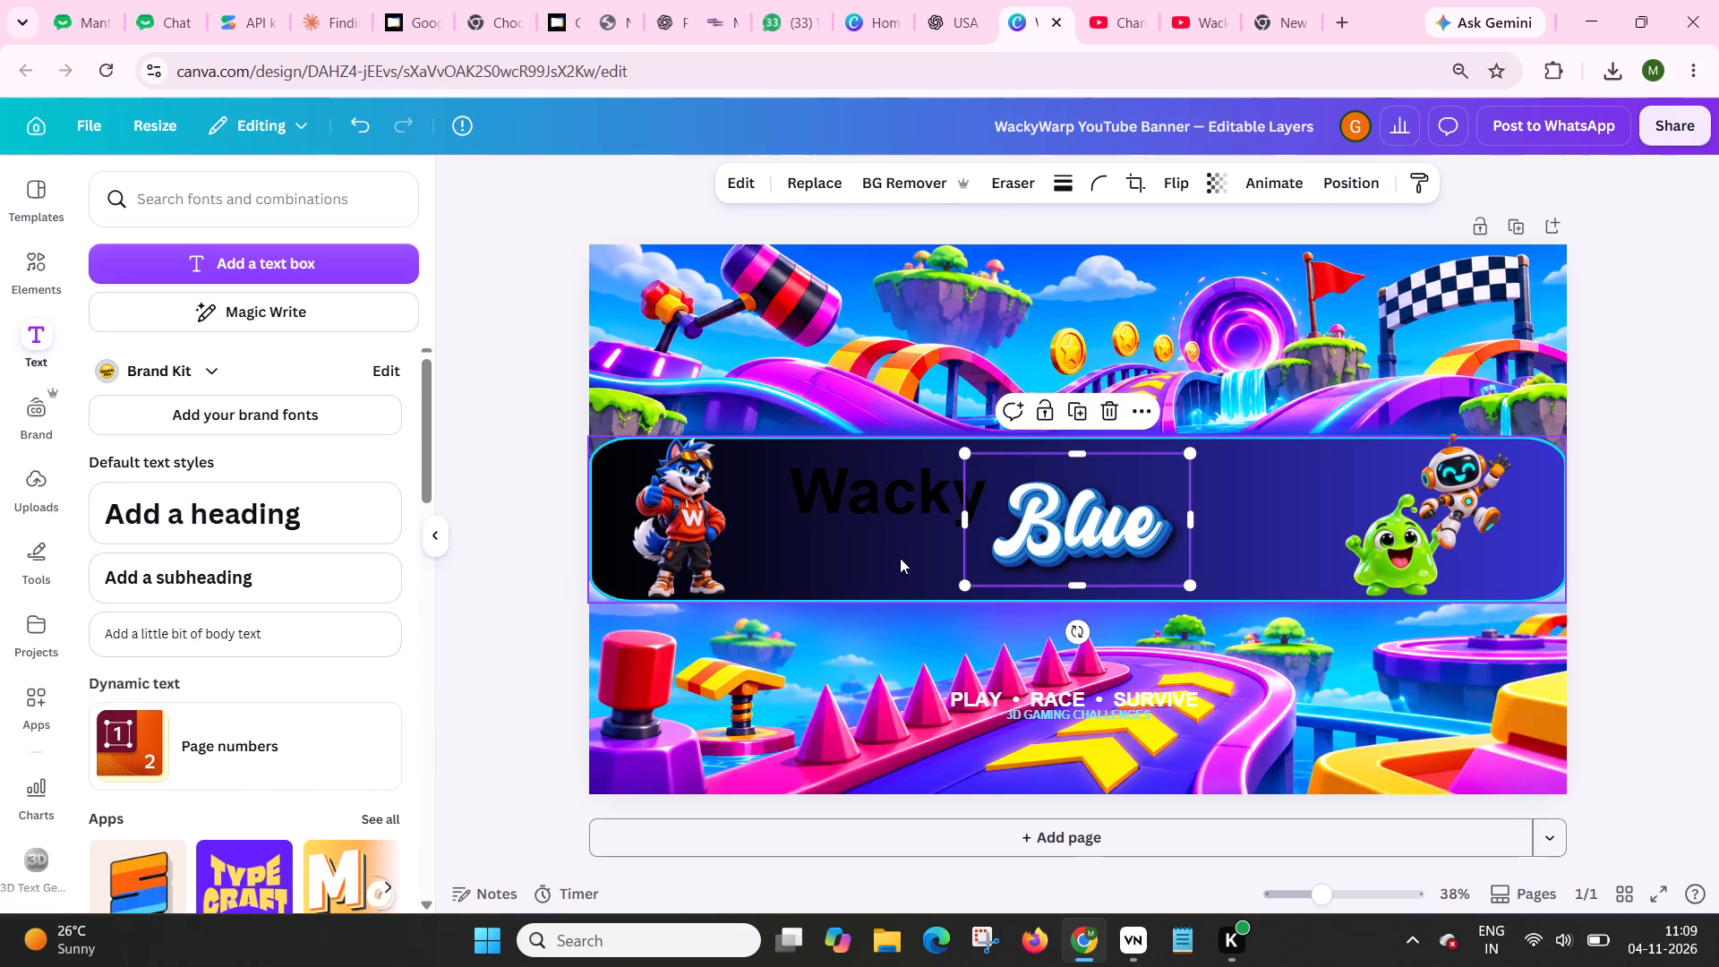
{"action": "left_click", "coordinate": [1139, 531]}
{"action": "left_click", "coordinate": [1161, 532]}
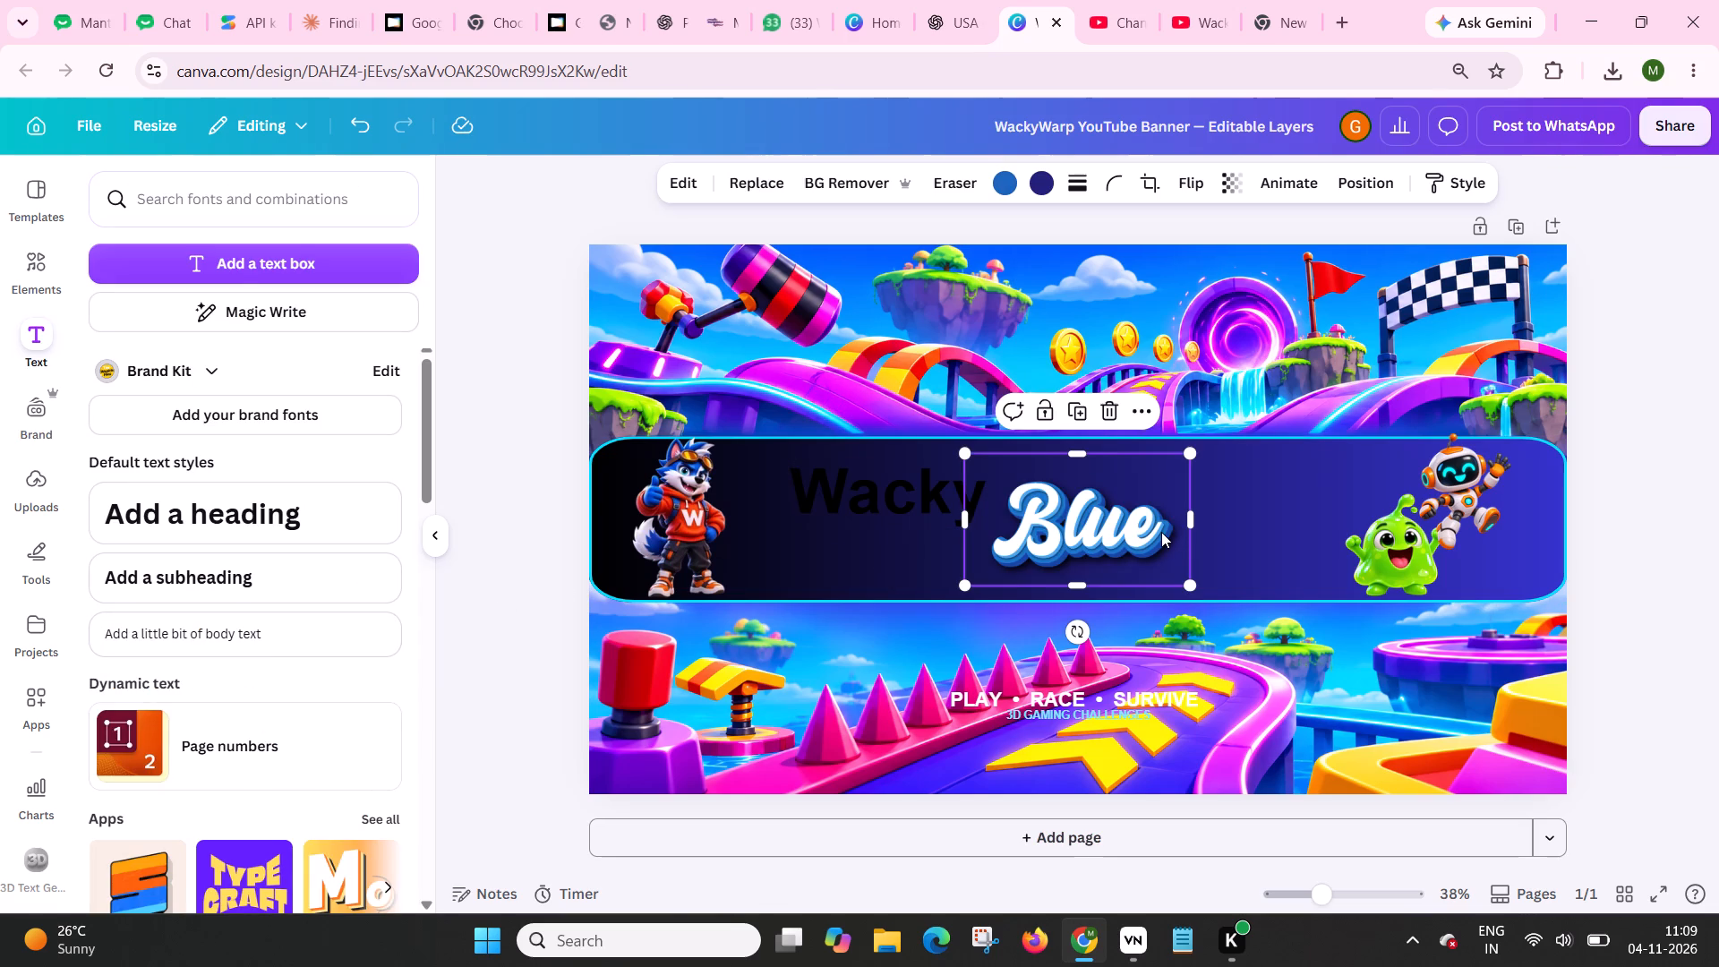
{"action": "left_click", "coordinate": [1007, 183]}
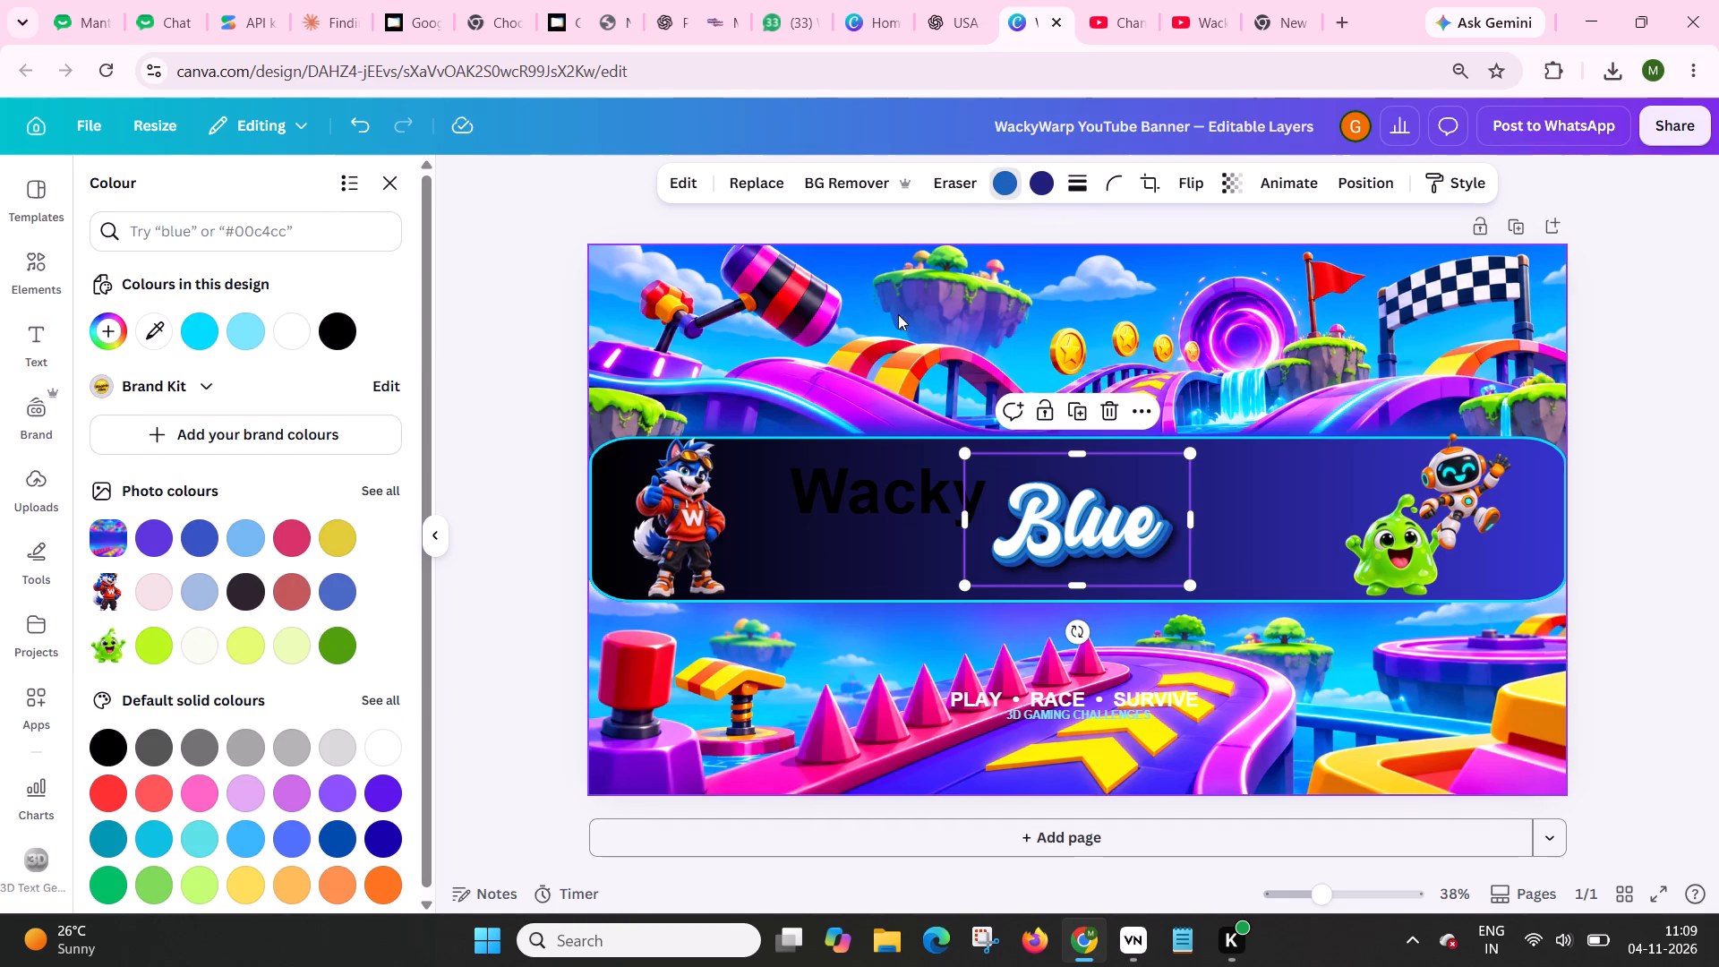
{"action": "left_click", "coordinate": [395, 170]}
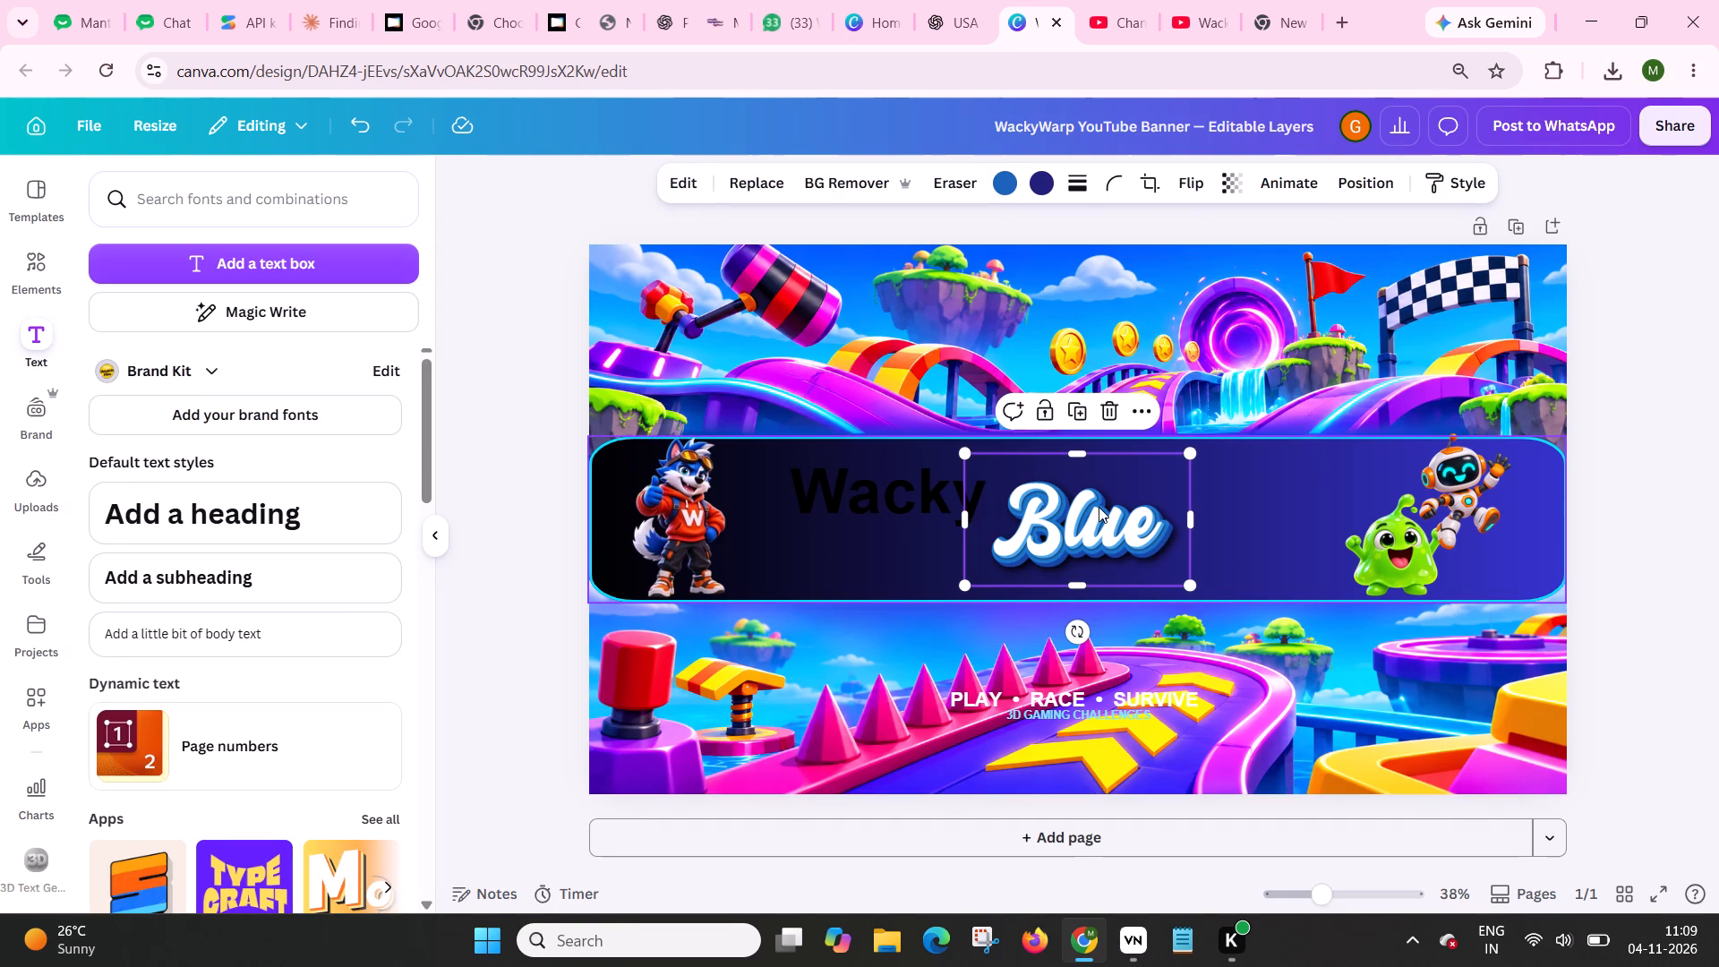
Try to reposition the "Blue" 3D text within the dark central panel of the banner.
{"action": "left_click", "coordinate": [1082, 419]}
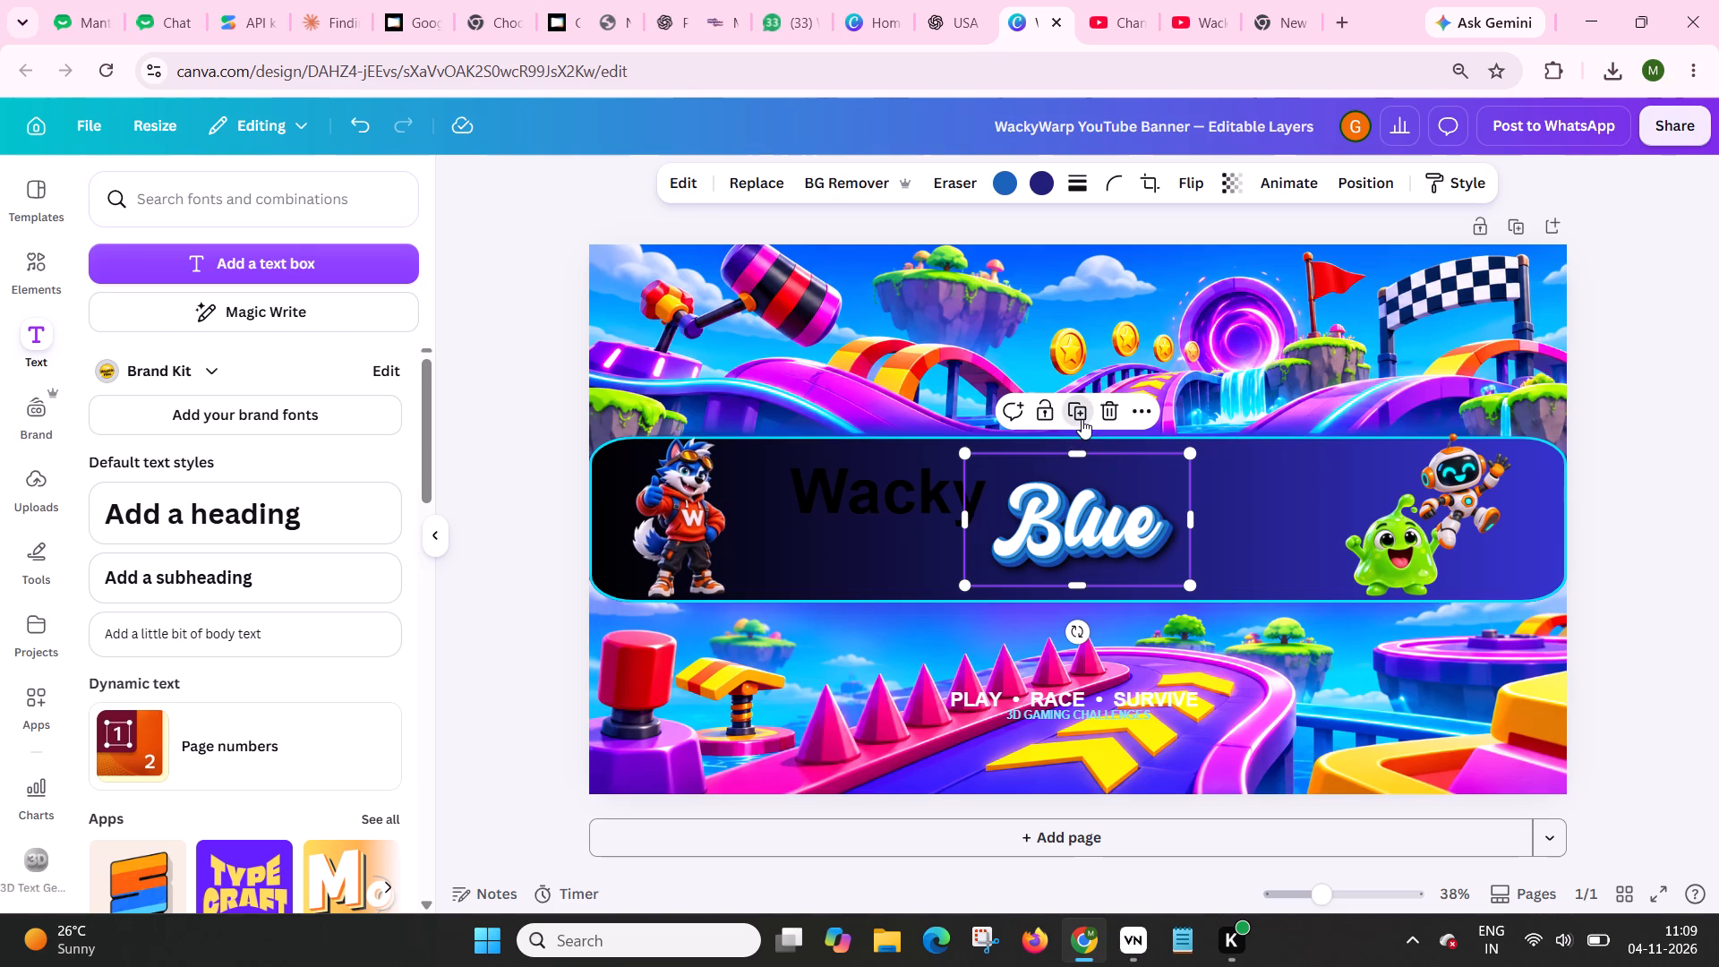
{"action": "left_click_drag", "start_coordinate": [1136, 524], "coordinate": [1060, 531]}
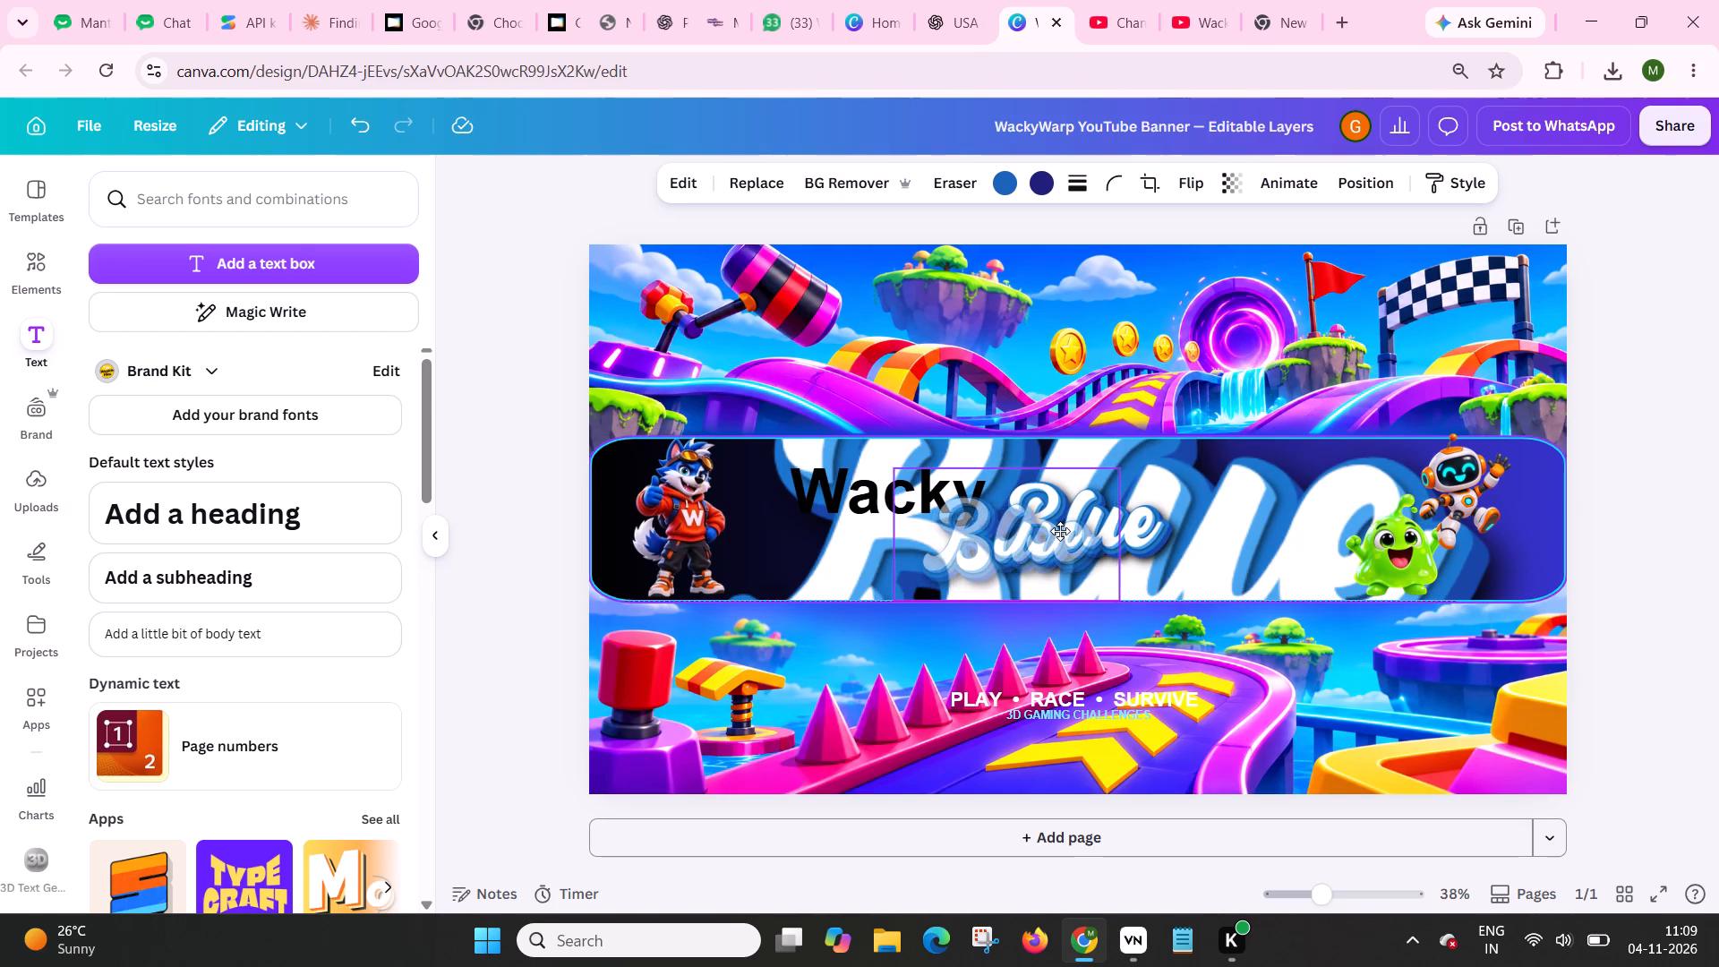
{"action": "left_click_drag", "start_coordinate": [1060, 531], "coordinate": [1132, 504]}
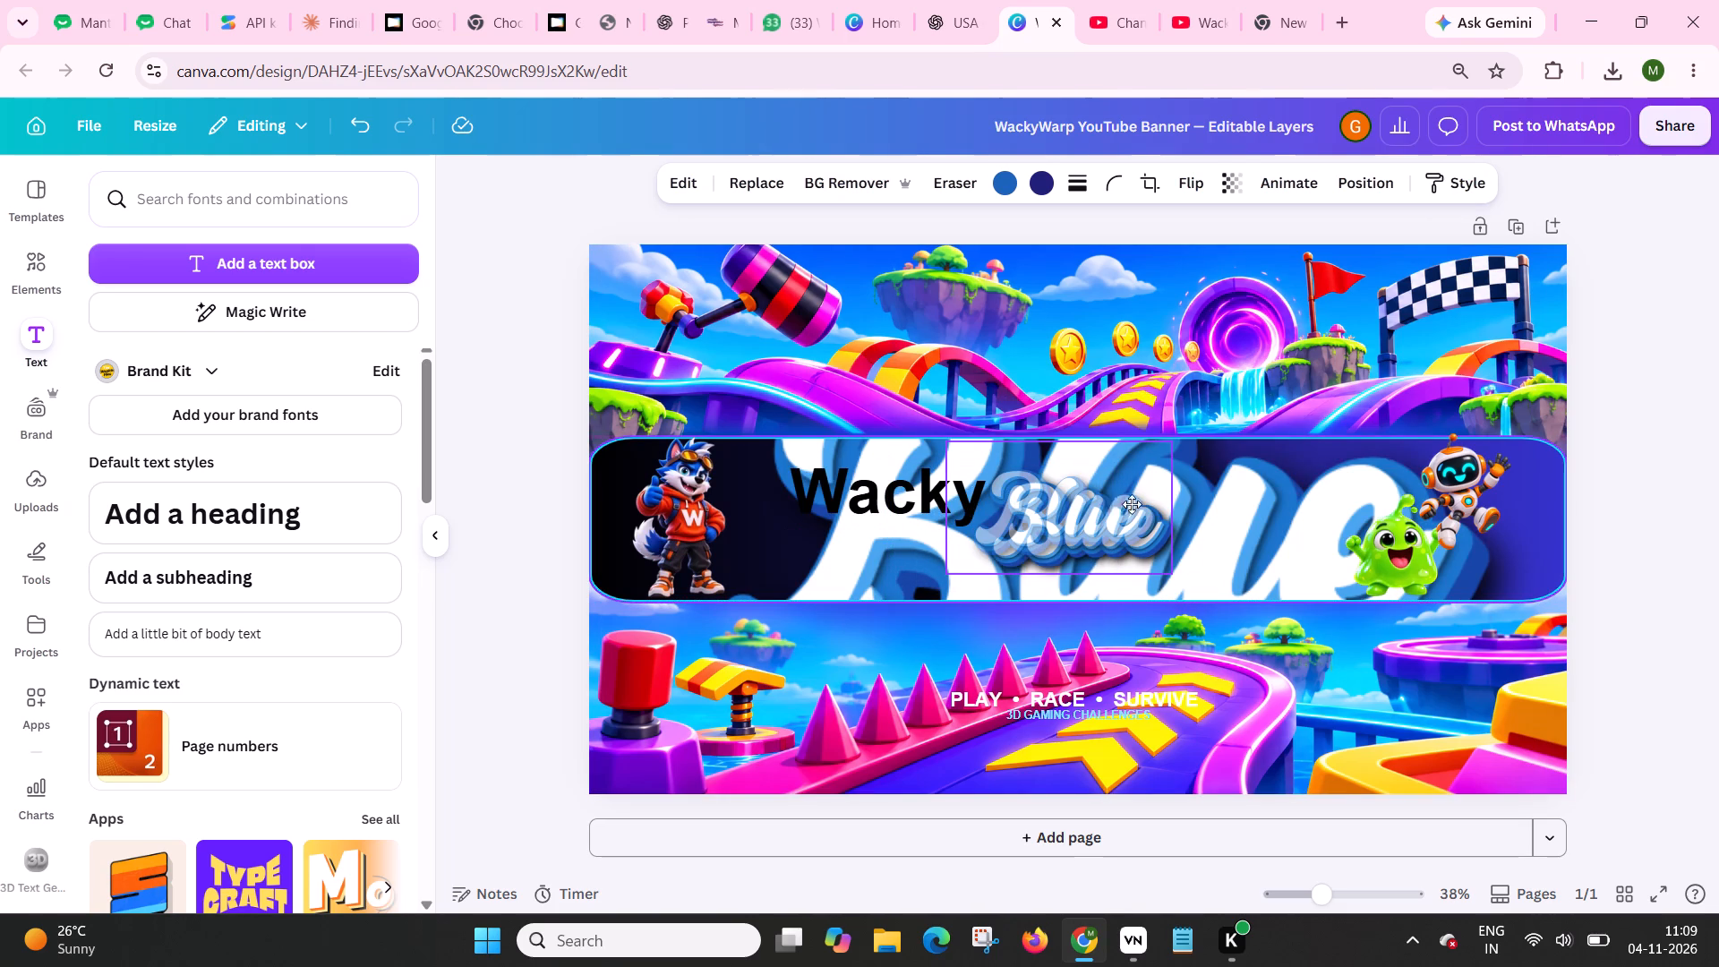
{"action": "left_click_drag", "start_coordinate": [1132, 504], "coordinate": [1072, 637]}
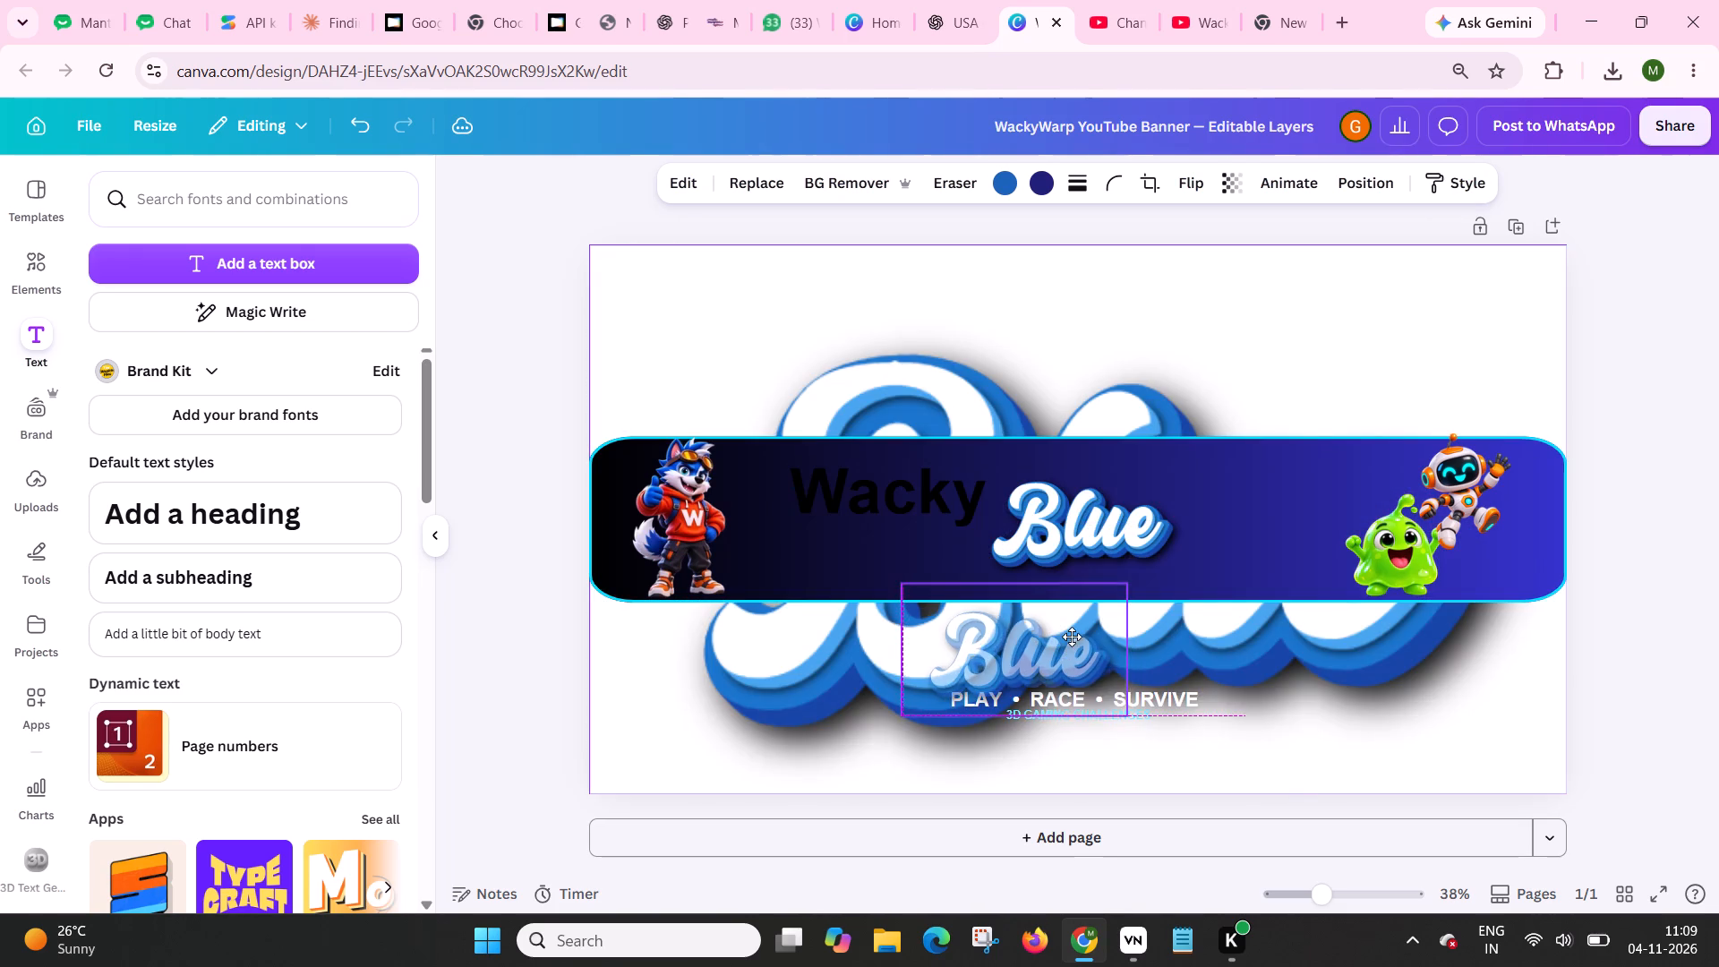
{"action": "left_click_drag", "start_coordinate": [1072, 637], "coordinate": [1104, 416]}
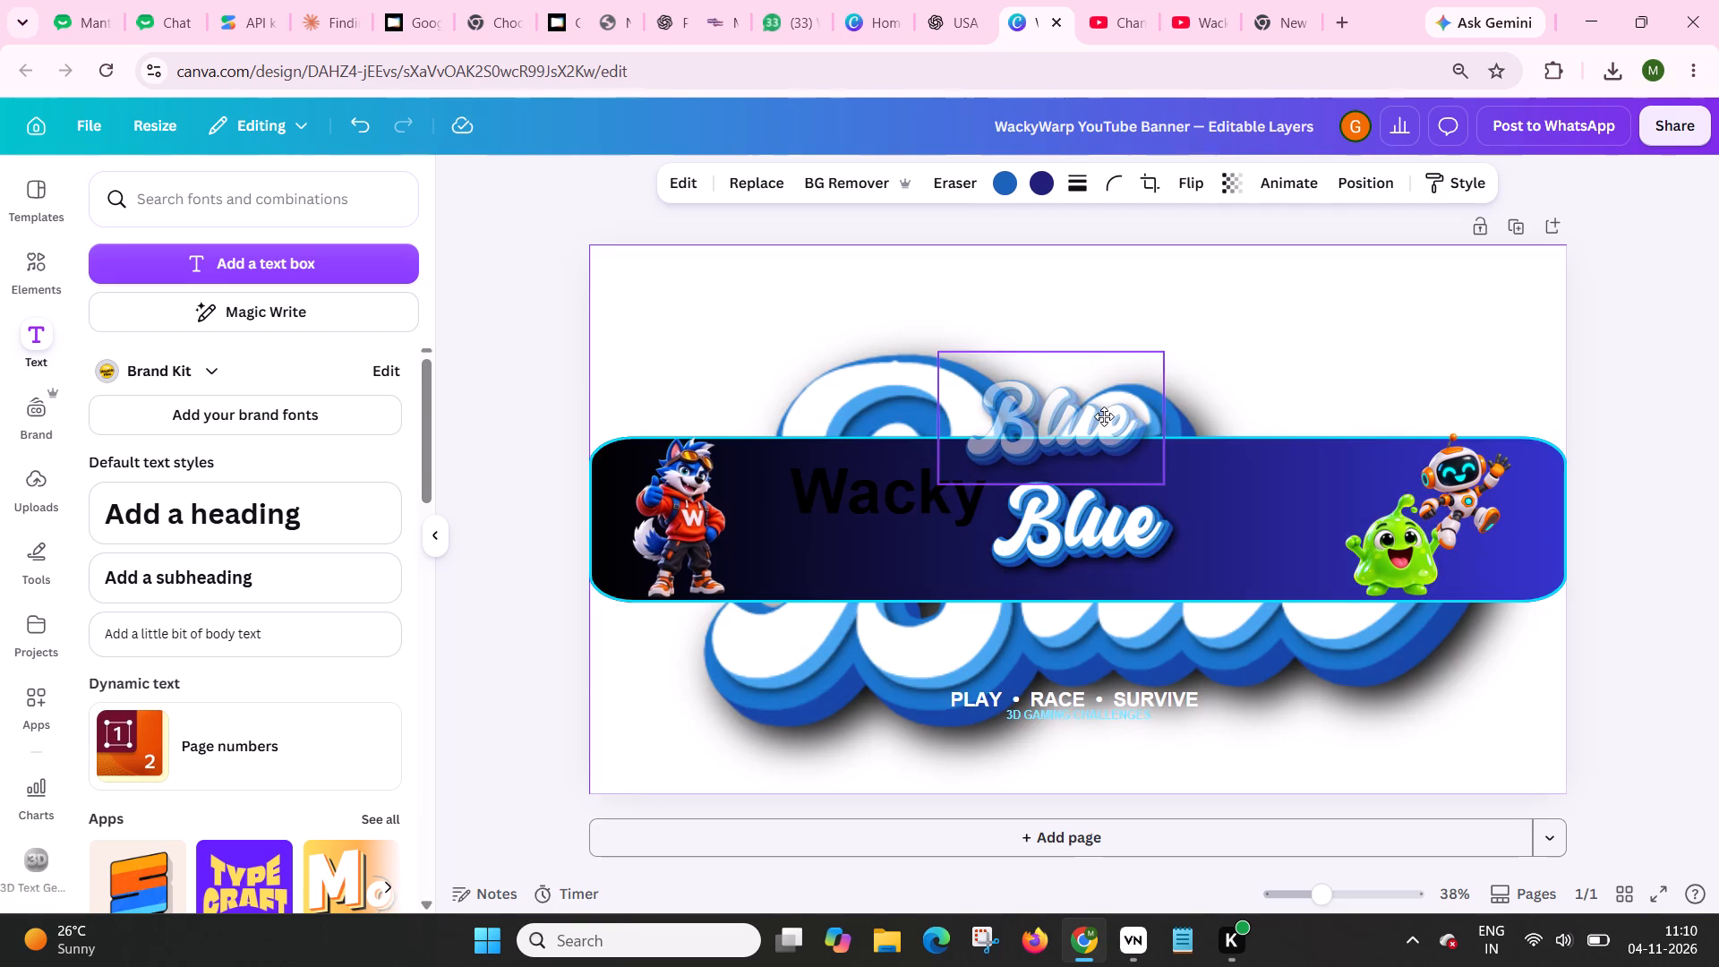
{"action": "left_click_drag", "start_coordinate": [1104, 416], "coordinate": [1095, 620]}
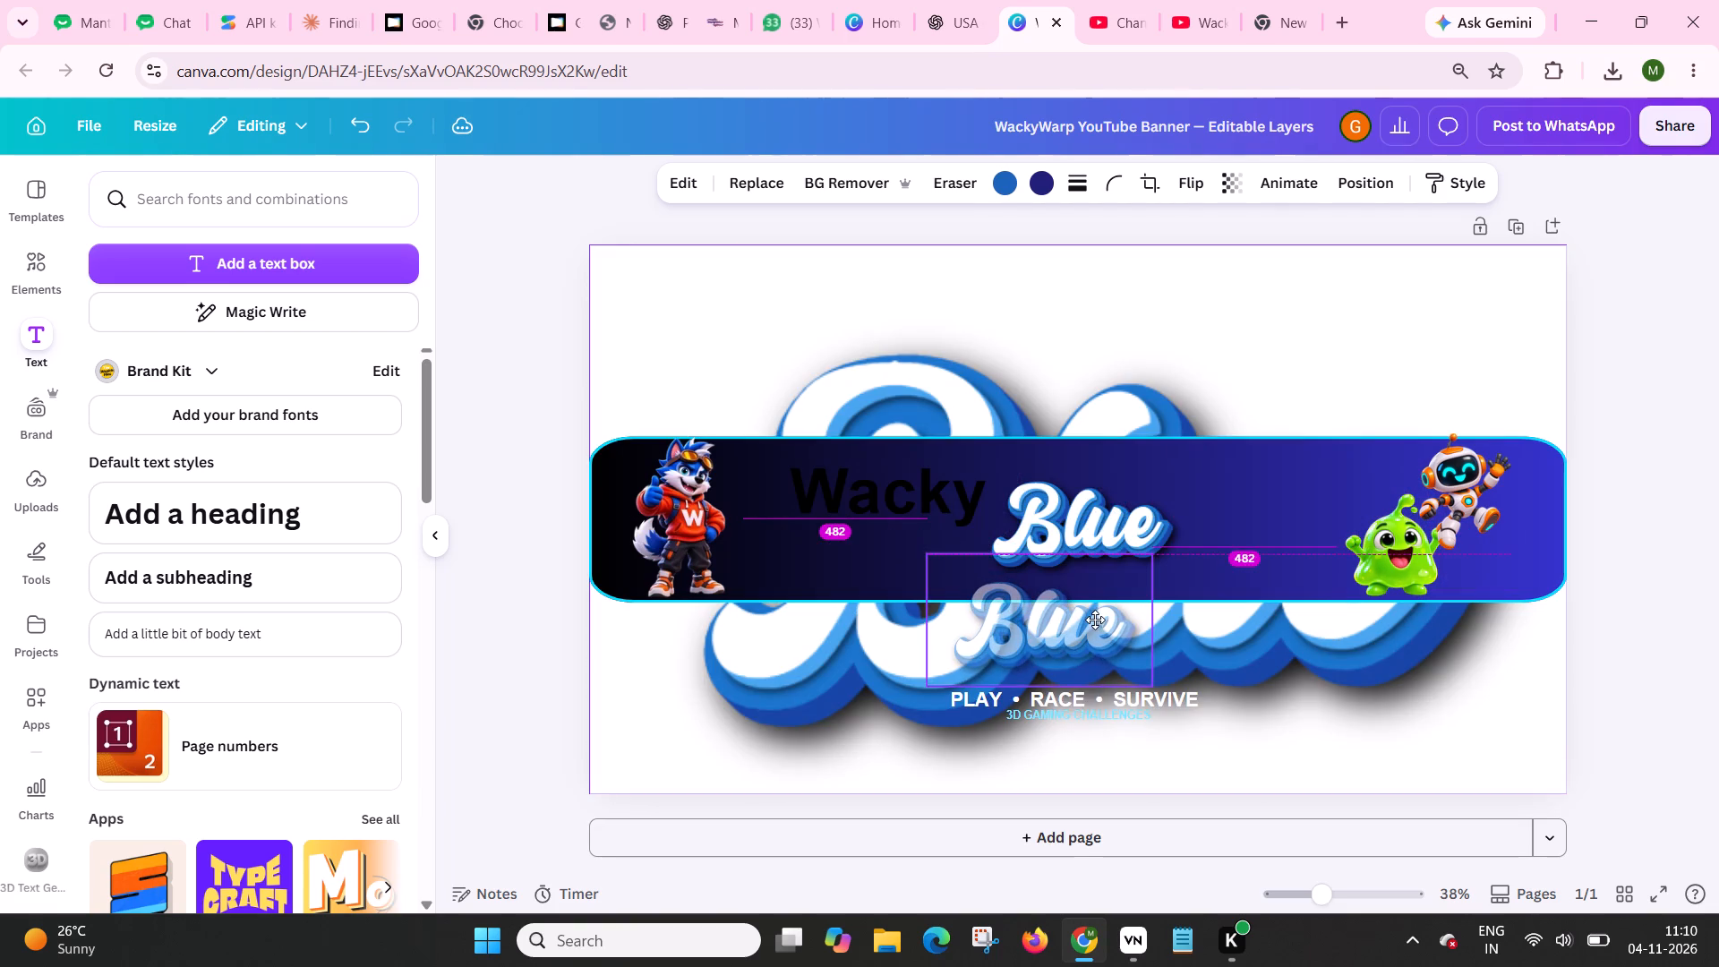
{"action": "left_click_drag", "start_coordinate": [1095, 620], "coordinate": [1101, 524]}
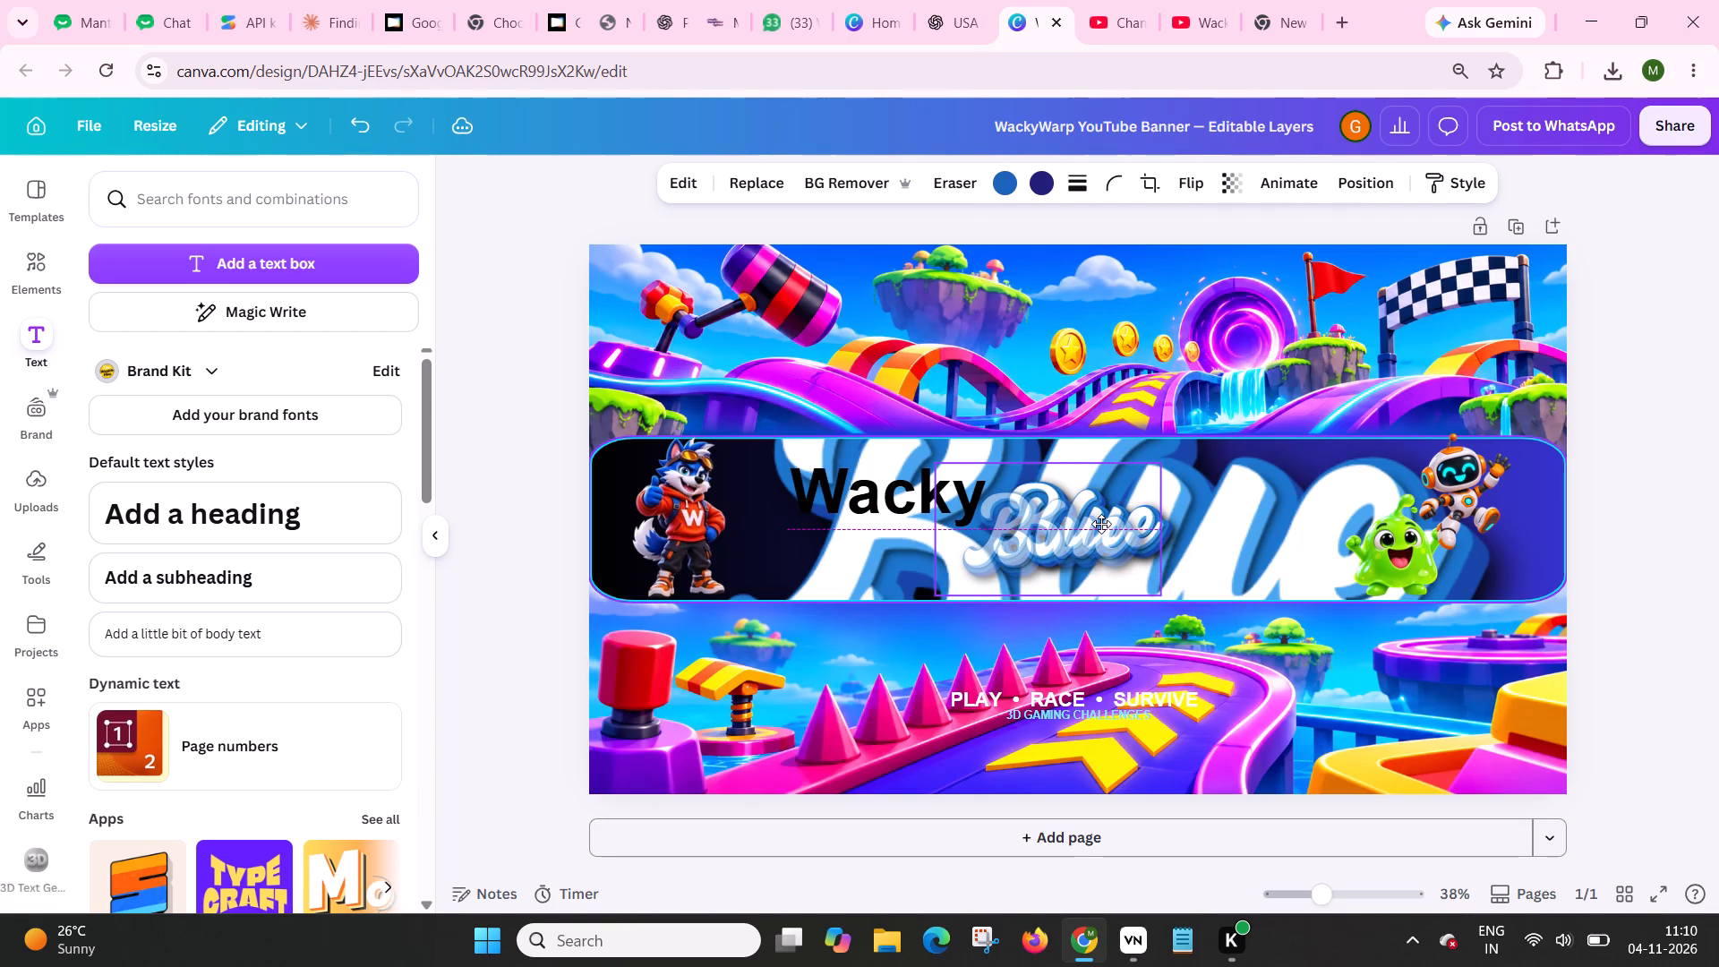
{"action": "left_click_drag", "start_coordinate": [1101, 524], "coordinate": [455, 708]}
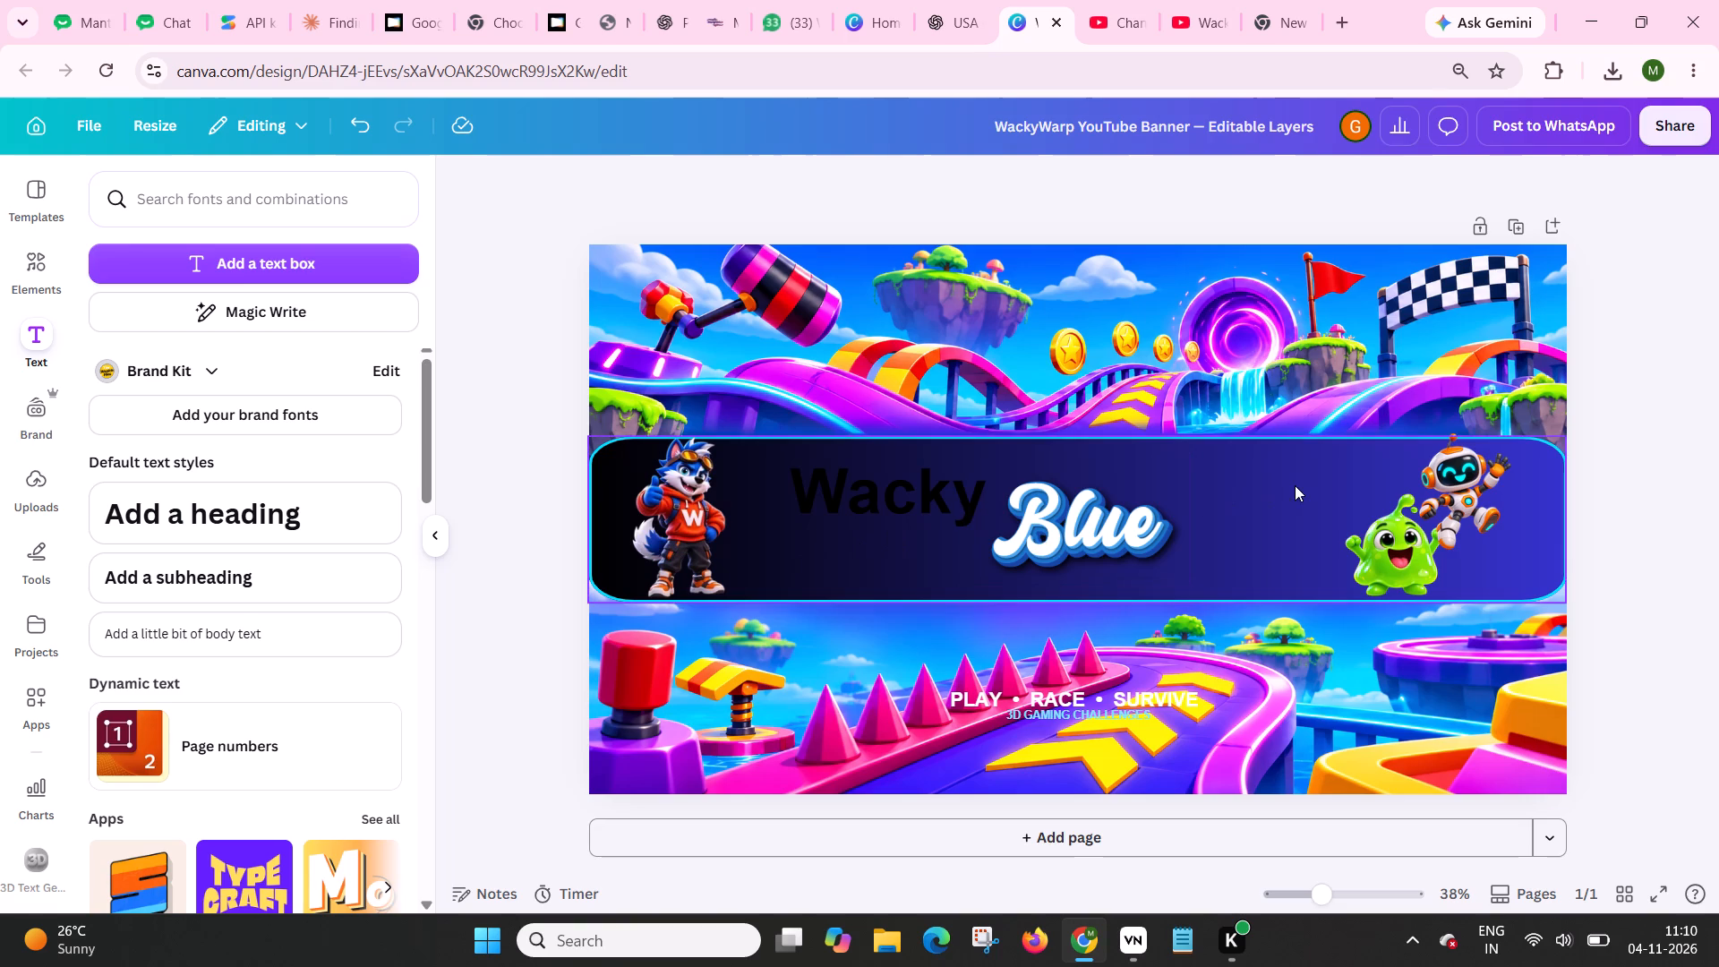
Lock the dark blue gradient panel across the middle of the banner.
{"action": "left_click", "coordinate": [1532, 492]}
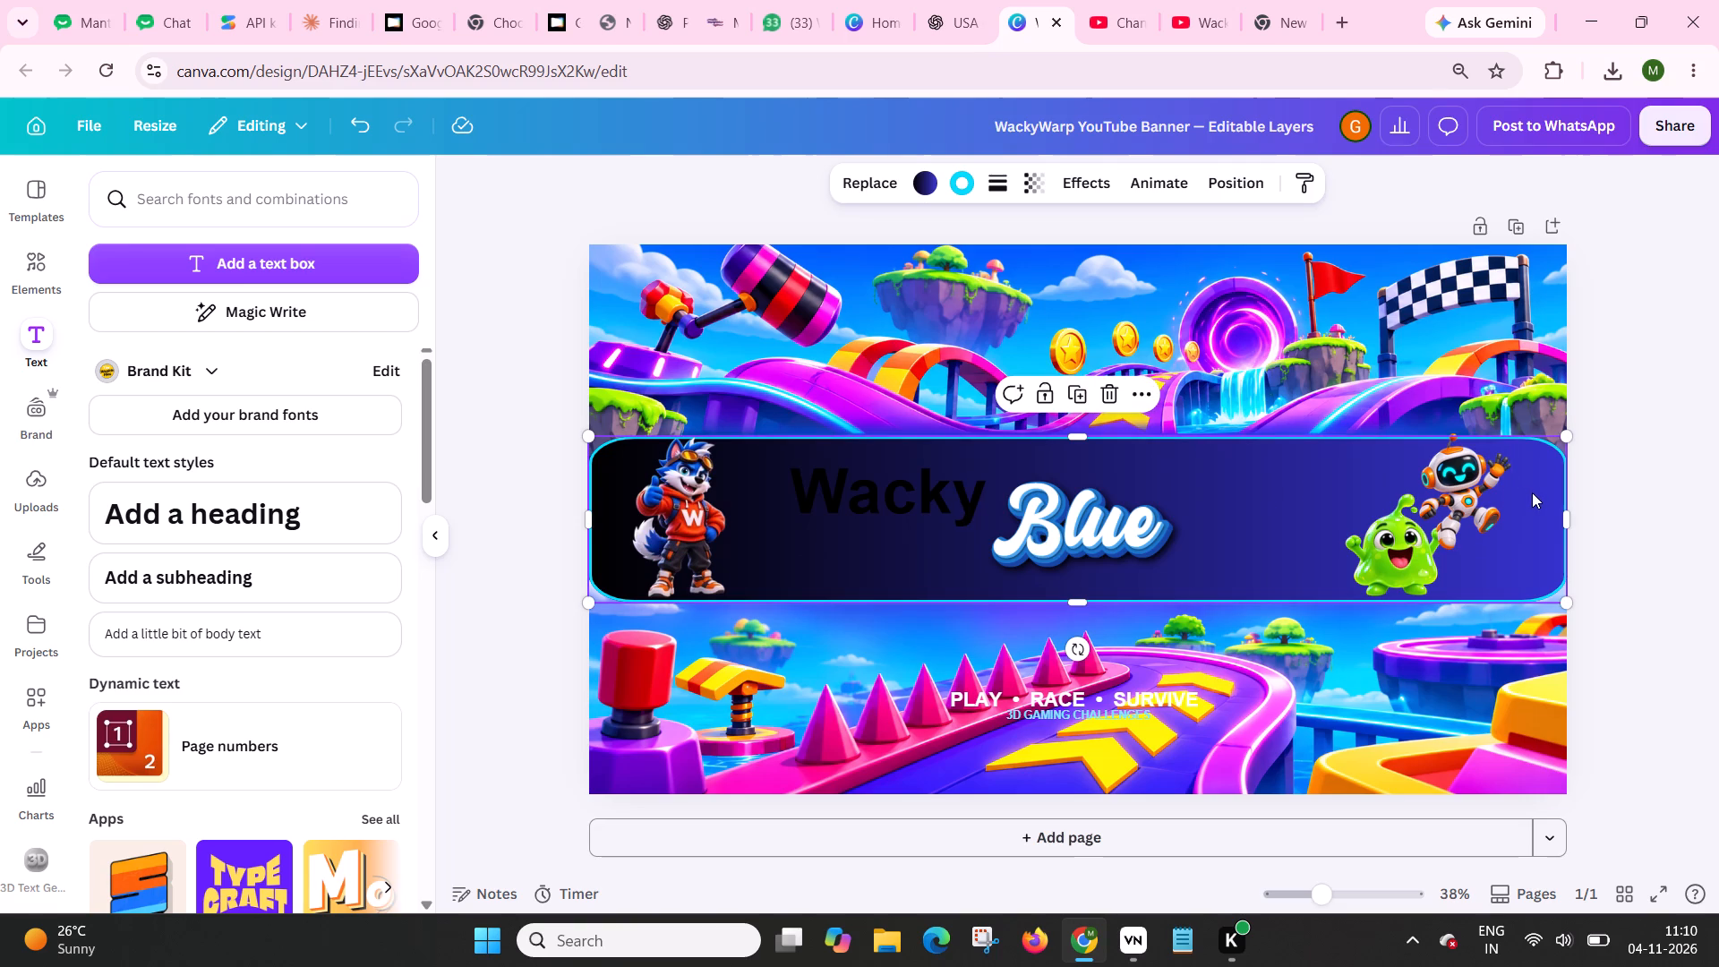
{"action": "left_click", "coordinate": [1046, 391]}
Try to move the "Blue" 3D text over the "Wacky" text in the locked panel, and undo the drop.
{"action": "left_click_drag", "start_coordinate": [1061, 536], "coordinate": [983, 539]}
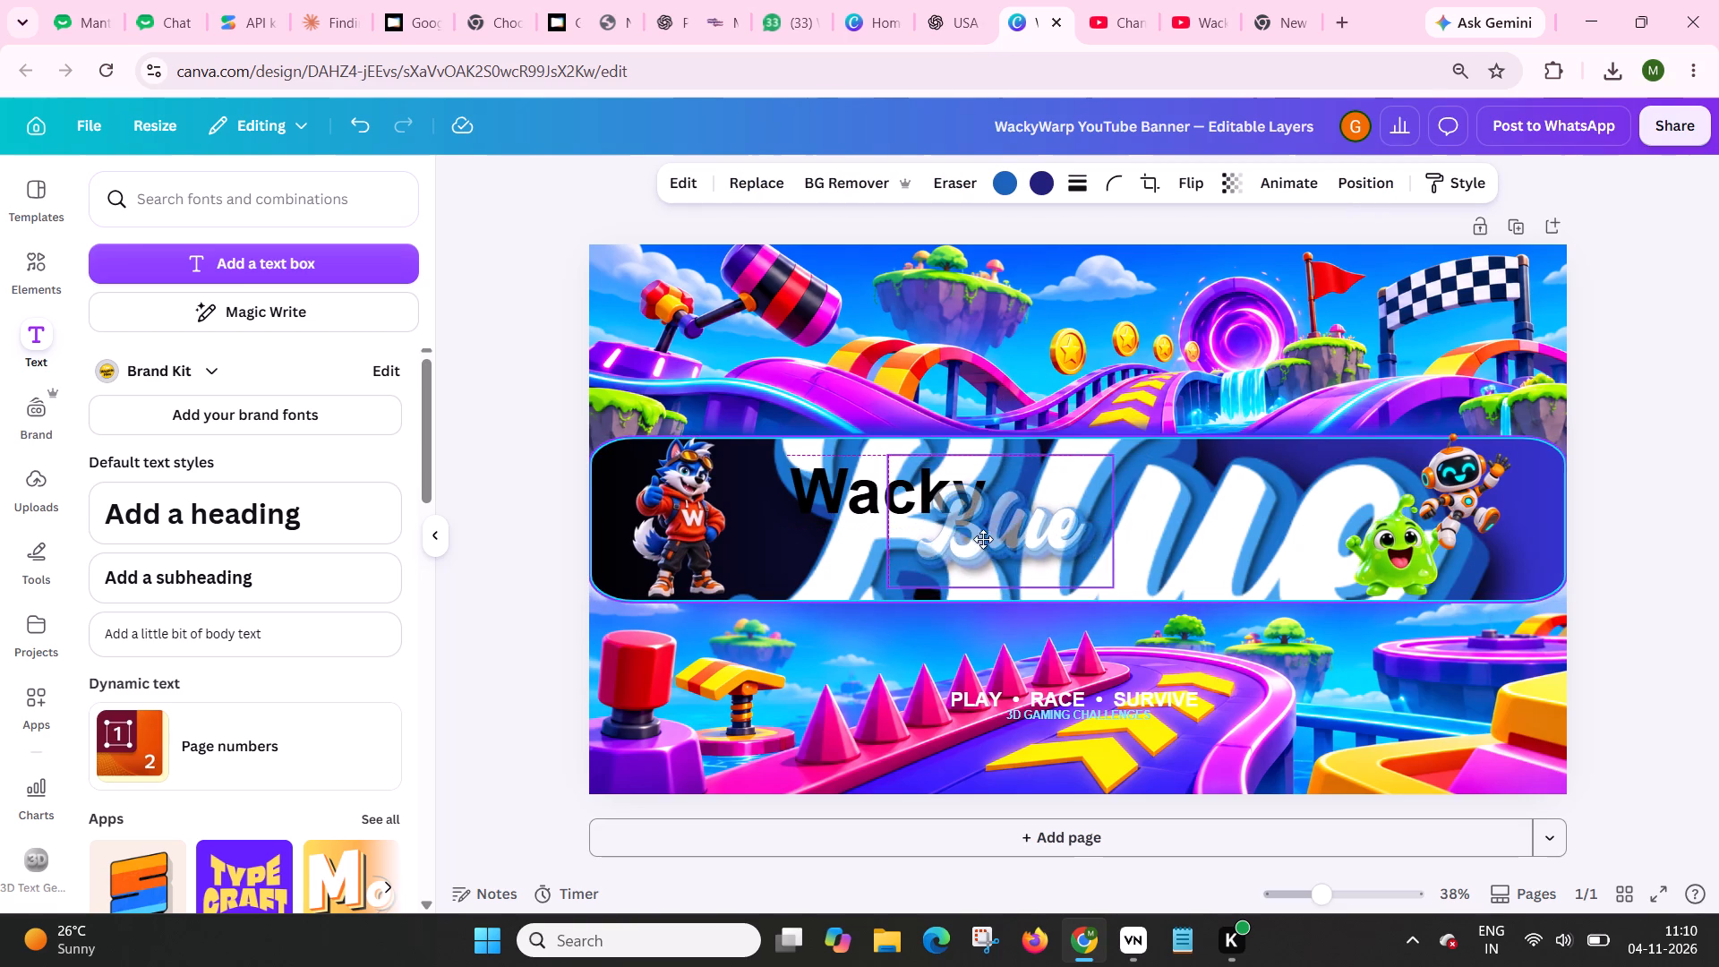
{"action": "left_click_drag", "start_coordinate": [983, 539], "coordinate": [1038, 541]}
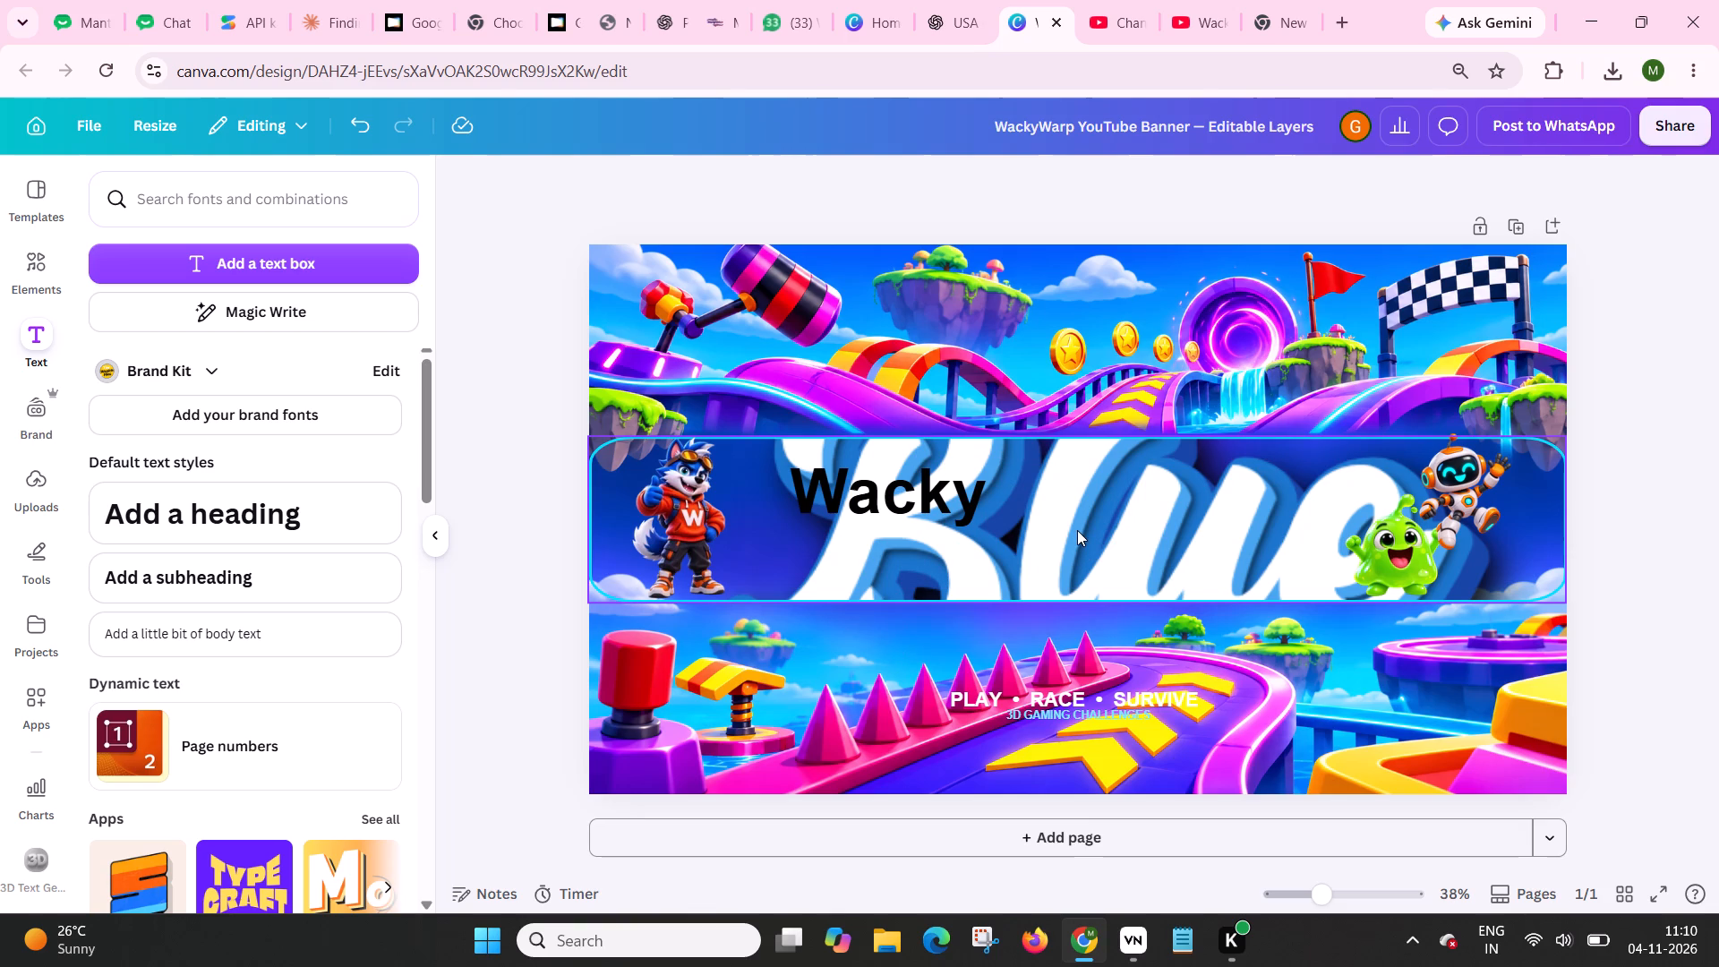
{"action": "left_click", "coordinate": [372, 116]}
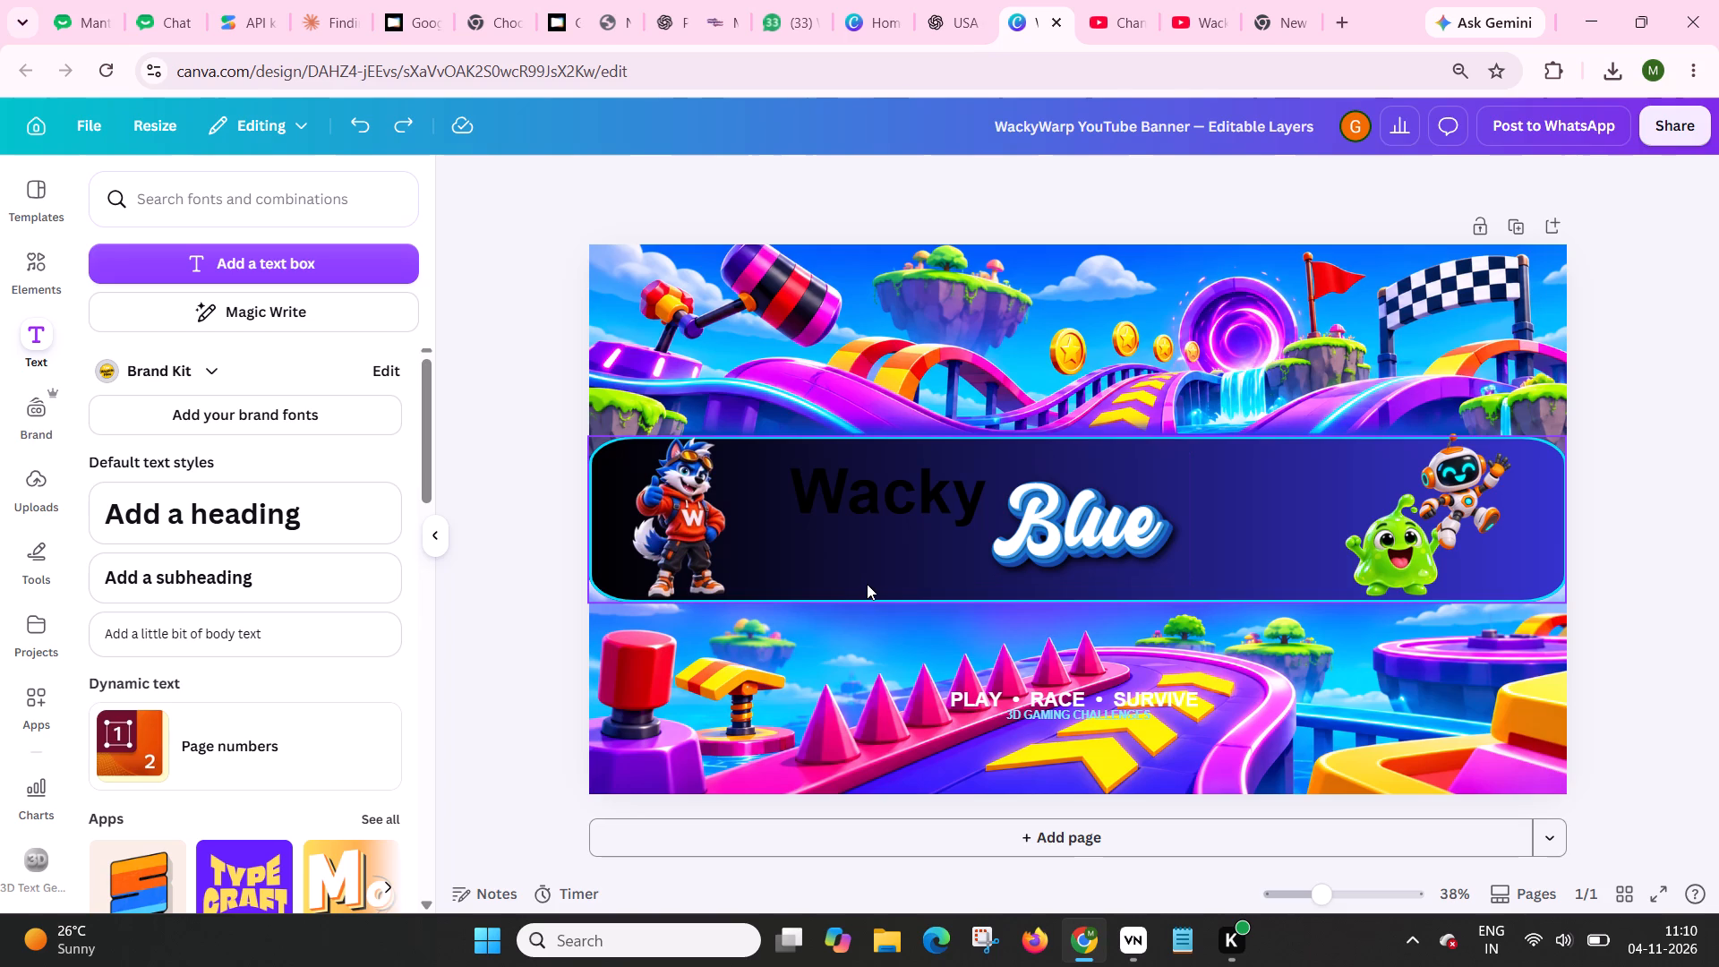
Delete the plain black "Wacky" text from the central panel.
{"action": "left_click", "coordinate": [829, 578]}
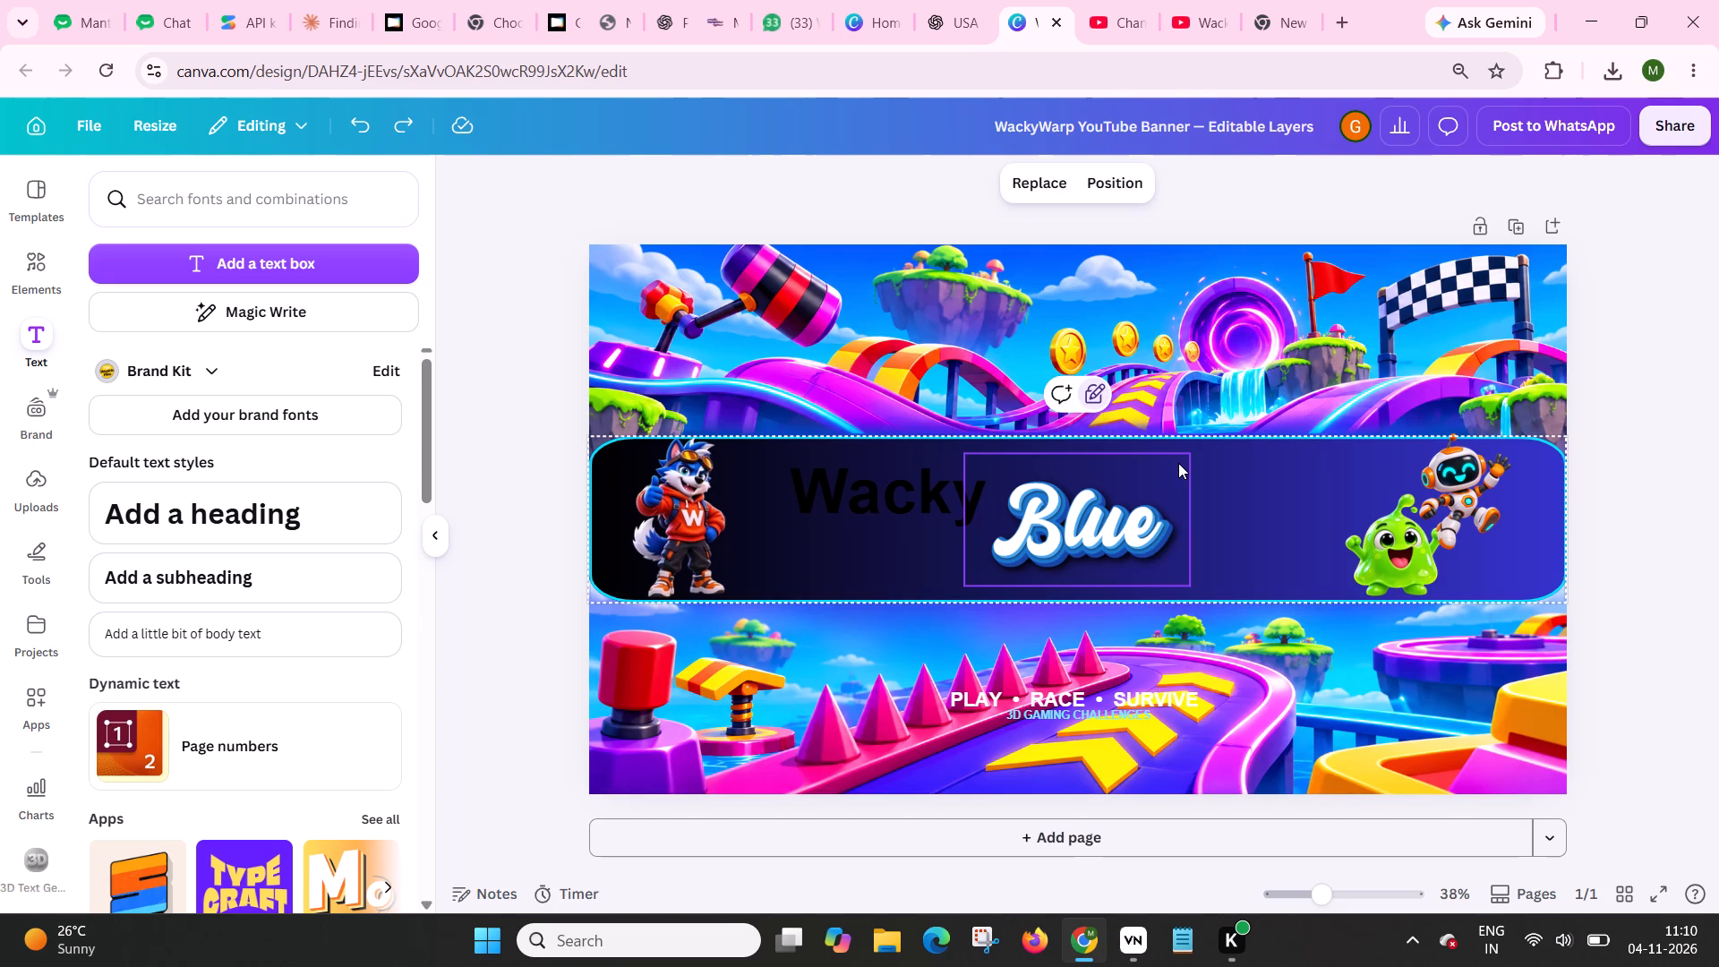
{"action": "left_click", "coordinate": [894, 492]}
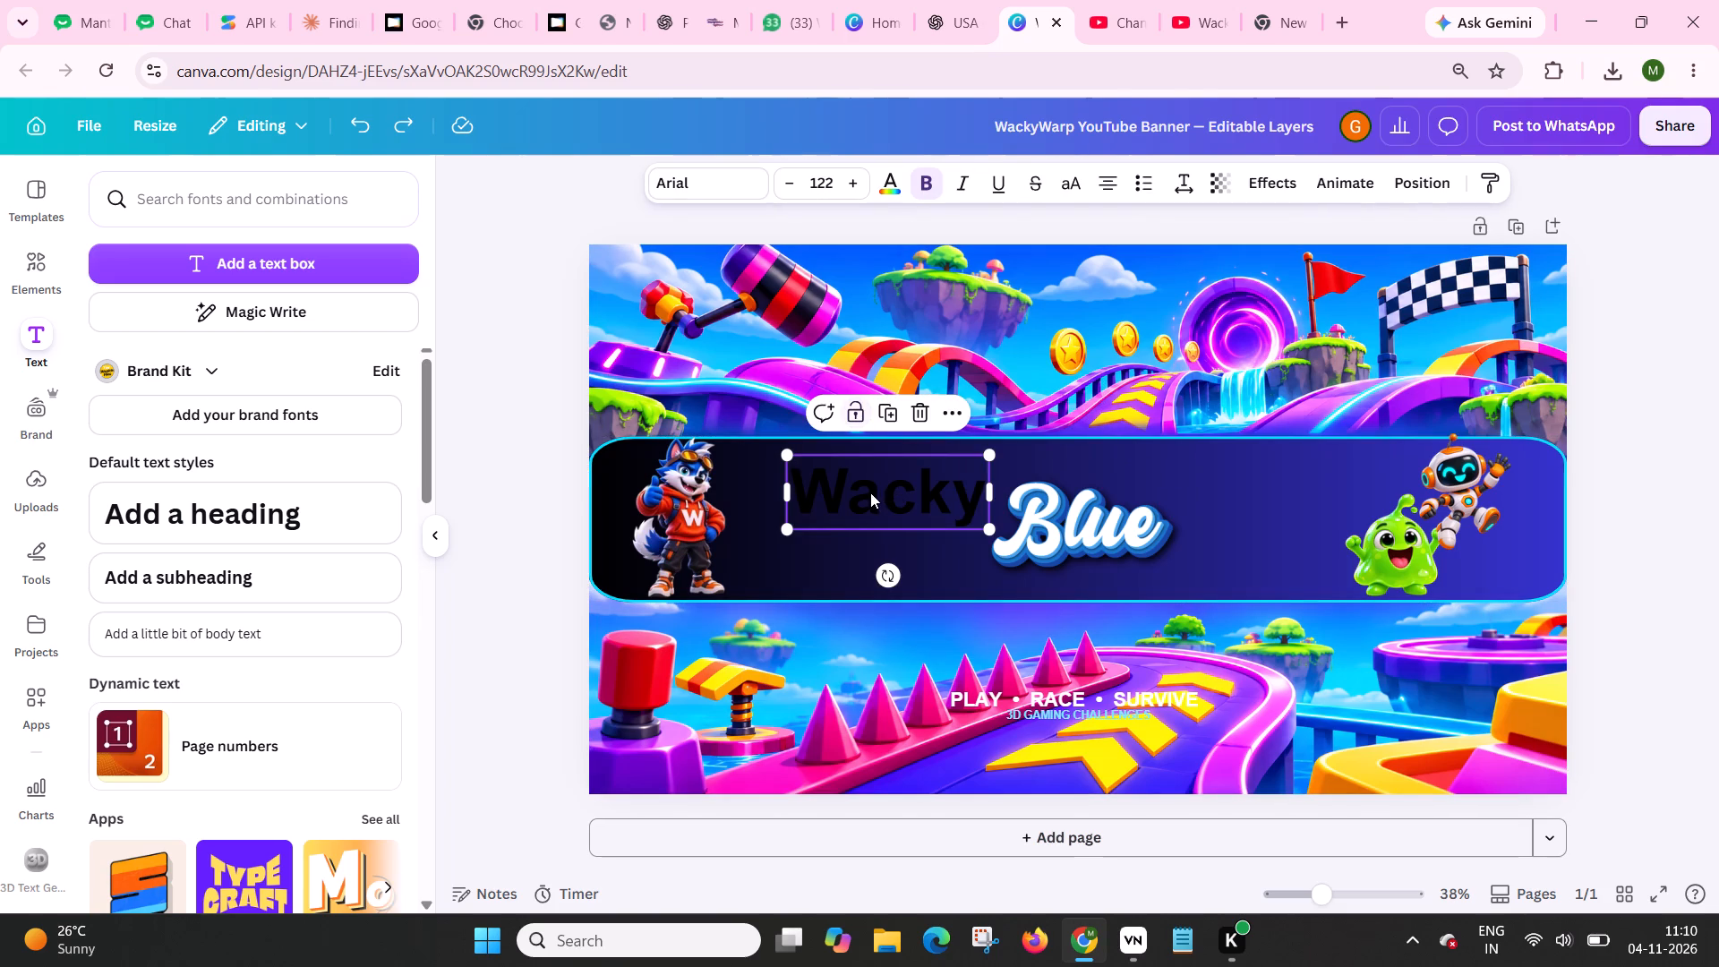
{"action": "left_click_drag", "start_coordinate": [870, 492], "coordinate": [864, 524]}
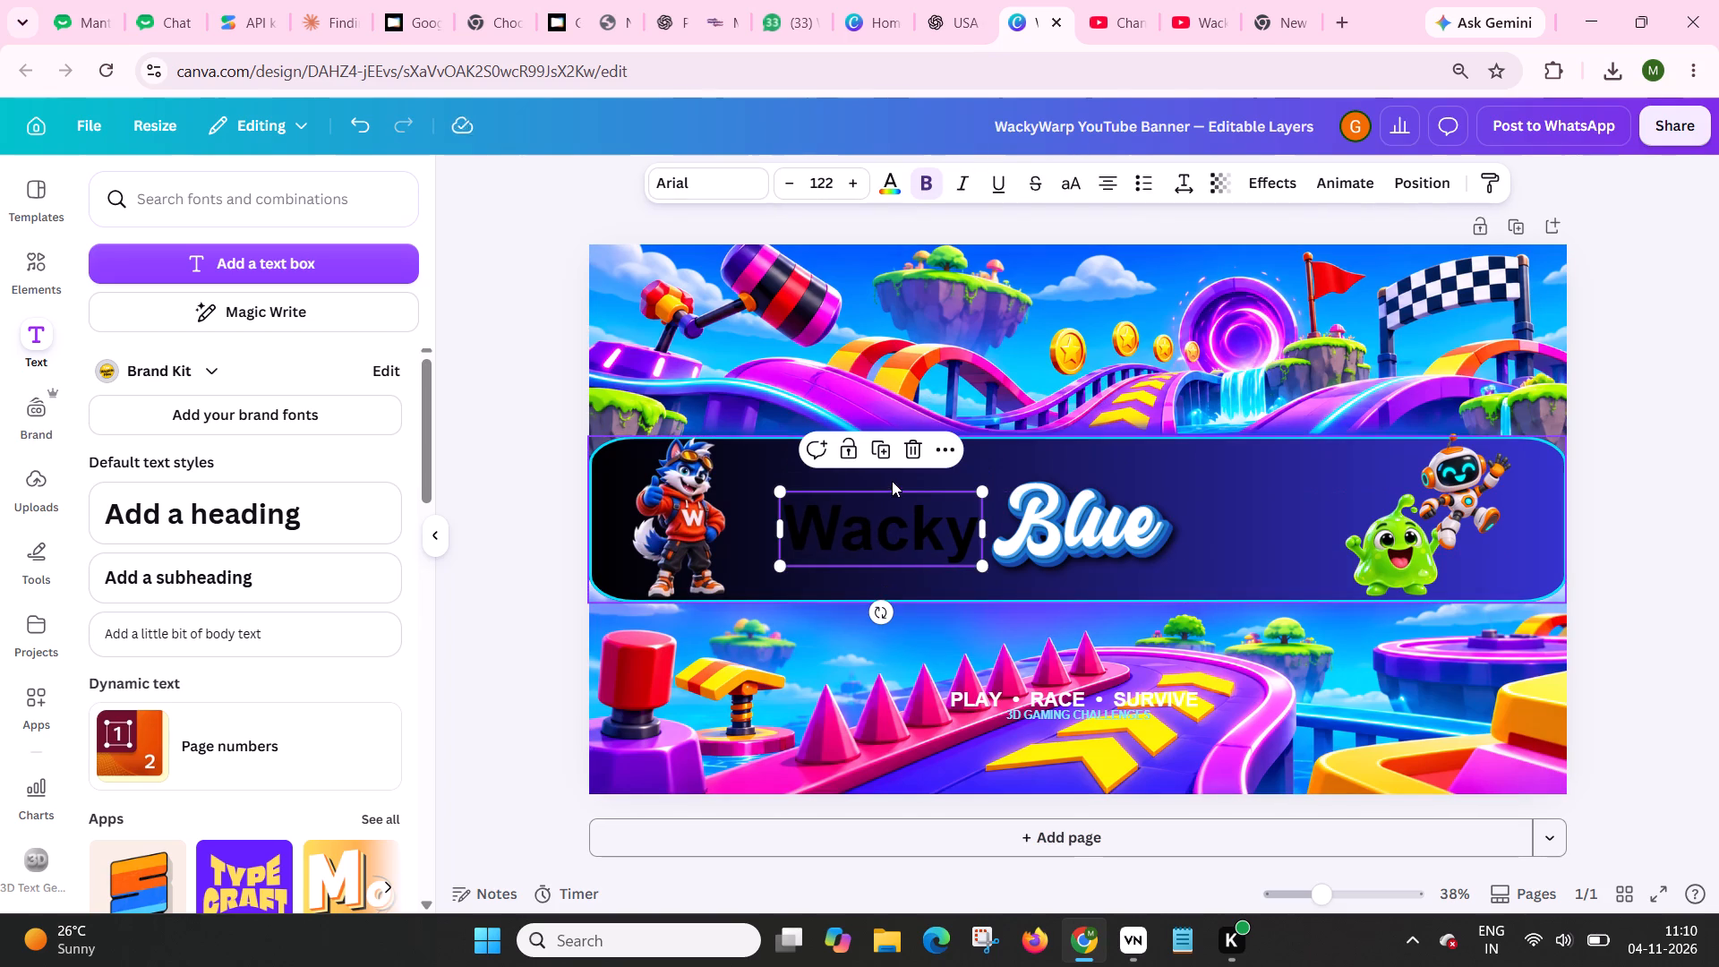
{"action": "left_click", "coordinate": [911, 454]}
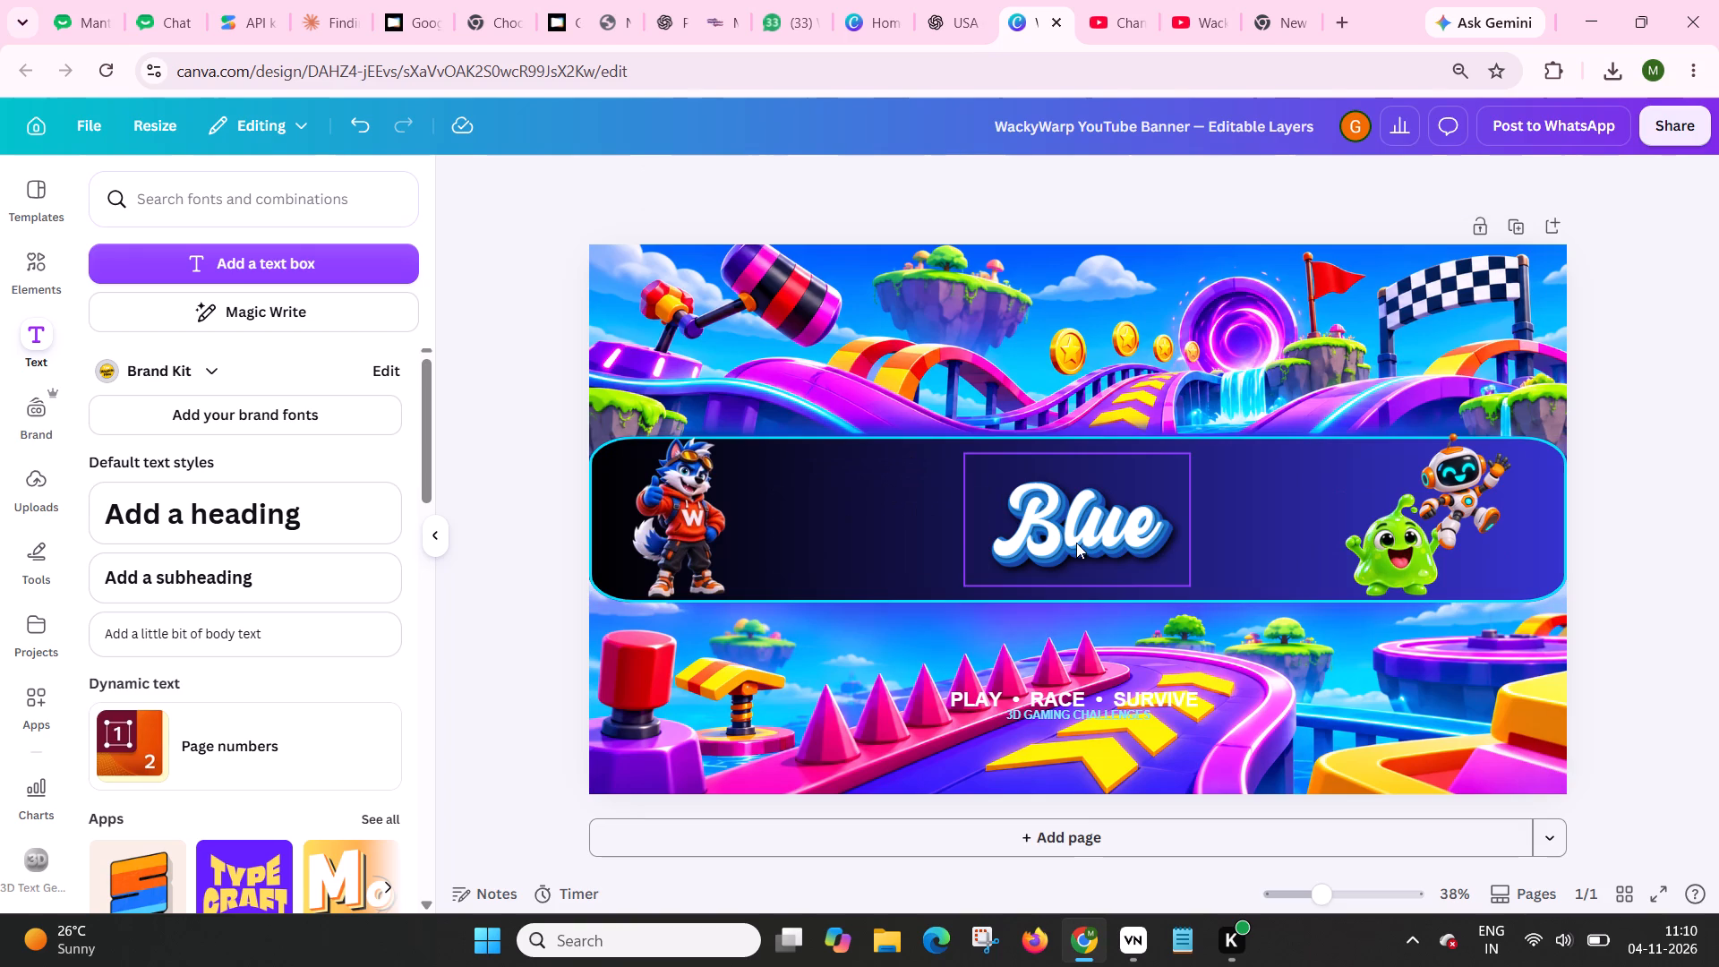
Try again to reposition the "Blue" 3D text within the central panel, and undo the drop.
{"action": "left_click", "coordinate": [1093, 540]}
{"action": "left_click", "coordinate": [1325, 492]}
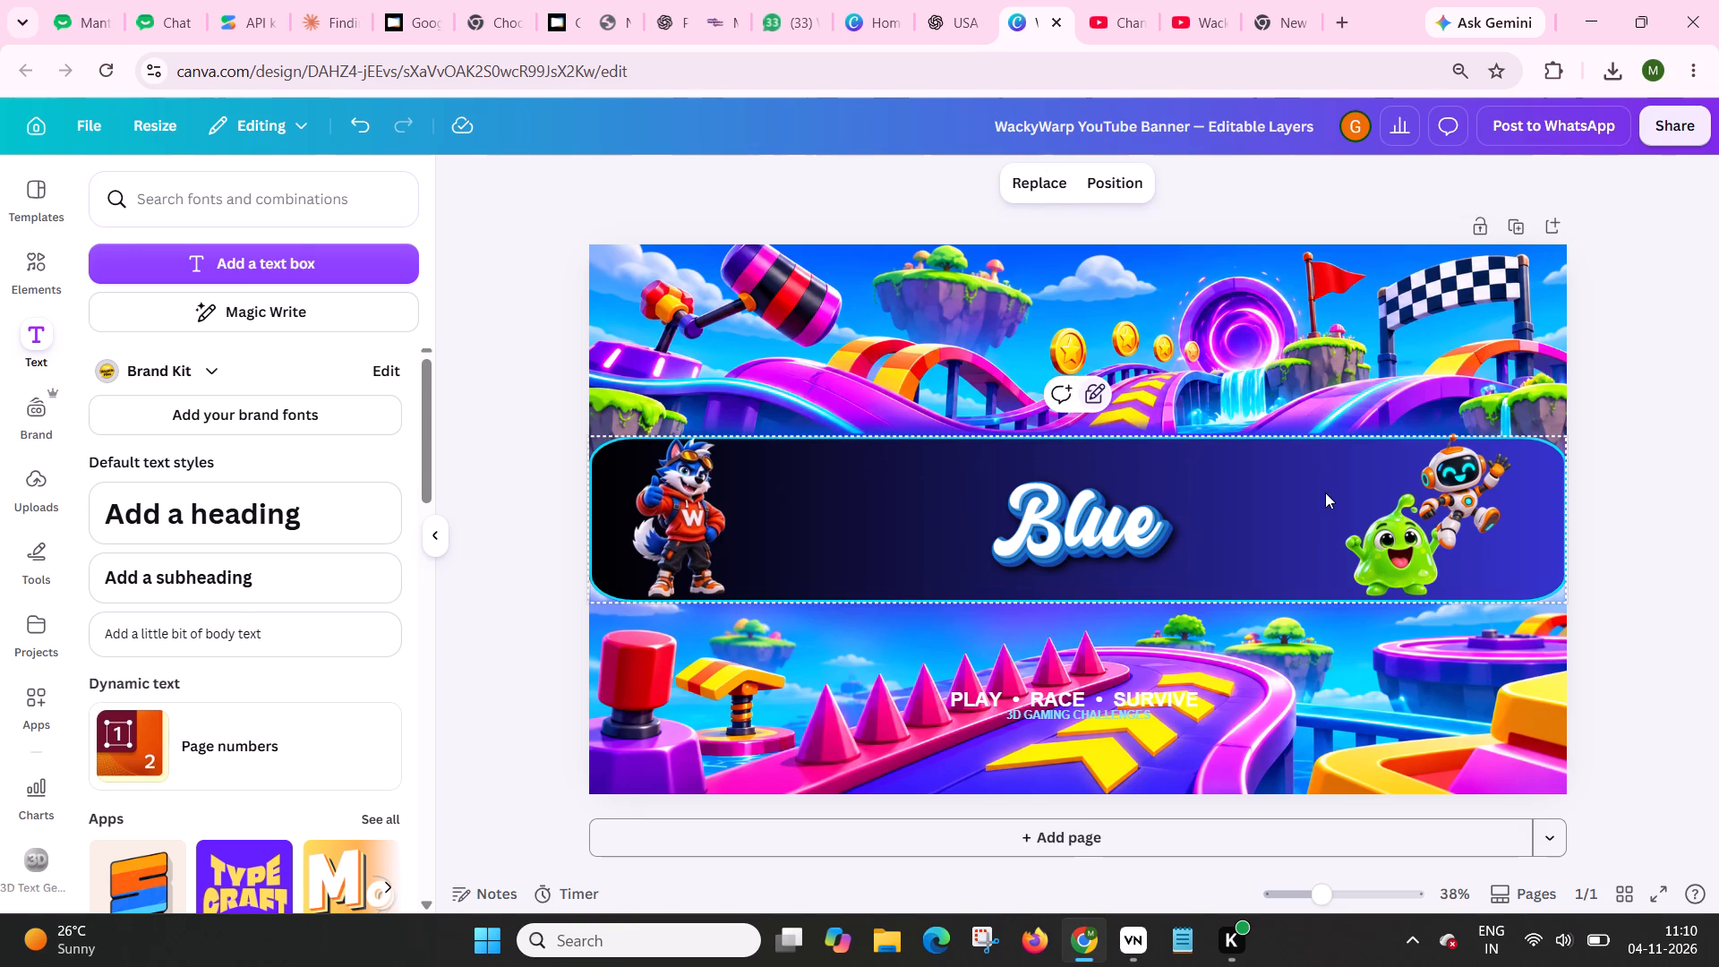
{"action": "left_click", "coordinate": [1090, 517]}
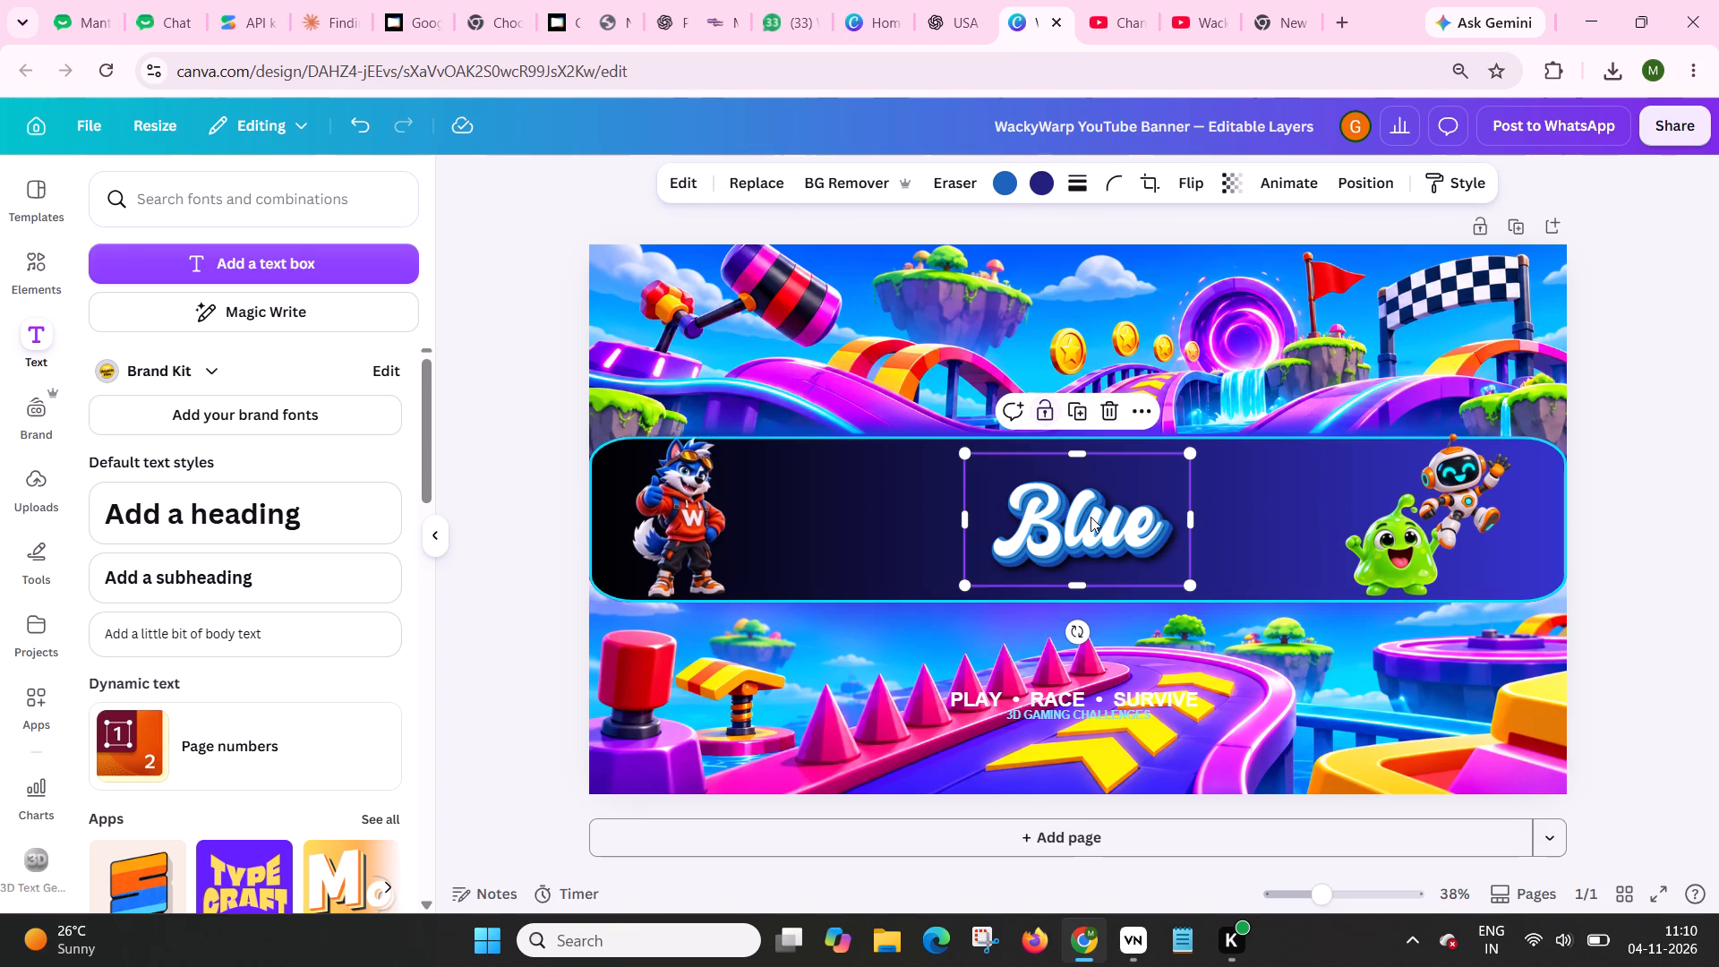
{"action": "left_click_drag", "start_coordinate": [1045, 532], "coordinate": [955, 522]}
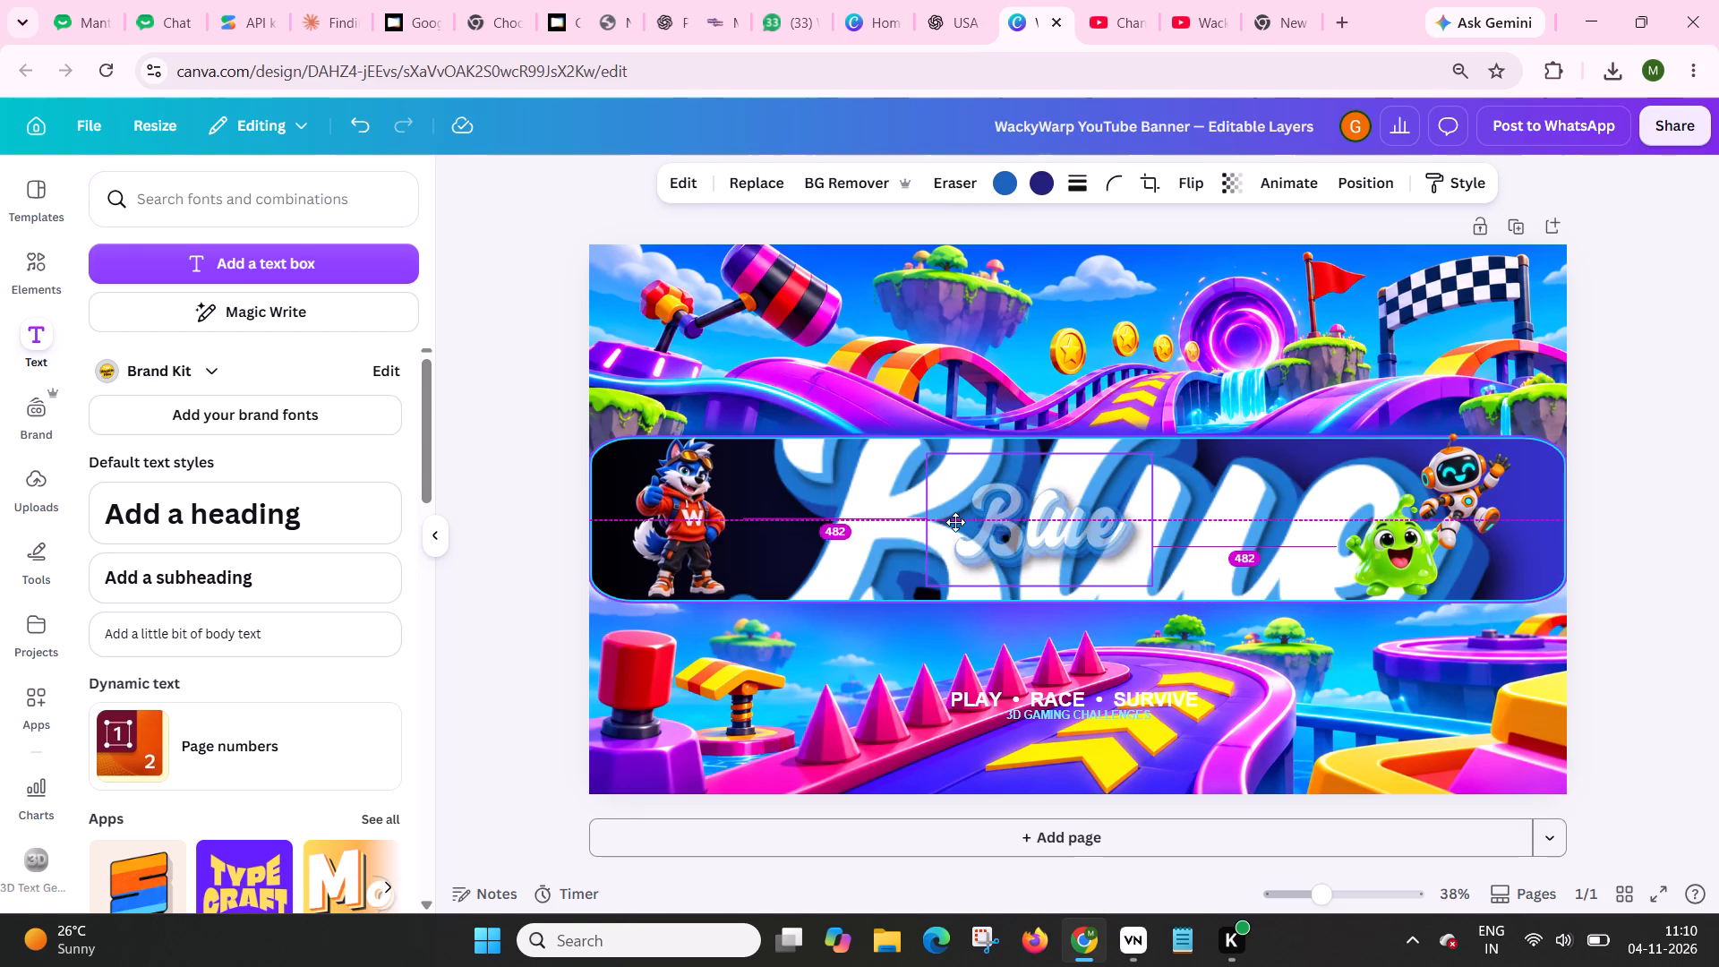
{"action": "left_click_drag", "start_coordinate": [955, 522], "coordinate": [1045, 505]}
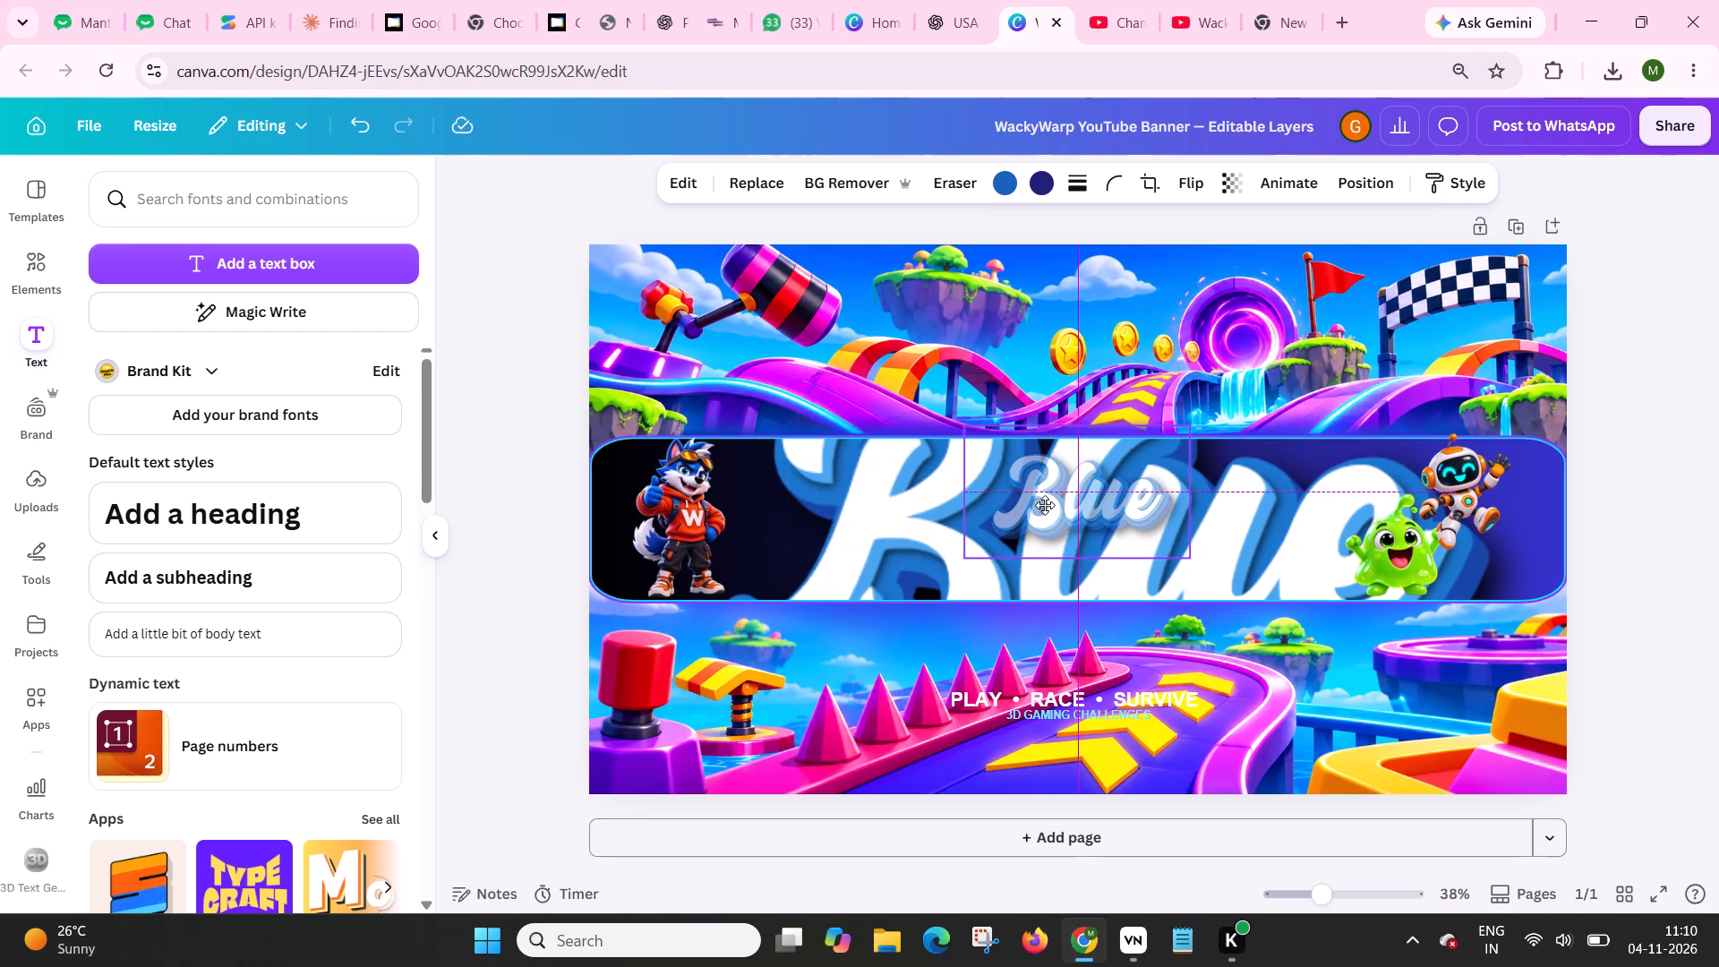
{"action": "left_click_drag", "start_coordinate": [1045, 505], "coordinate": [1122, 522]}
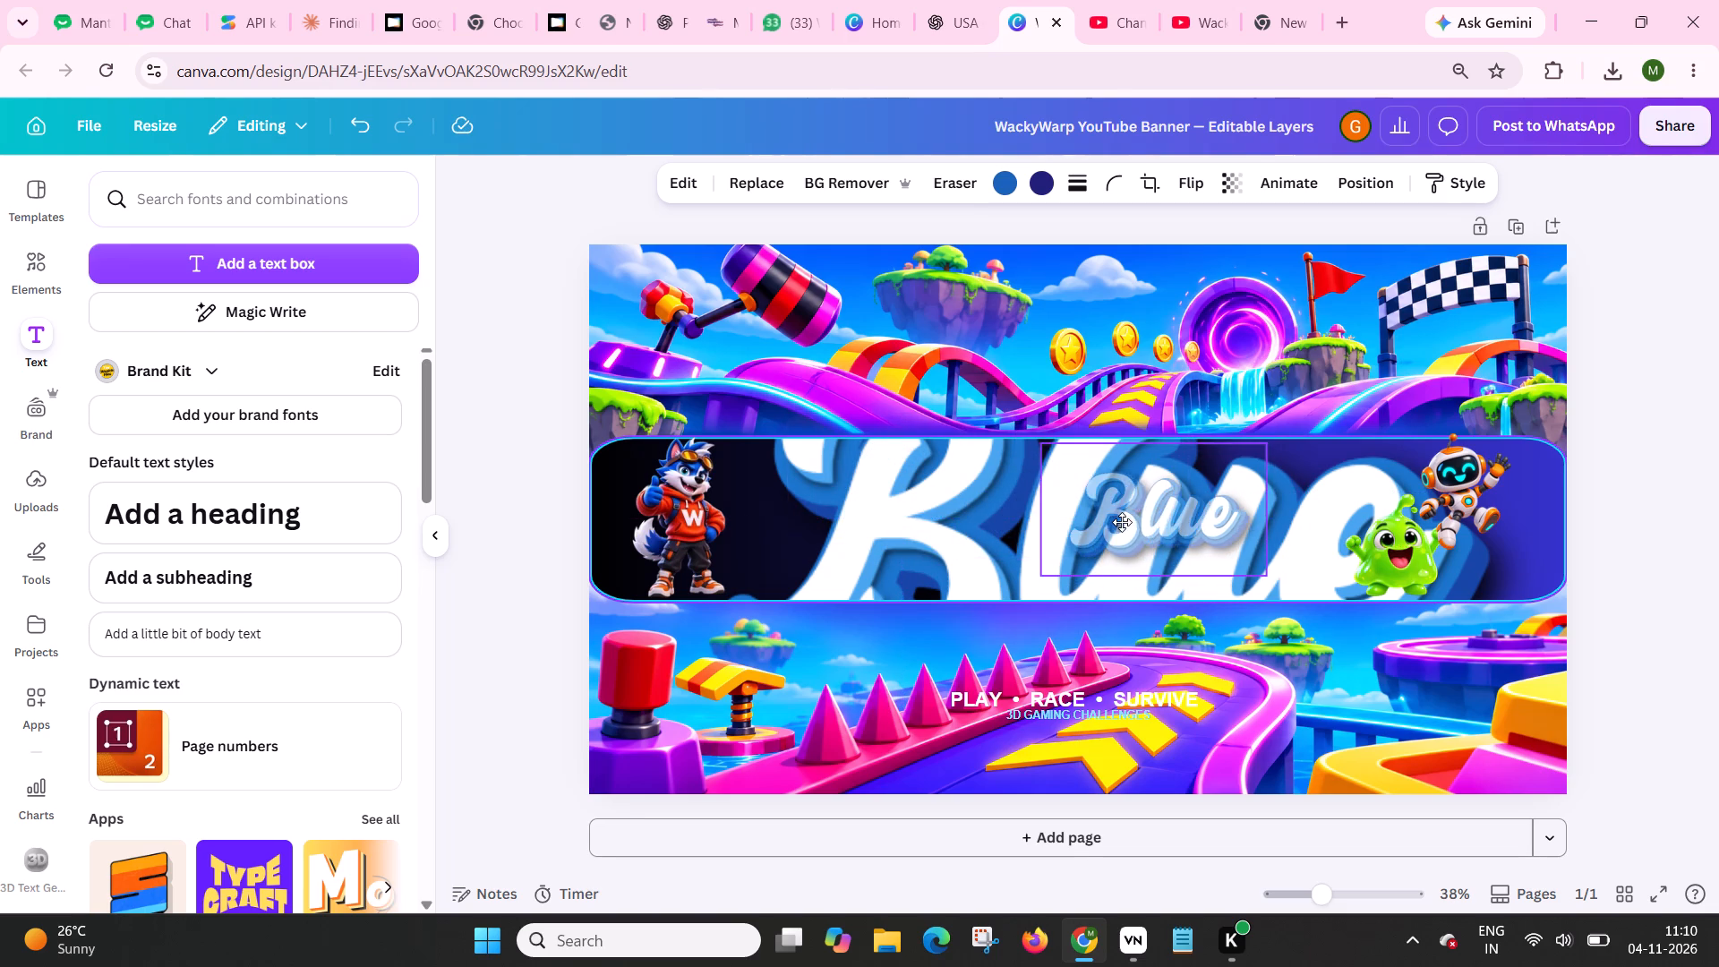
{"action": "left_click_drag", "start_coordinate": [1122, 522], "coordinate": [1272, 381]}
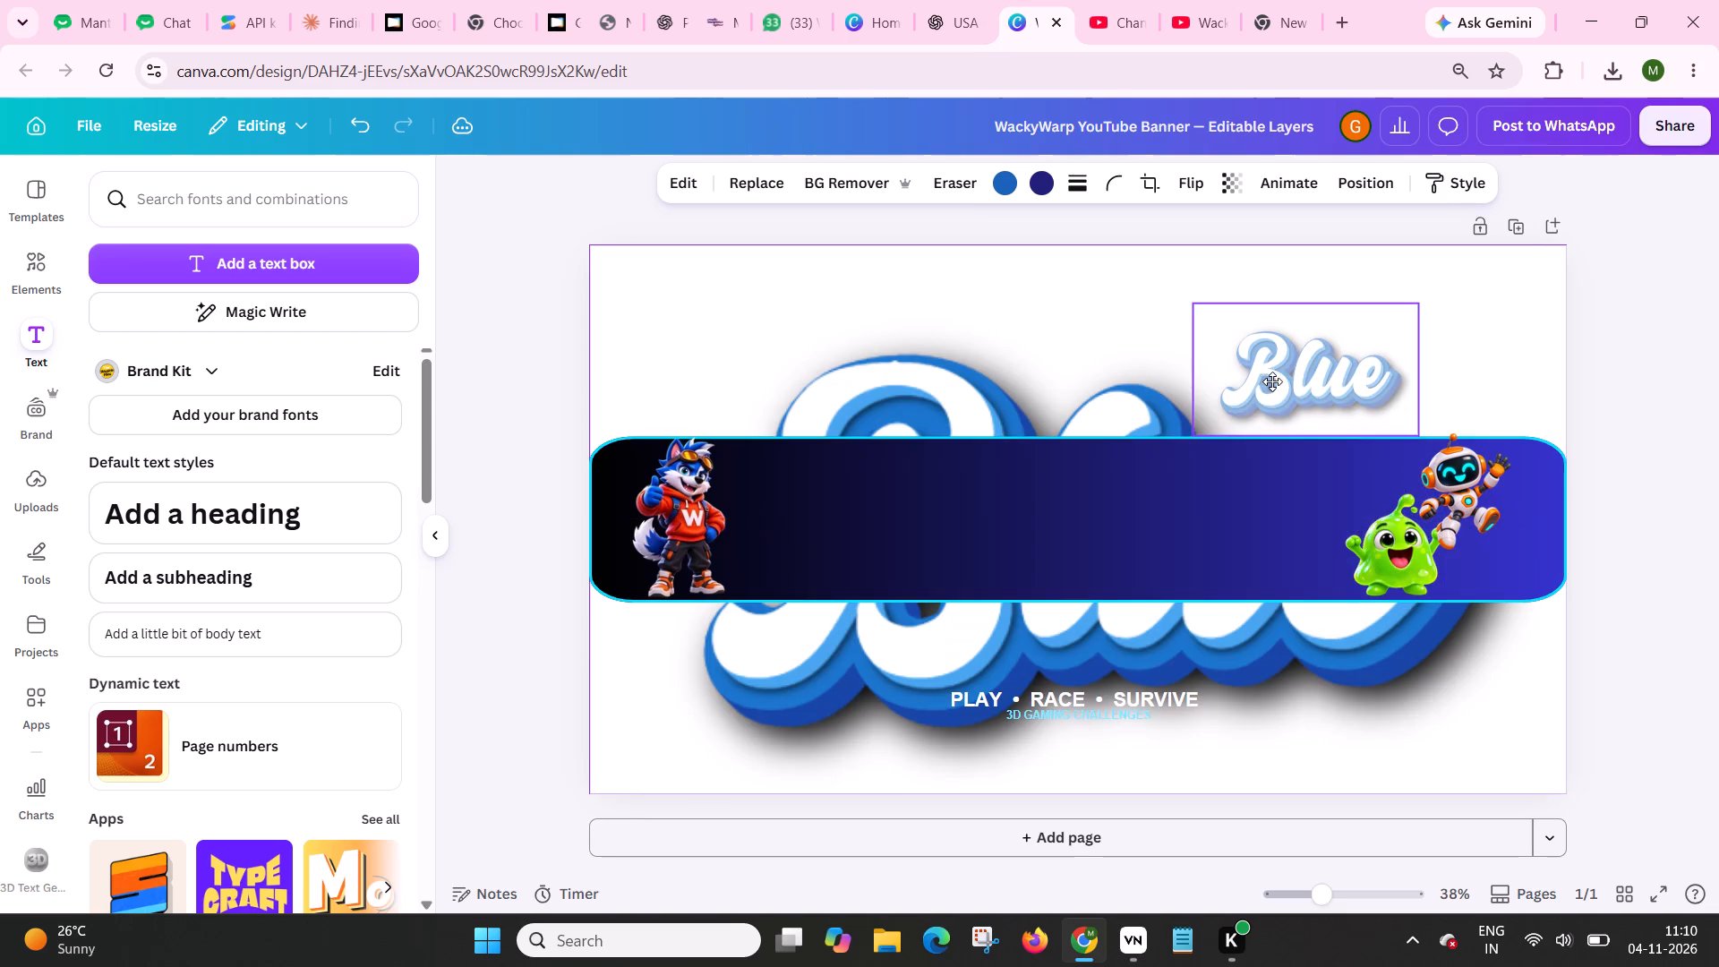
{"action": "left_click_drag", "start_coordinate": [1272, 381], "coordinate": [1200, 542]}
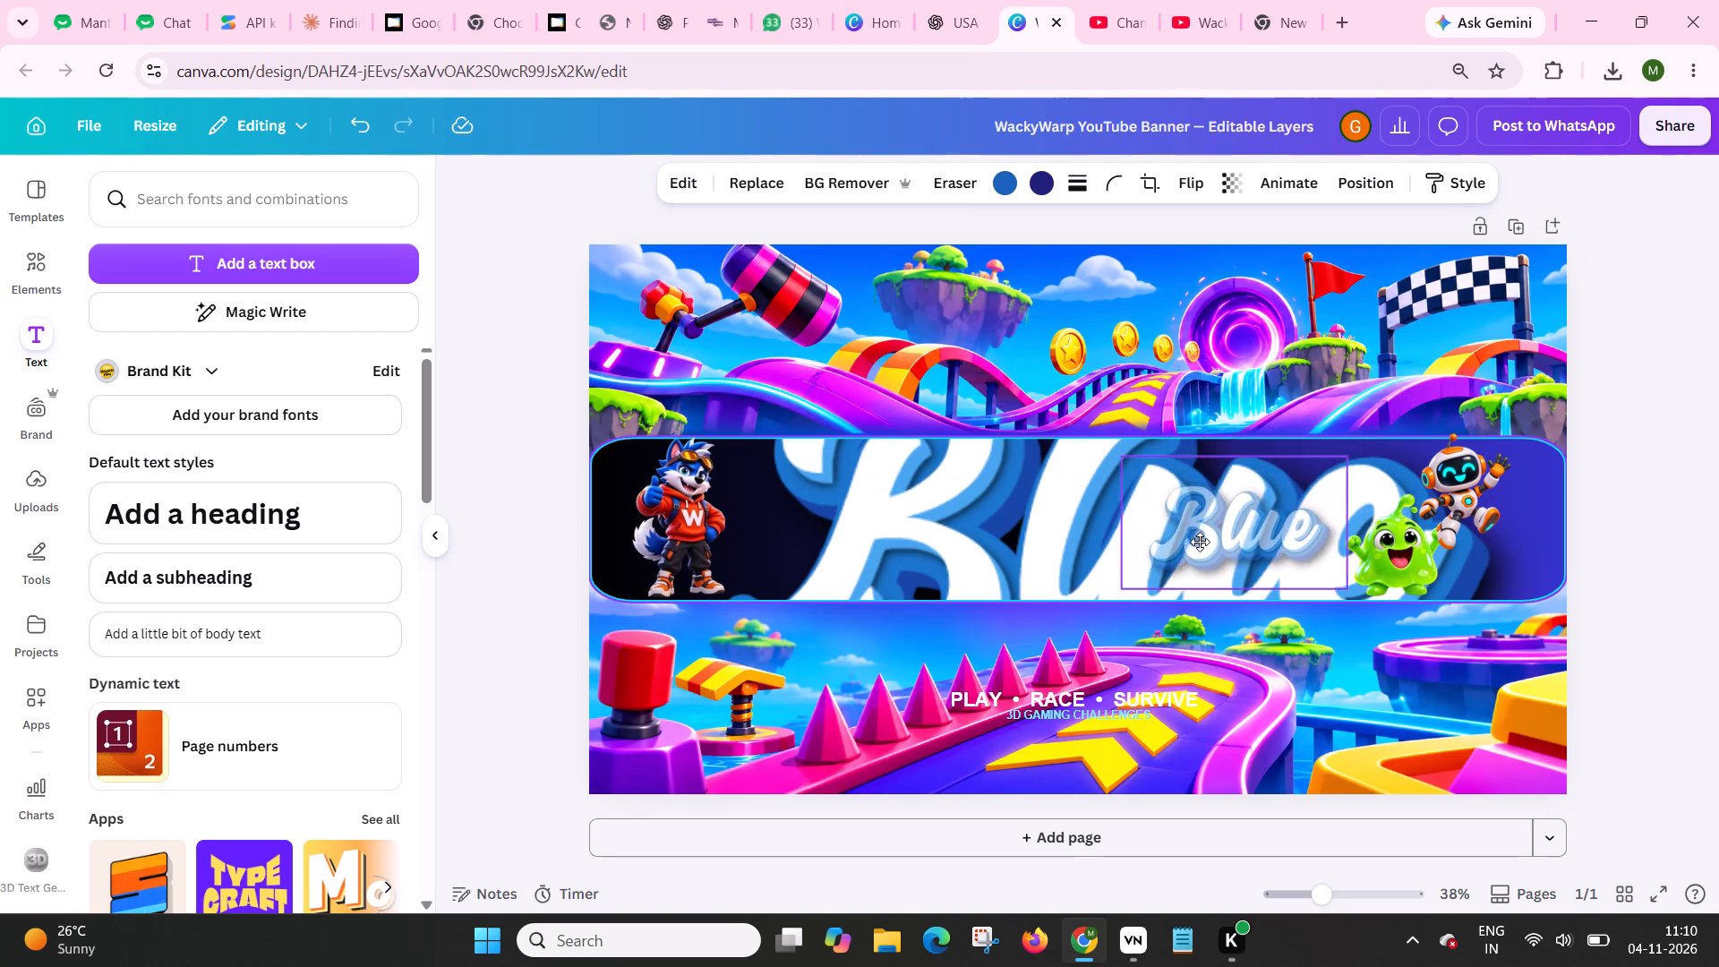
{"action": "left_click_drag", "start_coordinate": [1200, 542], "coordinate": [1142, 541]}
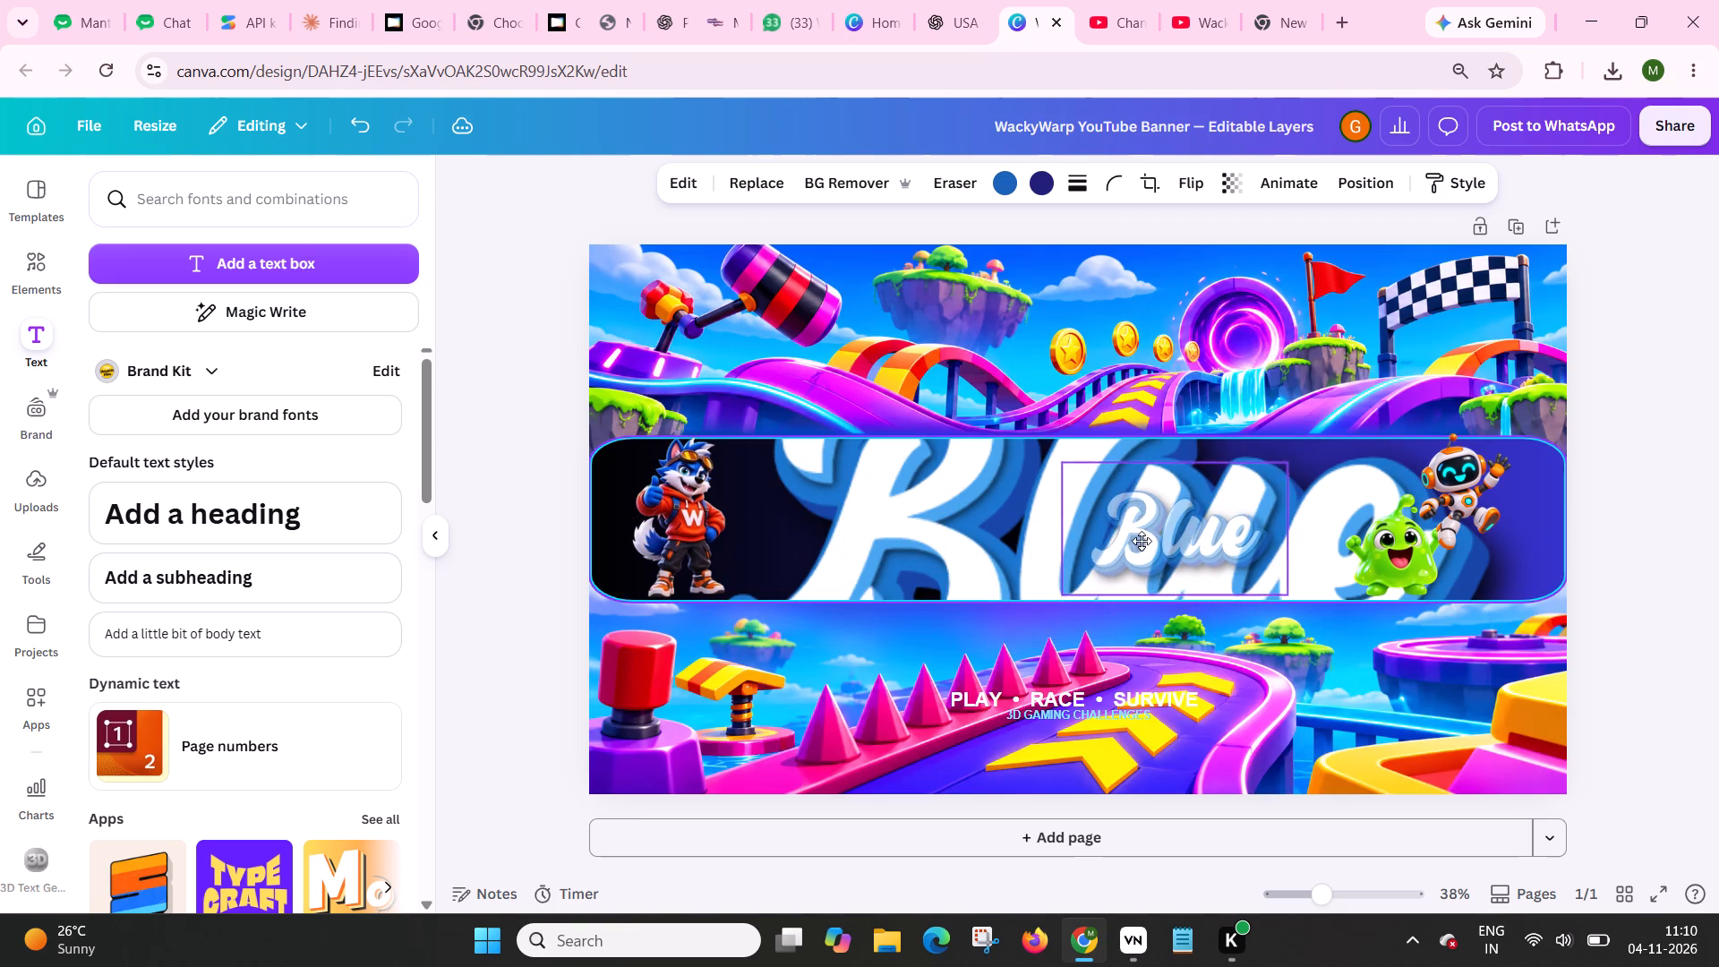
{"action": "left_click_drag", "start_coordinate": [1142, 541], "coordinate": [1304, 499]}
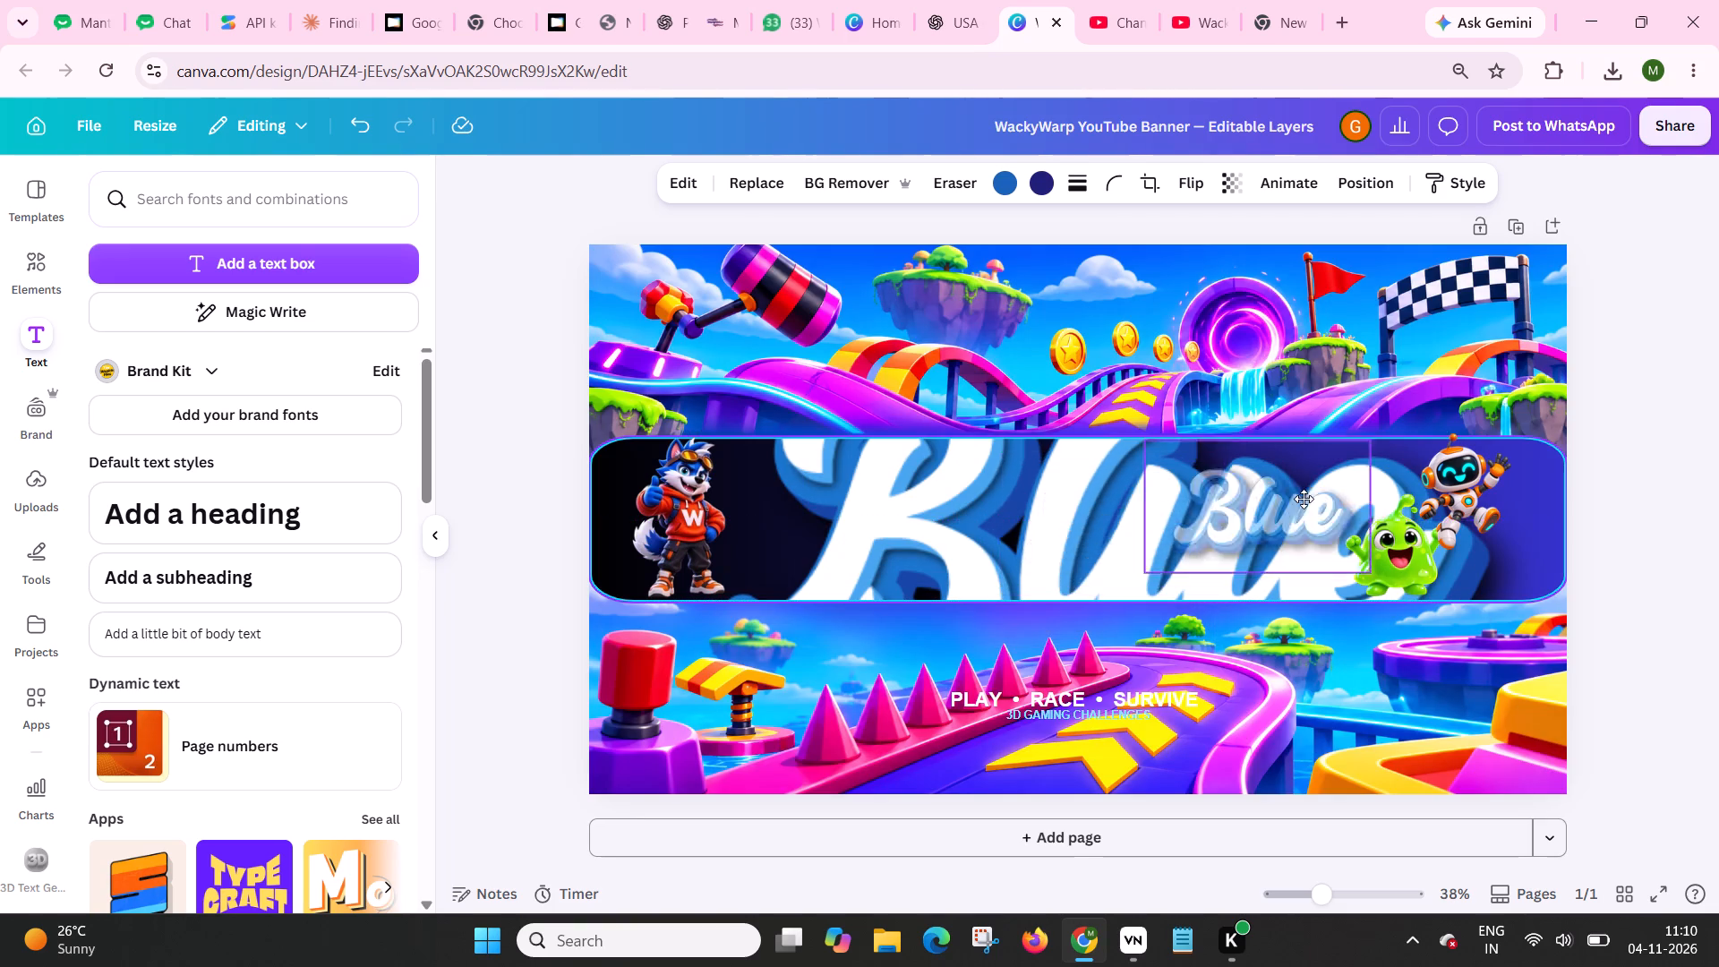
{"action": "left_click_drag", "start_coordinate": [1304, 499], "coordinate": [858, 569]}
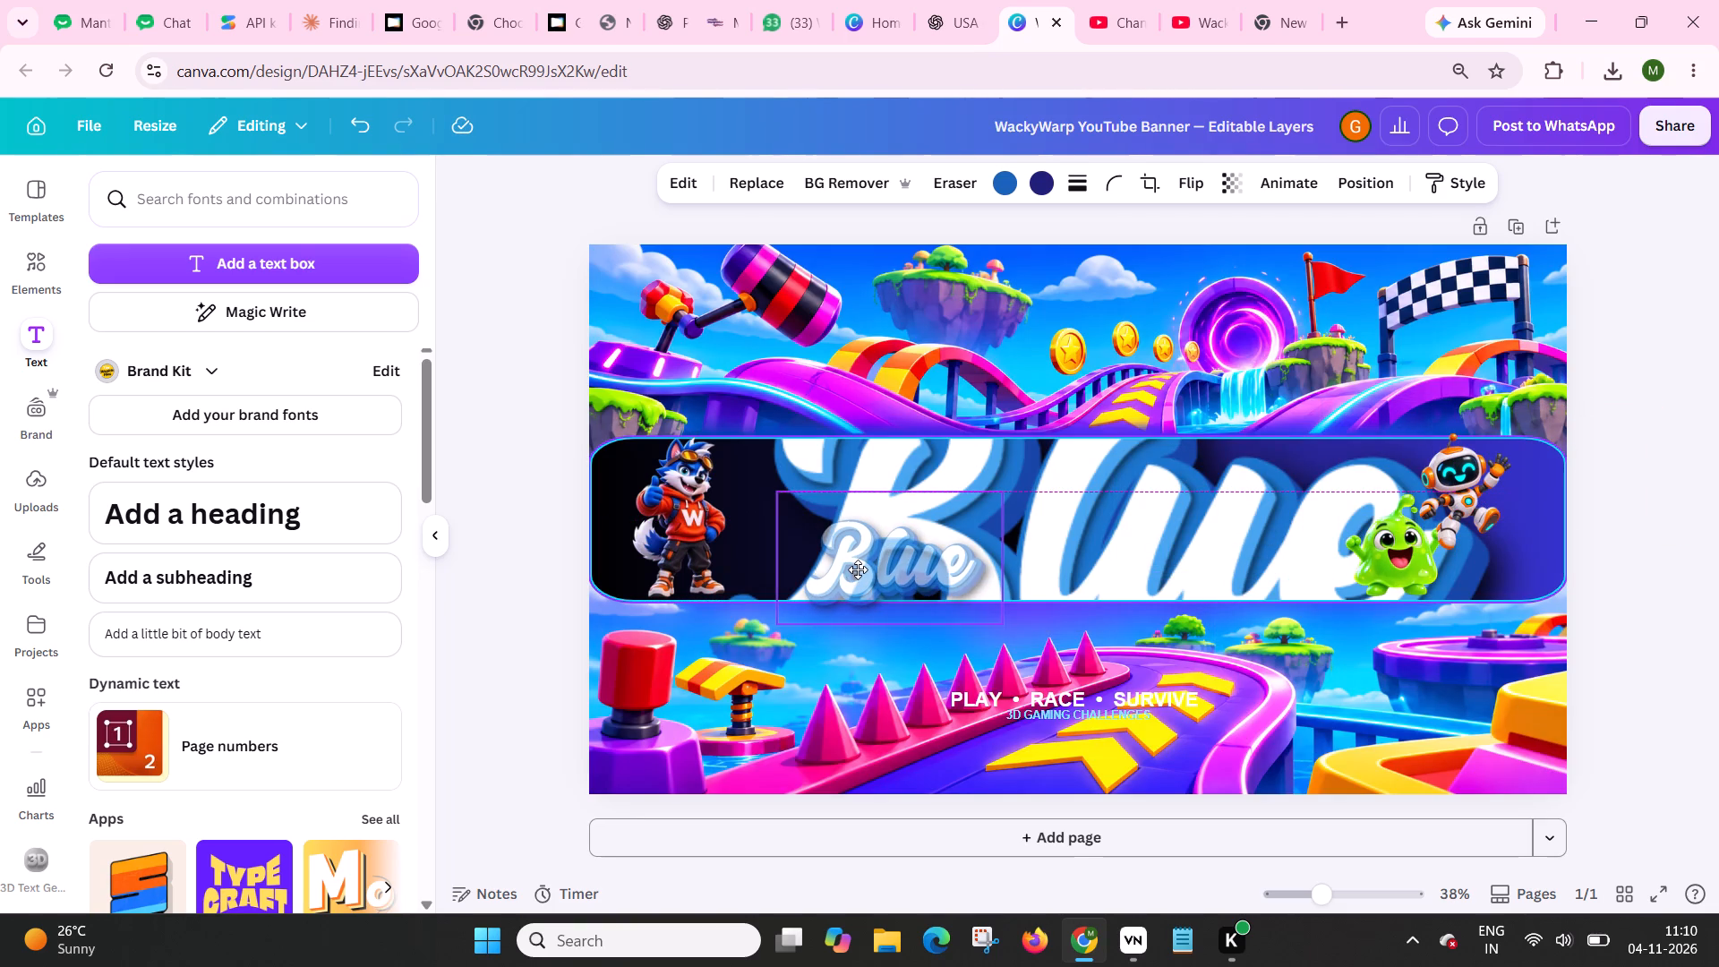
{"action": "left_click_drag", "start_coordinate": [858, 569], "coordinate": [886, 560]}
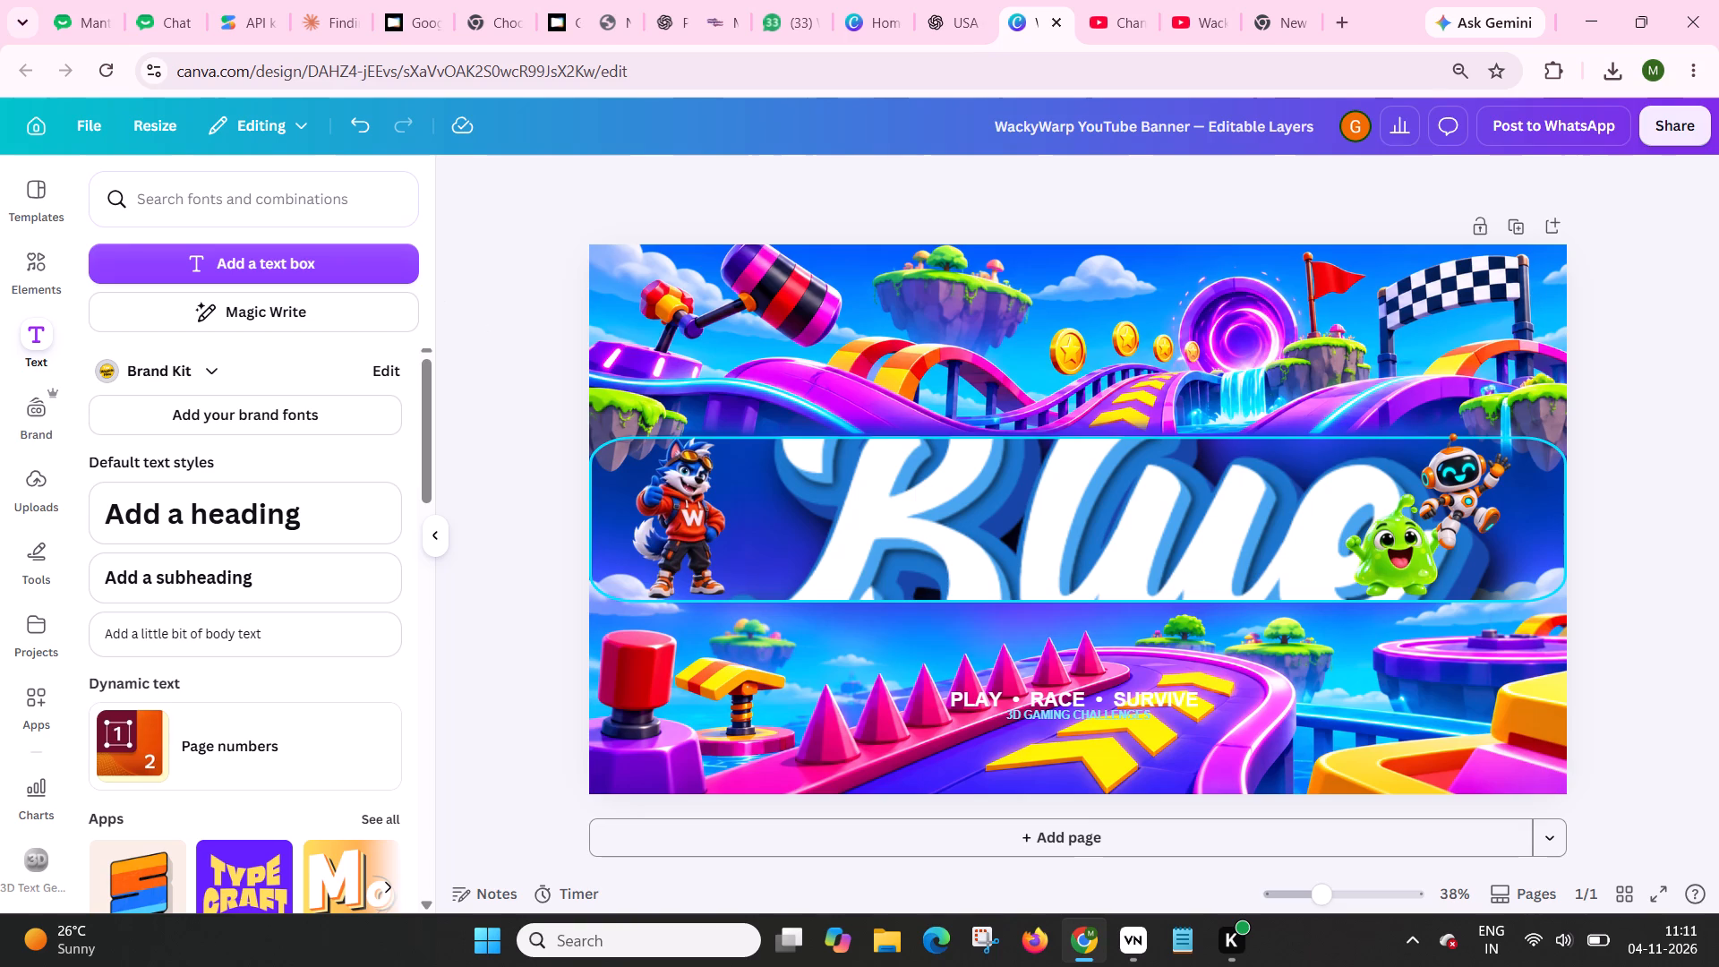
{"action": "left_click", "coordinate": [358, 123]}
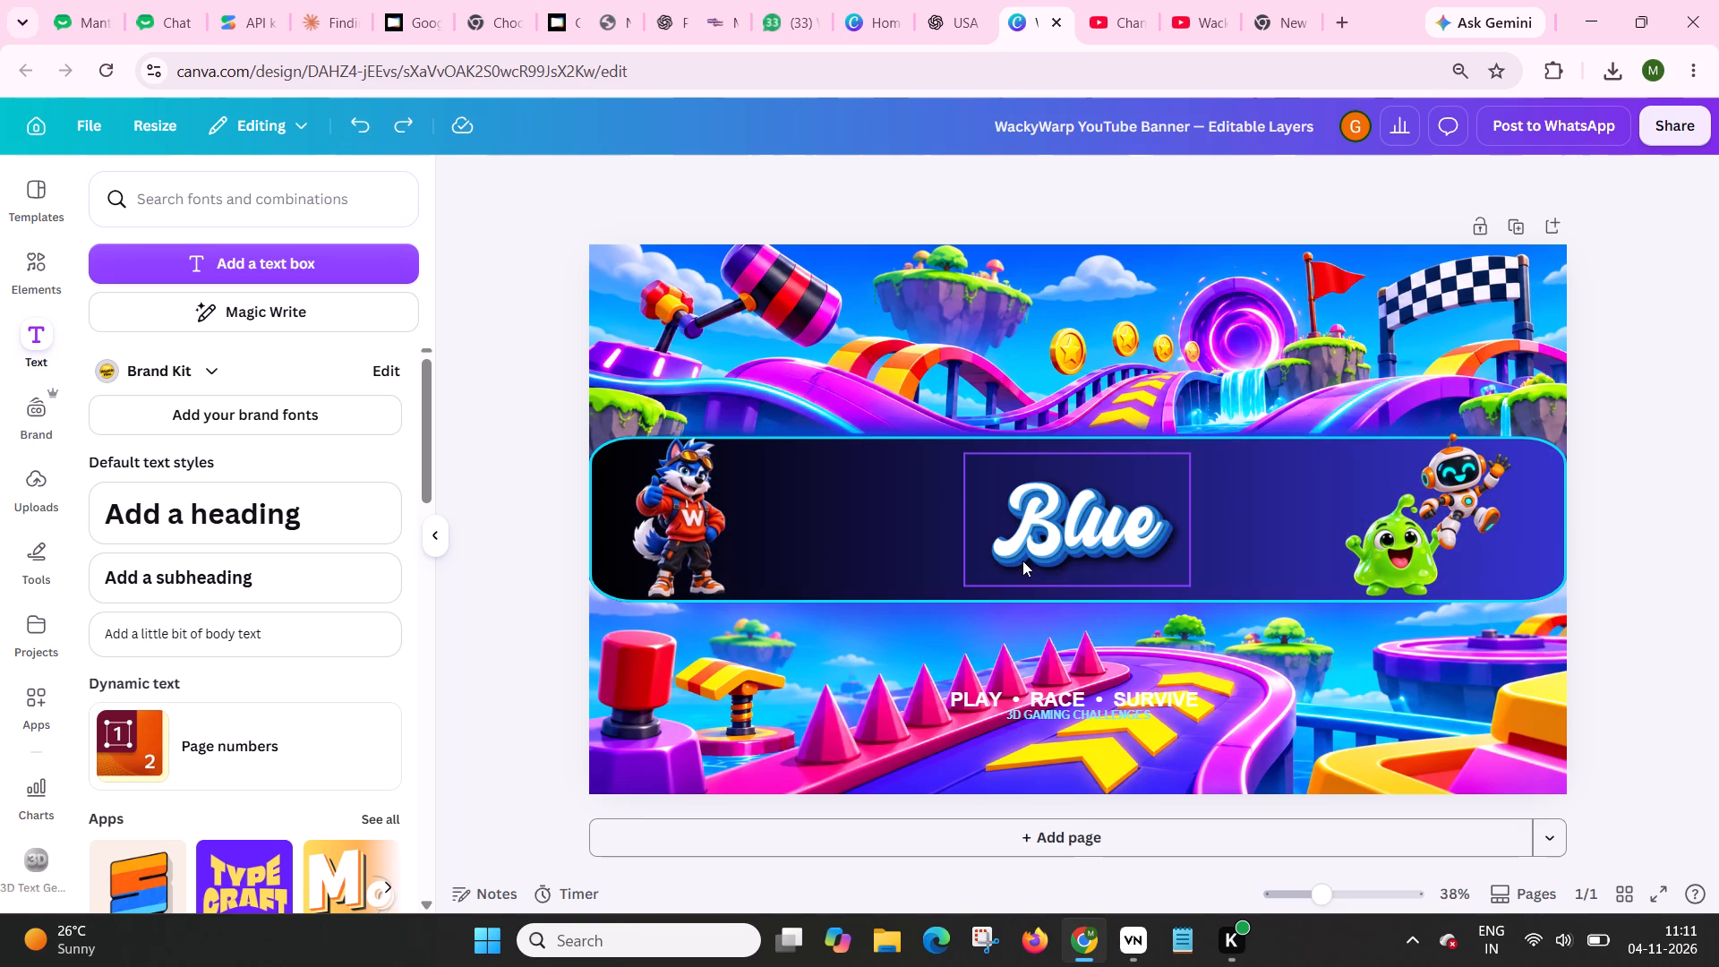
Lock the green slime, robot and wolf mascot images on the central panel.
{"action": "left_click", "coordinate": [1388, 535]}
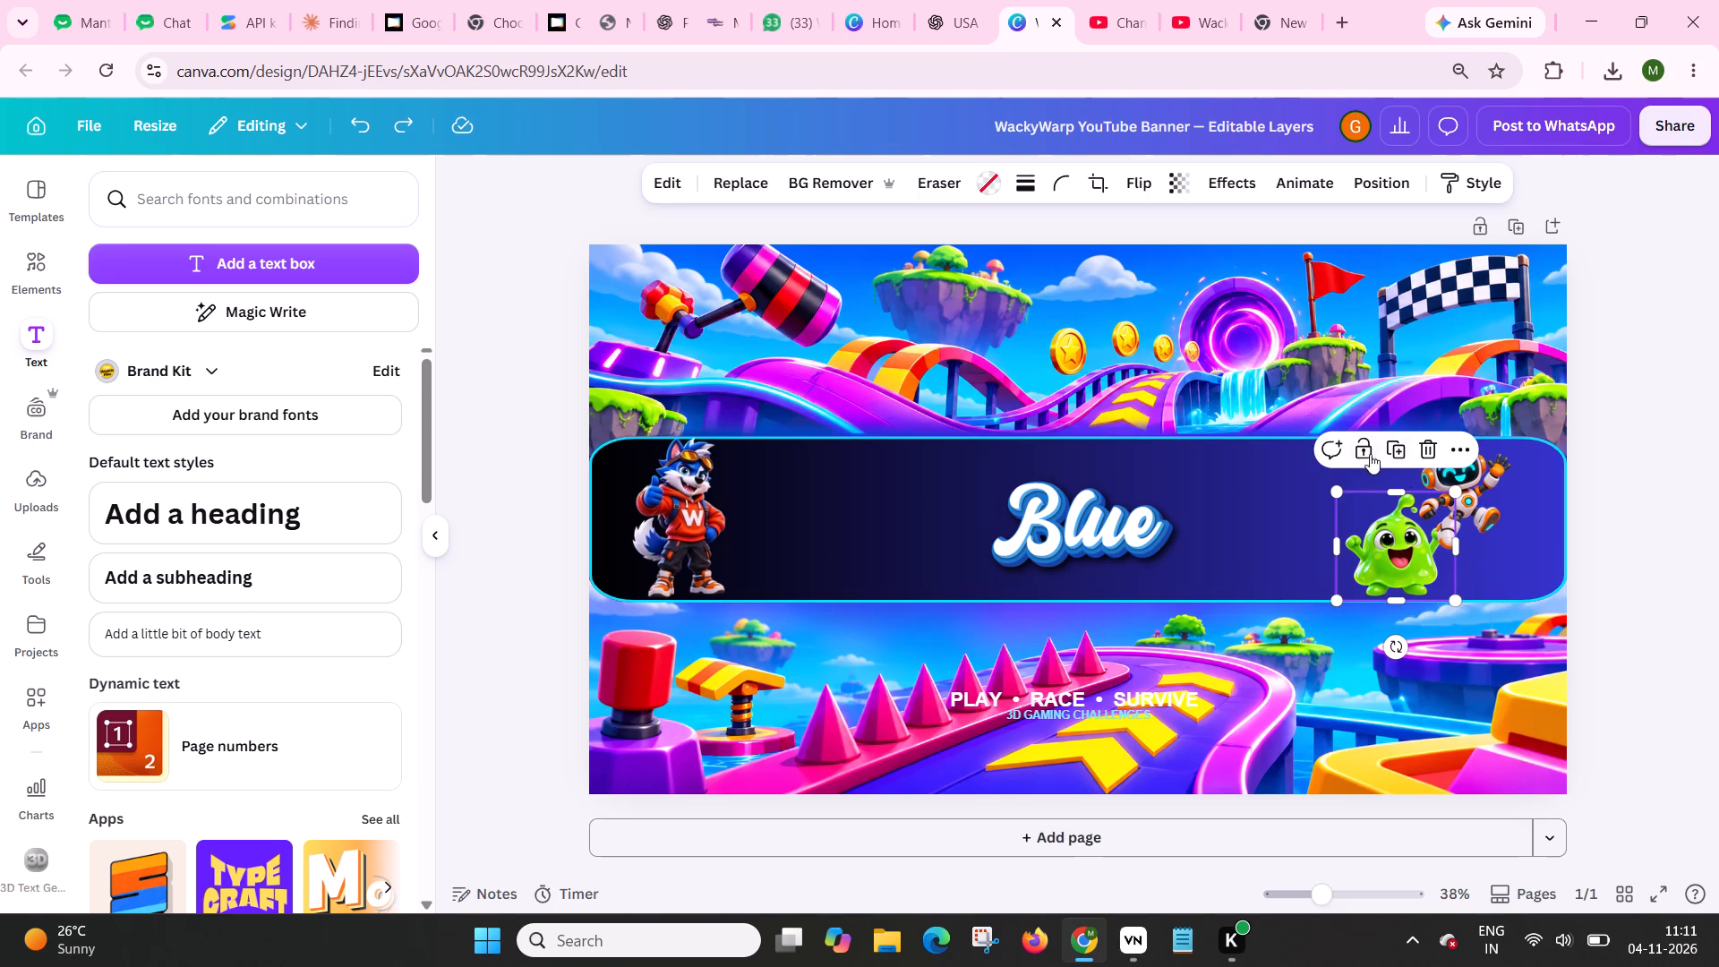
{"action": "left_click", "coordinate": [1365, 451]}
{"action": "left_click", "coordinate": [1474, 481]}
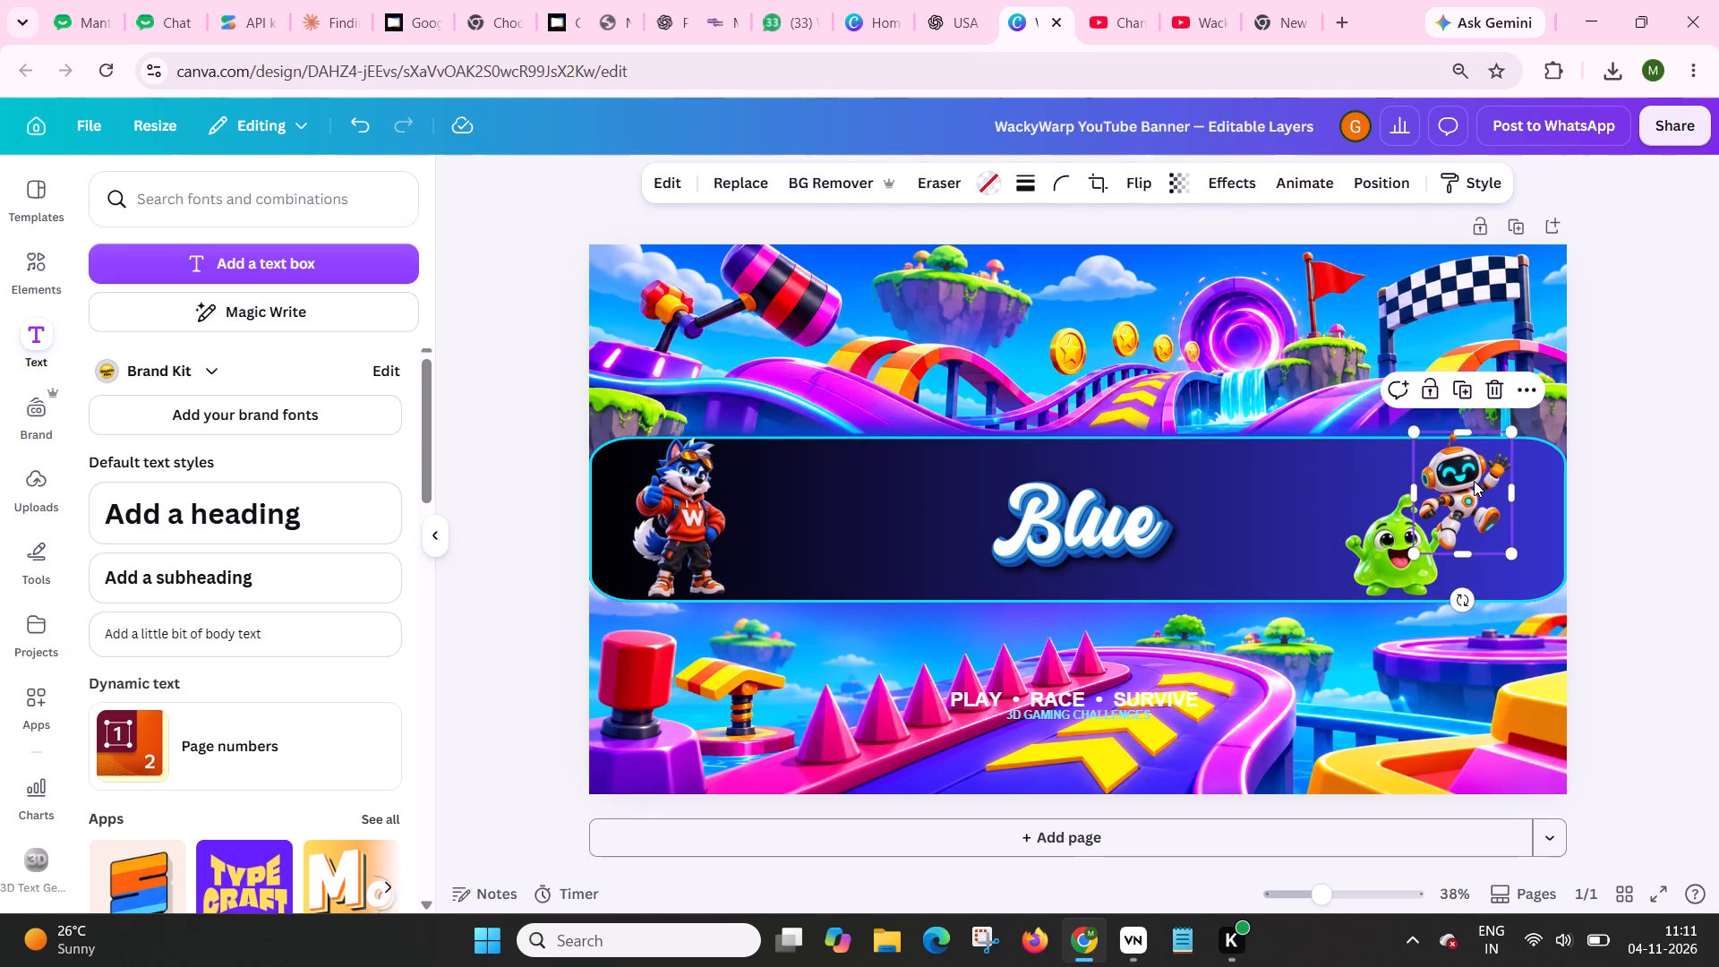
{"action": "left_click", "coordinate": [1432, 397]}
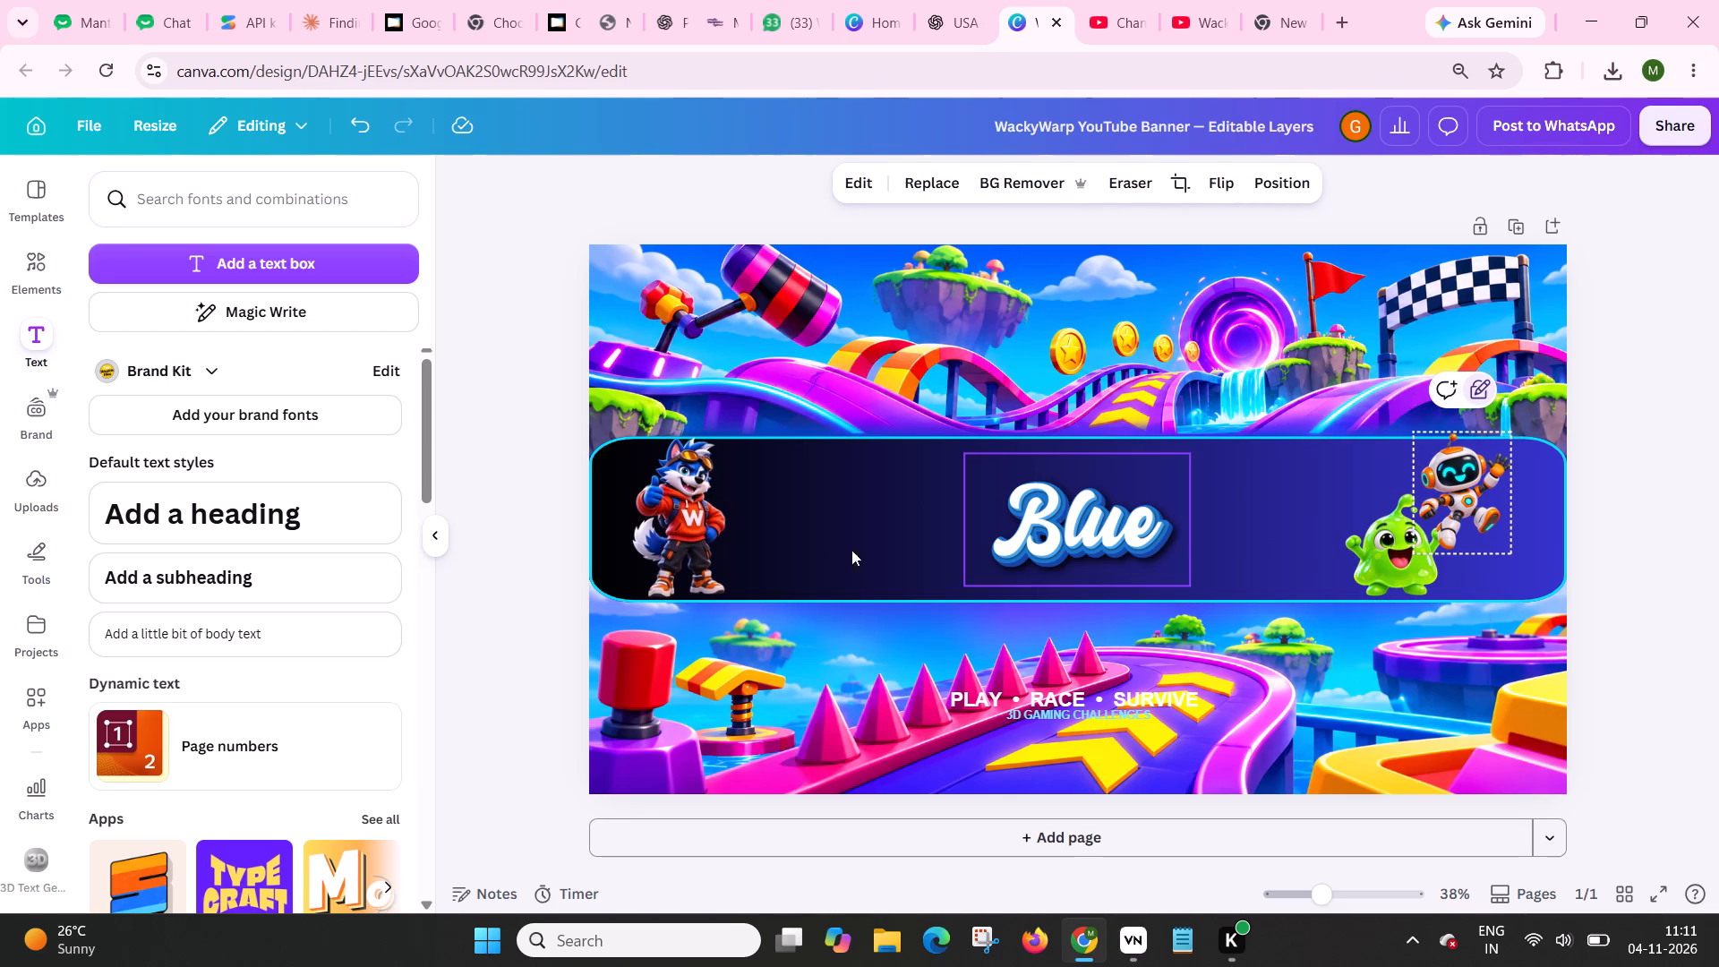
{"action": "left_click", "coordinate": [674, 562]}
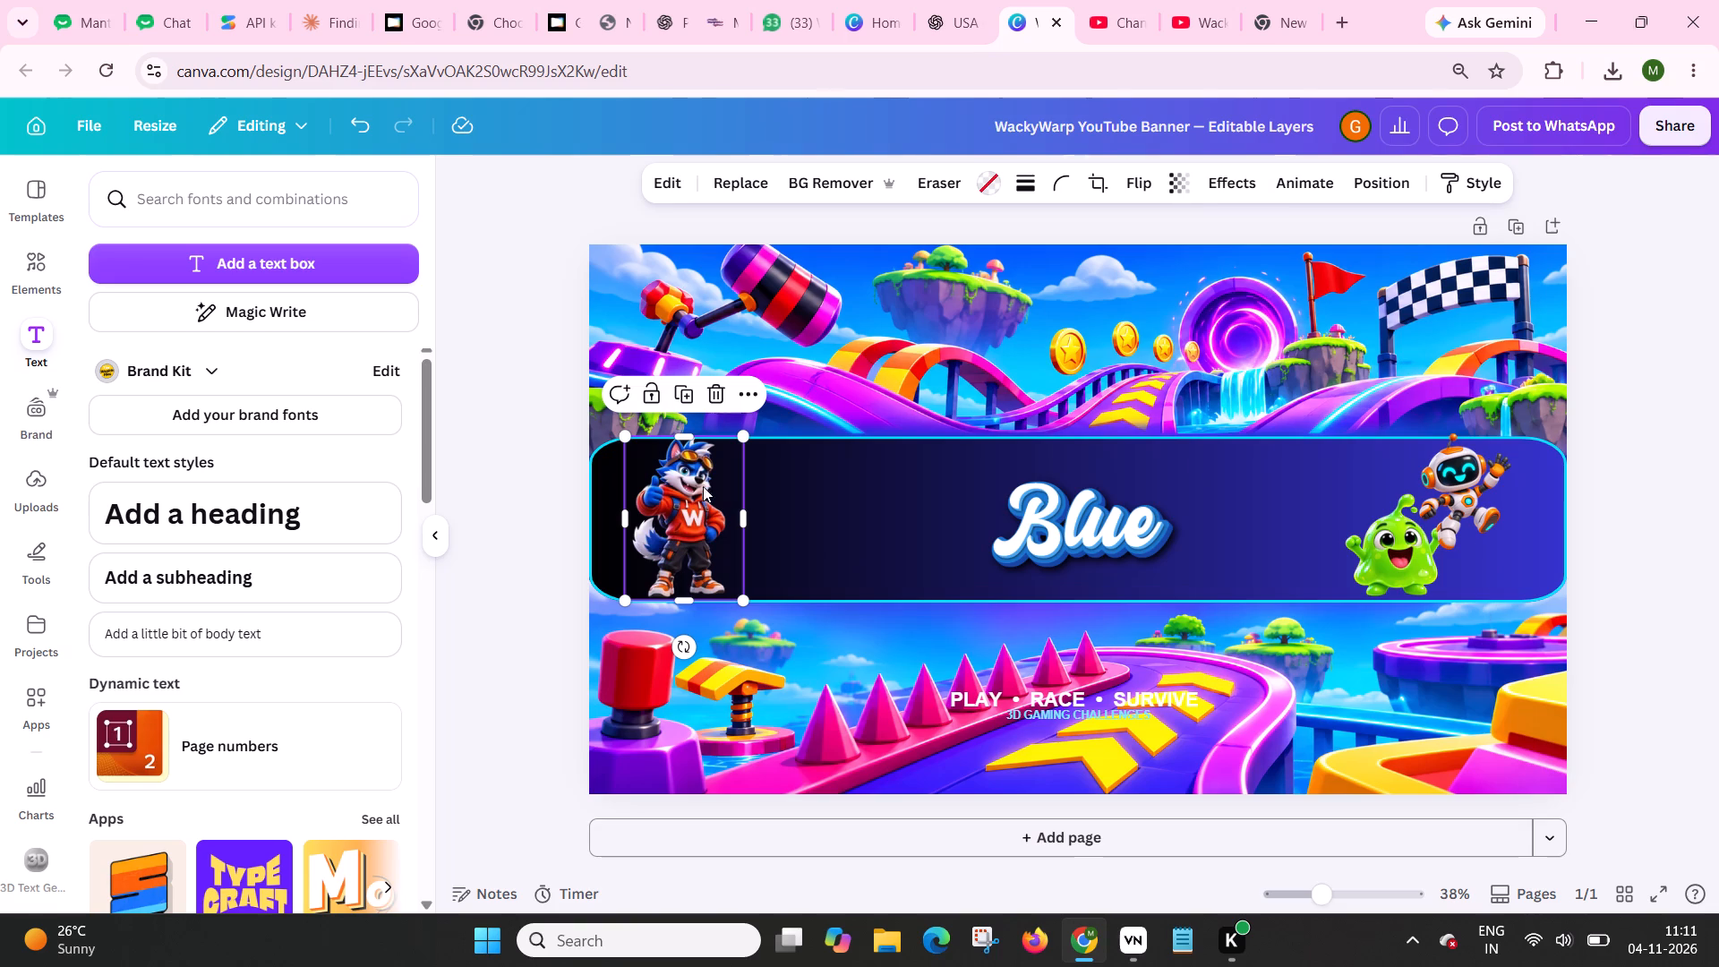
{"action": "left_click", "coordinate": [652, 398]}
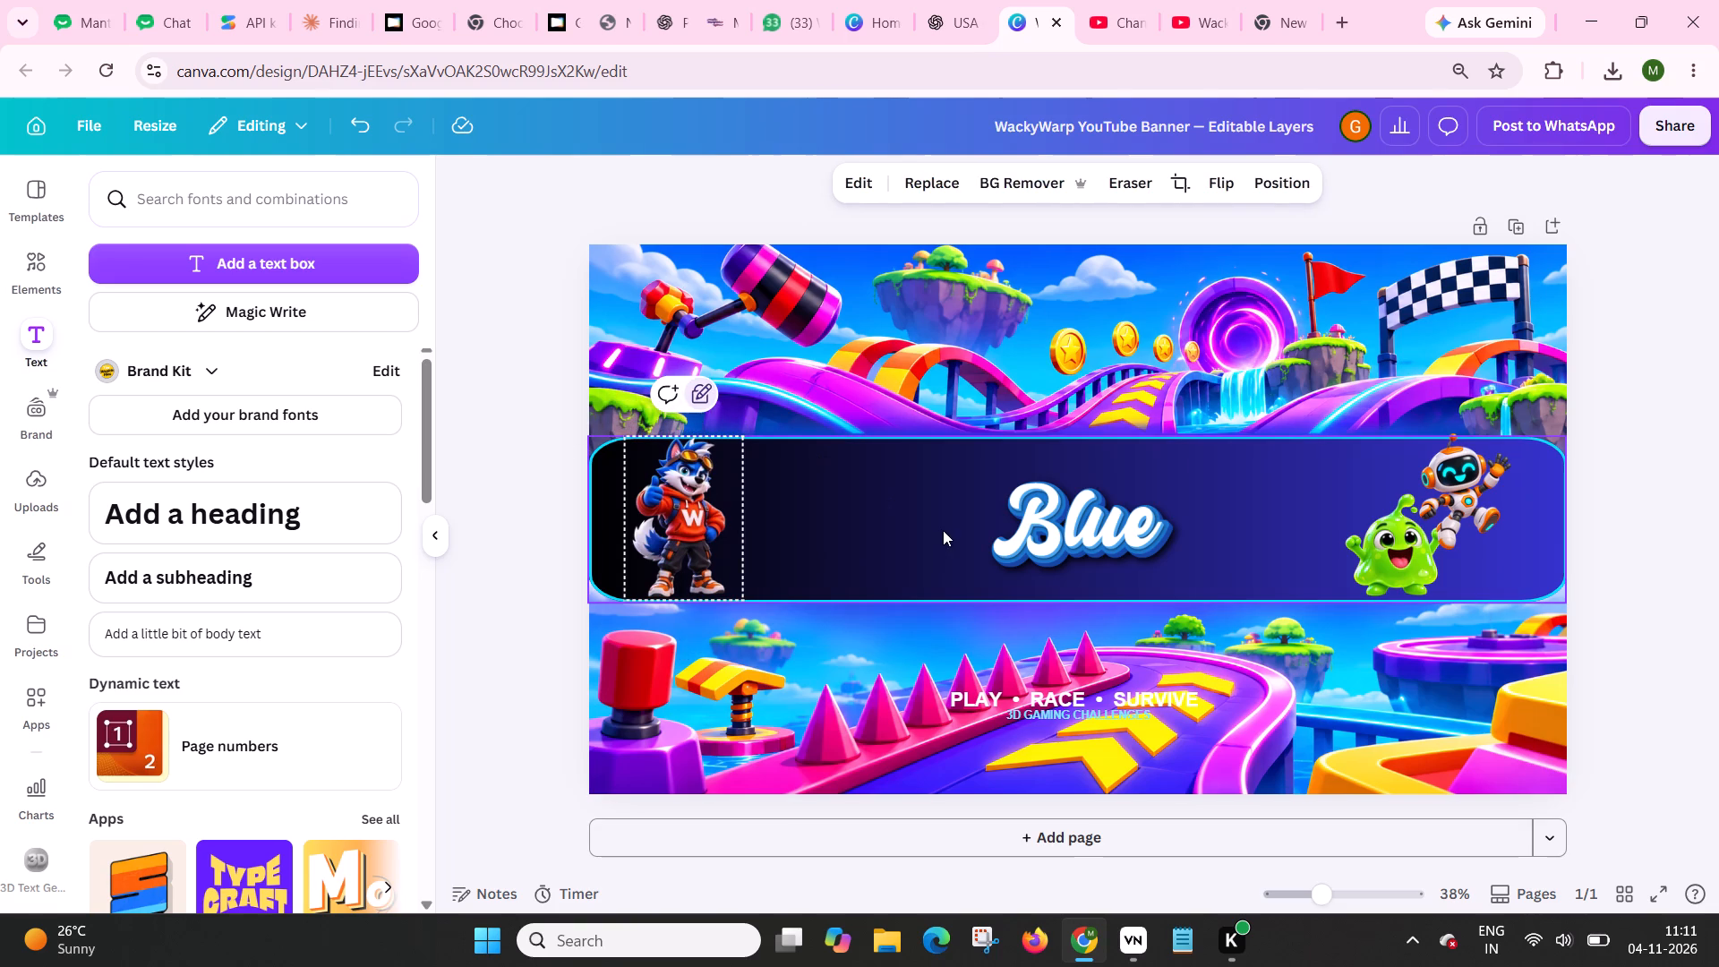
{"action": "left_click", "coordinate": [922, 520]}
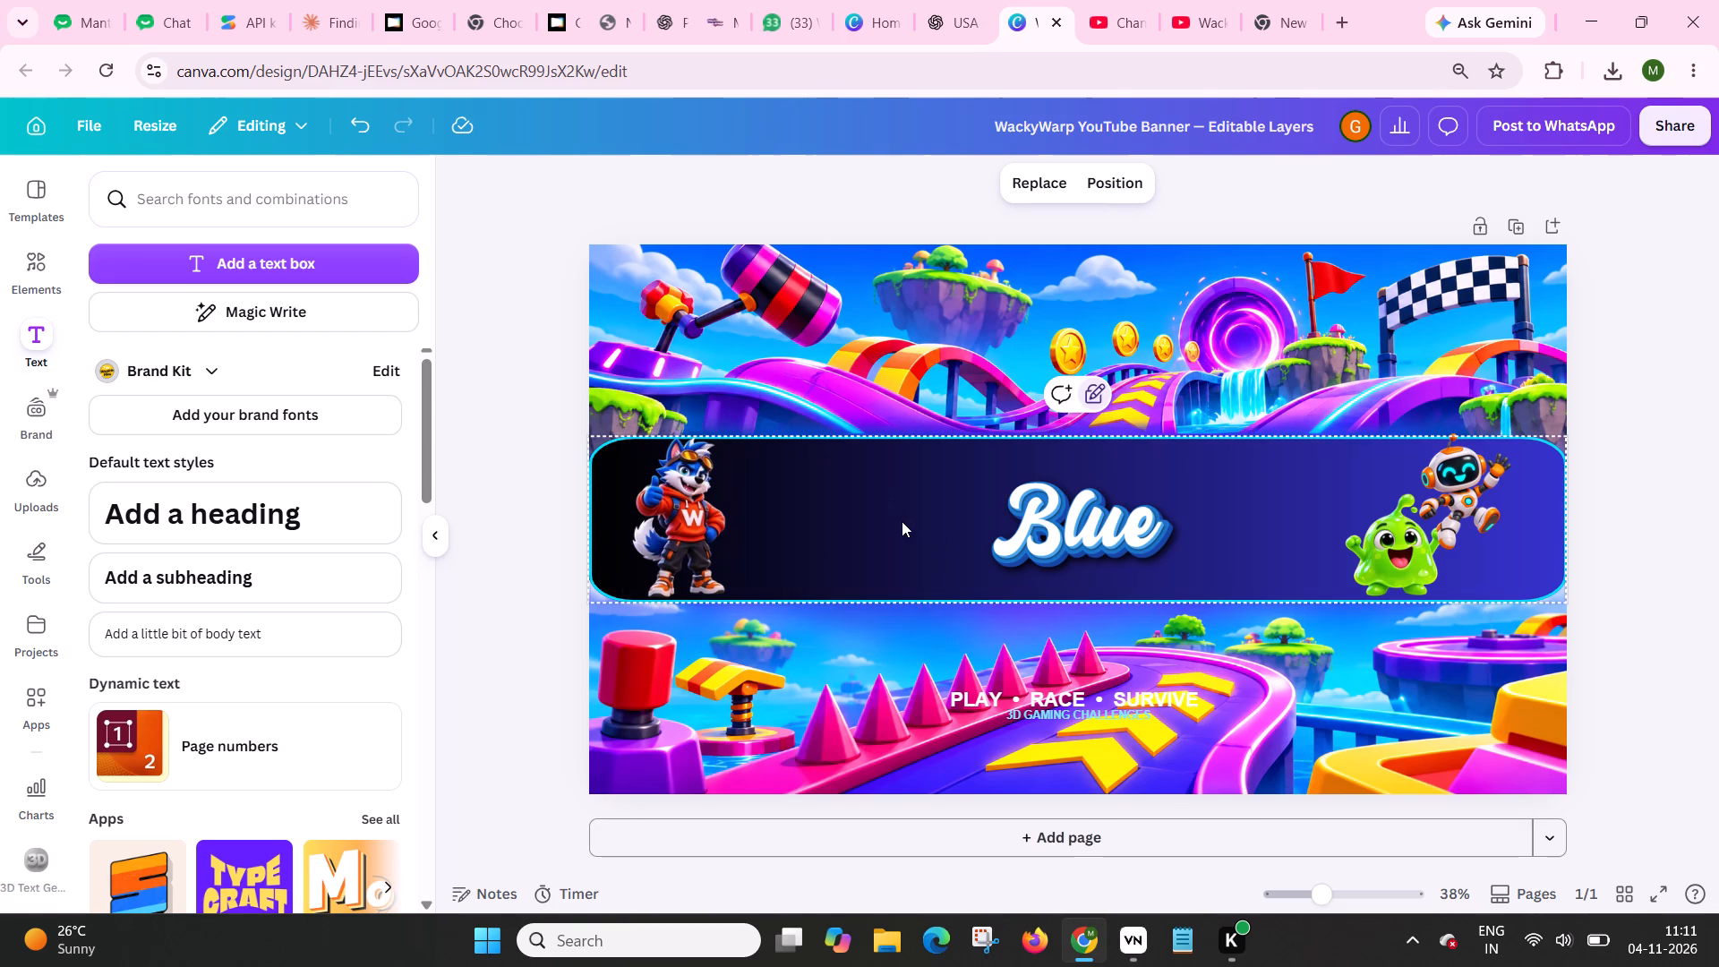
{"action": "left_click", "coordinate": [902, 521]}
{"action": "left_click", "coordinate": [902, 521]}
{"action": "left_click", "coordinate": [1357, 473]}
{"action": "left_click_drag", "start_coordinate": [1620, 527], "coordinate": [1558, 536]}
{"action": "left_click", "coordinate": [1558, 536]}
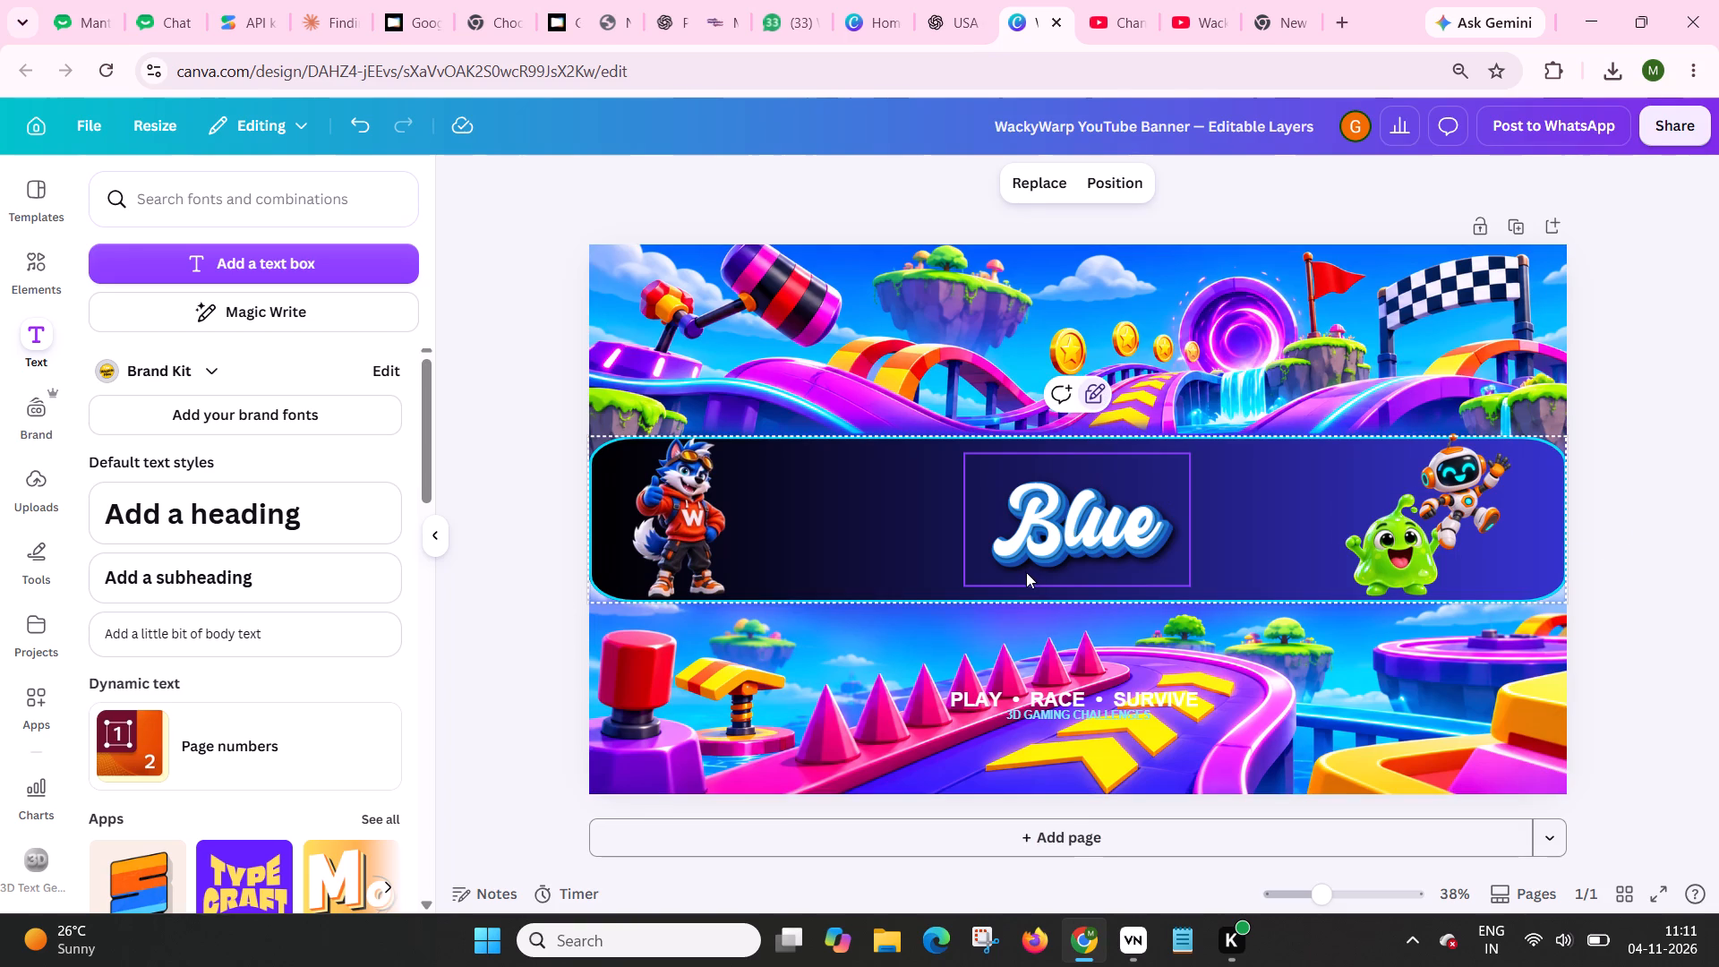
Move the "Blue" 3D text out of the central panel and off the banner, and delete it.
{"action": "left_click_drag", "start_coordinate": [1070, 552], "coordinate": [1172, 462]}
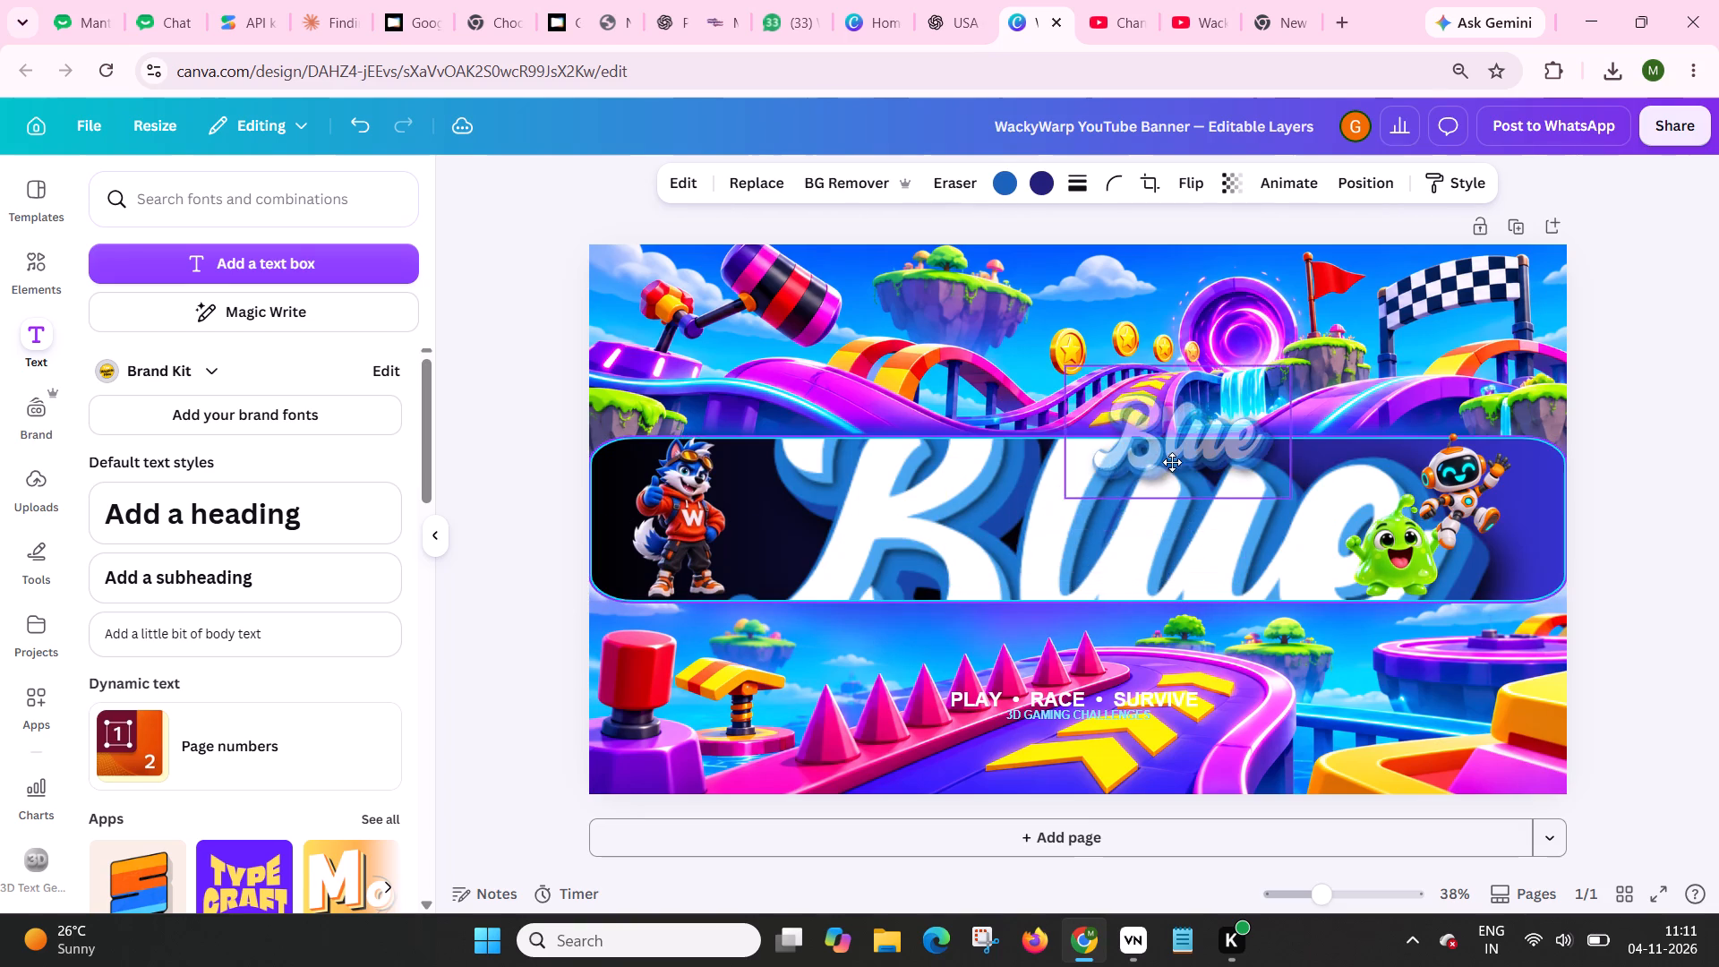
{"action": "left_click_drag", "start_coordinate": [1172, 462], "coordinate": [506, 775]}
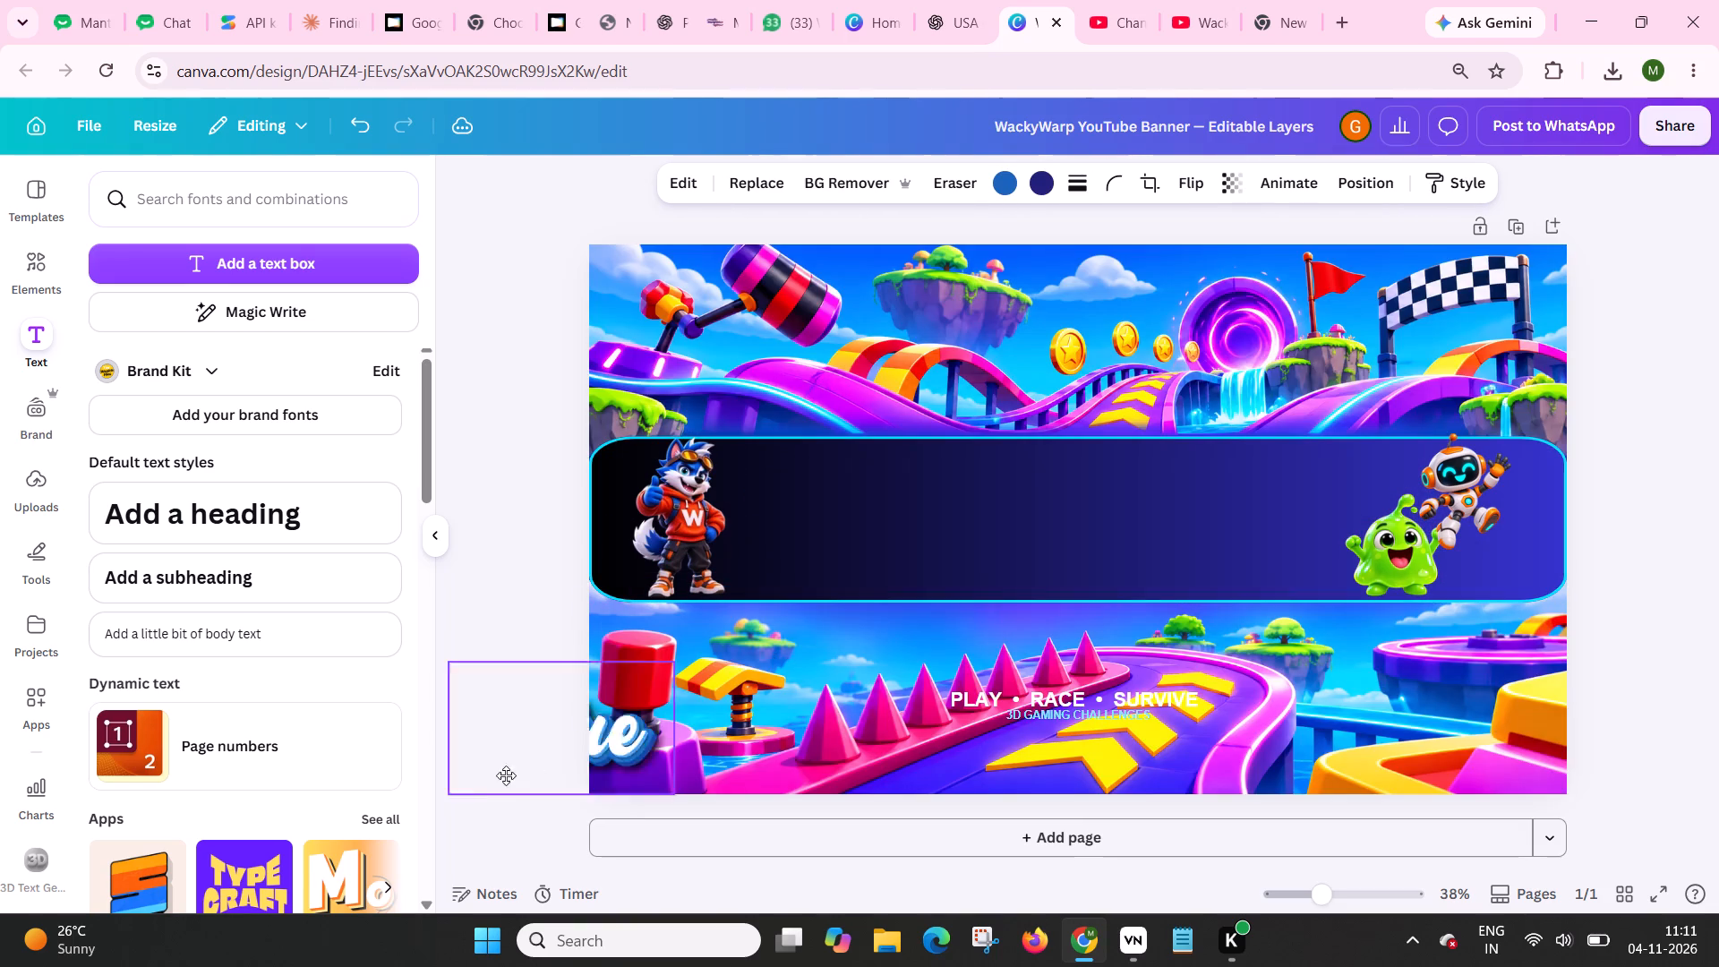
{"action": "left_click_drag", "start_coordinate": [506, 775], "coordinate": [483, 754]}
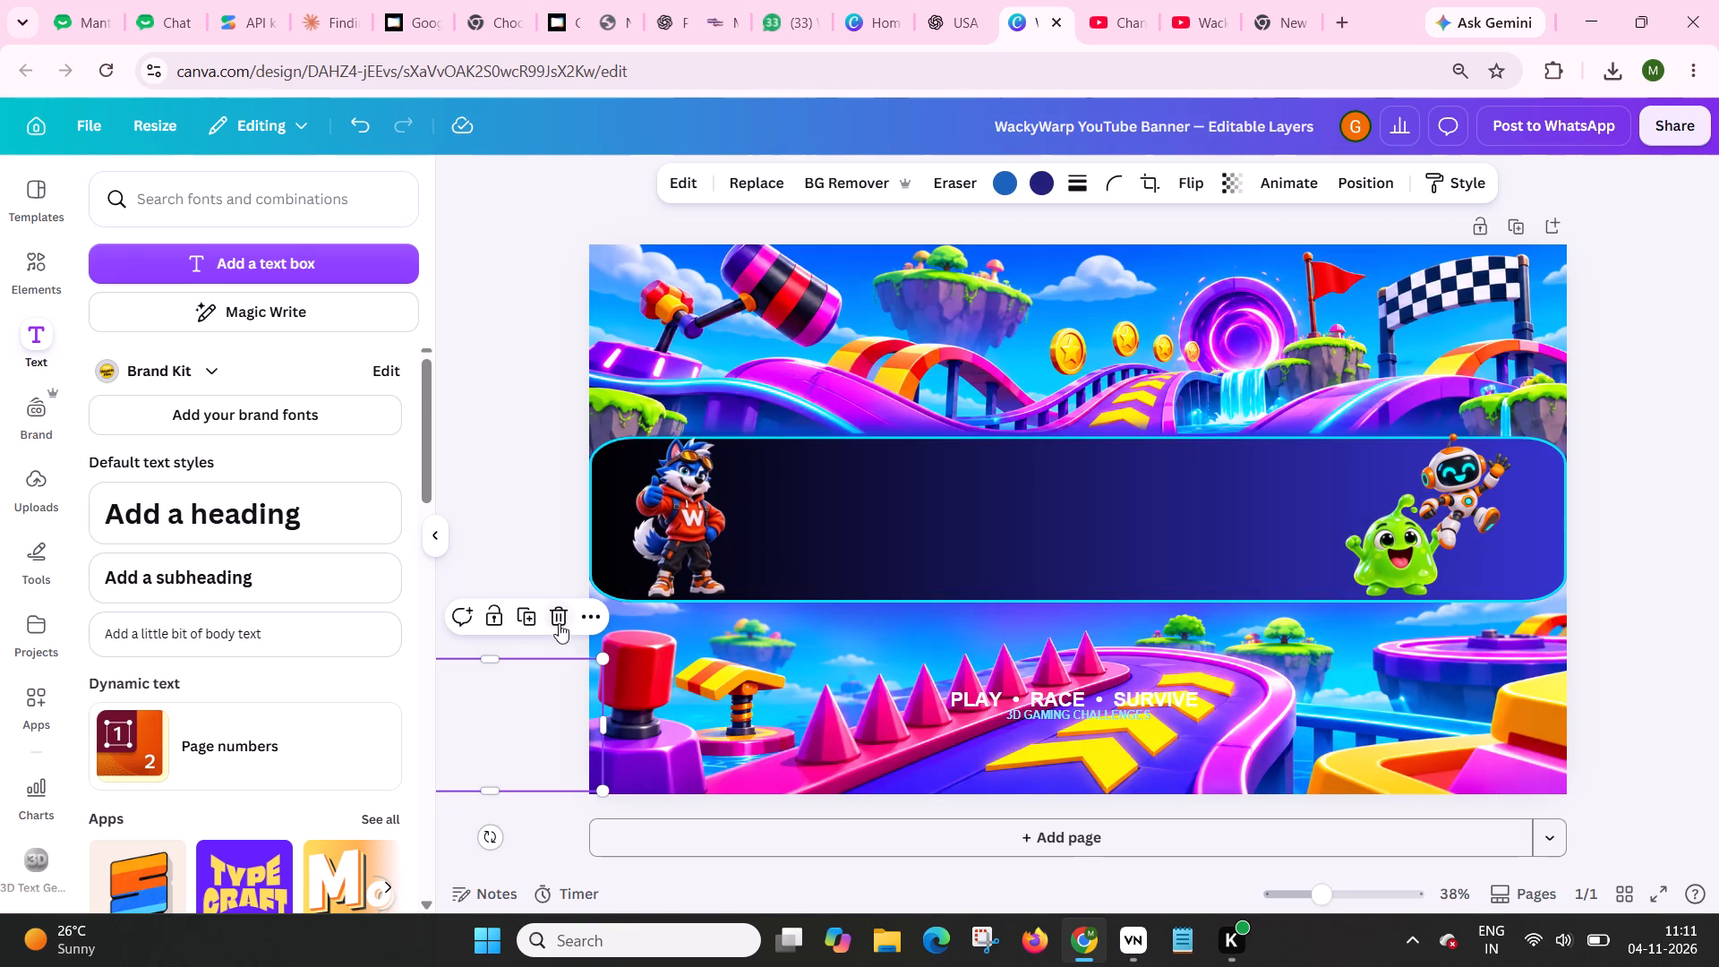
{"action": "left_click", "coordinate": [558, 618]}
Browse the font combinations in the text library for a possible title style.
{"action": "scroll", "coordinate": [170, 791], "scroll_direction": "down", "scroll_amount": 1}
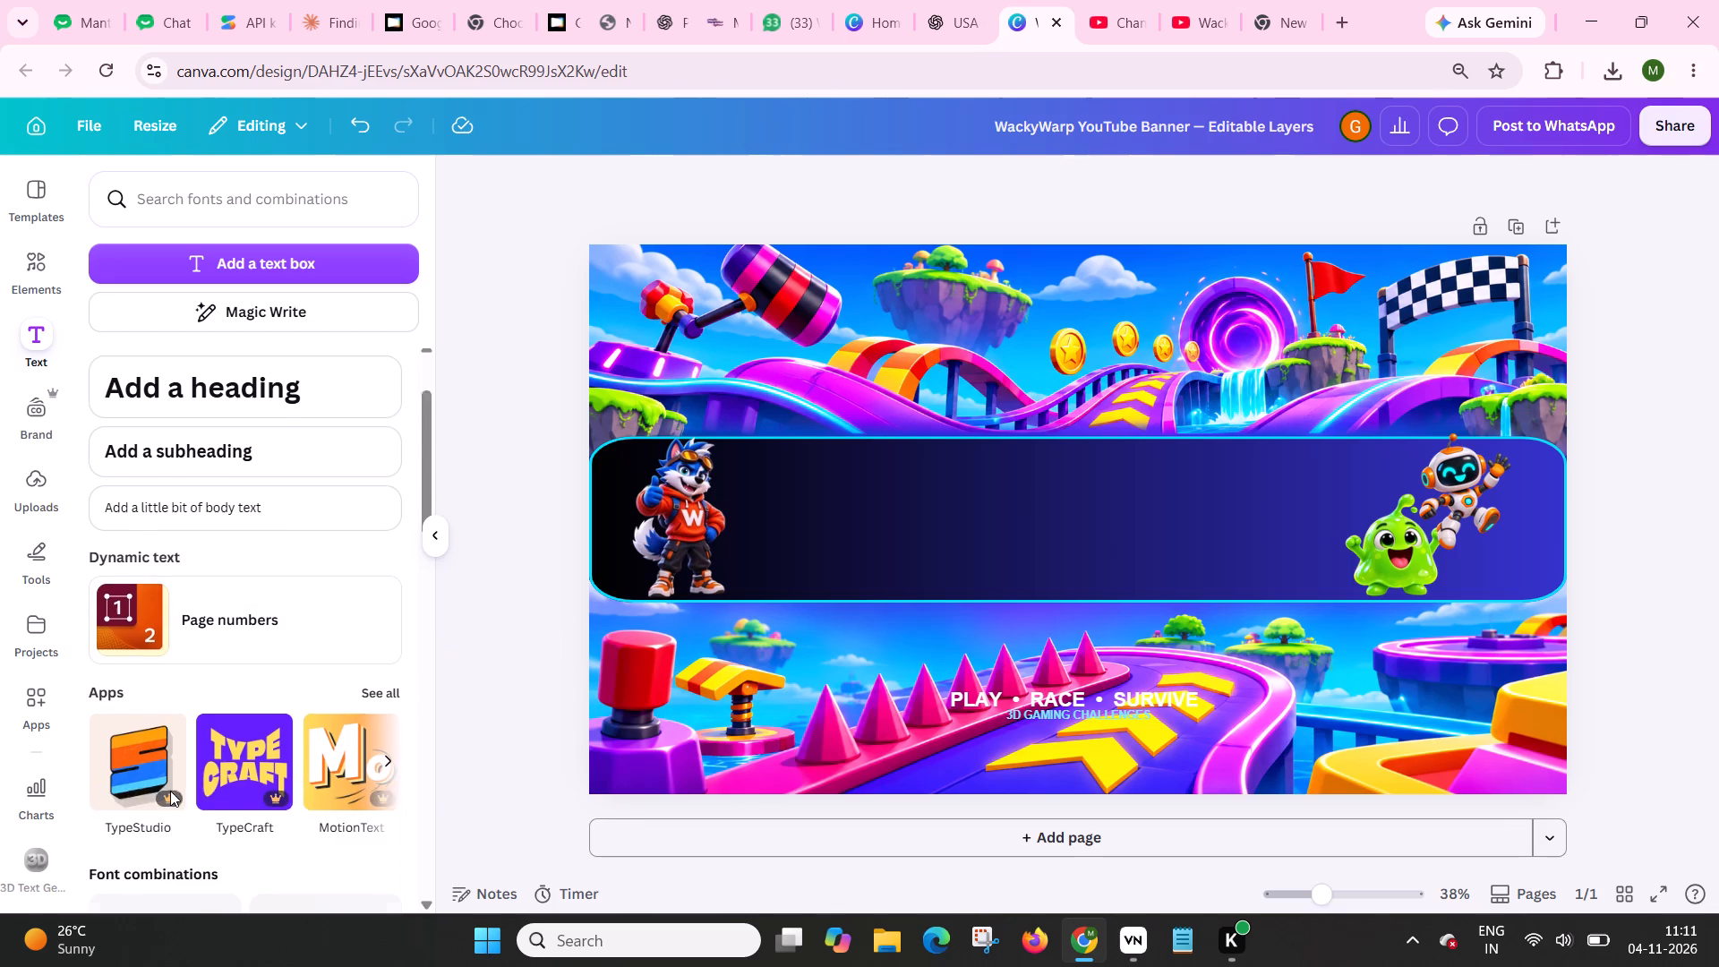
{"action": "scroll", "coordinate": [170, 791], "scroll_direction": "down", "scroll_amount": 5}
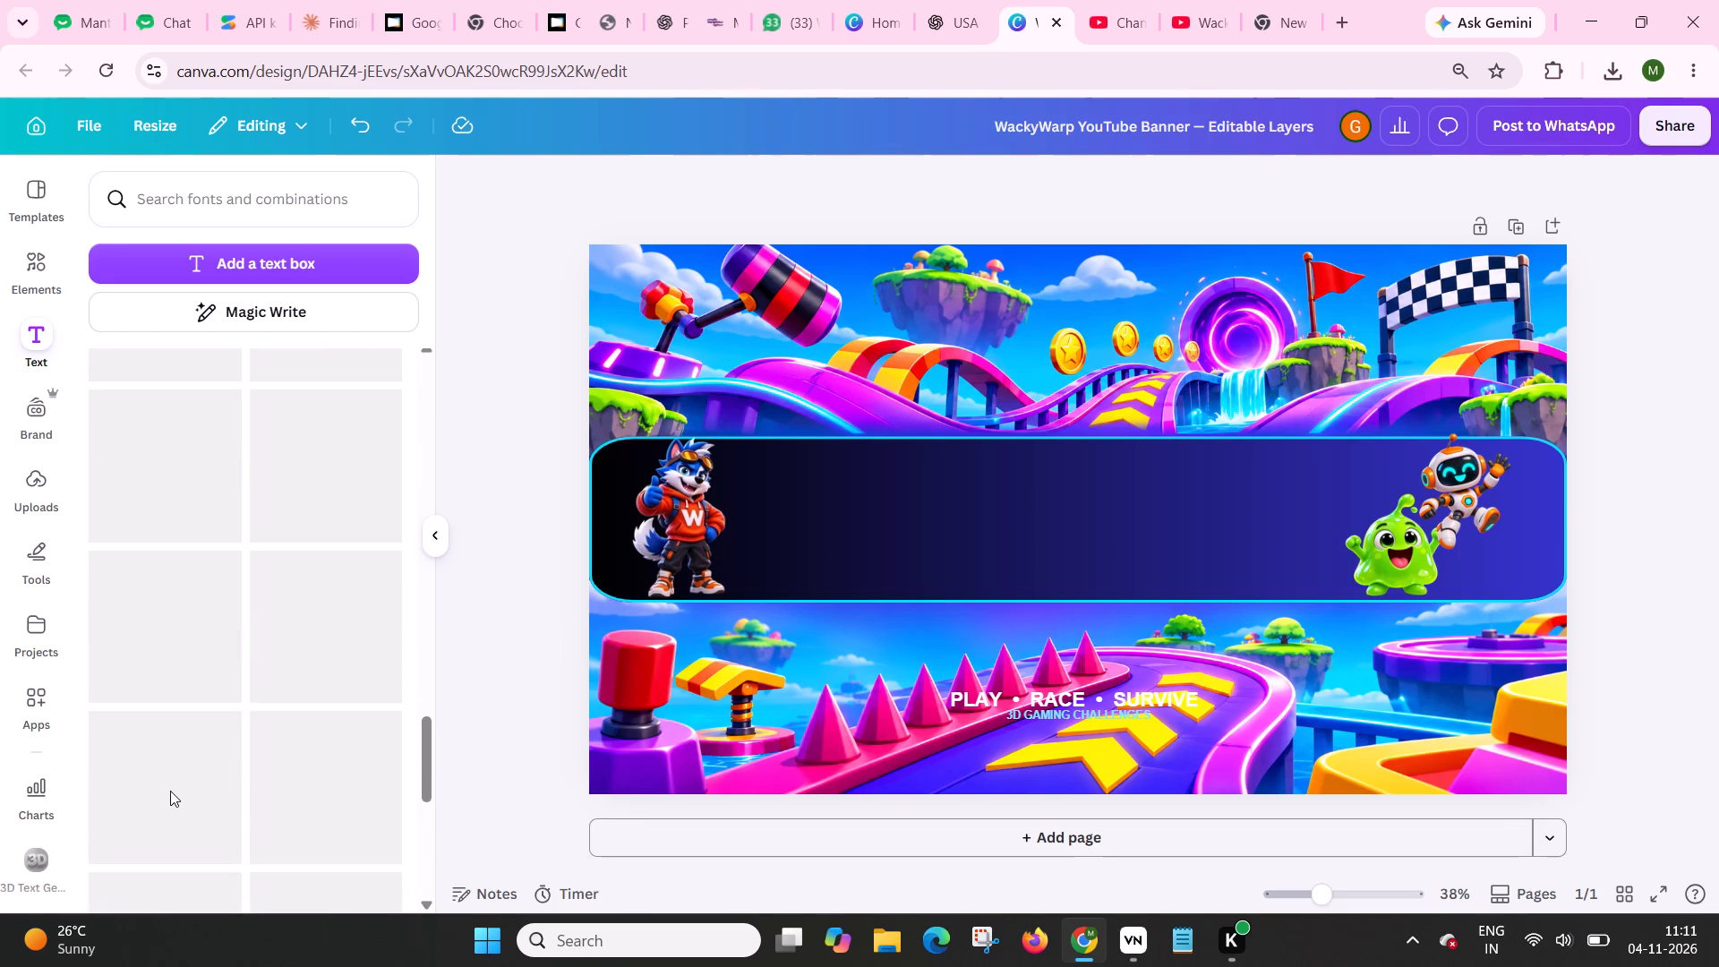
{"action": "scroll", "coordinate": [170, 791], "scroll_direction": "down", "scroll_amount": 1}
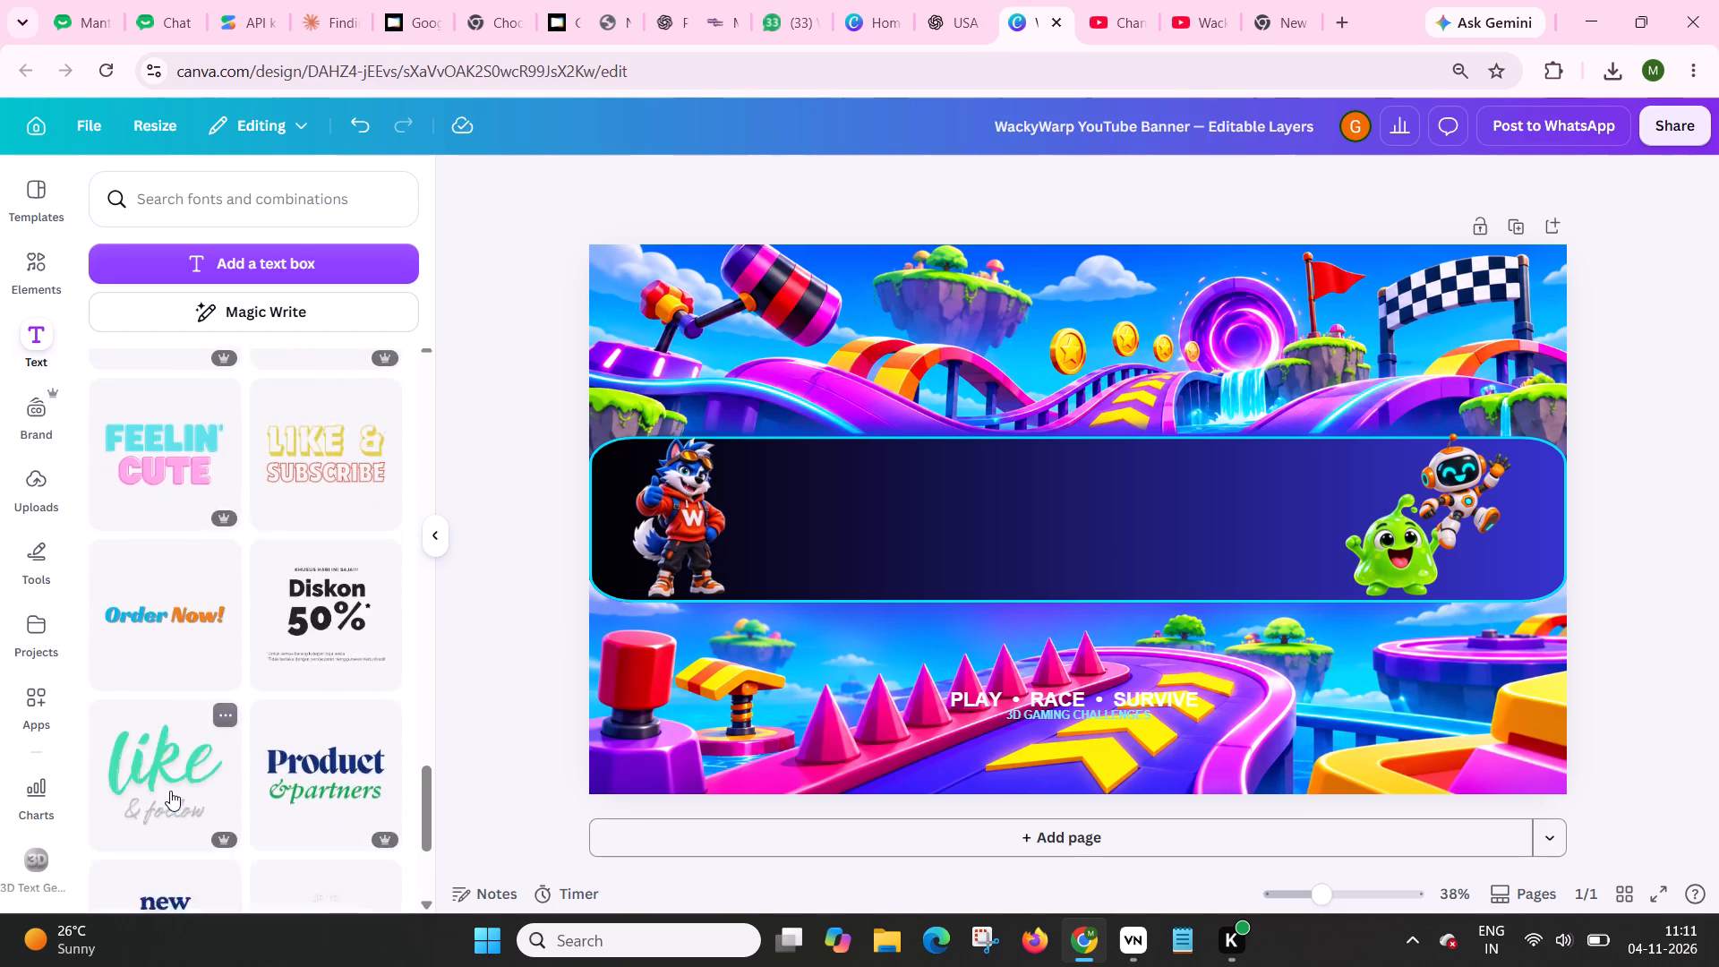
{"action": "scroll", "coordinate": [170, 791], "scroll_direction": "down", "scroll_amount": 1}
{"action": "scroll", "coordinate": [170, 791], "scroll_direction": "up", "scroll_amount": 10}
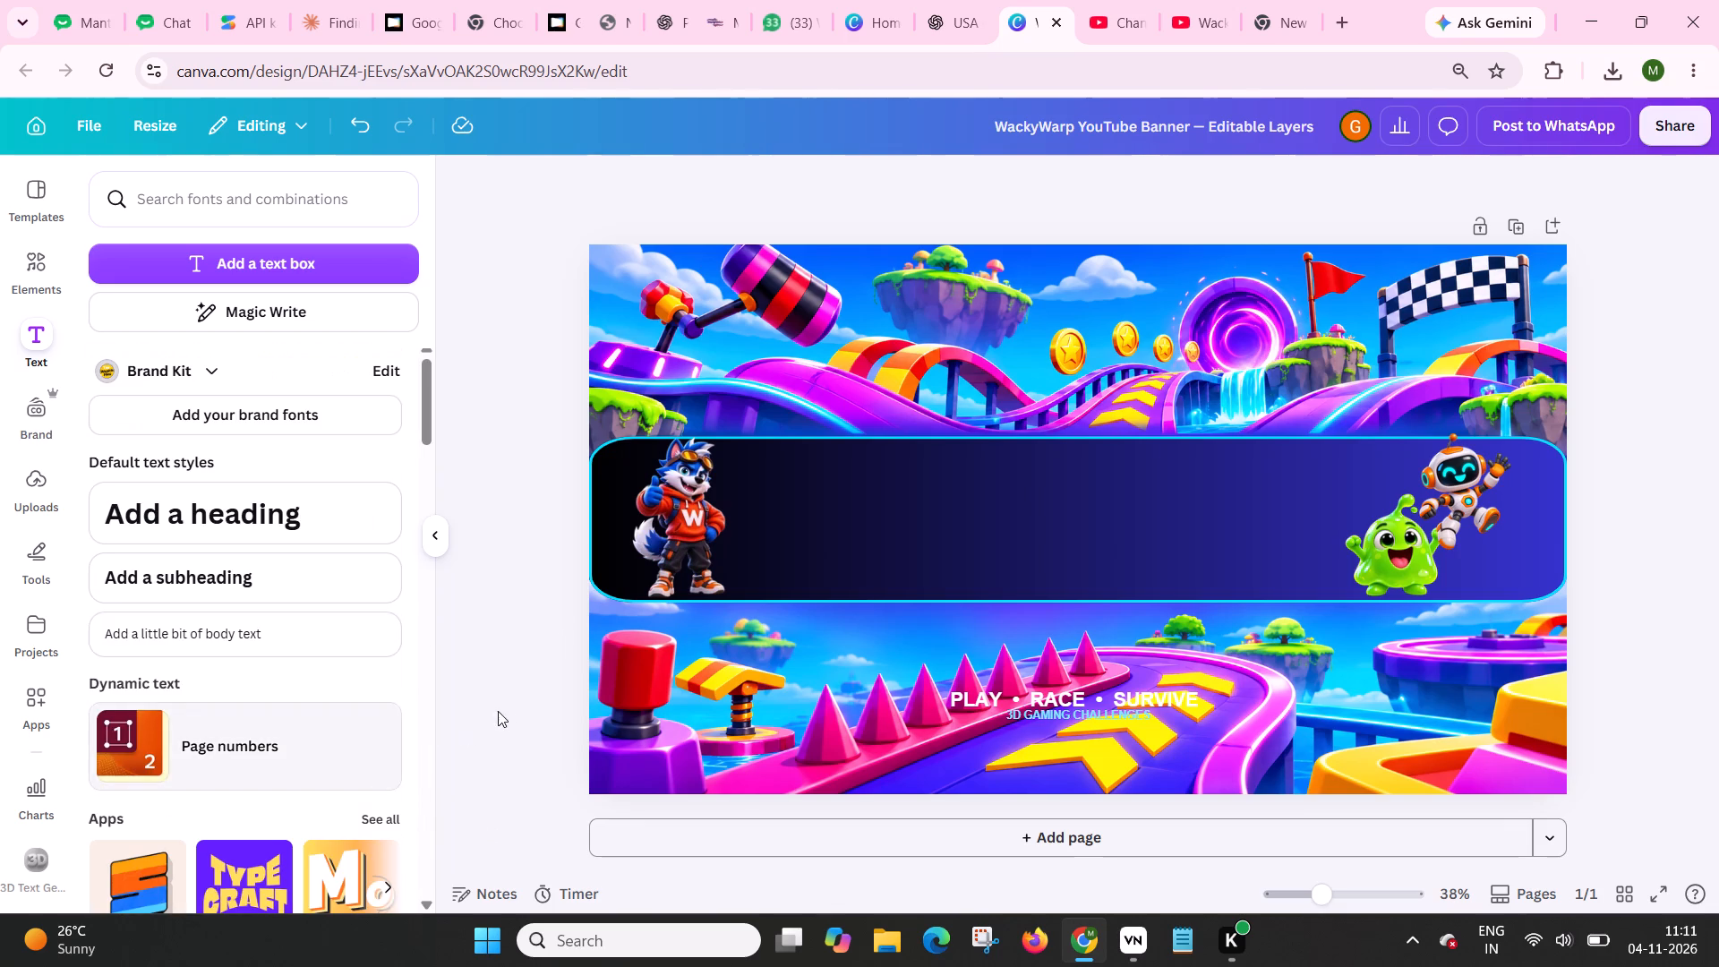
{"action": "left_click", "coordinate": [443, 543]}
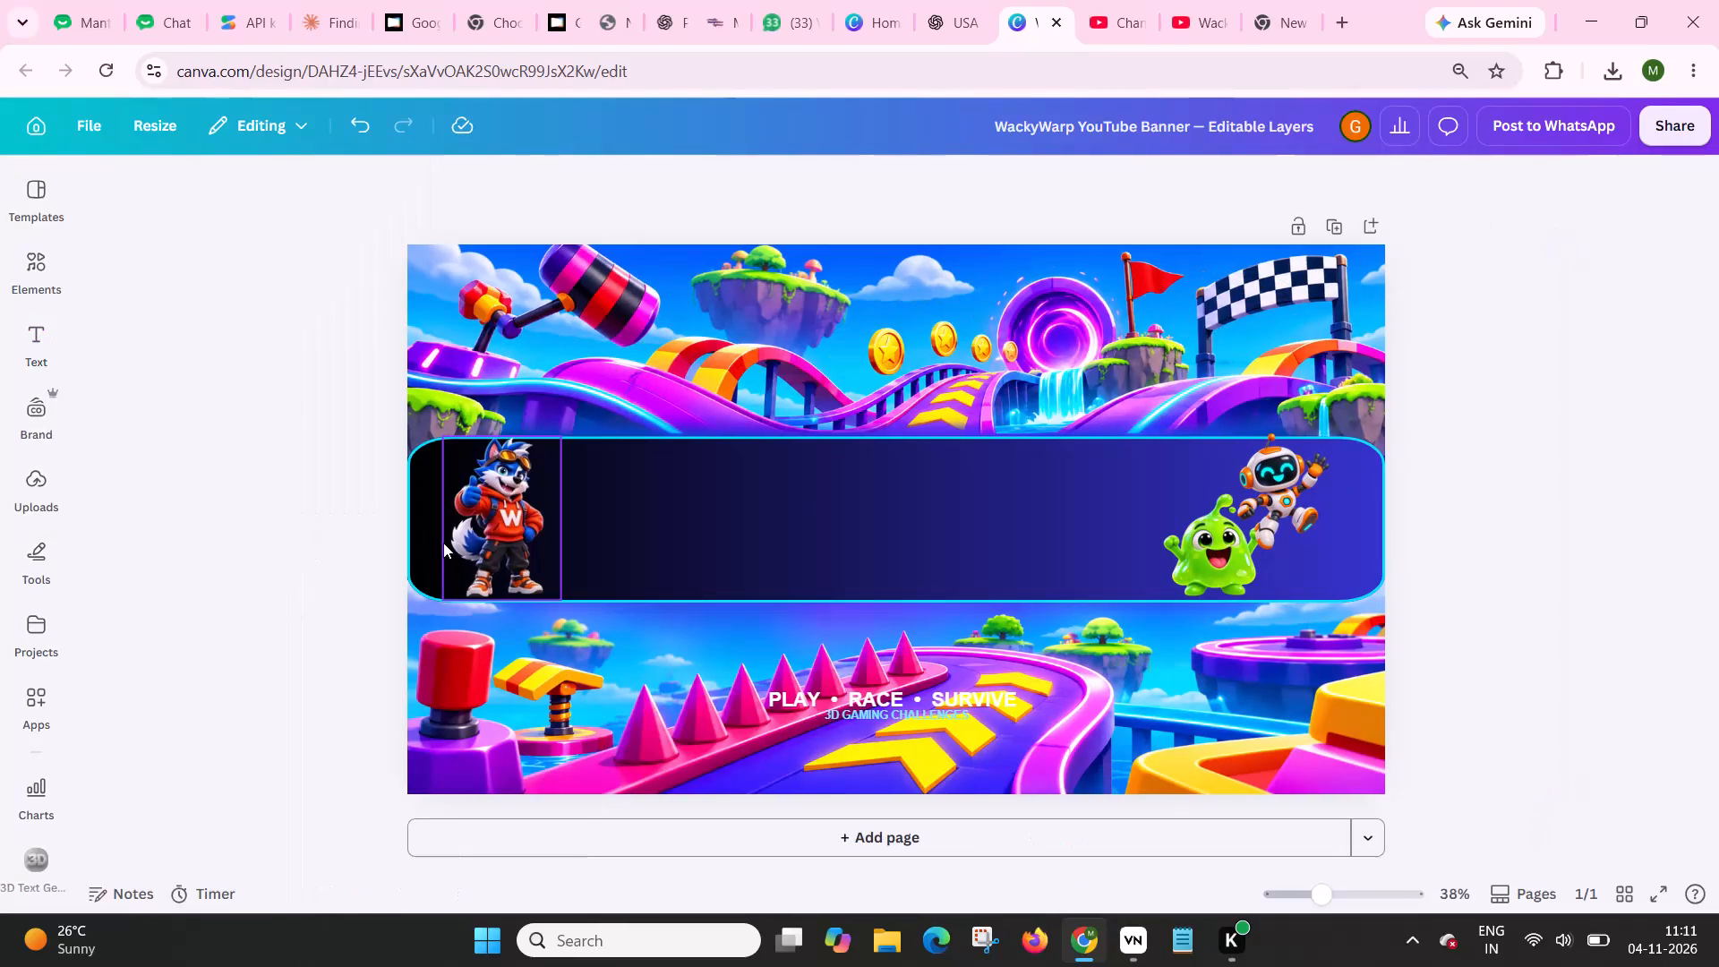
{"action": "left_click", "coordinate": [259, 685]}
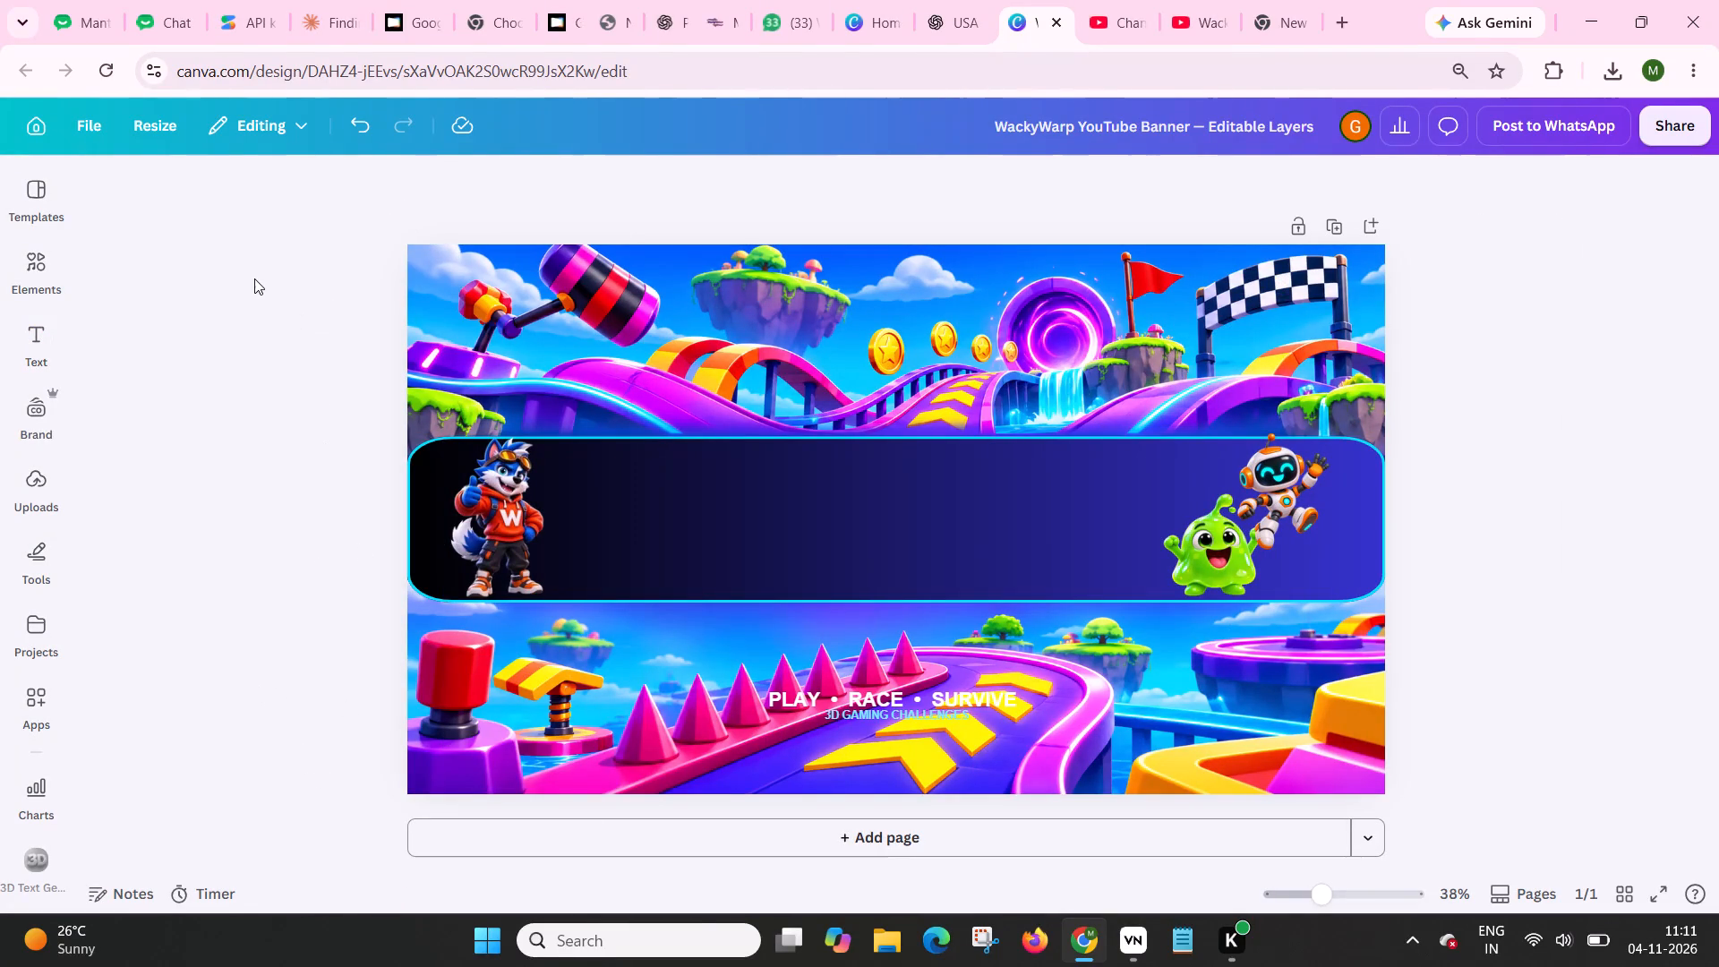
Add a text box on the central panel, enlarge it to font size 70.1, and replace the placeholder with the copied "WackyWarp" text.
{"action": "left_click", "coordinate": [33, 346]}
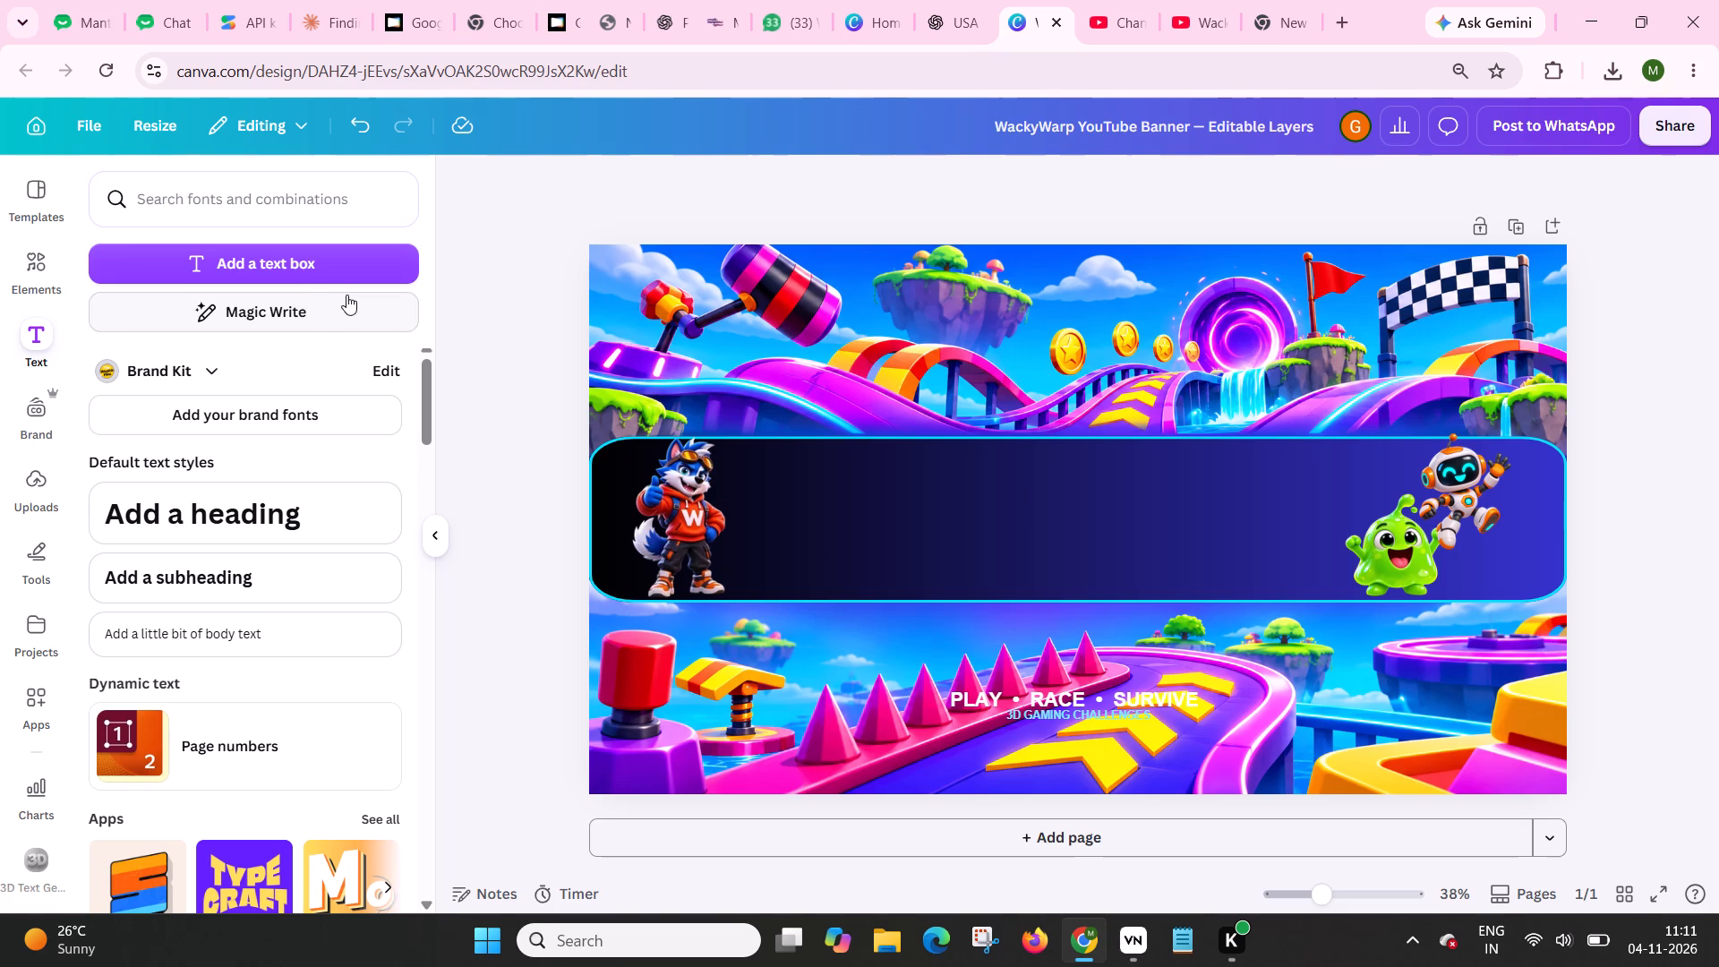
{"action": "left_click", "coordinate": [284, 265]}
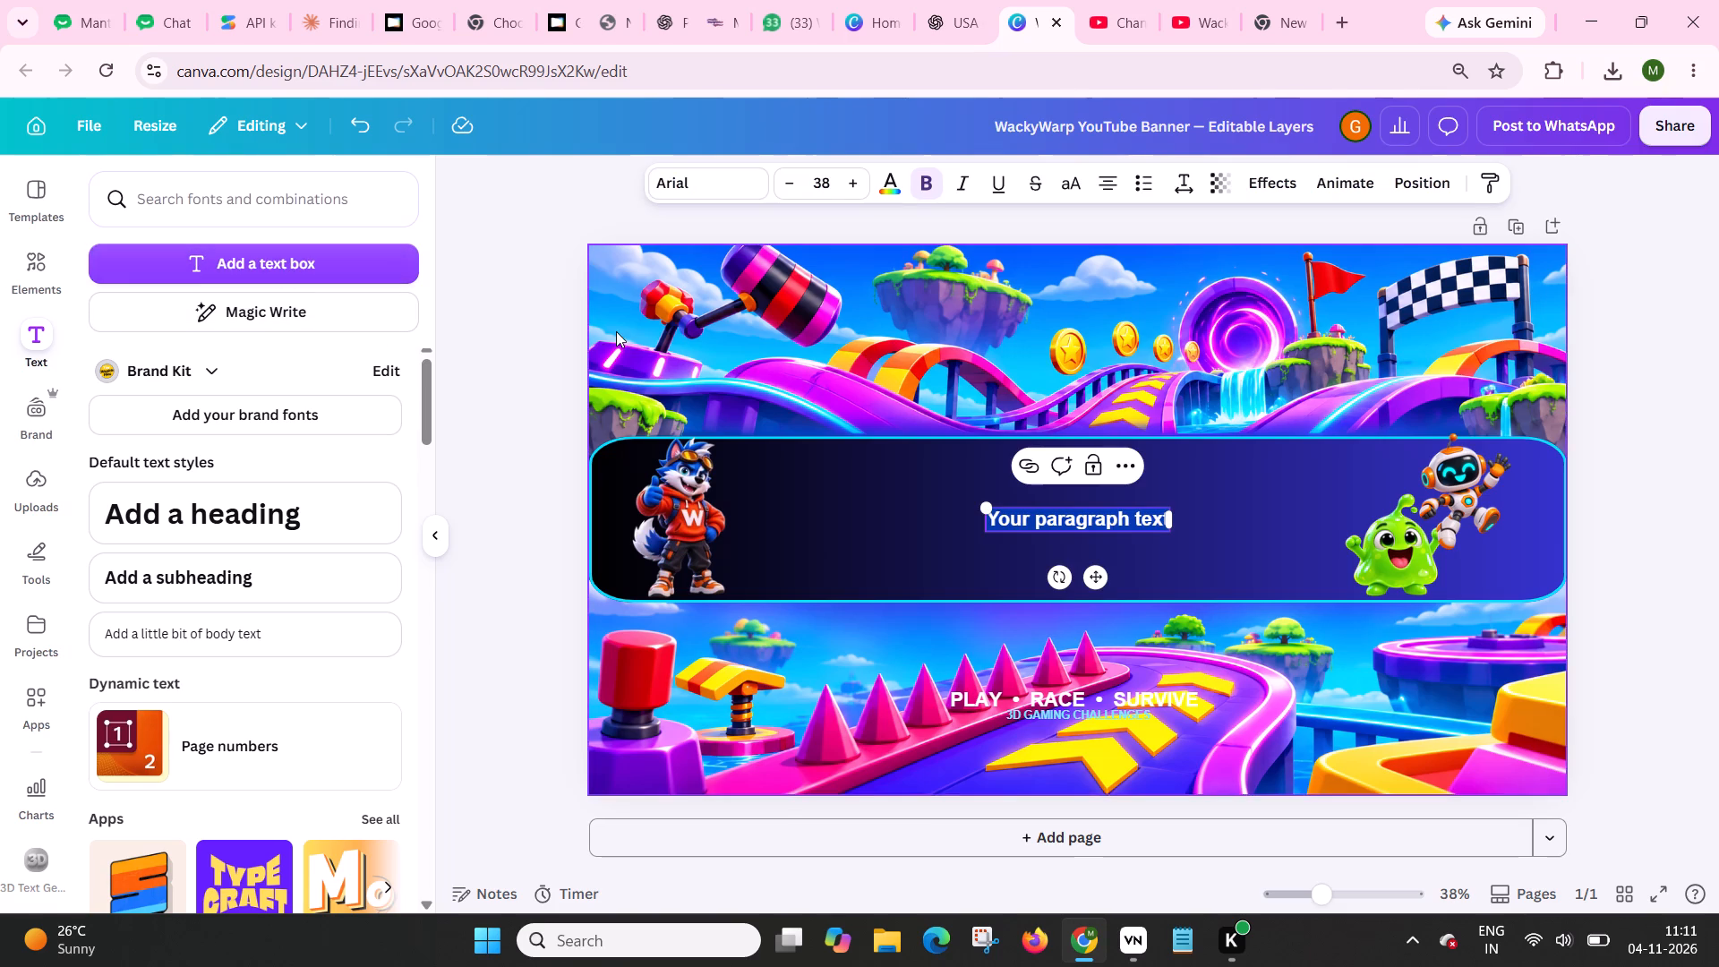
{"action": "left_click_drag", "start_coordinate": [988, 505], "coordinate": [868, 473]}
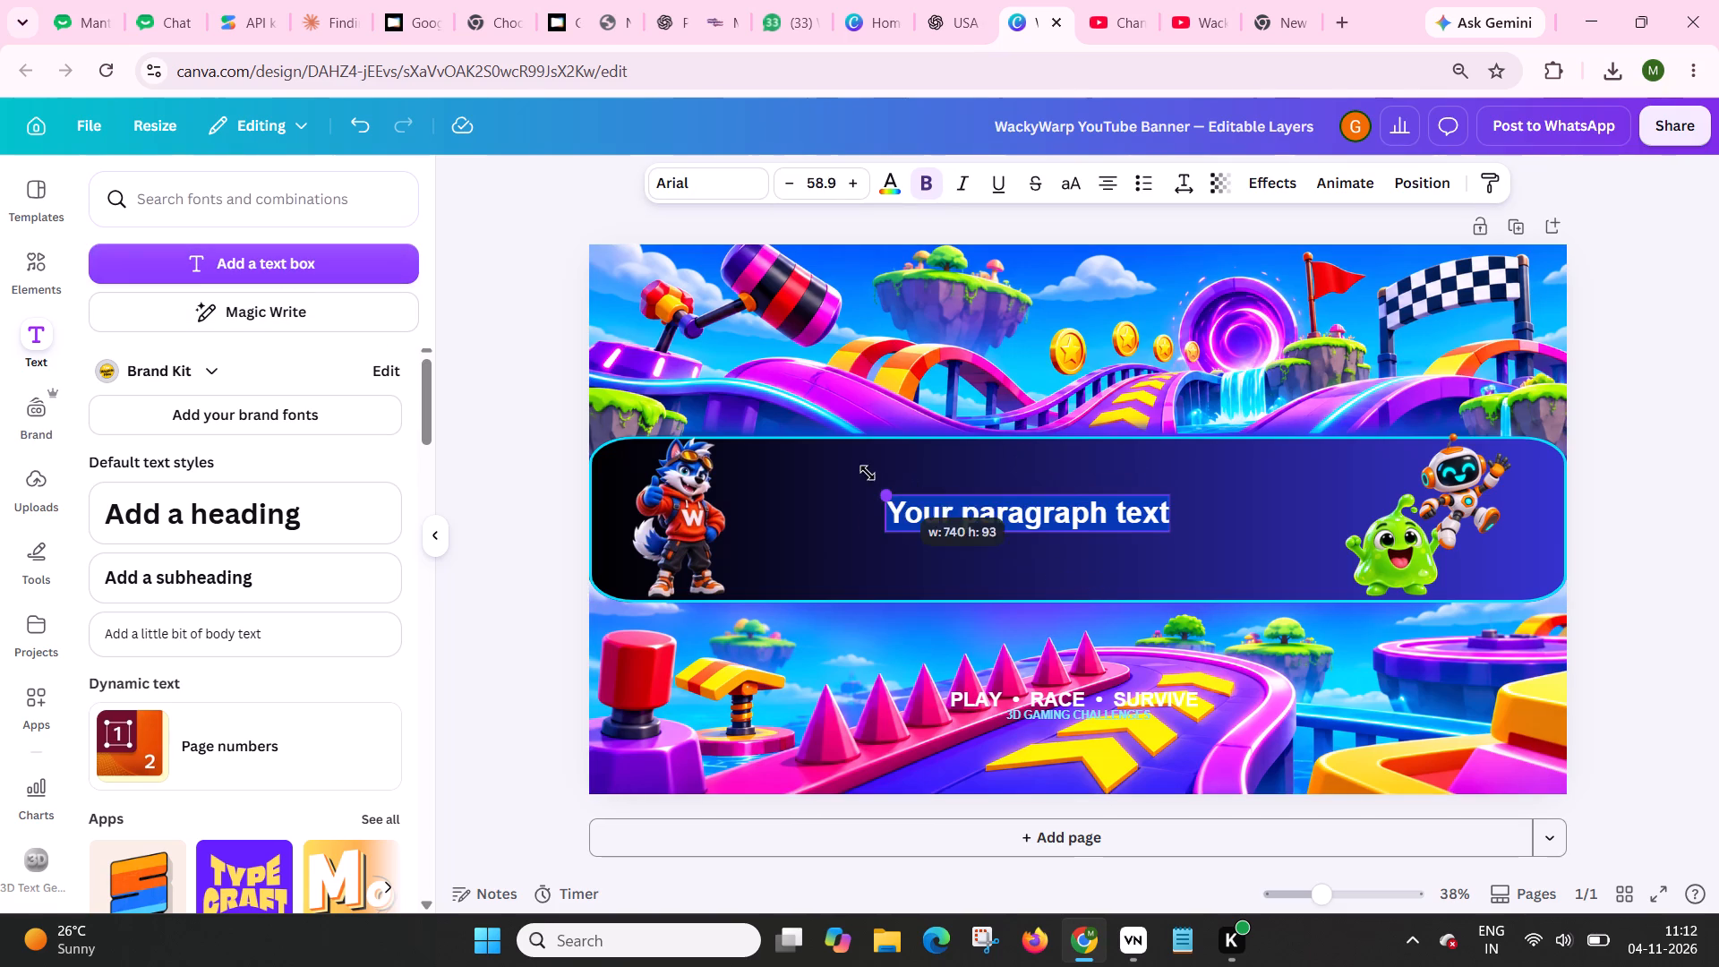
{"action": "left_click_drag", "start_coordinate": [868, 473], "coordinate": [836, 465]}
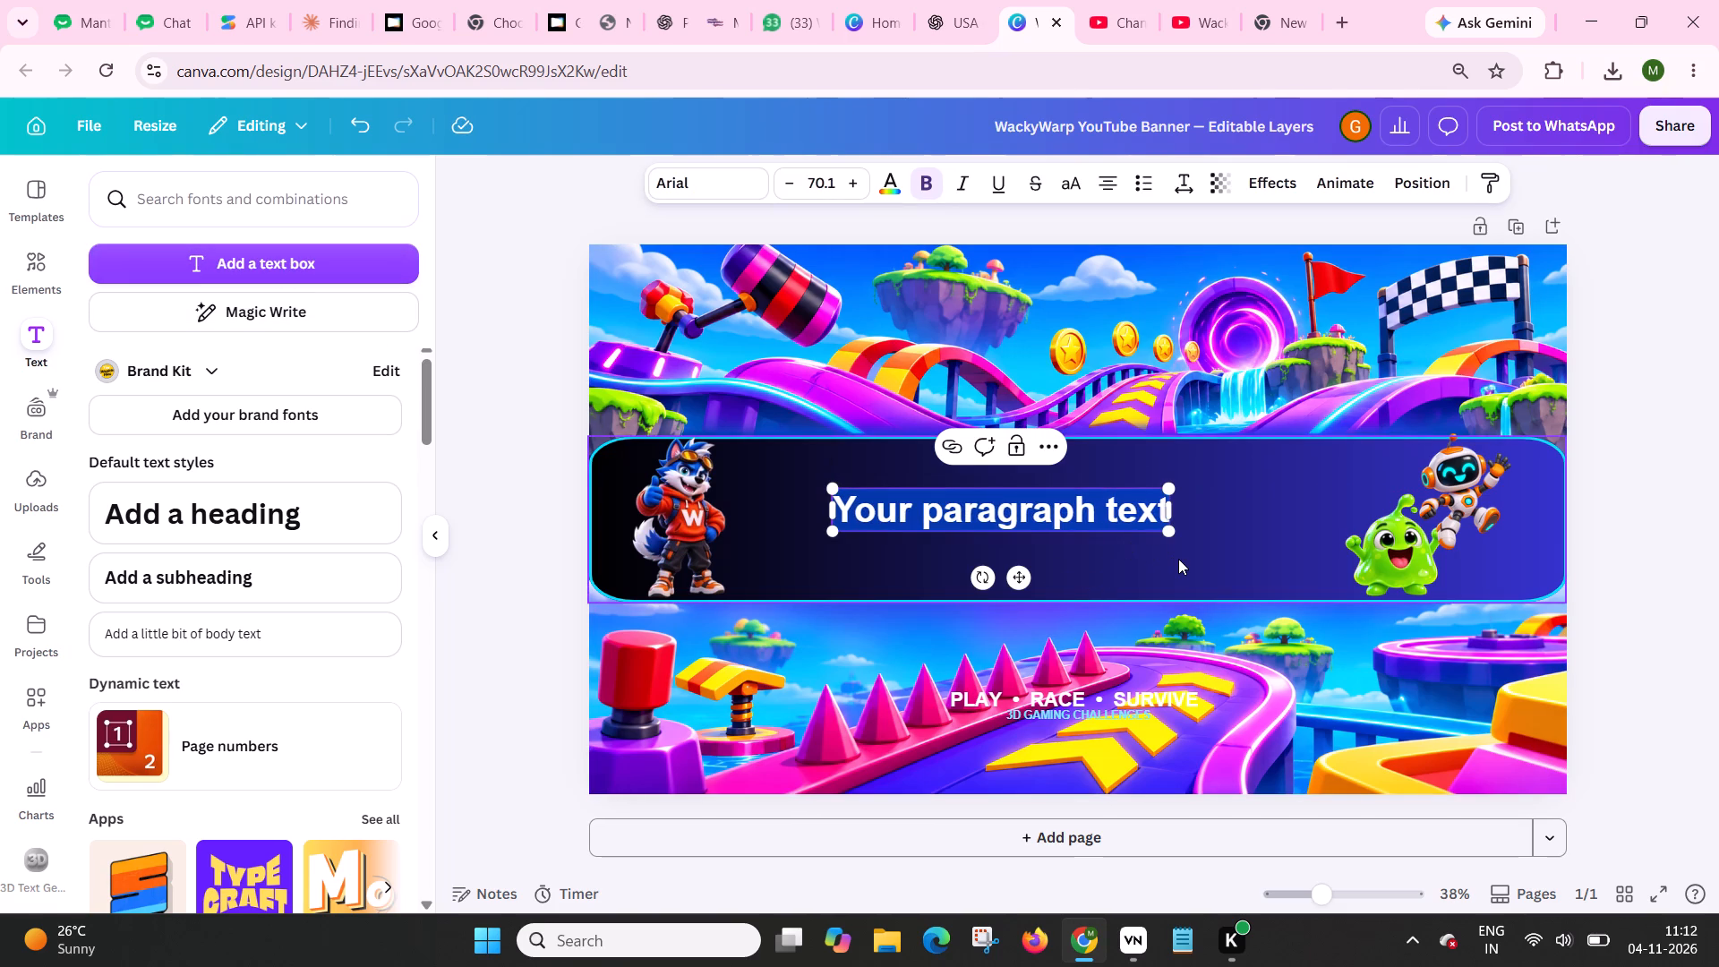
{"action": "key", "text": "BackSpace"}
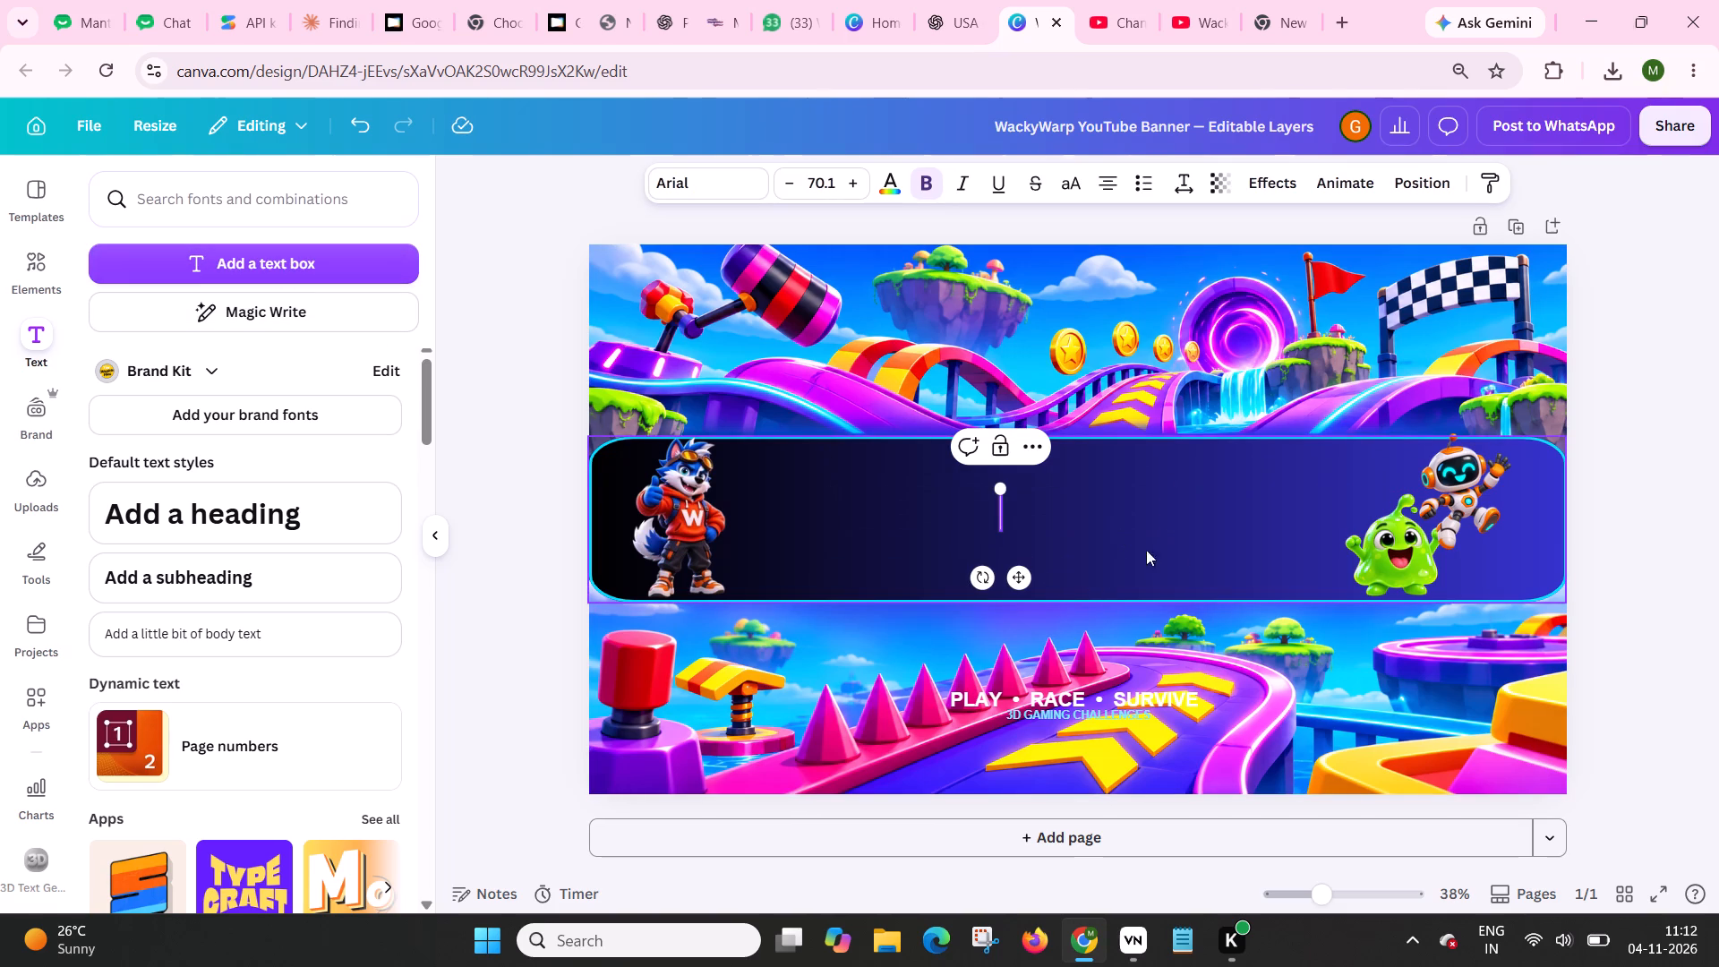
{"action": "left_click_drag", "start_coordinate": [1003, 491], "coordinate": [962, 489]}
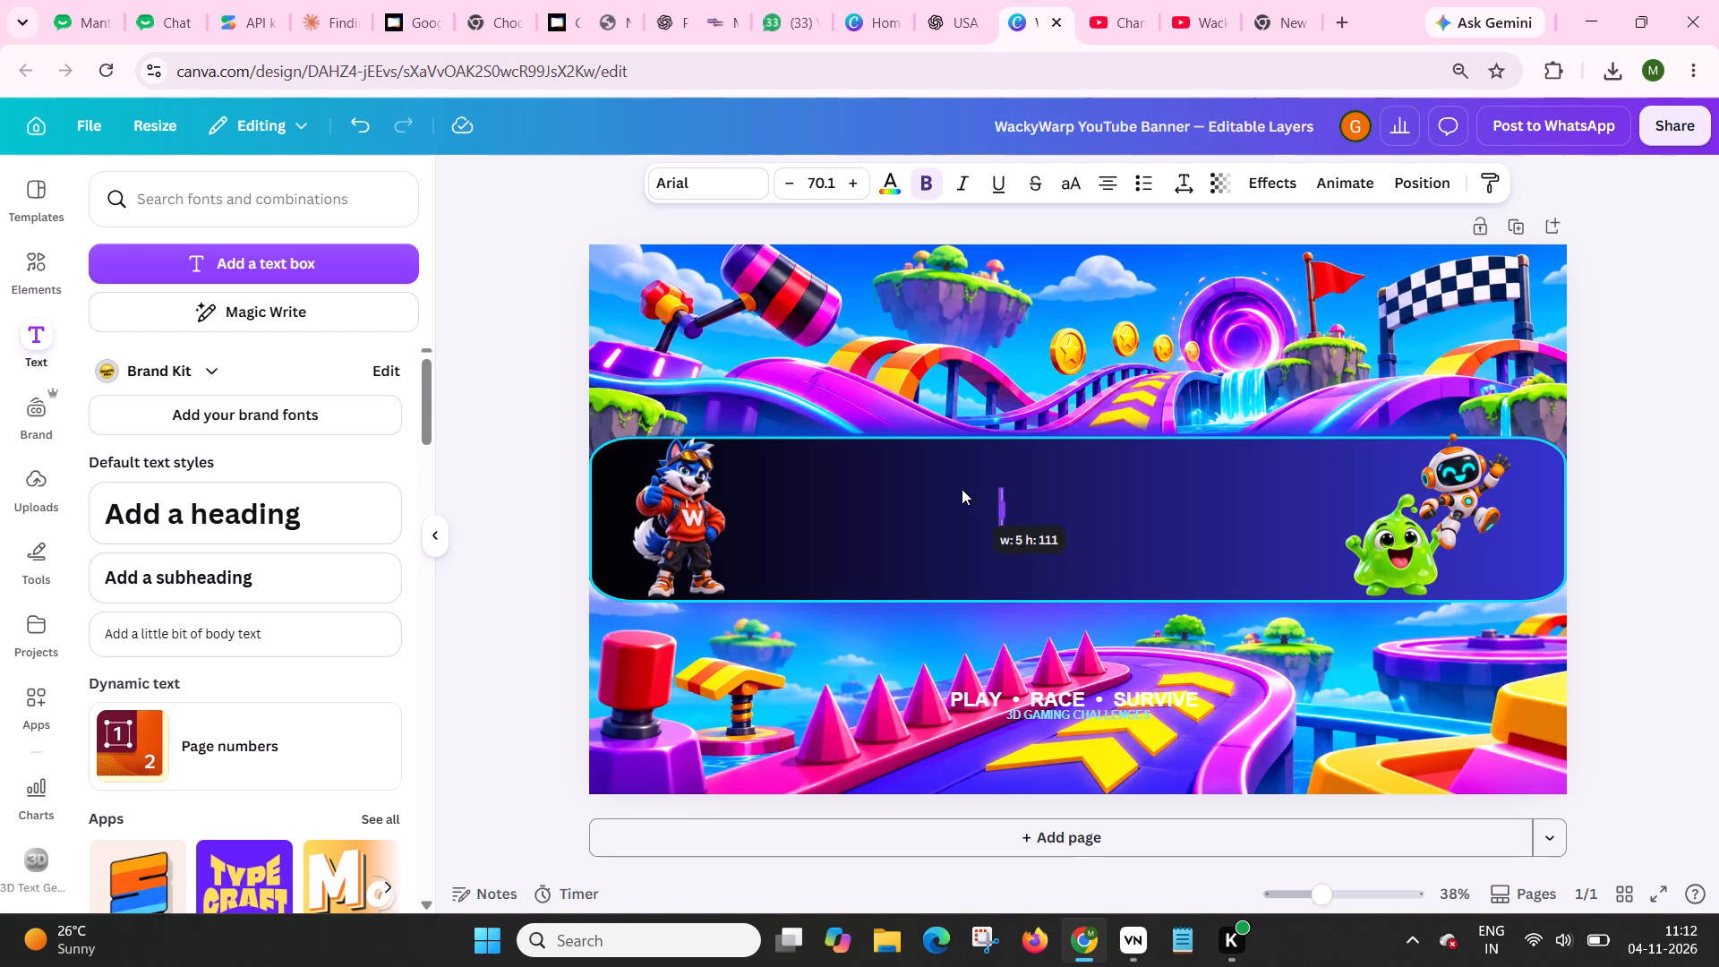
{"action": "left_click_drag", "start_coordinate": [962, 489], "coordinate": [1116, 495]}
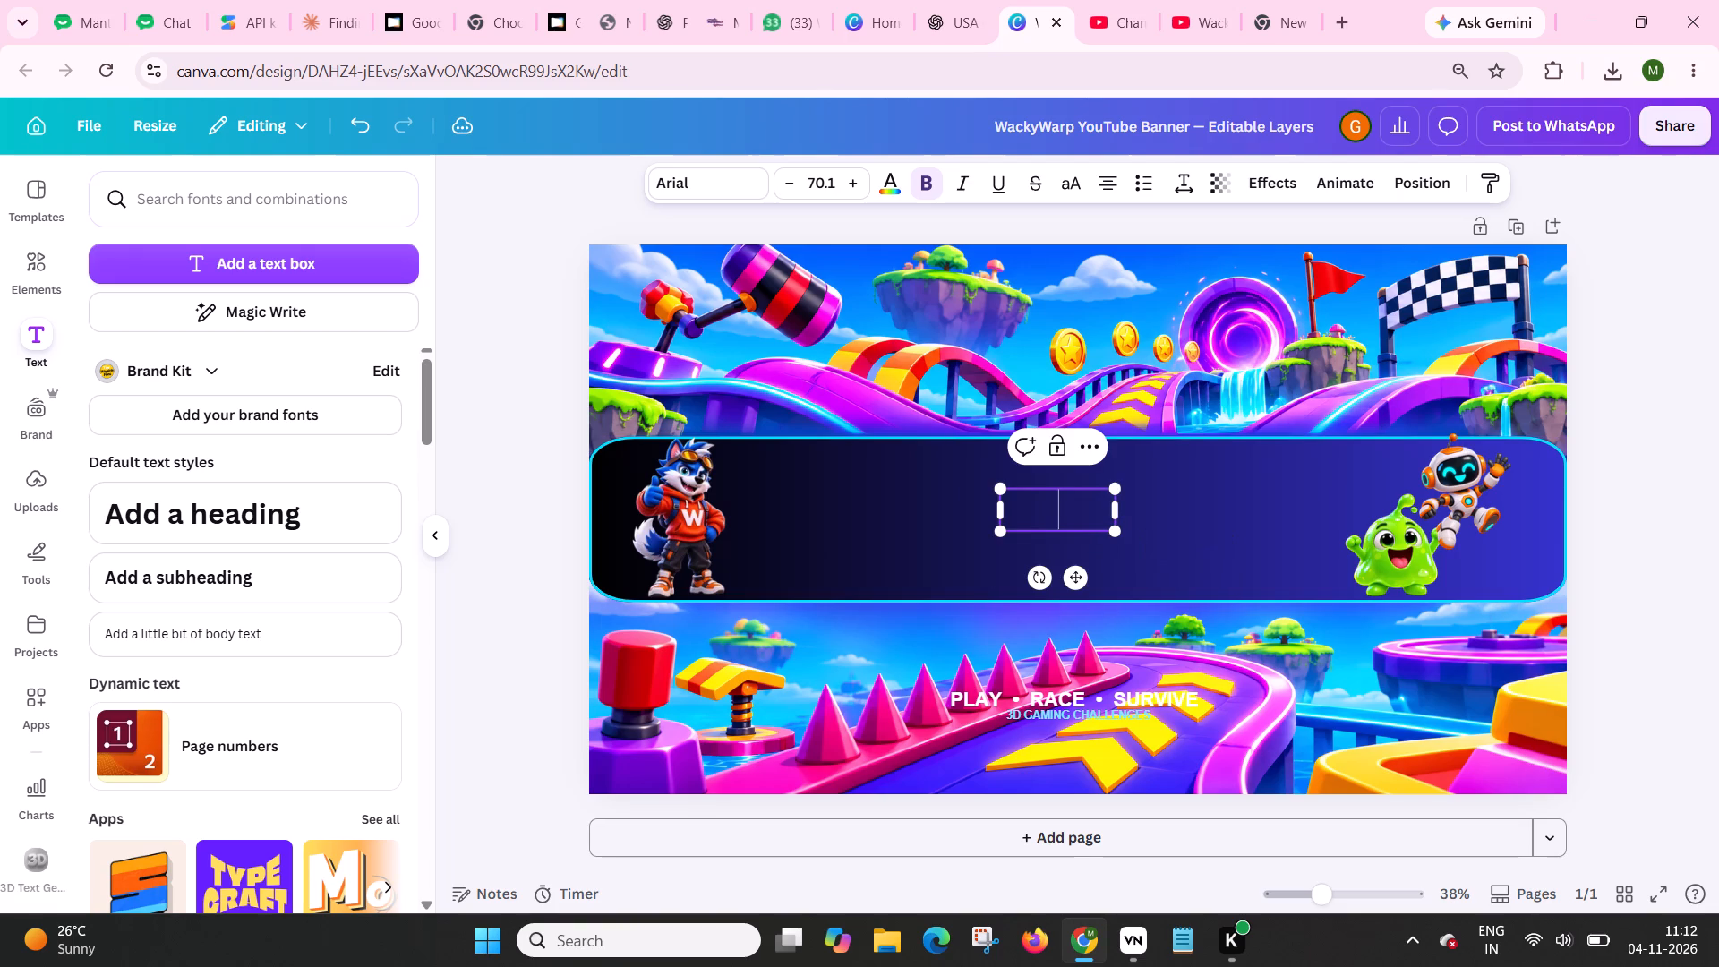
{"action": "left_click", "coordinate": [1064, 510]}
{"action": "right_click", "coordinate": [1064, 510]}
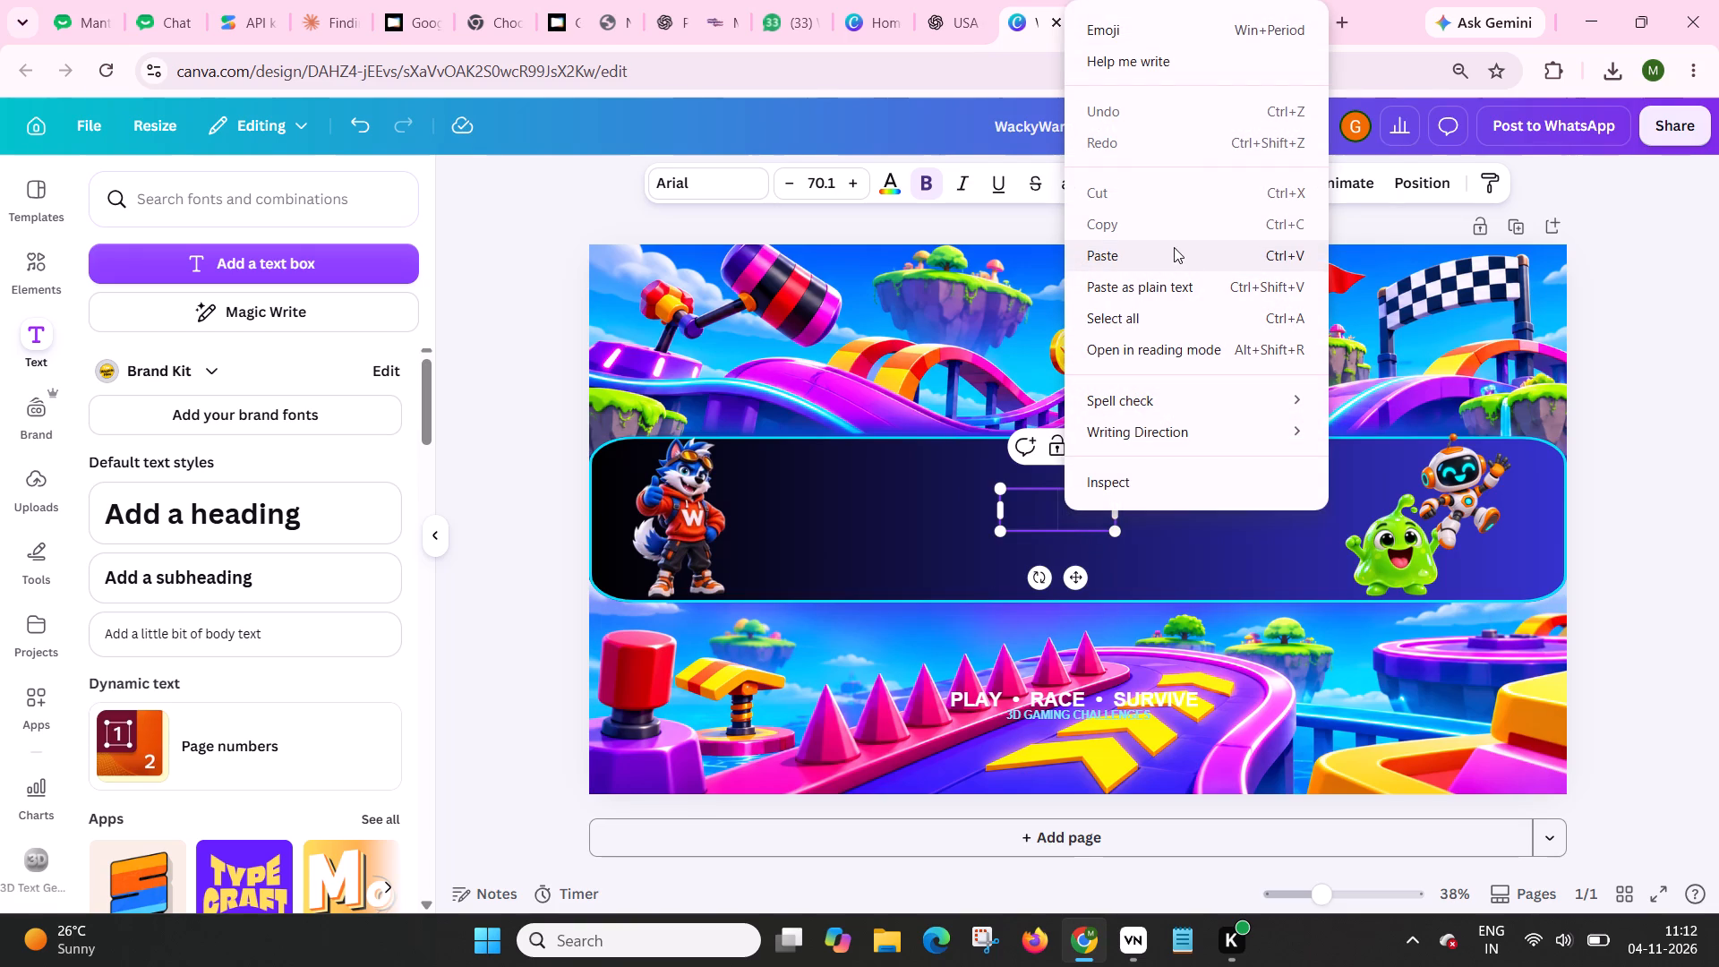
{"action": "left_click", "coordinate": [1174, 247]}
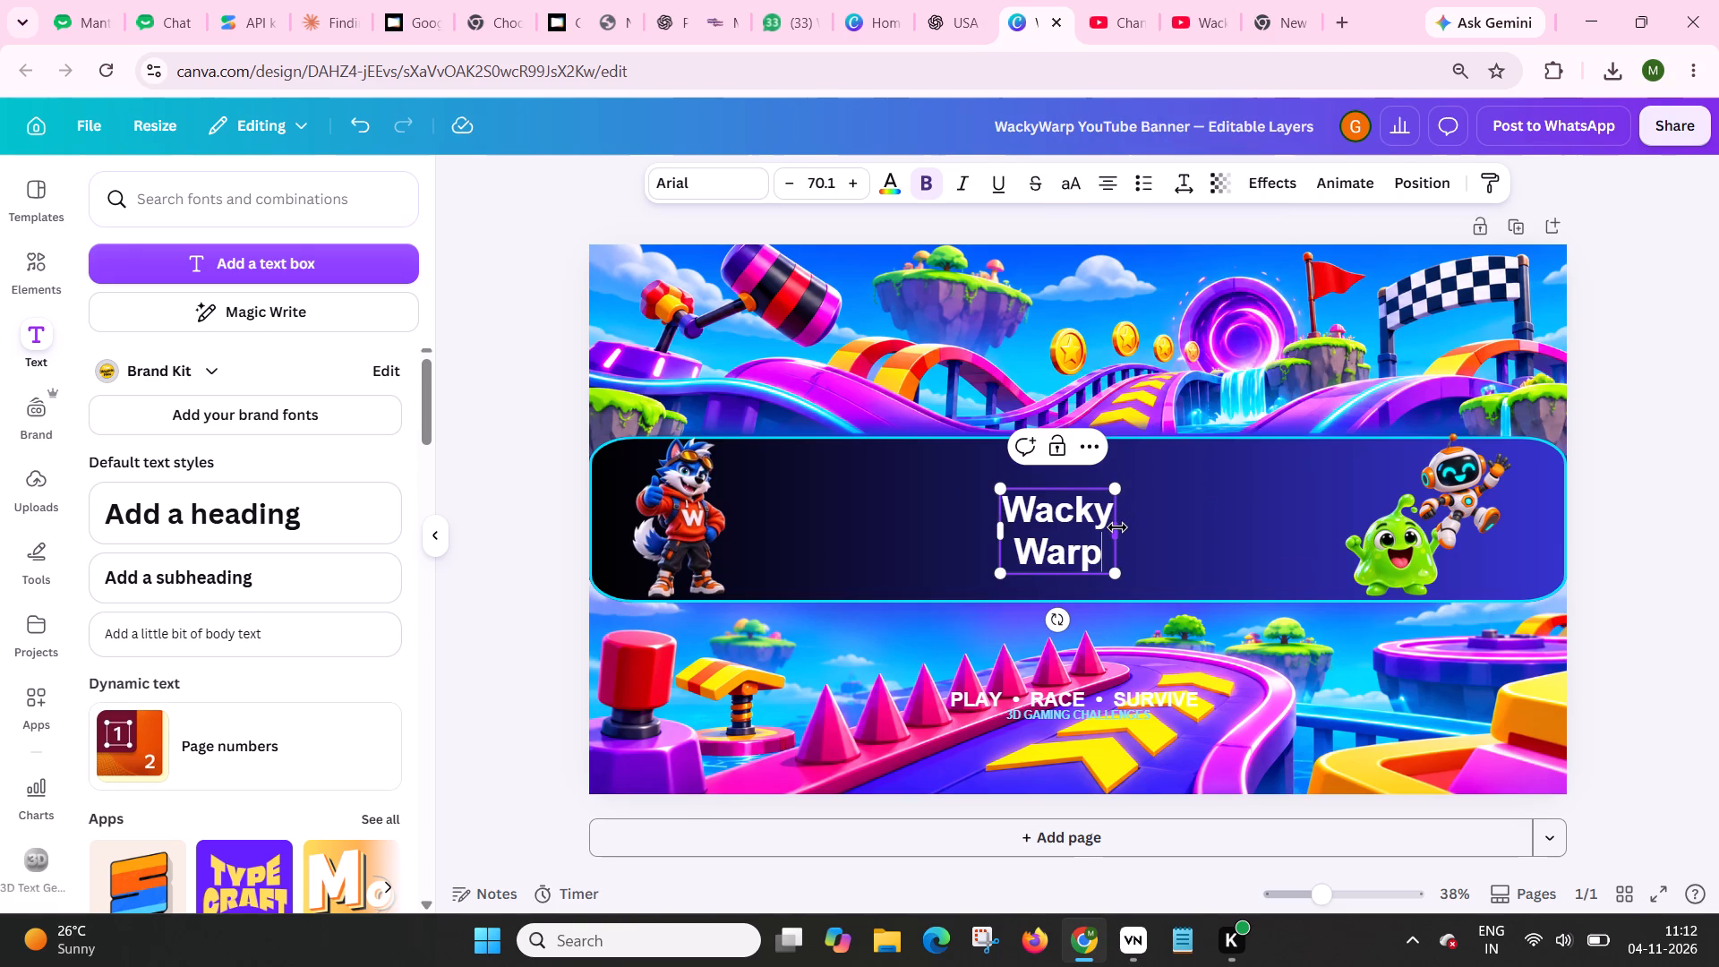
Widen the "WackyWarp" text box to about 548 so the title fits on one line.
{"action": "left_click_drag", "start_coordinate": [1117, 527], "coordinate": [1236, 528]}
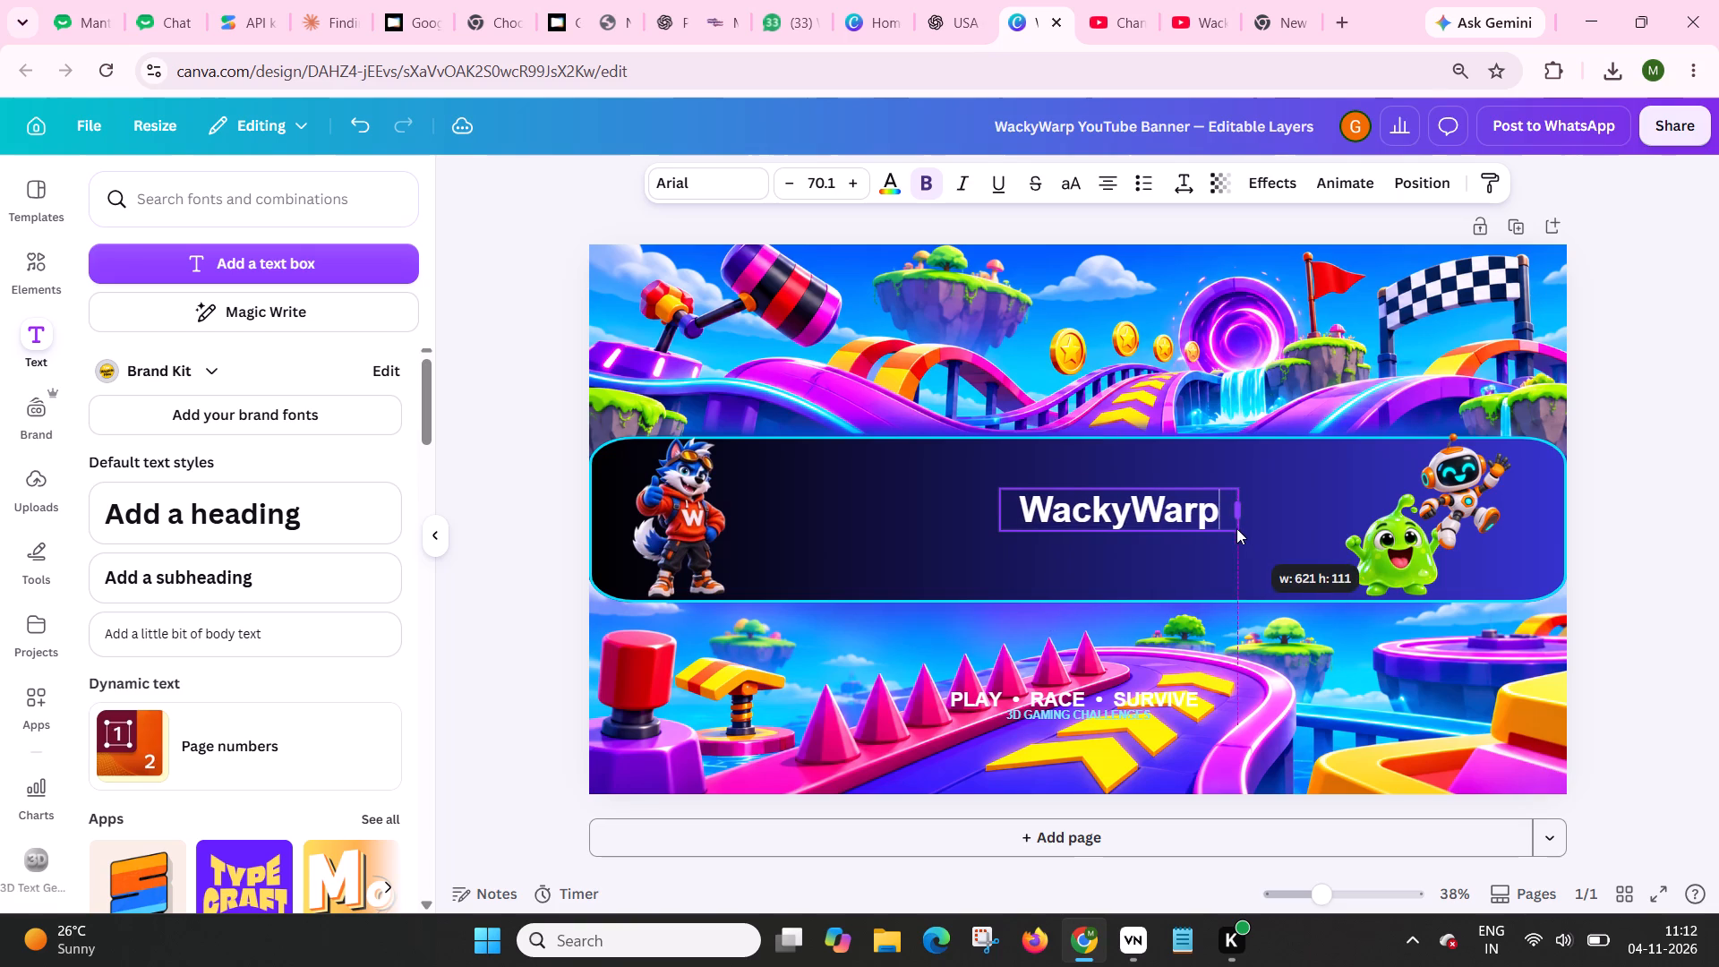
{"action": "left_click_drag", "start_coordinate": [1236, 528], "coordinate": [1212, 527]}
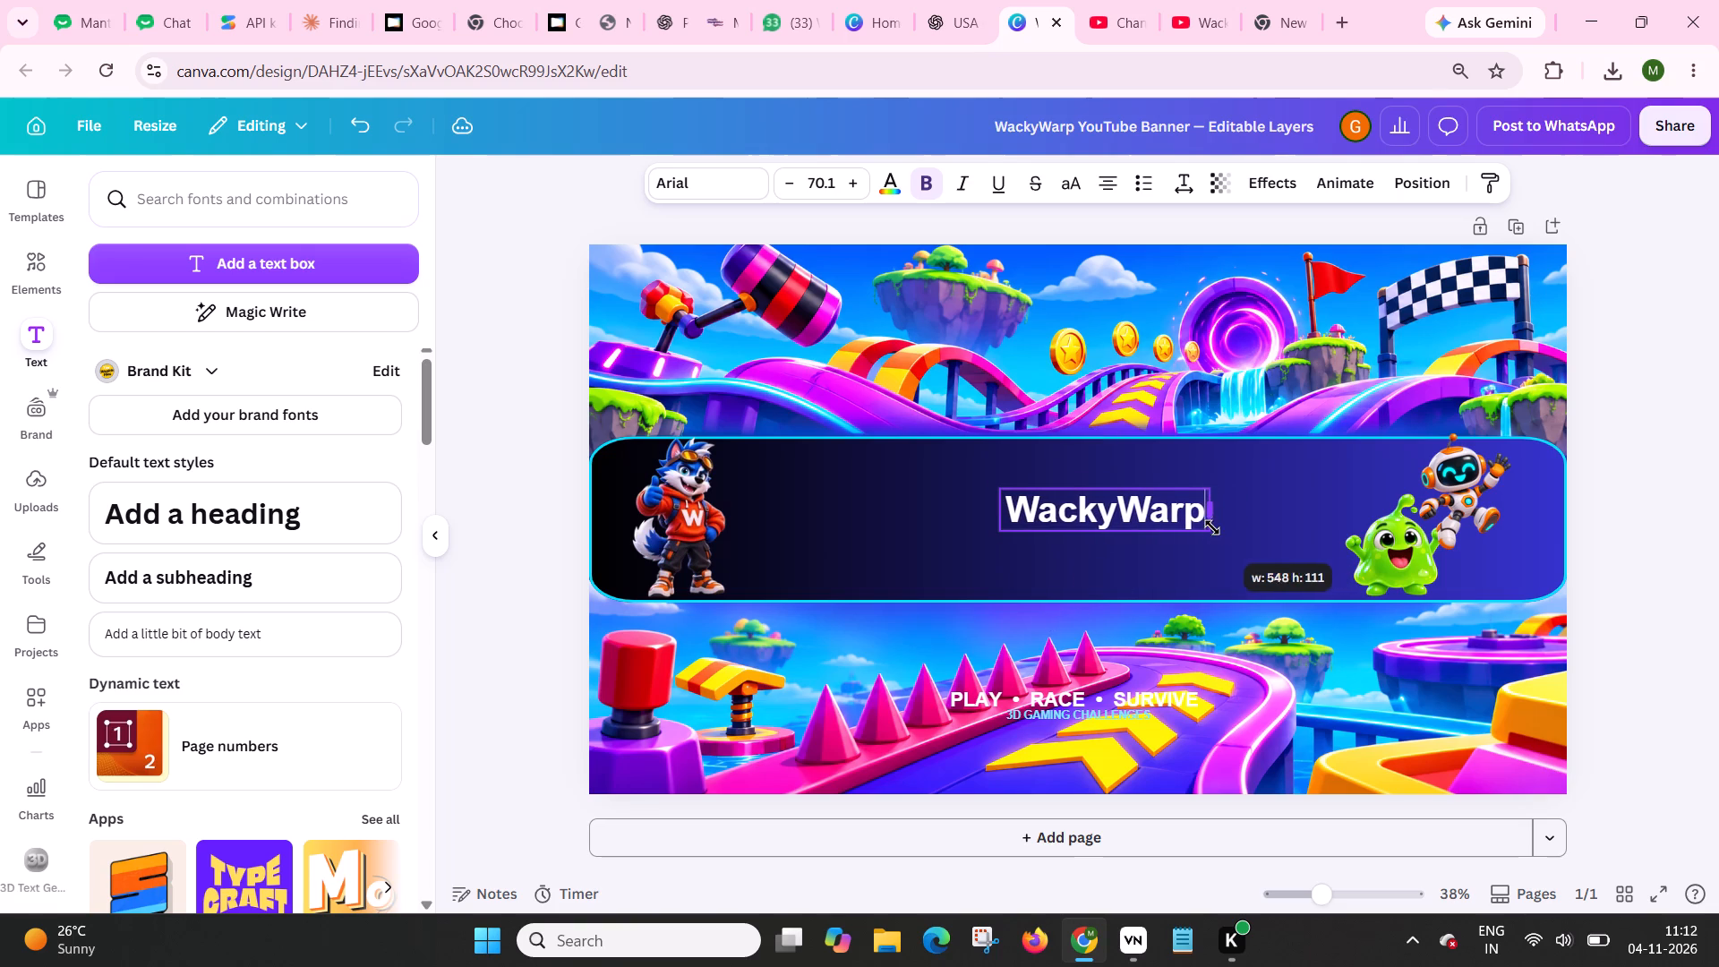
{"action": "left_click", "coordinate": [1259, 472]}
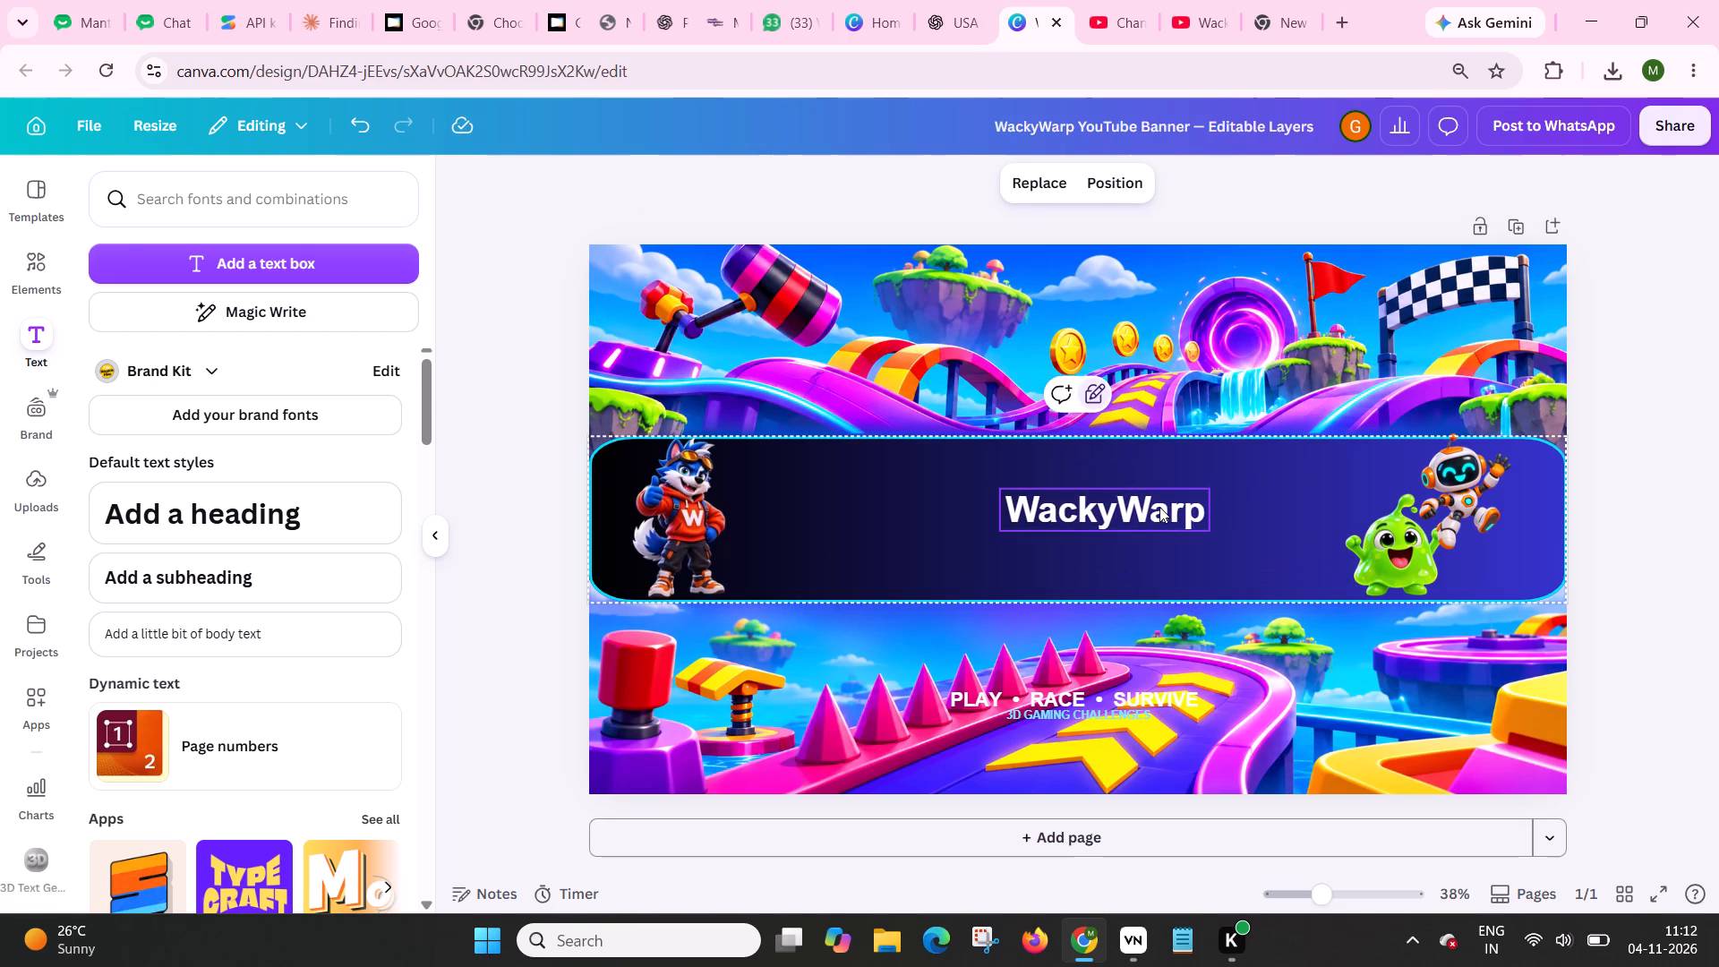
Set the letter spacing of the "WackyWarp" title to 23 in its advanced text settings.
{"action": "left_click", "coordinate": [1159, 507]}
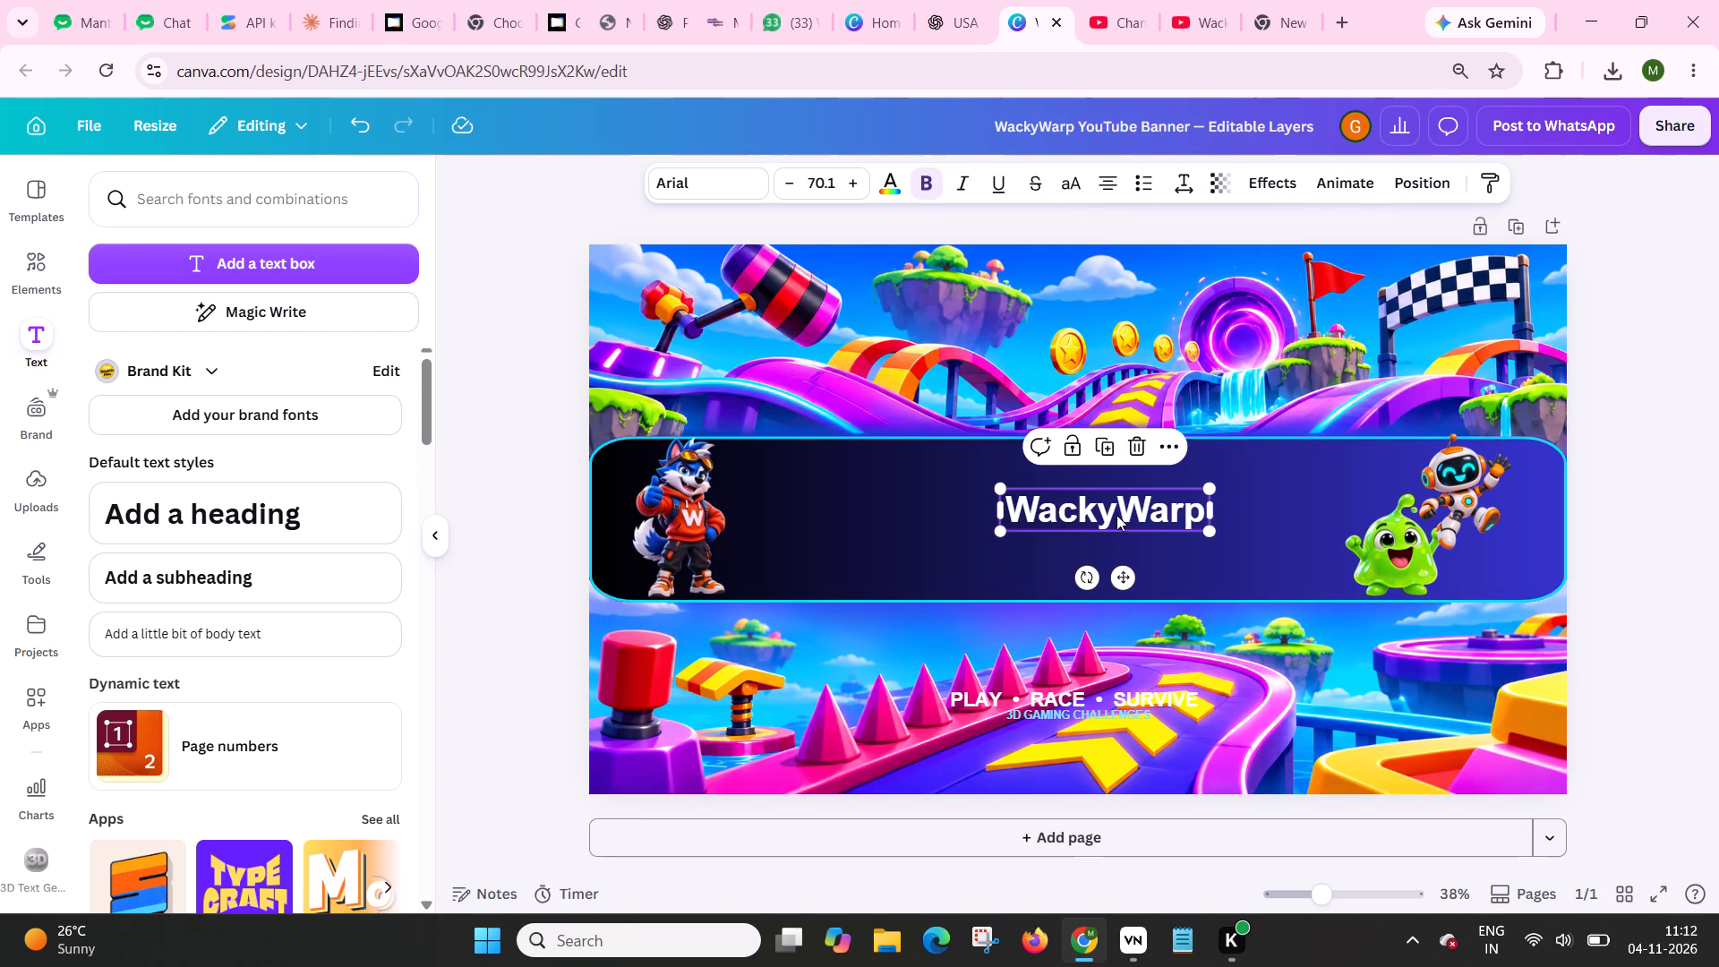
{"action": "left_click", "coordinate": [1157, 441]}
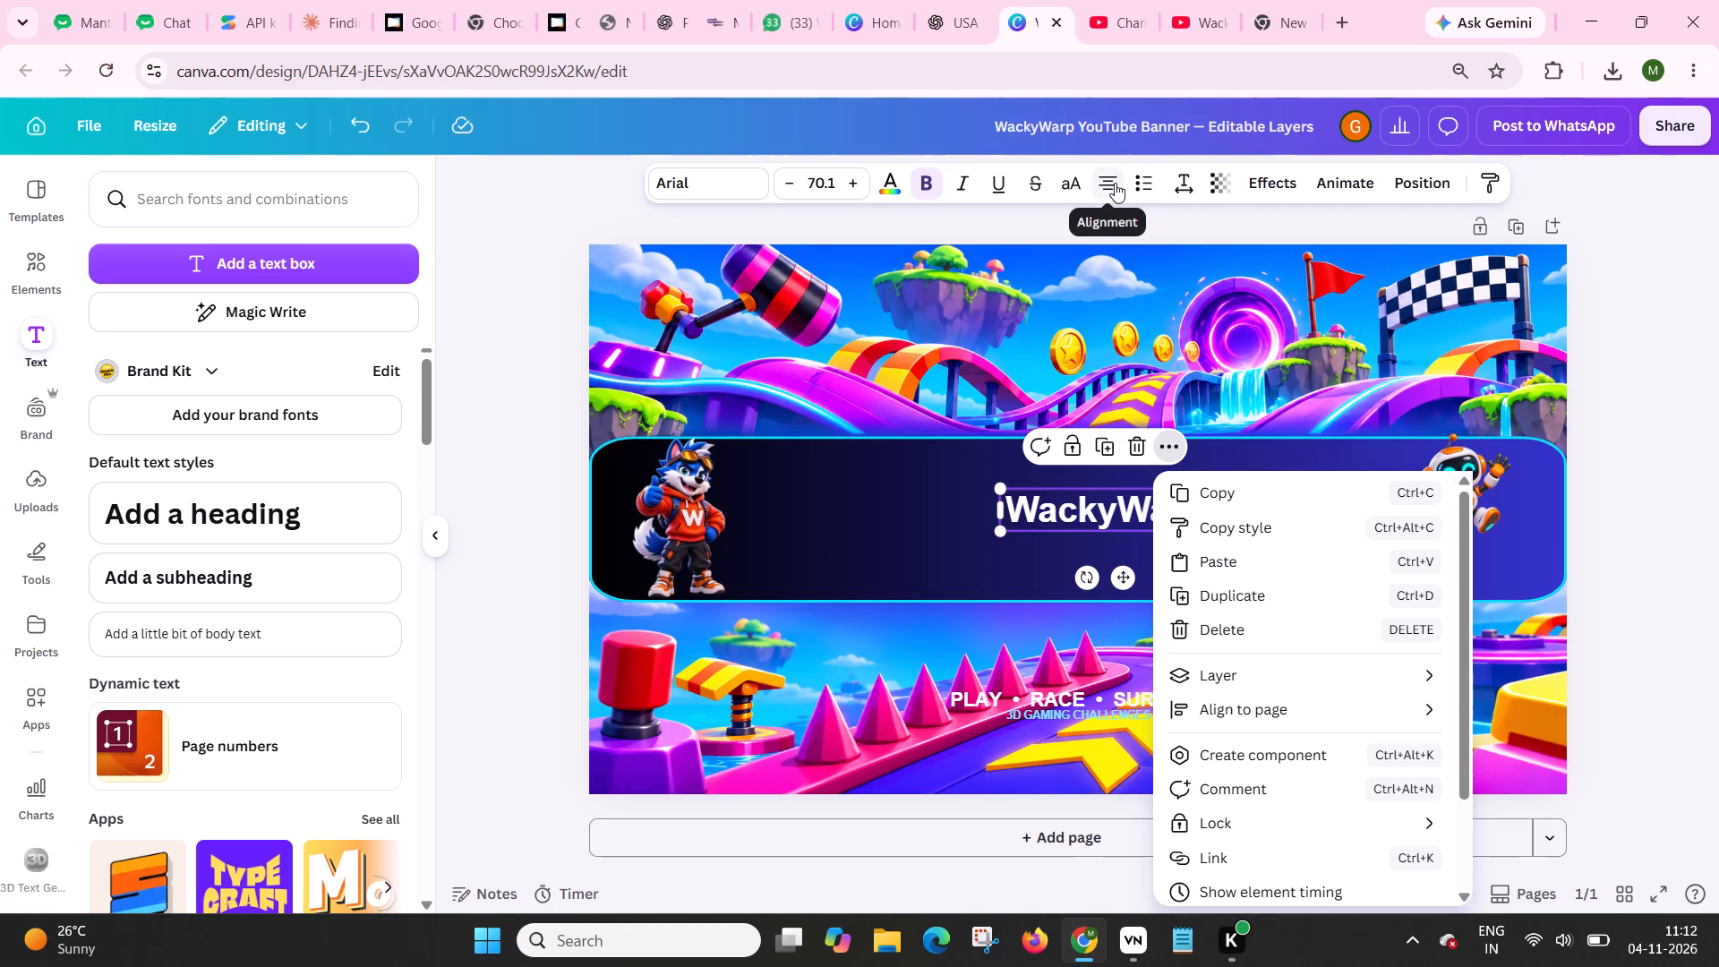
{"action": "left_click", "coordinate": [1186, 185]}
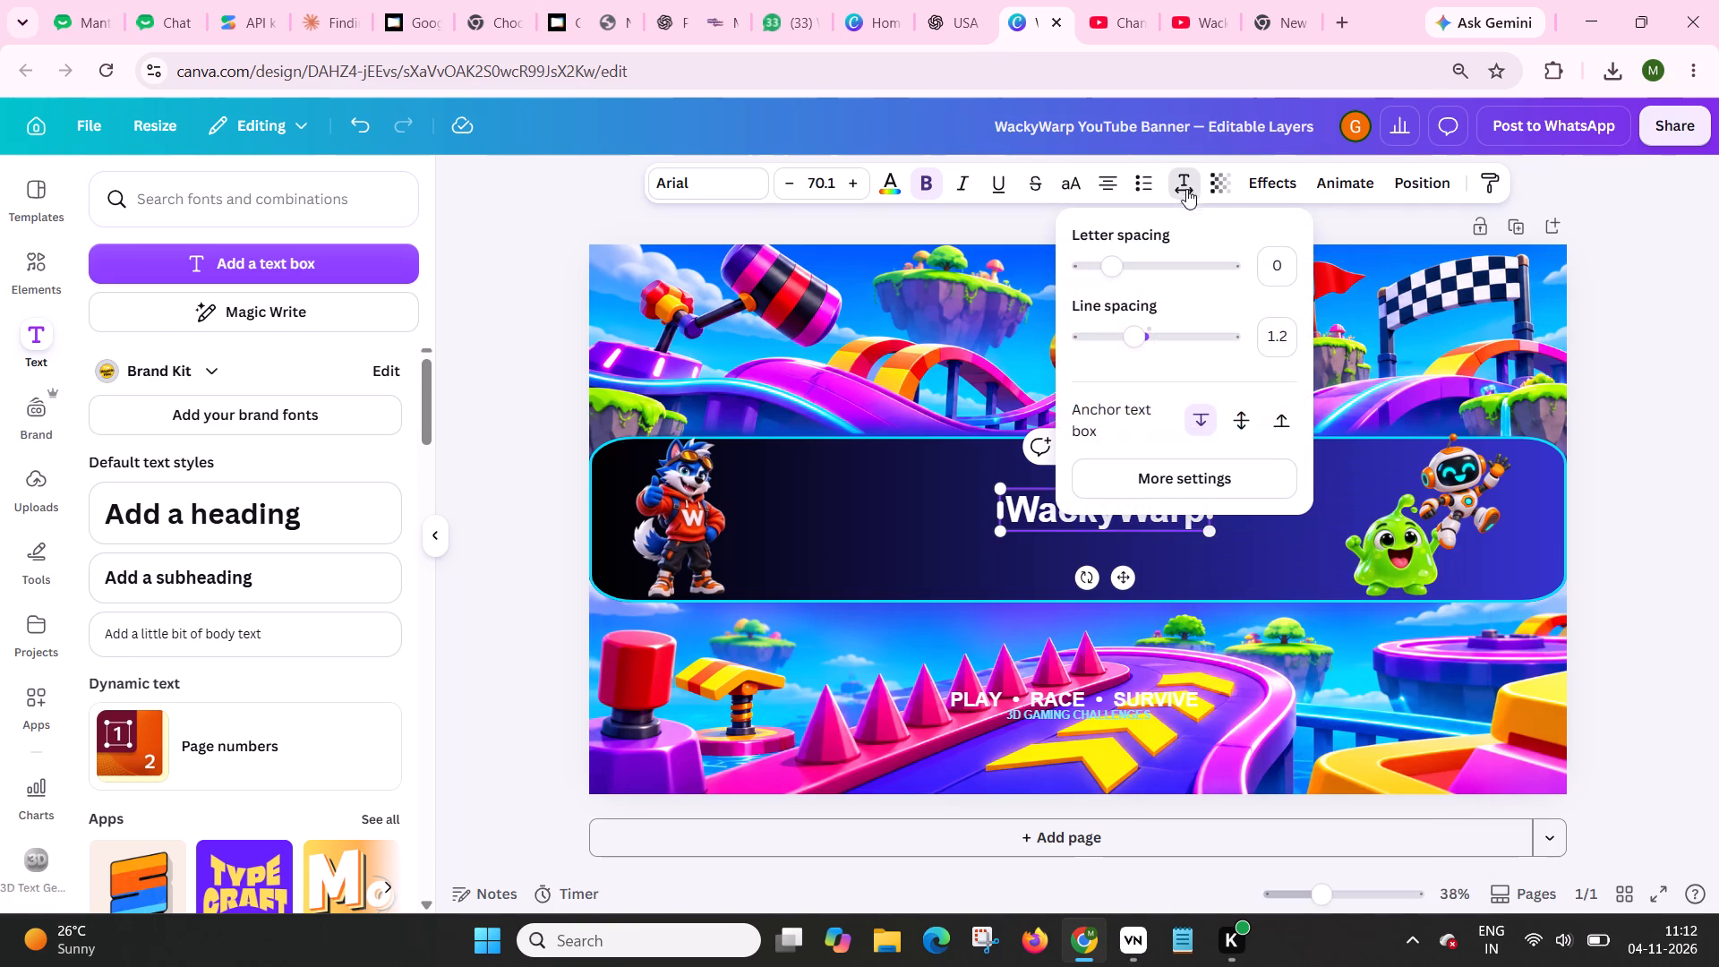
{"action": "left_click", "coordinate": [1199, 480]}
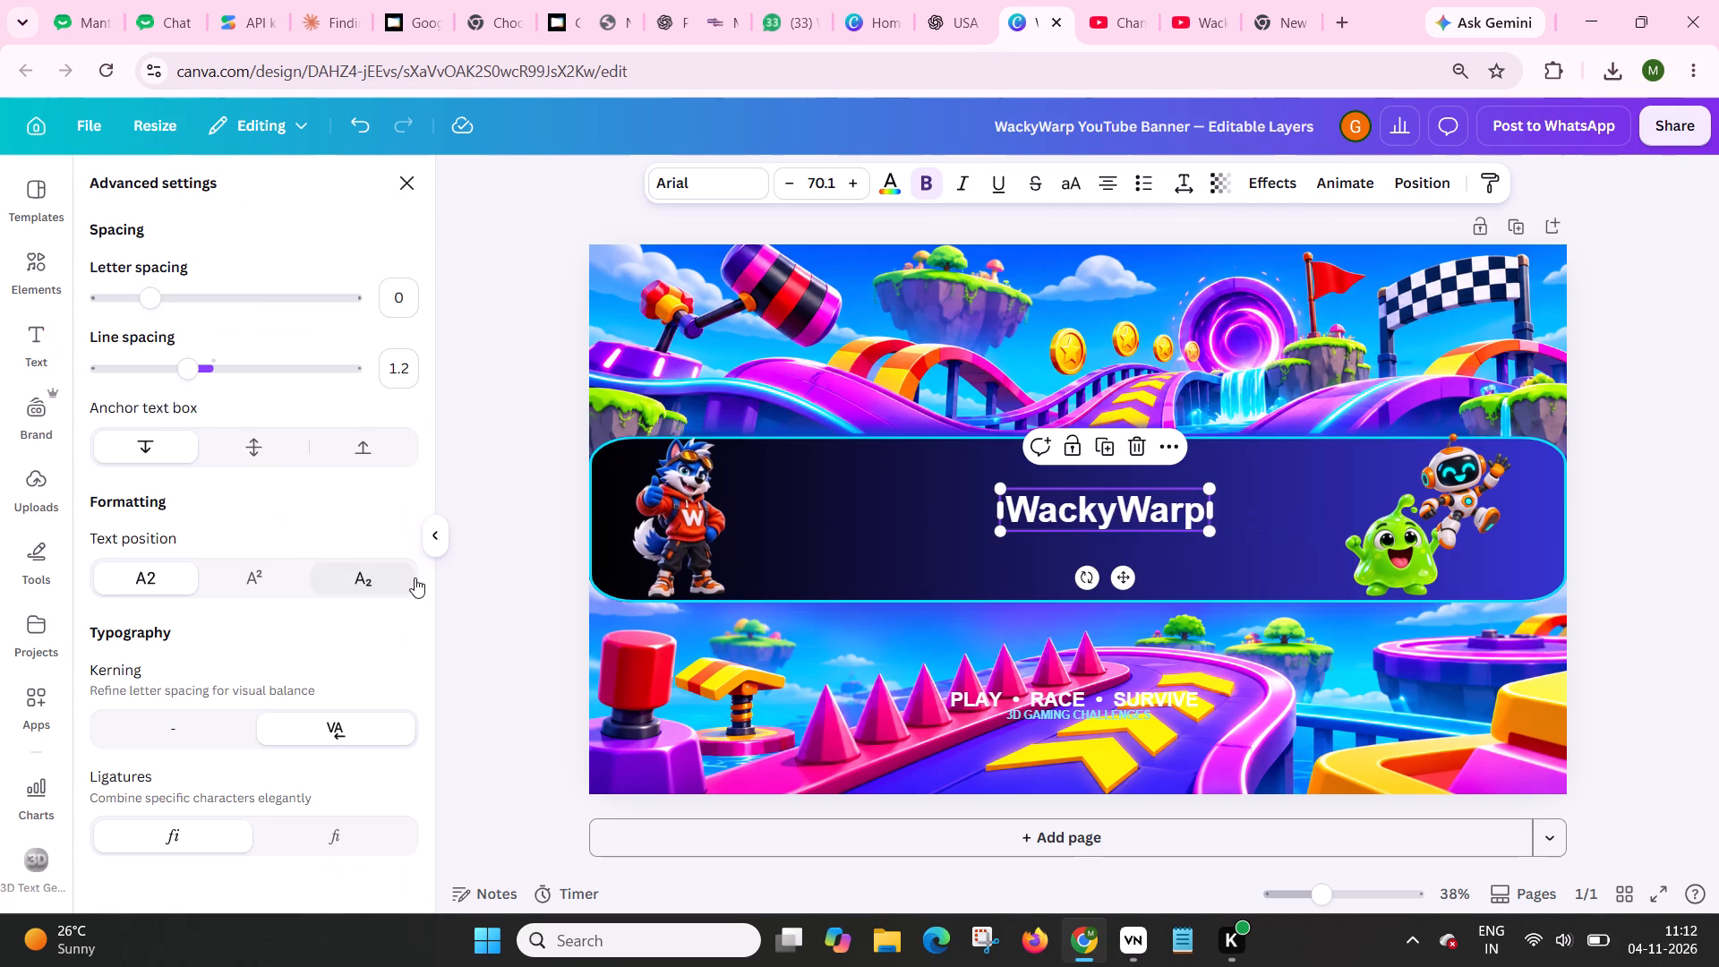
{"action": "scroll", "coordinate": [272, 618], "scroll_direction": "down", "scroll_amount": 4}
{"action": "scroll", "coordinate": [244, 645], "scroll_direction": "up", "scroll_amount": 3}
{"action": "left_click", "coordinate": [151, 303]}
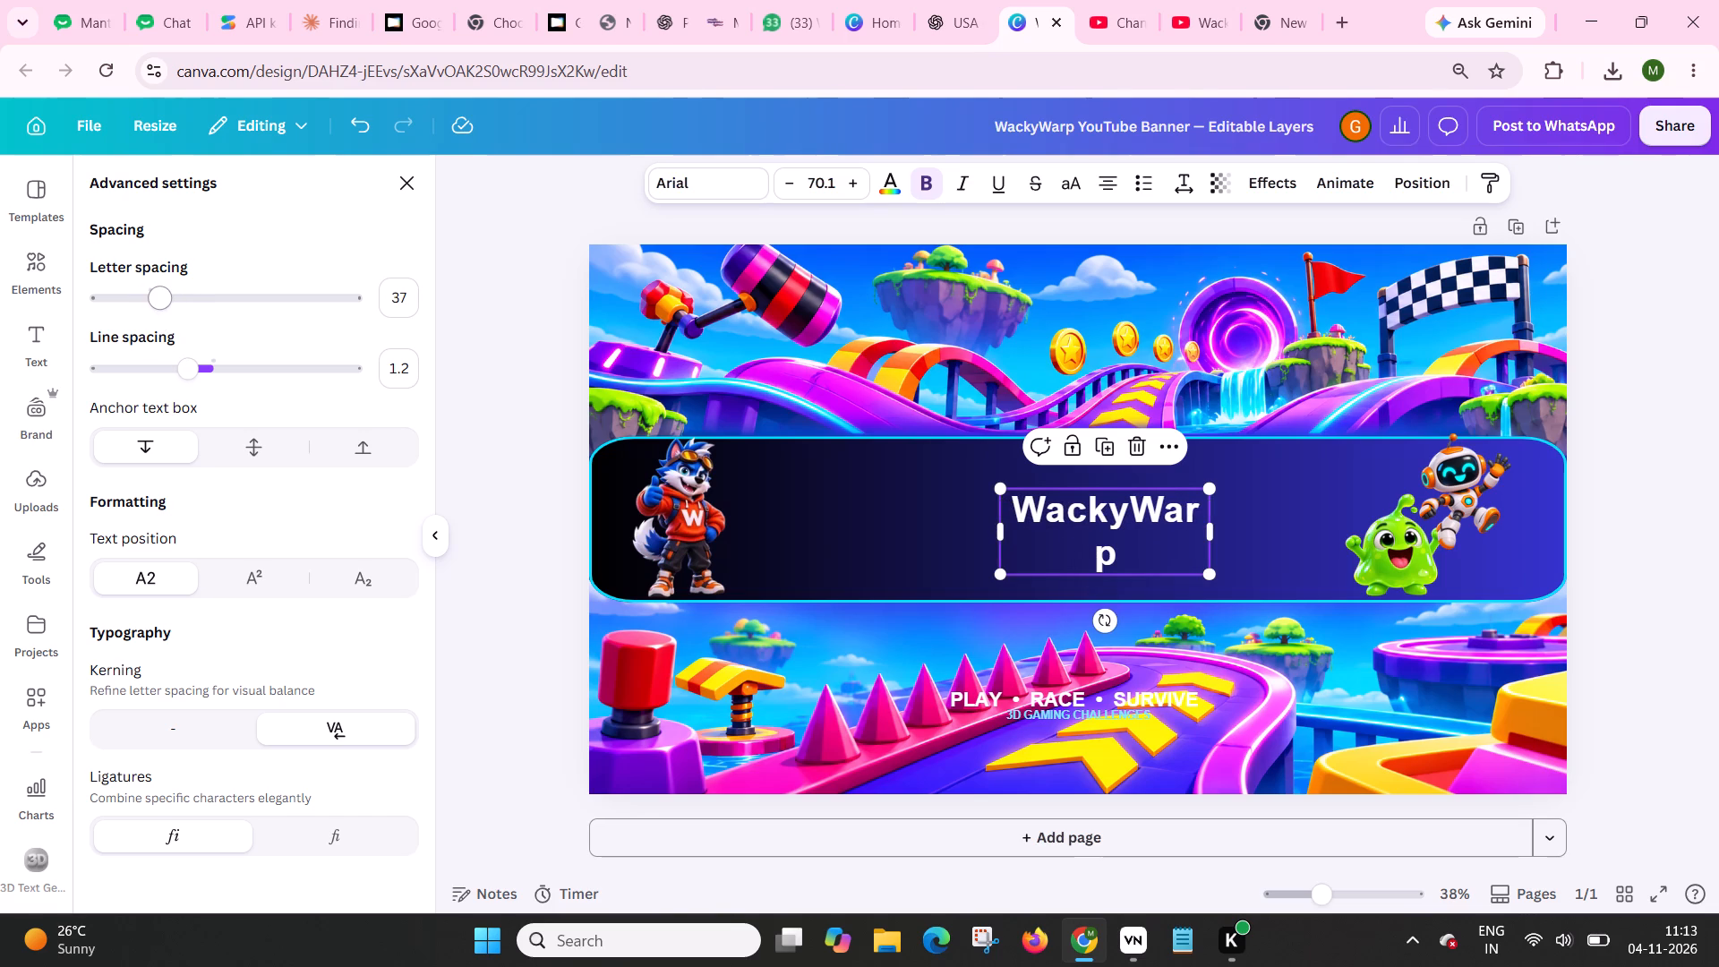
{"action": "left_click", "coordinate": [159, 305]}
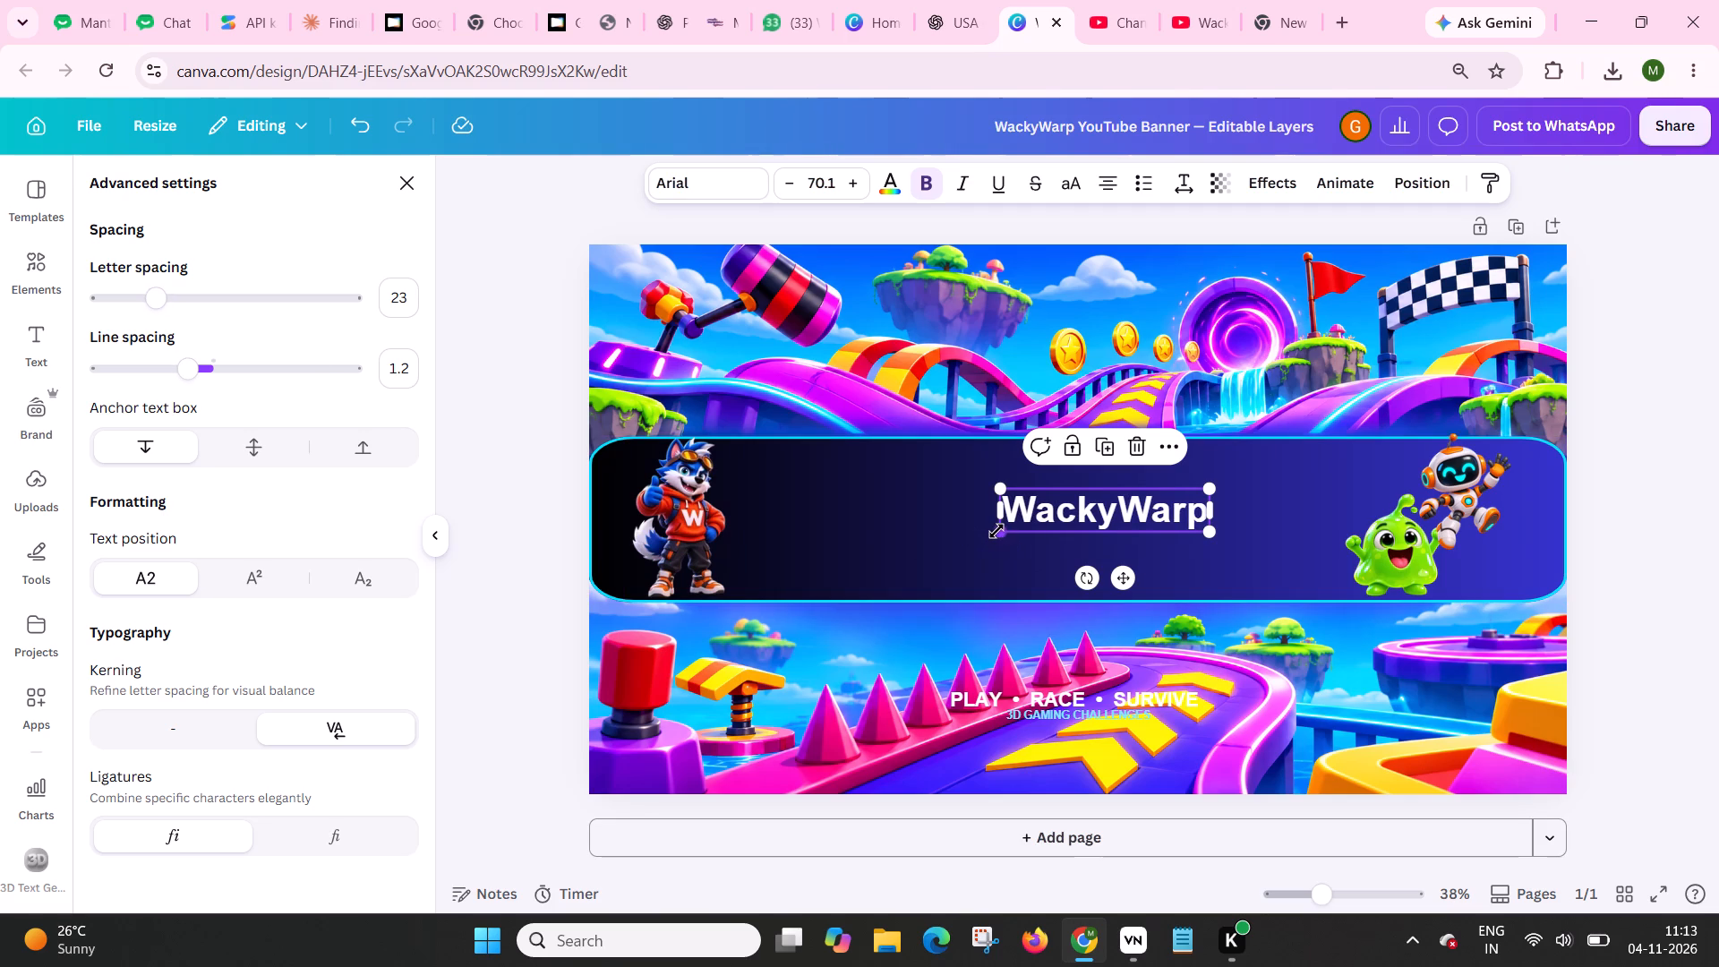
Enlarge the "WackyWarp" title proportionally to font size 103, extending it toward the wolf mascot.
{"action": "left_click_drag", "start_coordinate": [1003, 531], "coordinate": [907, 551]}
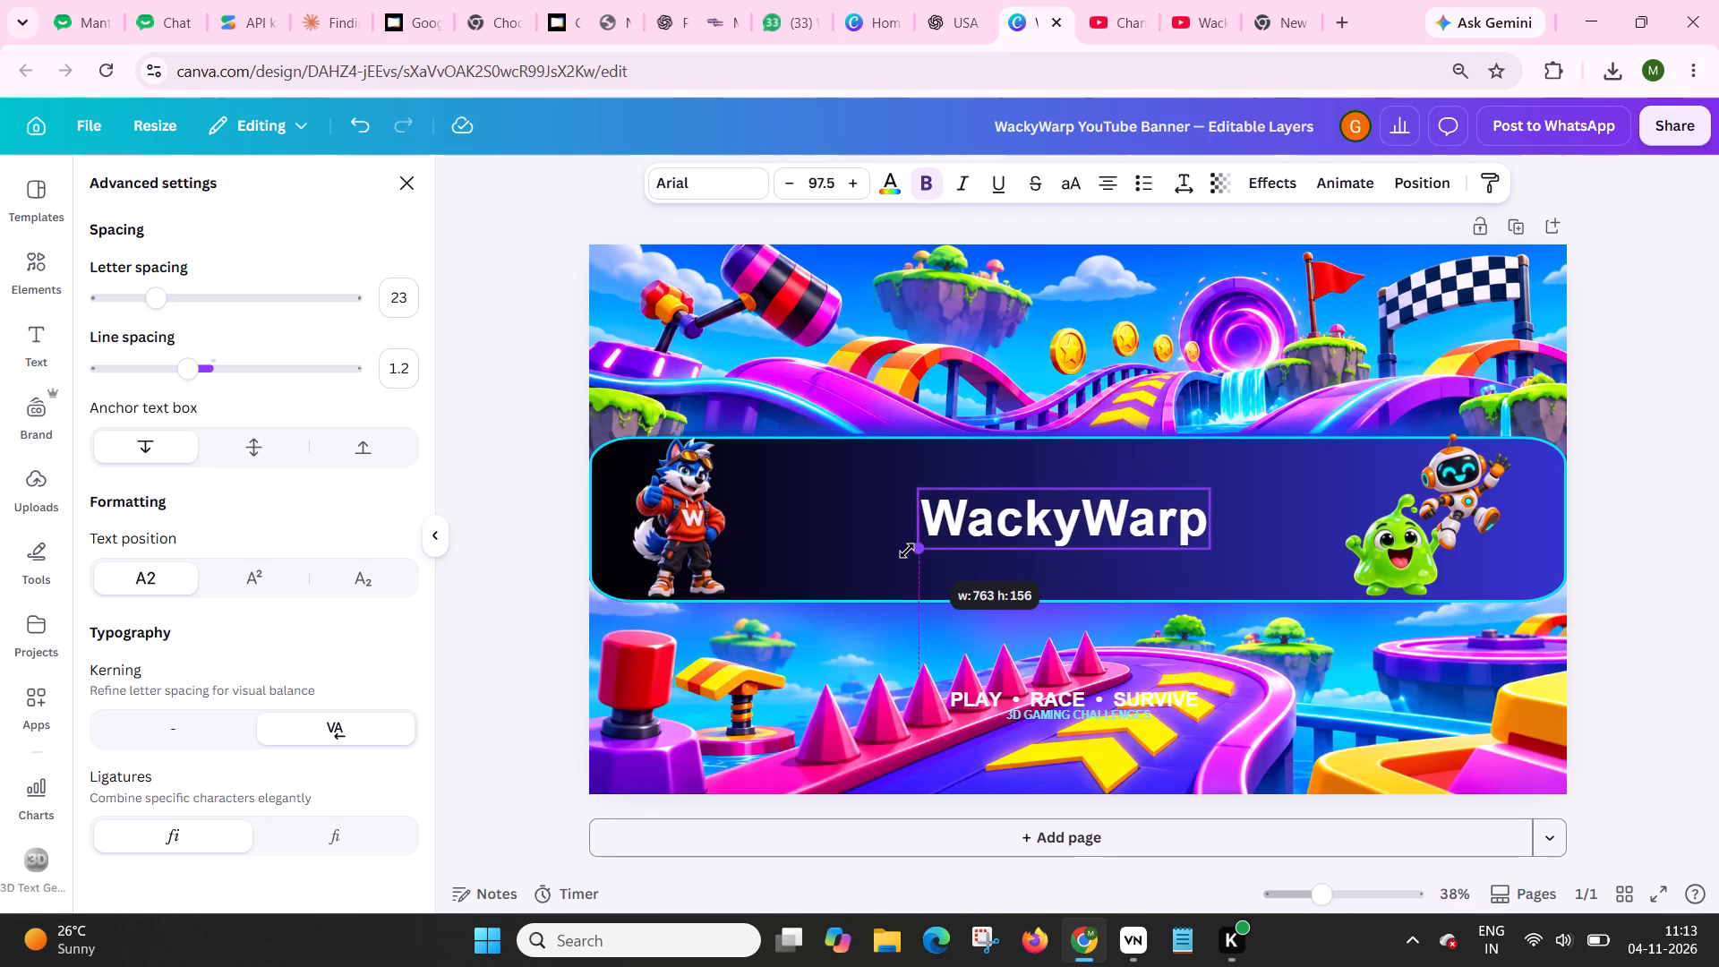
{"action": "left_click_drag", "start_coordinate": [907, 551], "coordinate": [904, 552]}
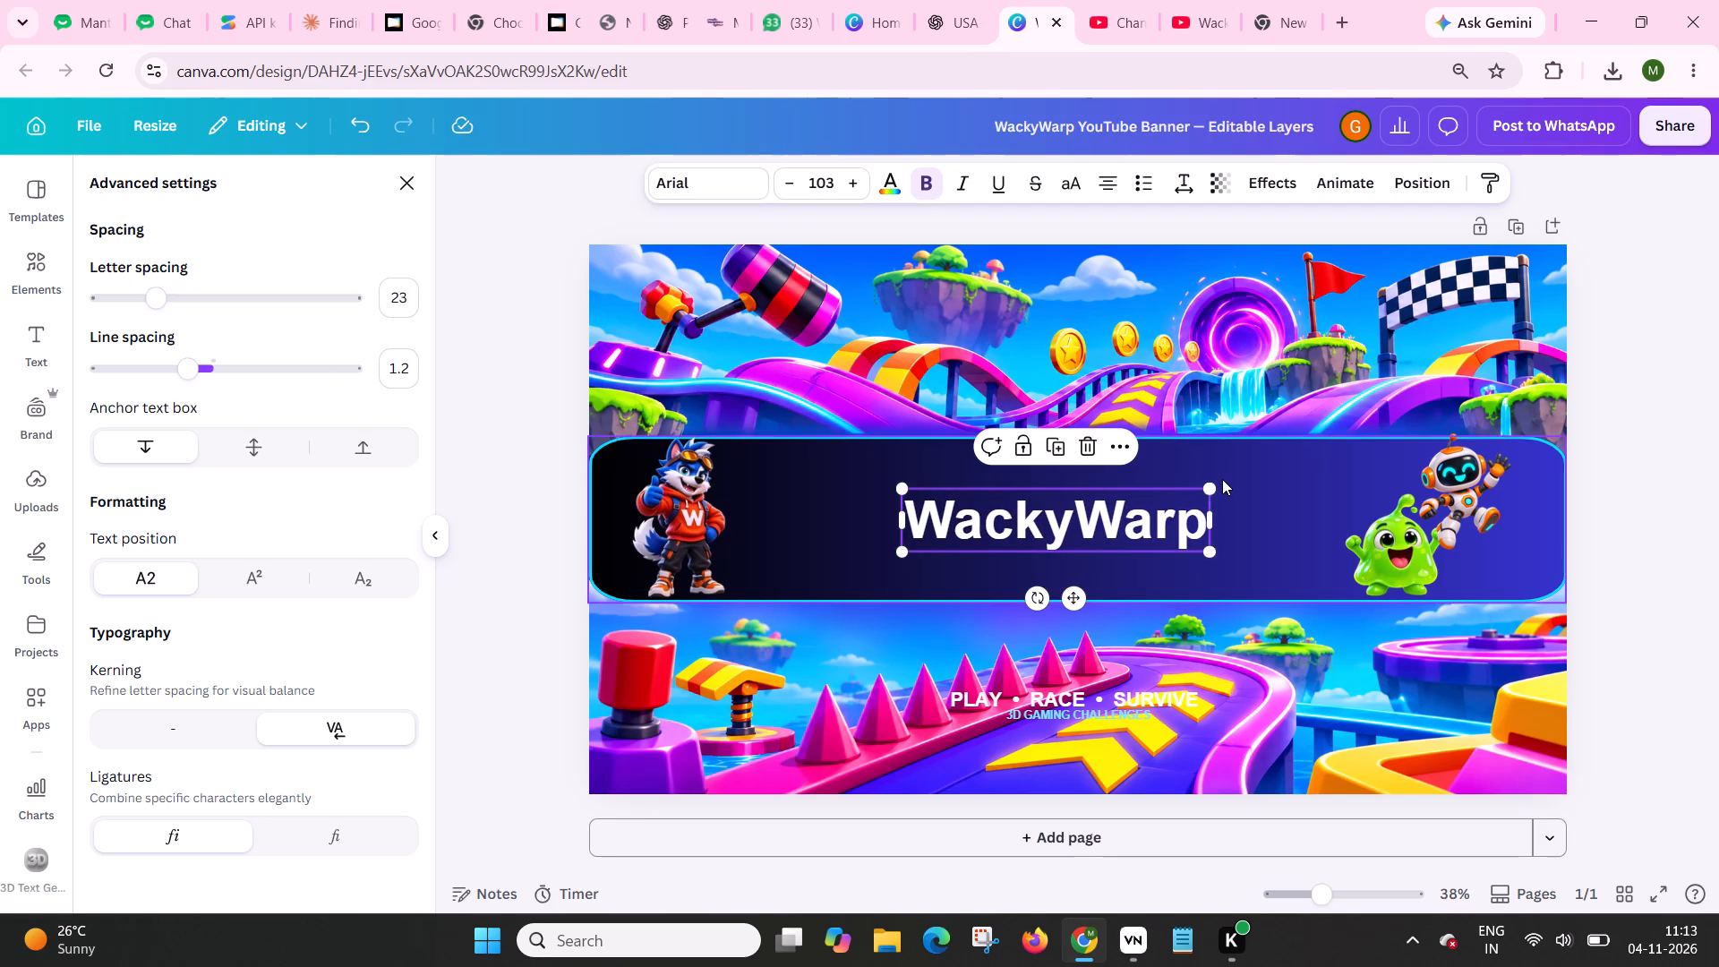
Enlarge the "WackyWarp" title to font size 150 and move it to the upper middle of the central panel.
{"action": "left_click_drag", "start_coordinate": [1211, 487], "coordinate": [1352, 459]}
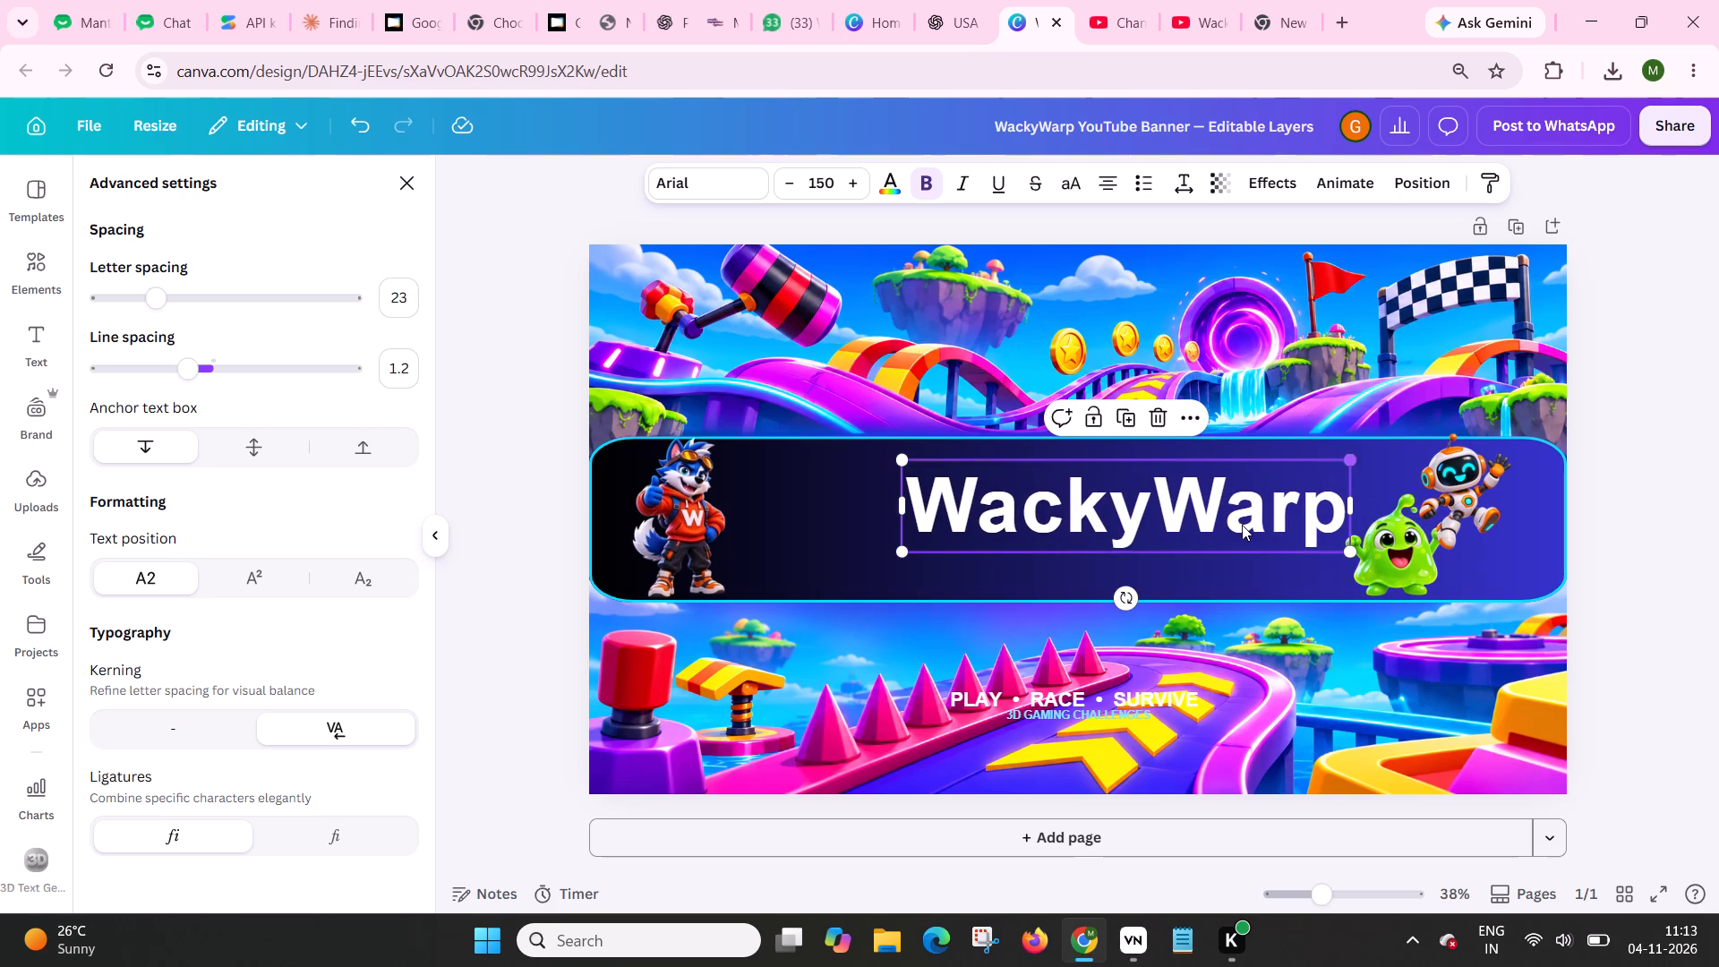
{"action": "left_click_drag", "start_coordinate": [1237, 526], "coordinate": [1159, 501]}
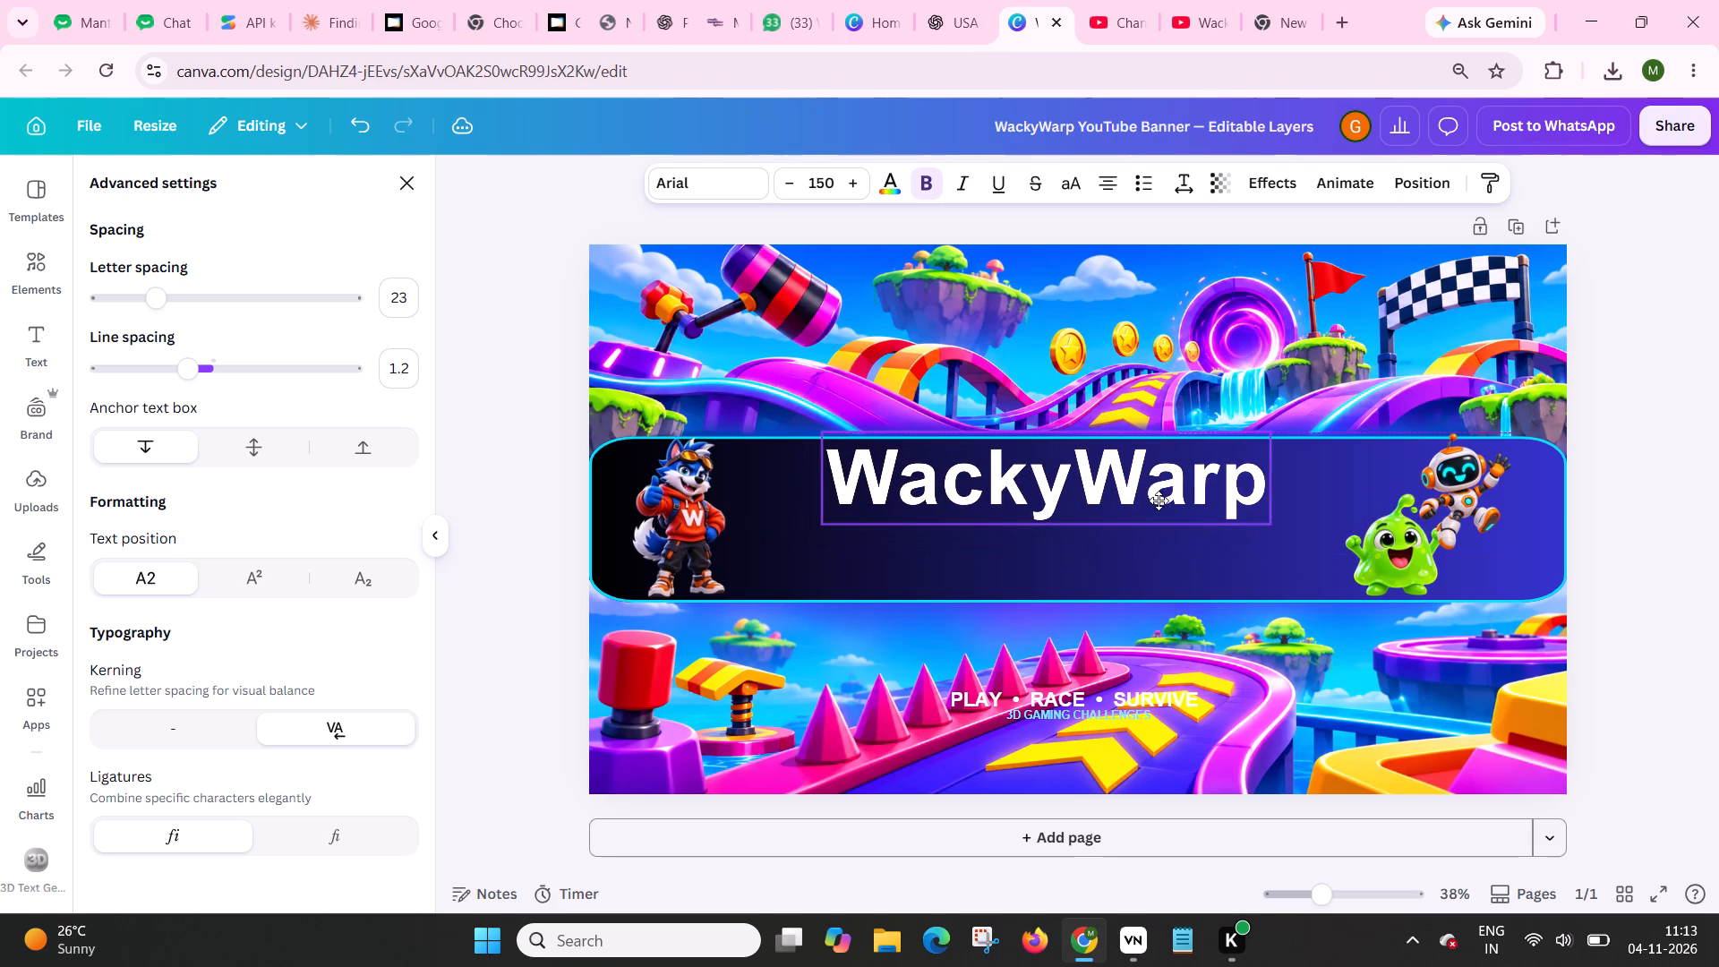
{"action": "left_click_drag", "start_coordinate": [1159, 501], "coordinate": [1168, 502]}
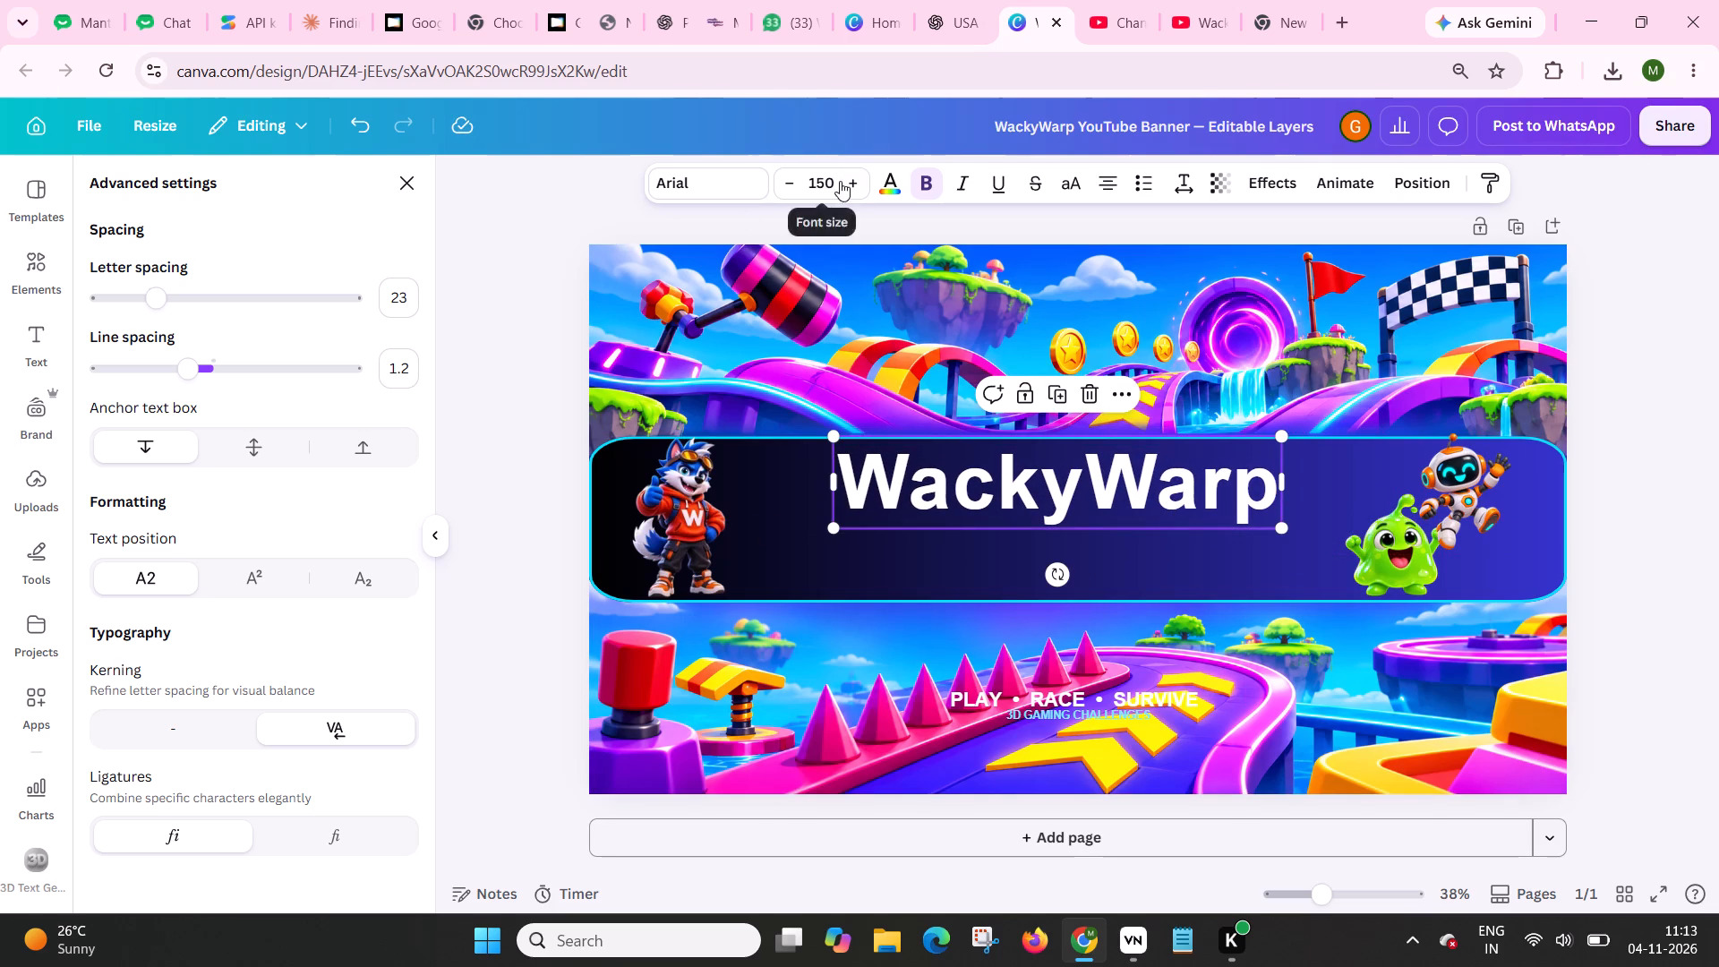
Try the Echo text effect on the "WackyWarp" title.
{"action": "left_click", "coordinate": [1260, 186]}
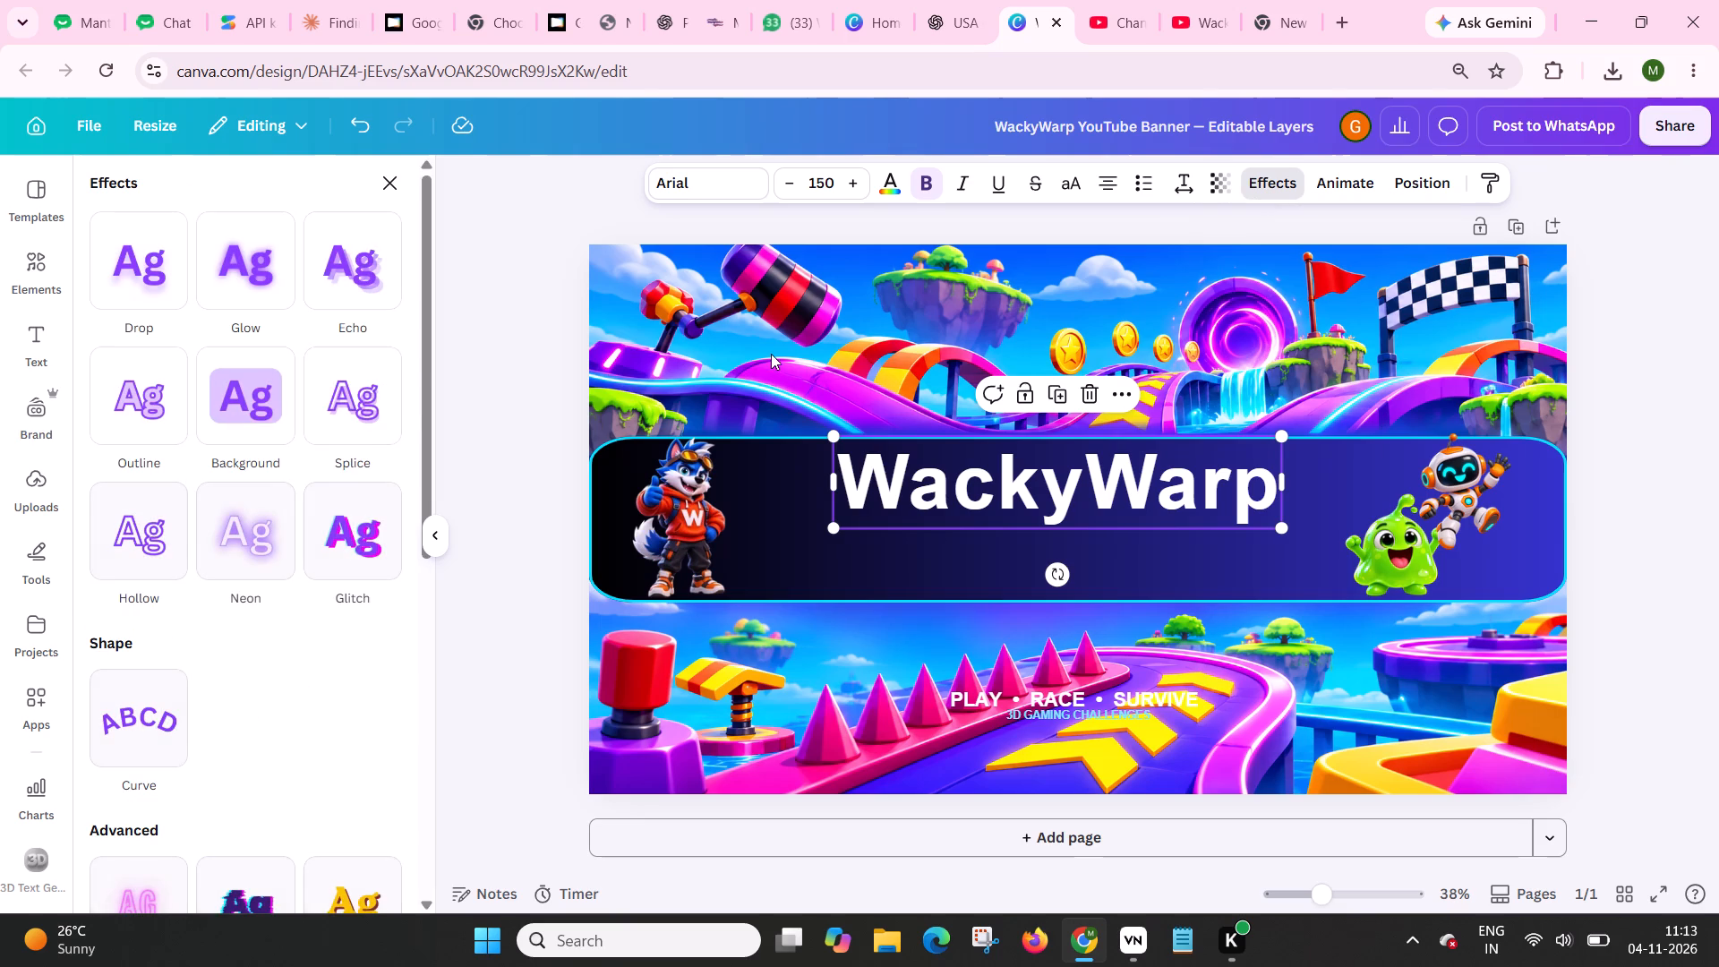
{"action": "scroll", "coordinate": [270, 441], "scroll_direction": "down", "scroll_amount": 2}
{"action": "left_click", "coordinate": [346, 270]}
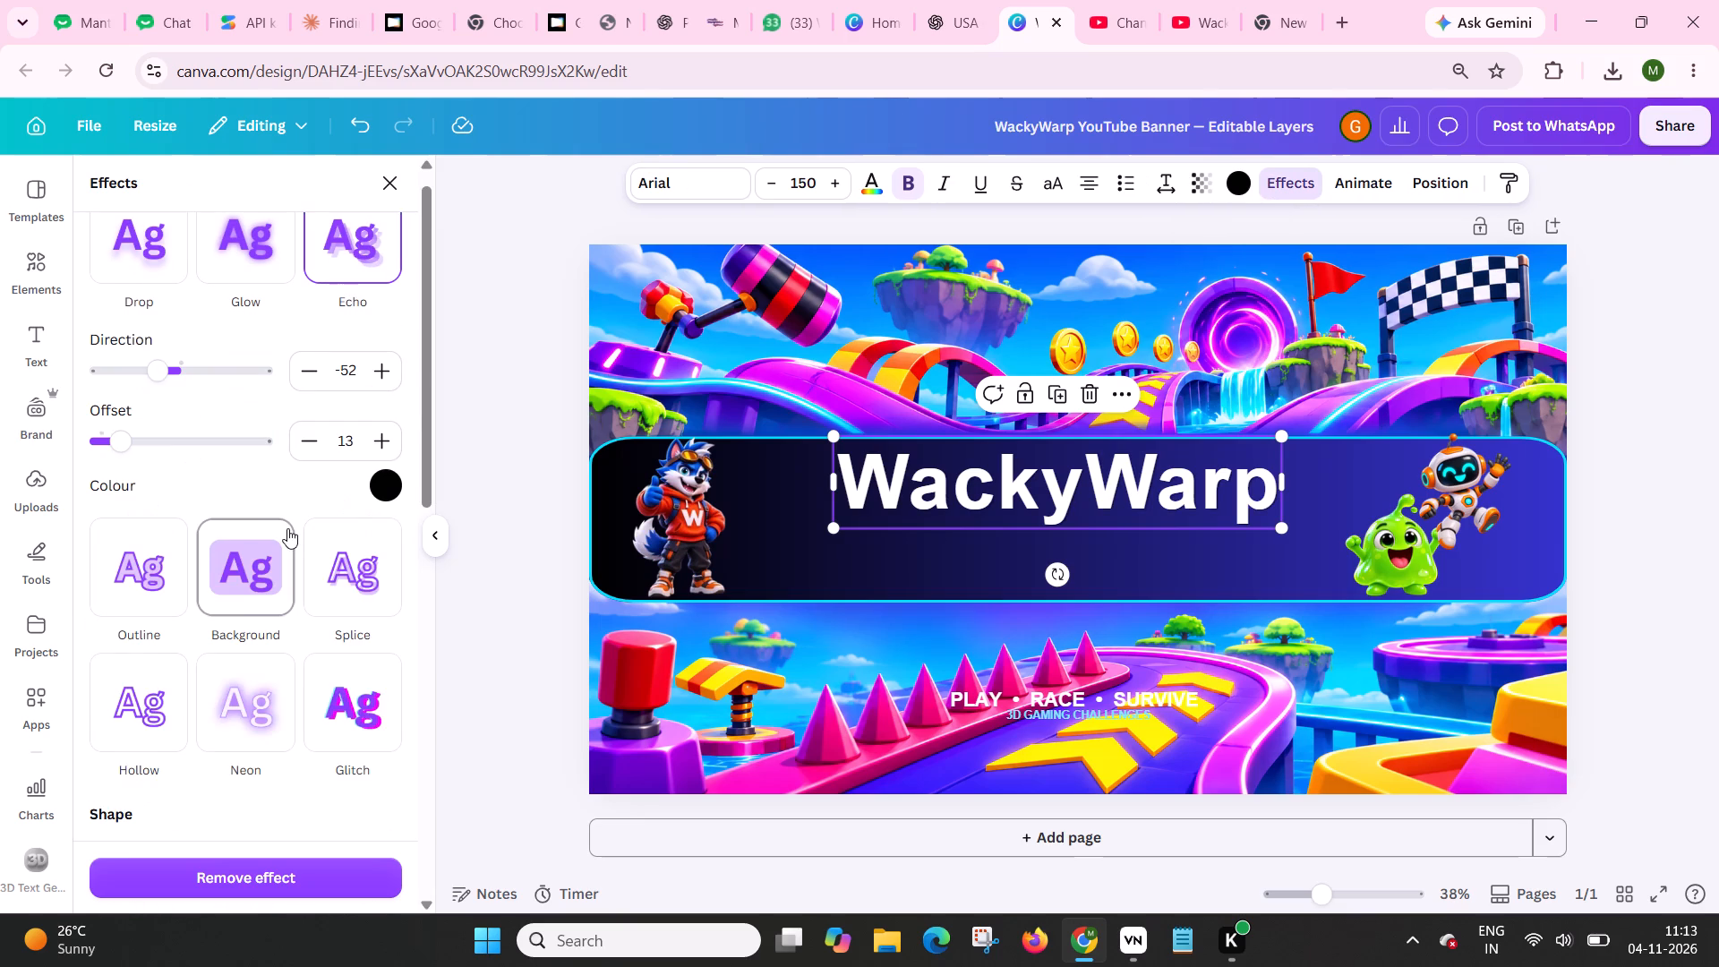
Apply the advanced 70s text effect to the "WackyWarp" title.
{"action": "scroll", "coordinate": [287, 528], "scroll_direction": "down", "scroll_amount": 4}
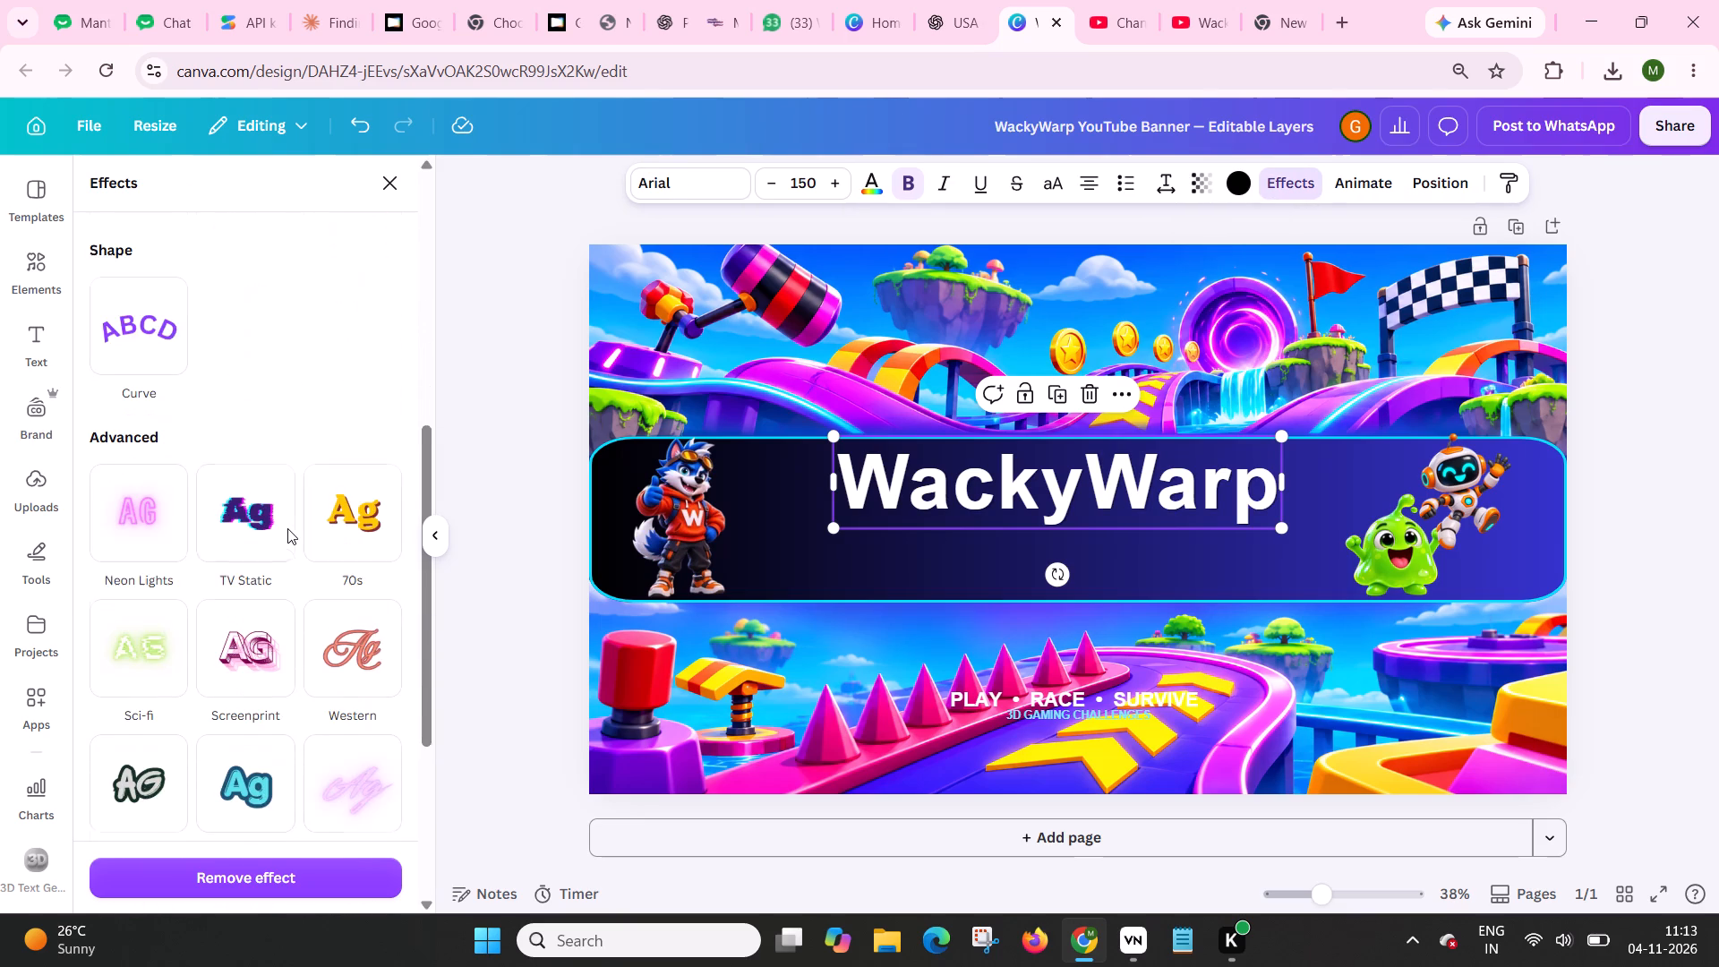
{"action": "scroll", "coordinate": [287, 528], "scroll_direction": "down", "scroll_amount": 2}
{"action": "scroll", "coordinate": [253, 682], "scroll_direction": "down", "scroll_amount": 1}
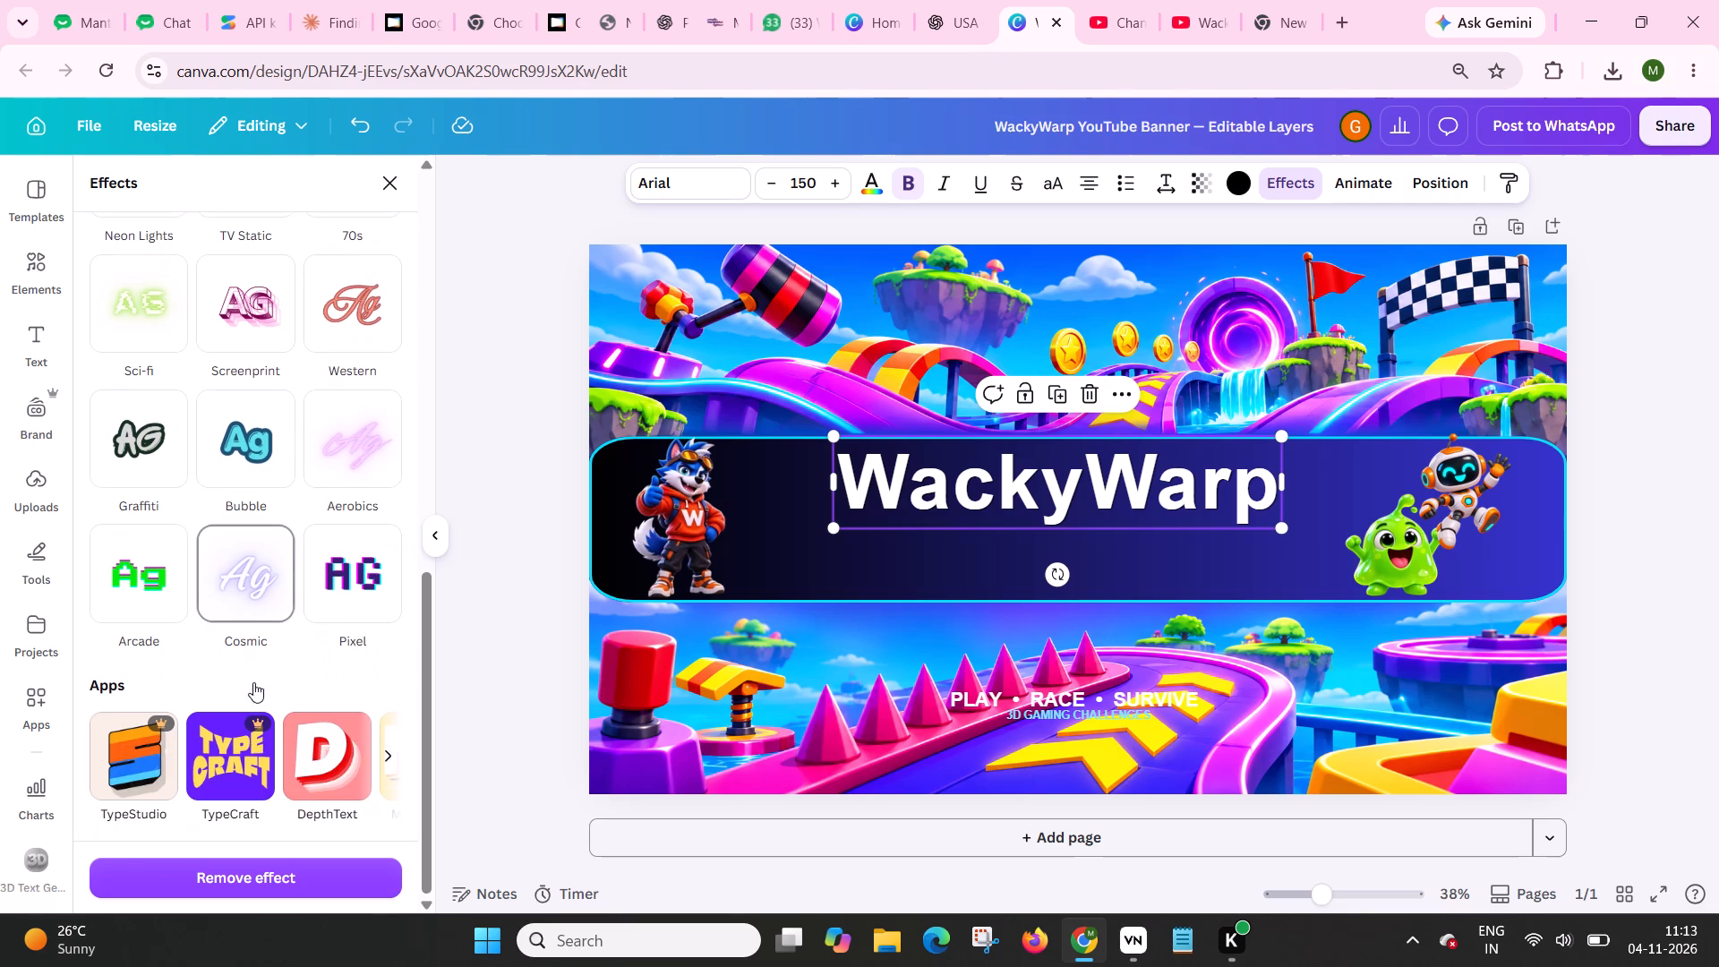
{"action": "scroll", "coordinate": [231, 459], "scroll_direction": "up", "scroll_amount": 3}
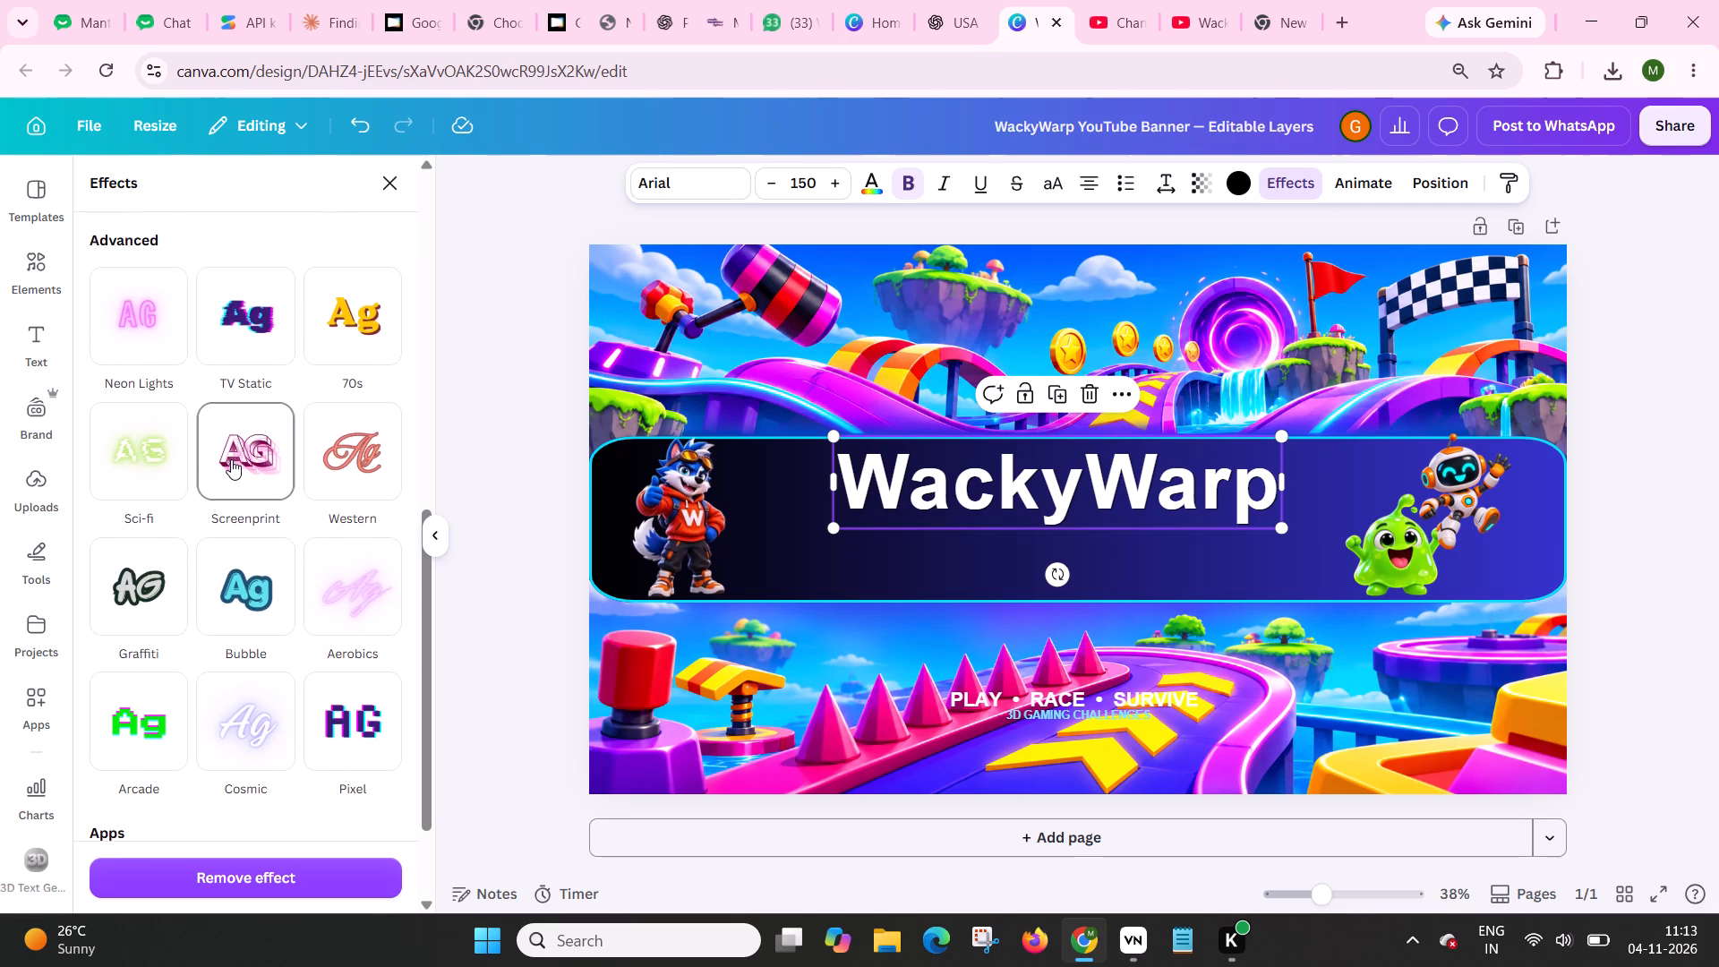
{"action": "left_click", "coordinate": [347, 309]}
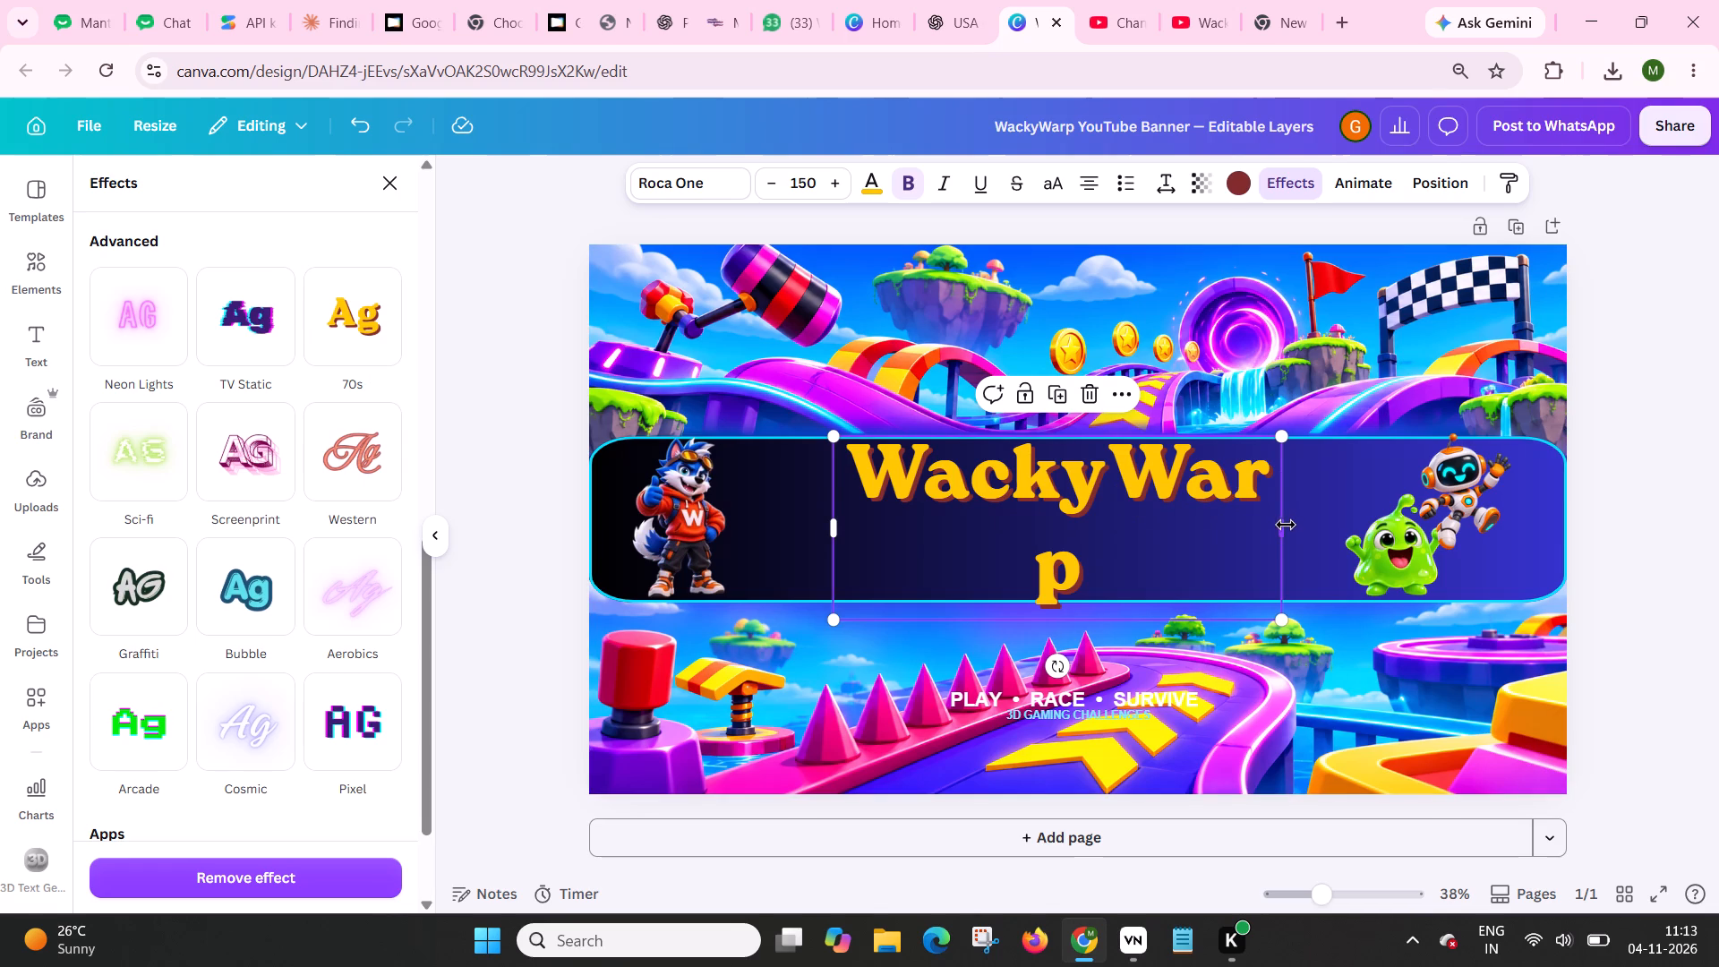
Fit the "WackyWarp" title on one line at font size 176, placed between the wolf and the green slime mascots.
{"action": "left_click_drag", "start_coordinate": [1286, 525], "coordinate": [1370, 512]}
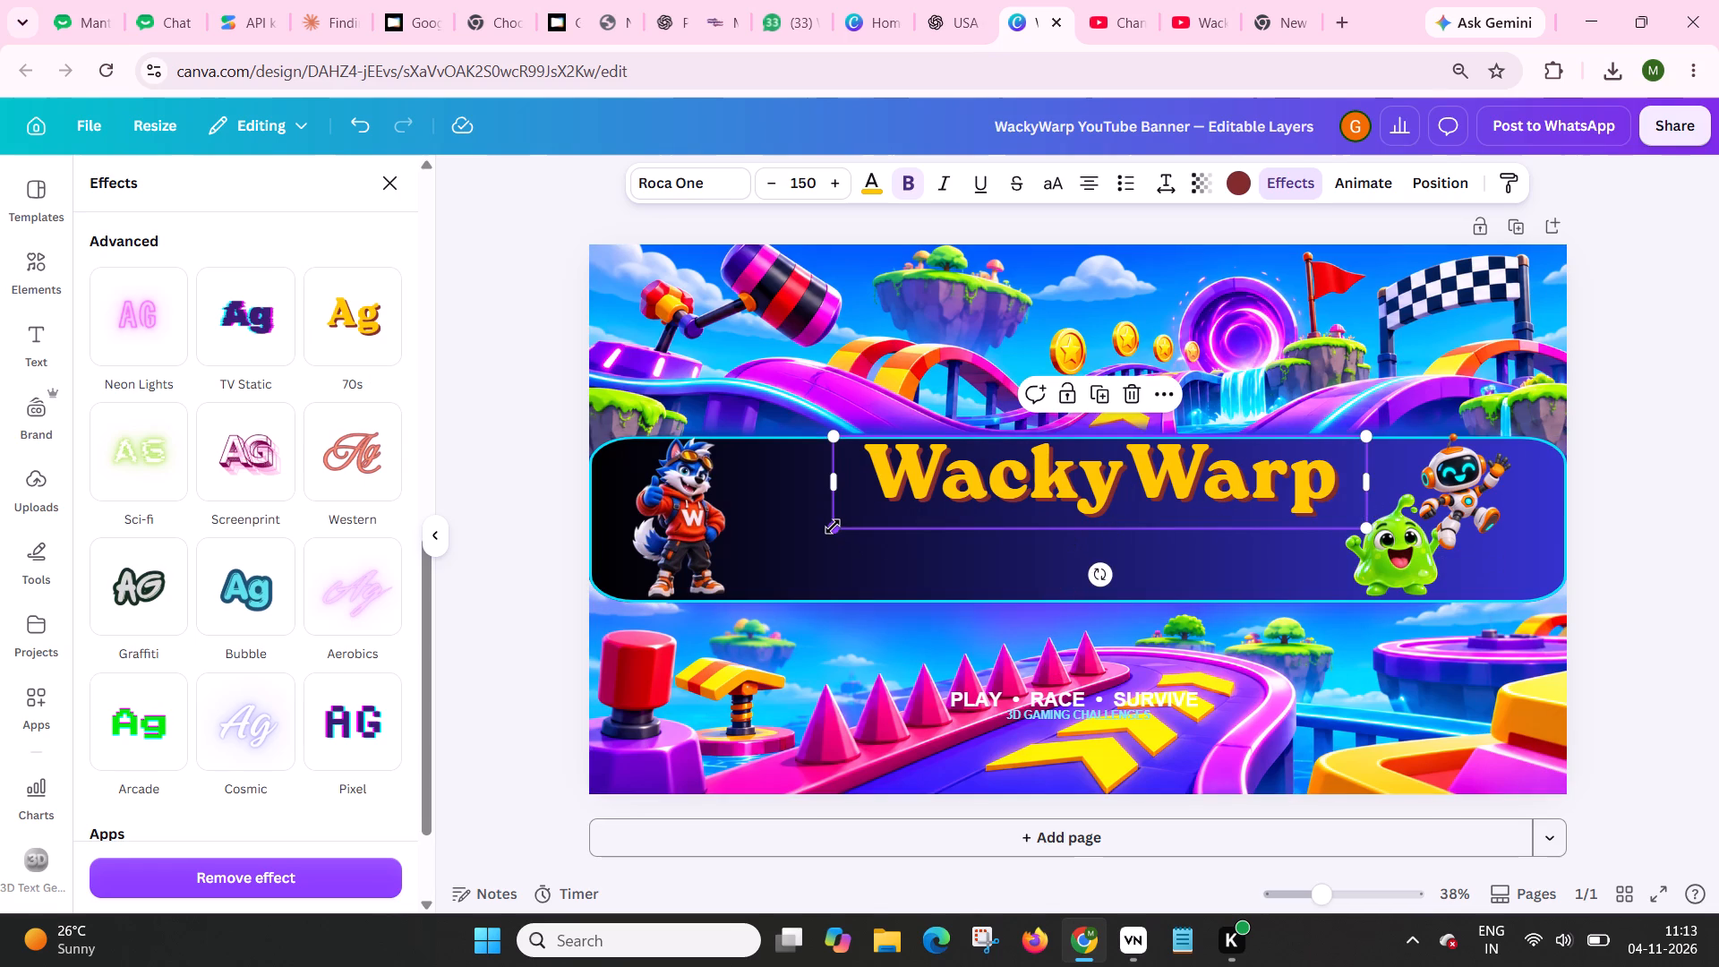
{"action": "left_click_drag", "start_coordinate": [833, 526], "coordinate": [700, 545]}
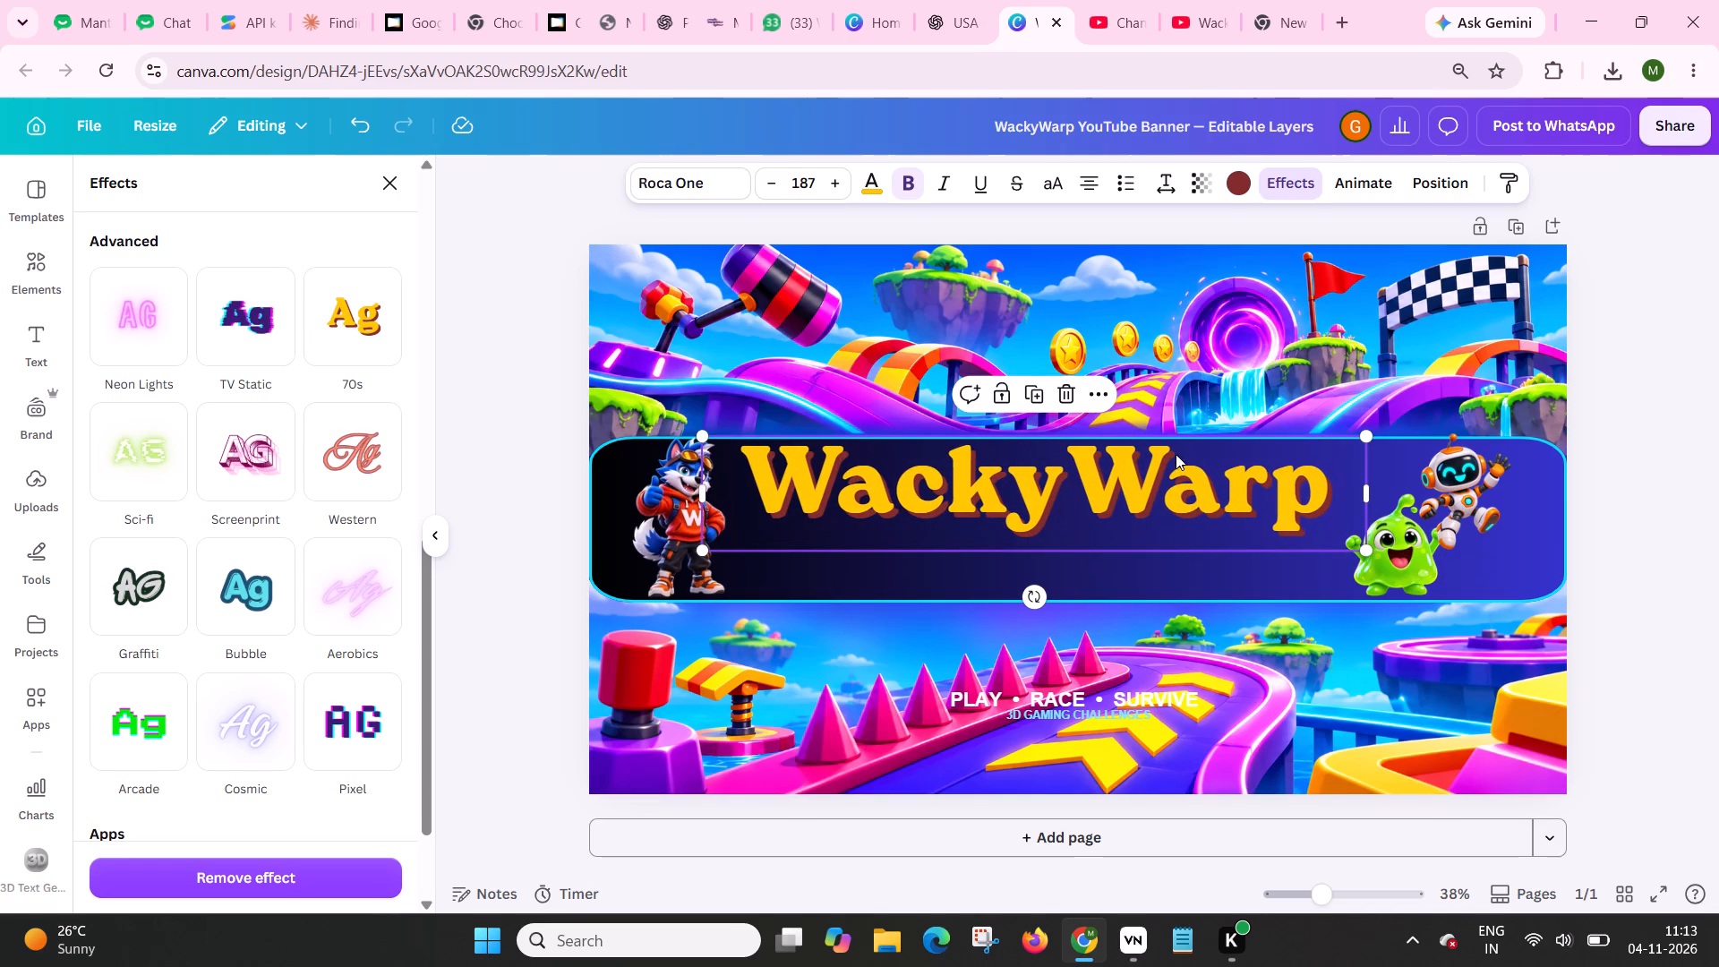
{"action": "left_click_drag", "start_coordinate": [1368, 434], "coordinate": [1385, 434]}
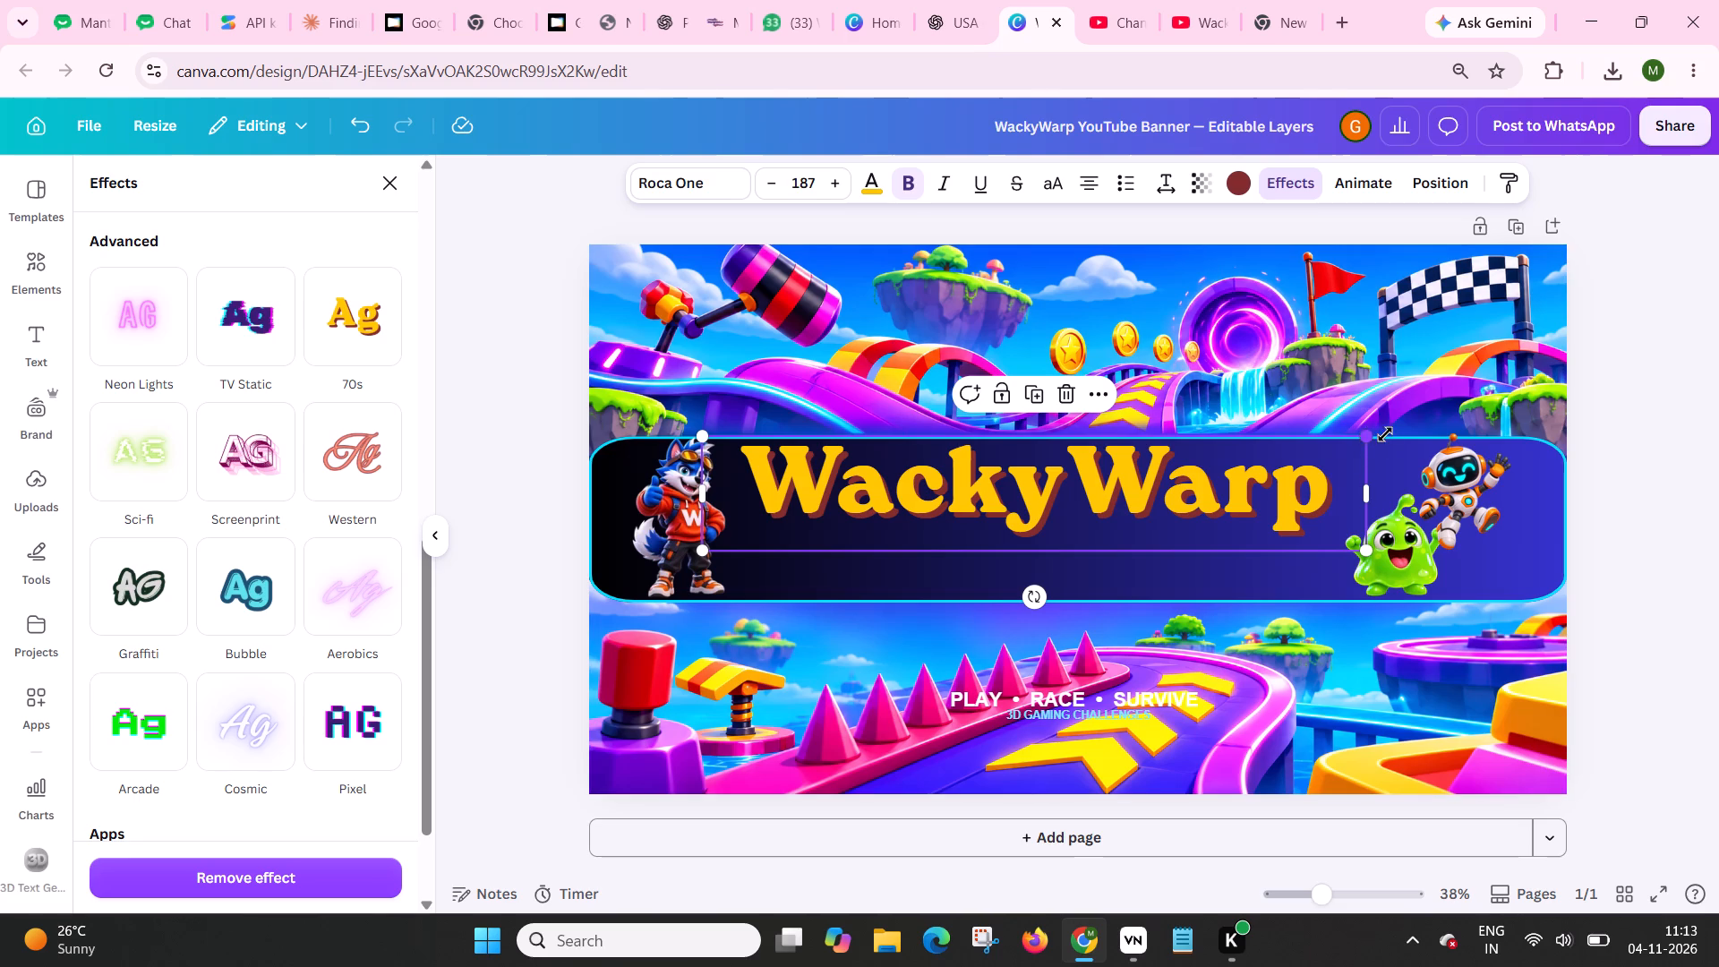
{"action": "left_click_drag", "start_coordinate": [1385, 434], "coordinate": [1415, 434]}
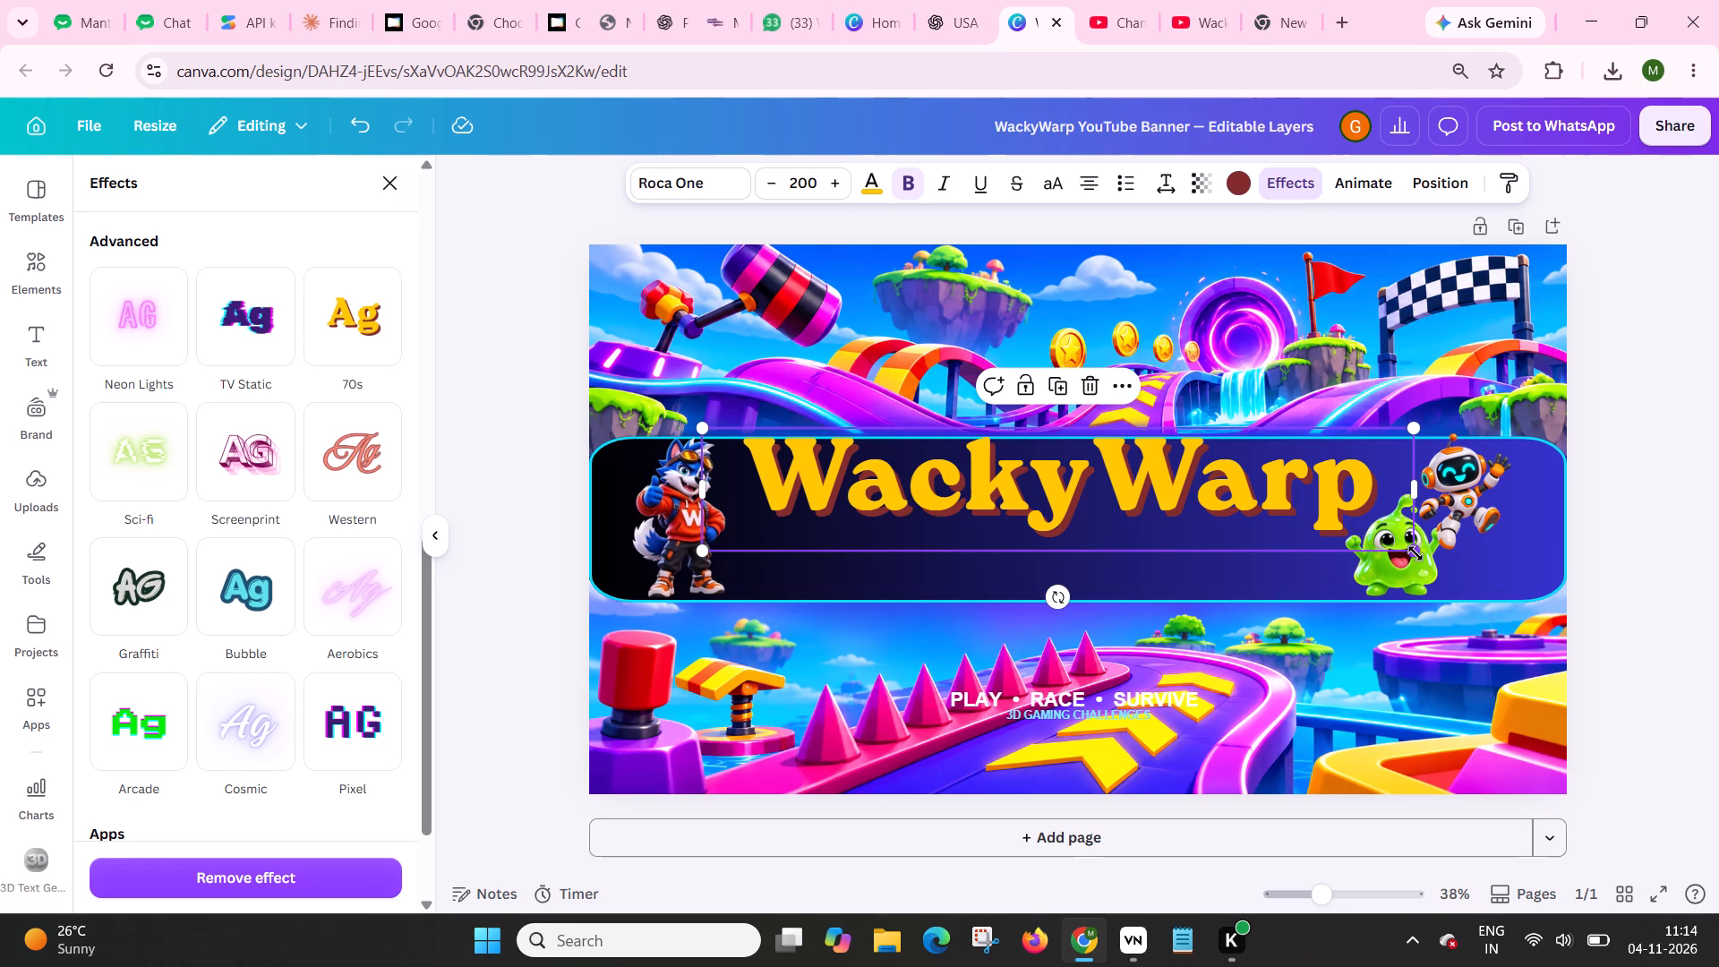
{"action": "left_click_drag", "start_coordinate": [1415, 553], "coordinate": [1330, 540]}
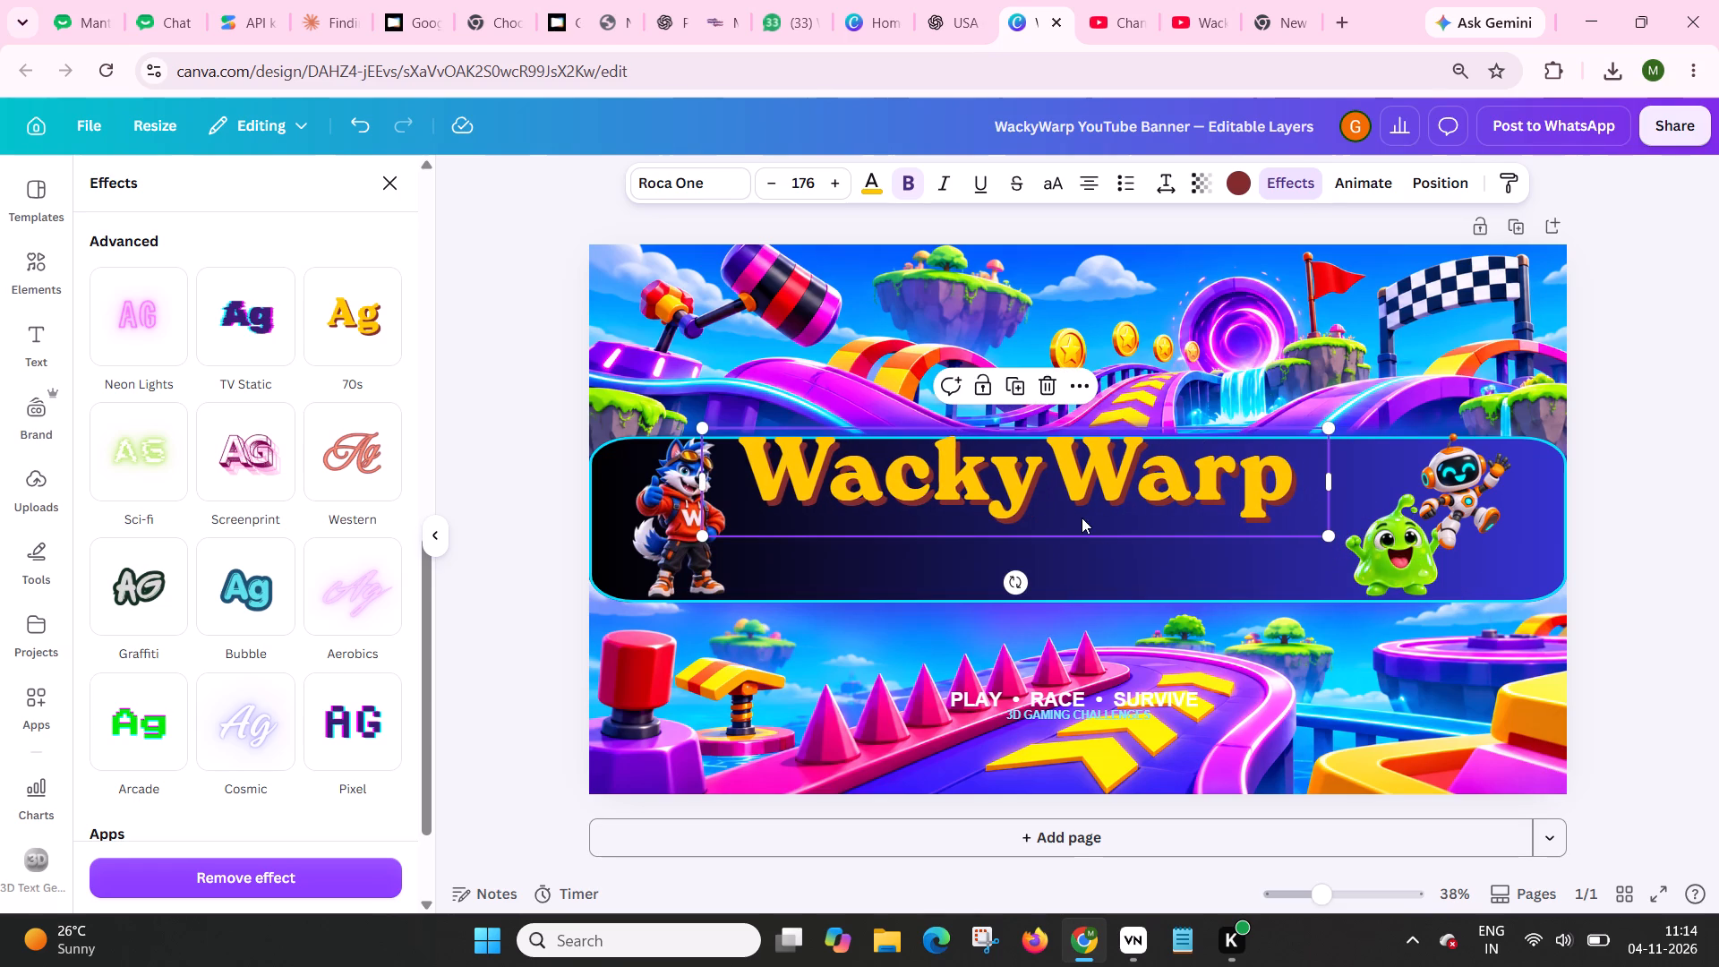
{"action": "left_click_drag", "start_coordinate": [974, 476], "coordinate": [1017, 489]}
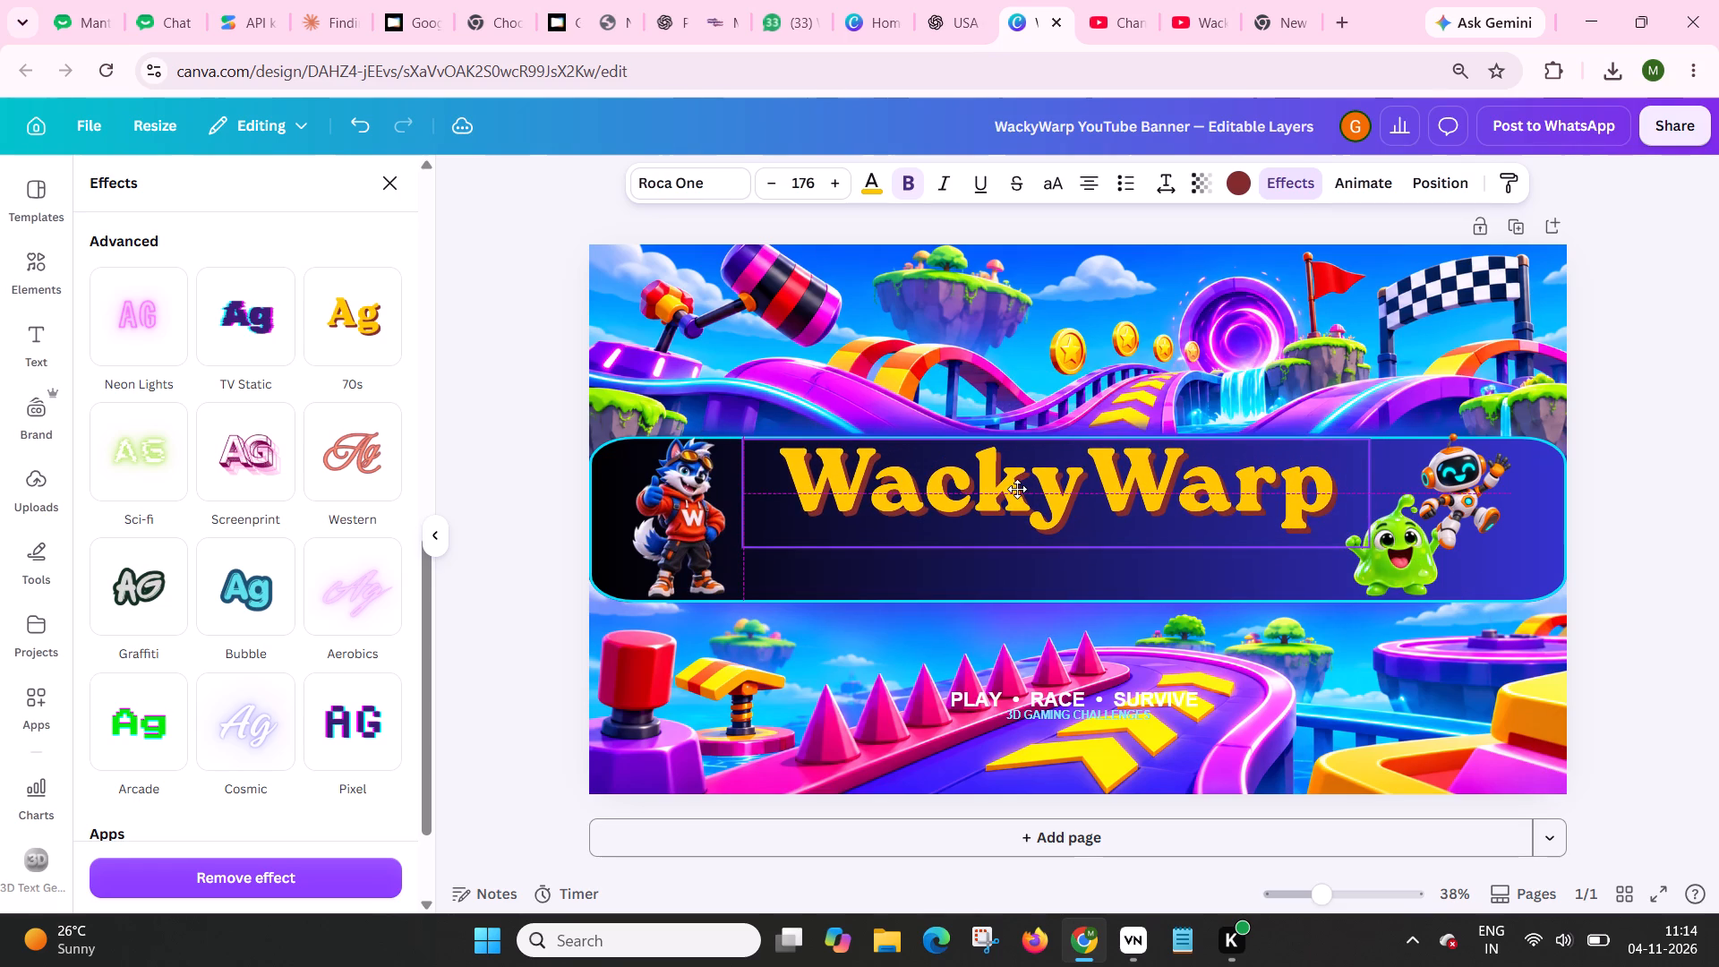
{"action": "left_click_drag", "start_coordinate": [1017, 489], "coordinate": [1016, 489]}
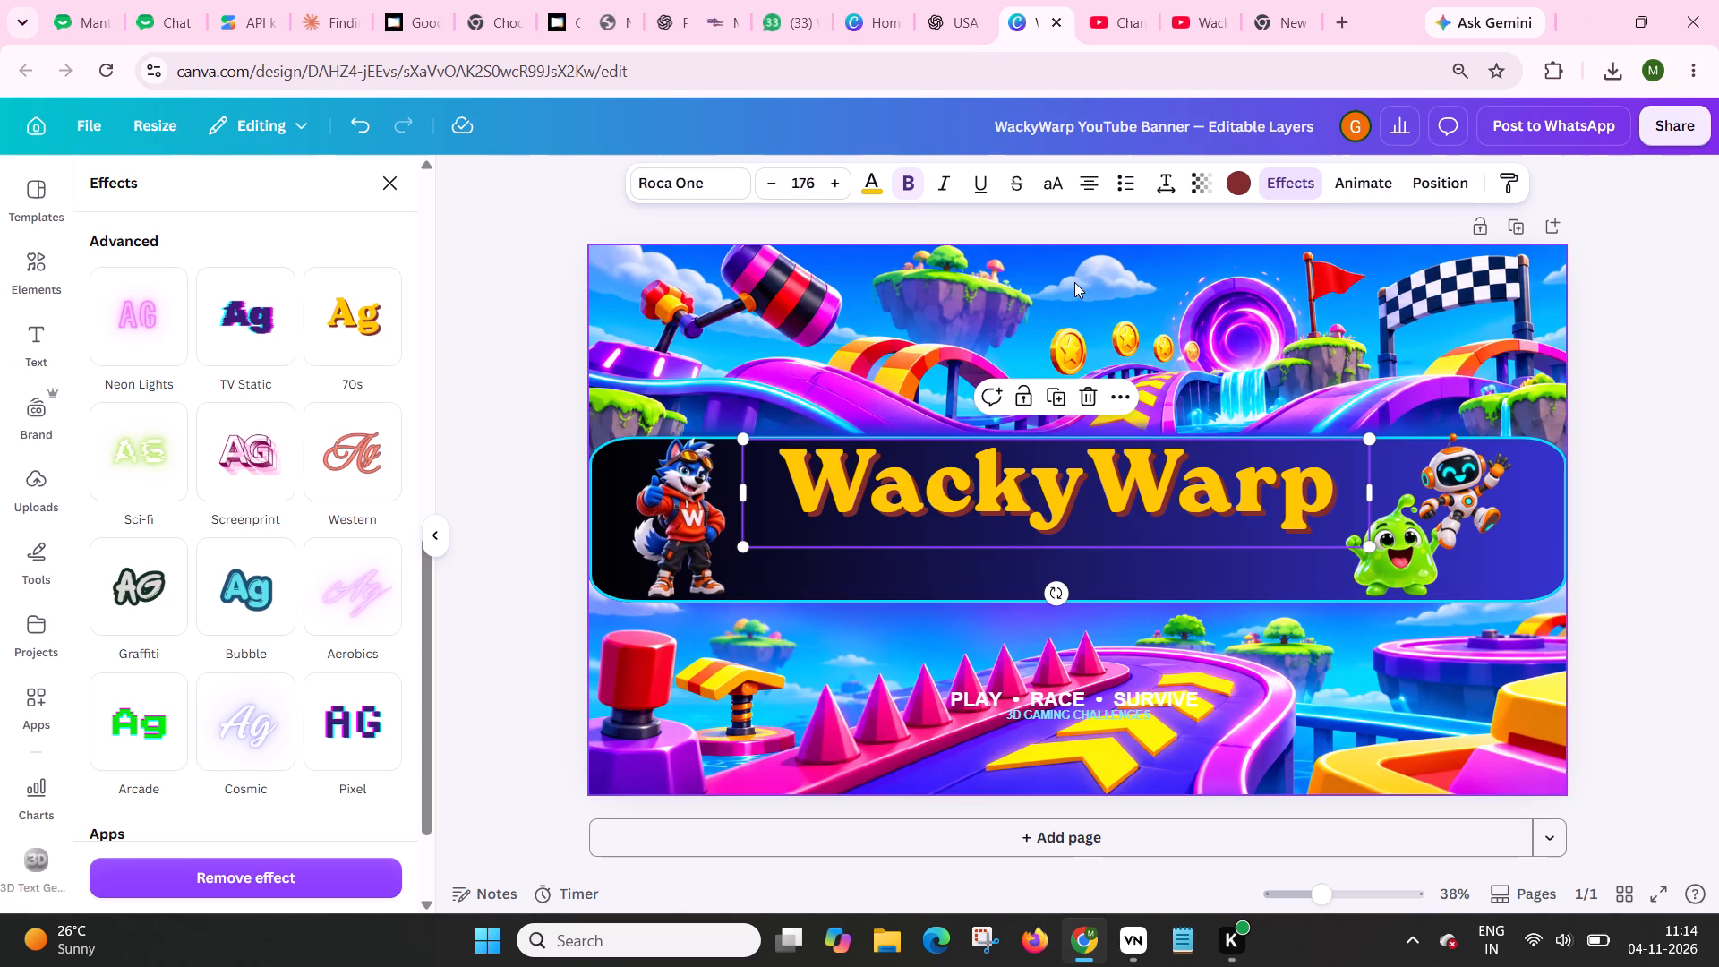
Adjust the title's Drop shadow effect to direction 59 and offset 54.
{"action": "scroll", "coordinate": [167, 691], "scroll_direction": "up", "scroll_amount": 4}
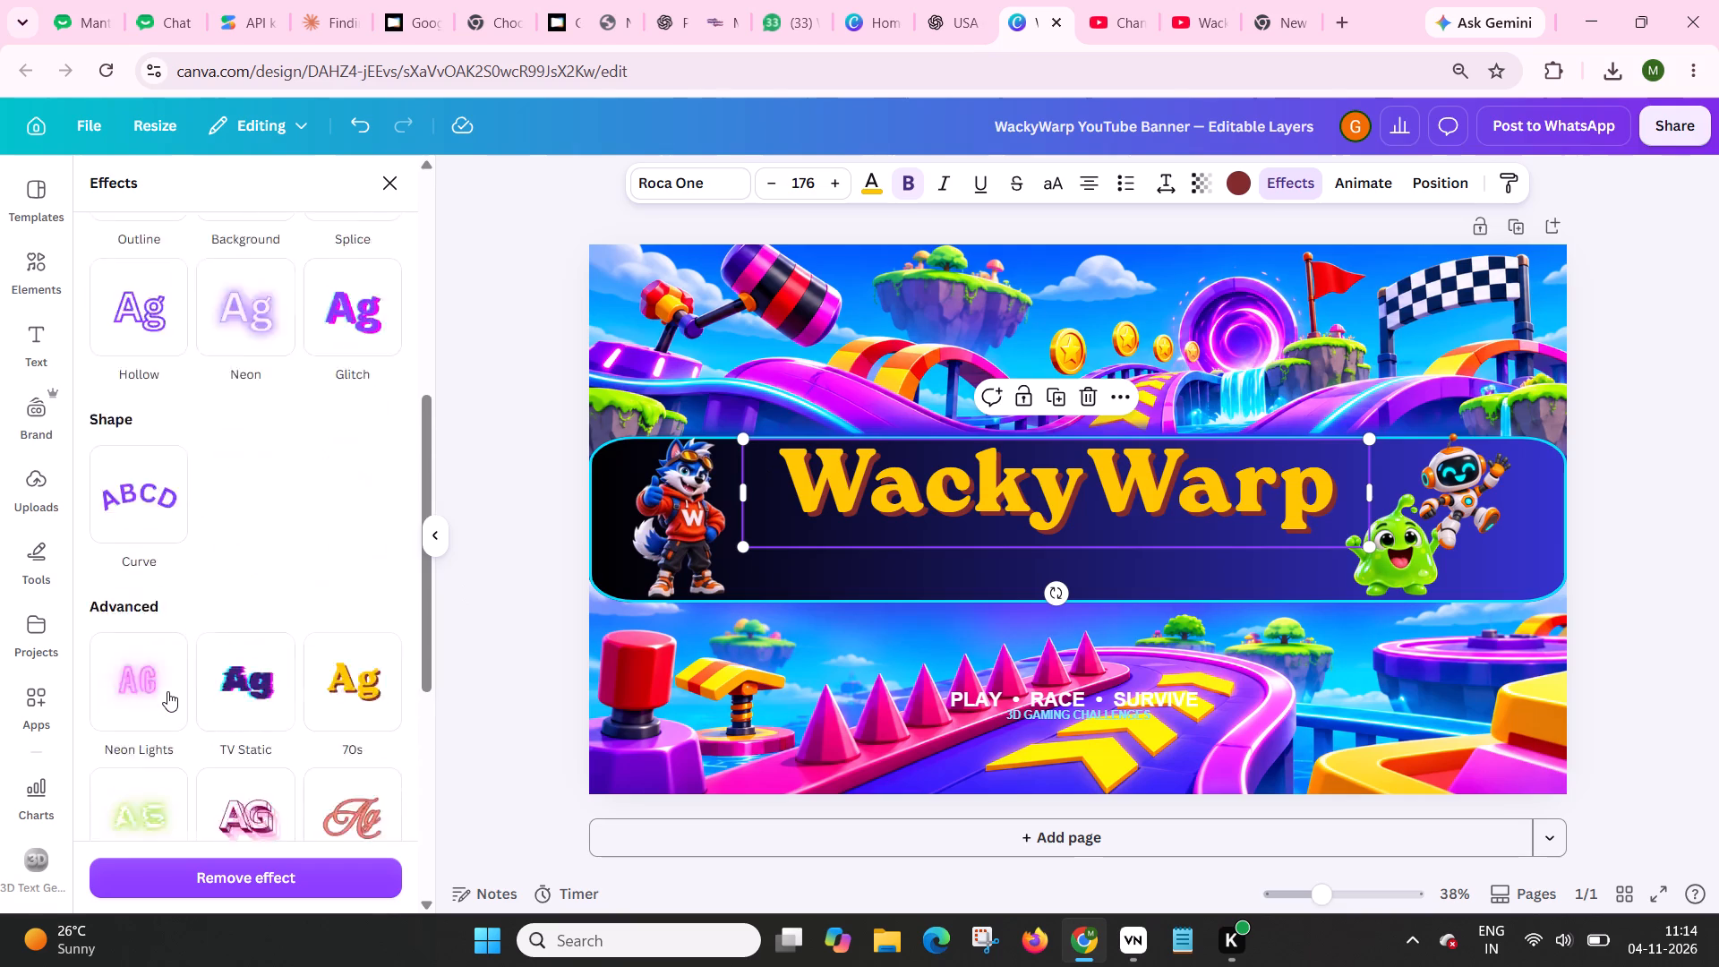
{"action": "scroll", "coordinate": [167, 691], "scroll_direction": "down", "scroll_amount": 1}
{"action": "scroll", "coordinate": [167, 691], "scroll_direction": "up", "scroll_amount": 2}
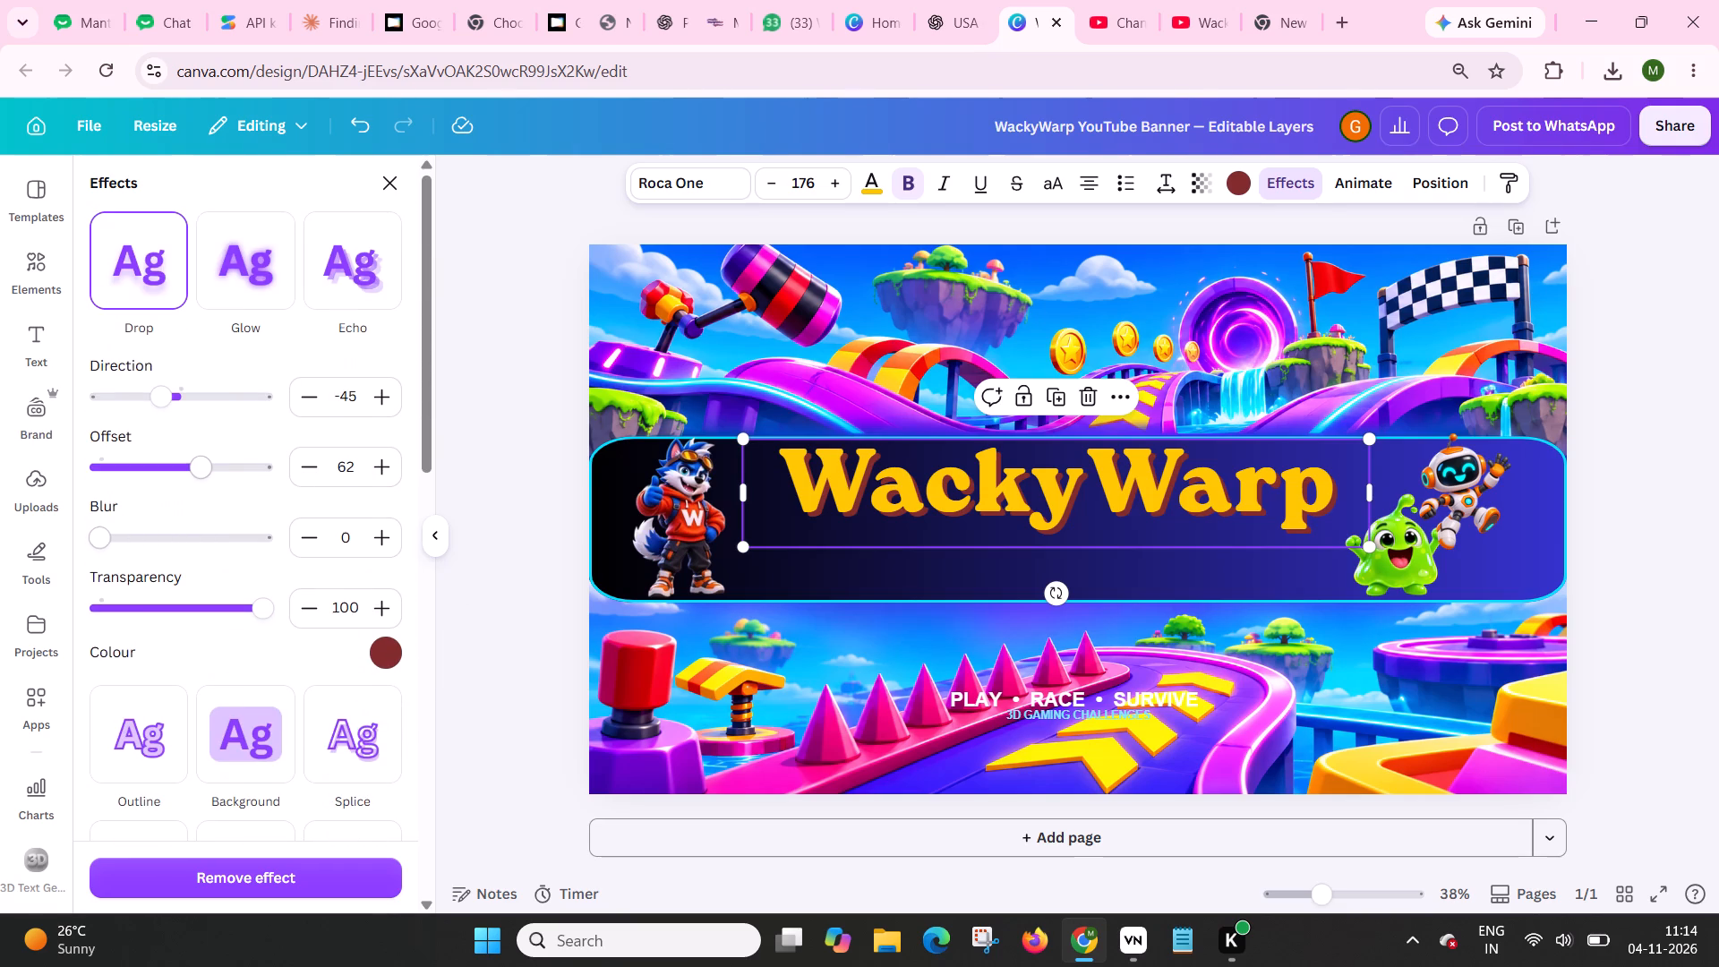
{"action": "left_click_drag", "start_coordinate": [169, 405], "coordinate": [192, 407]}
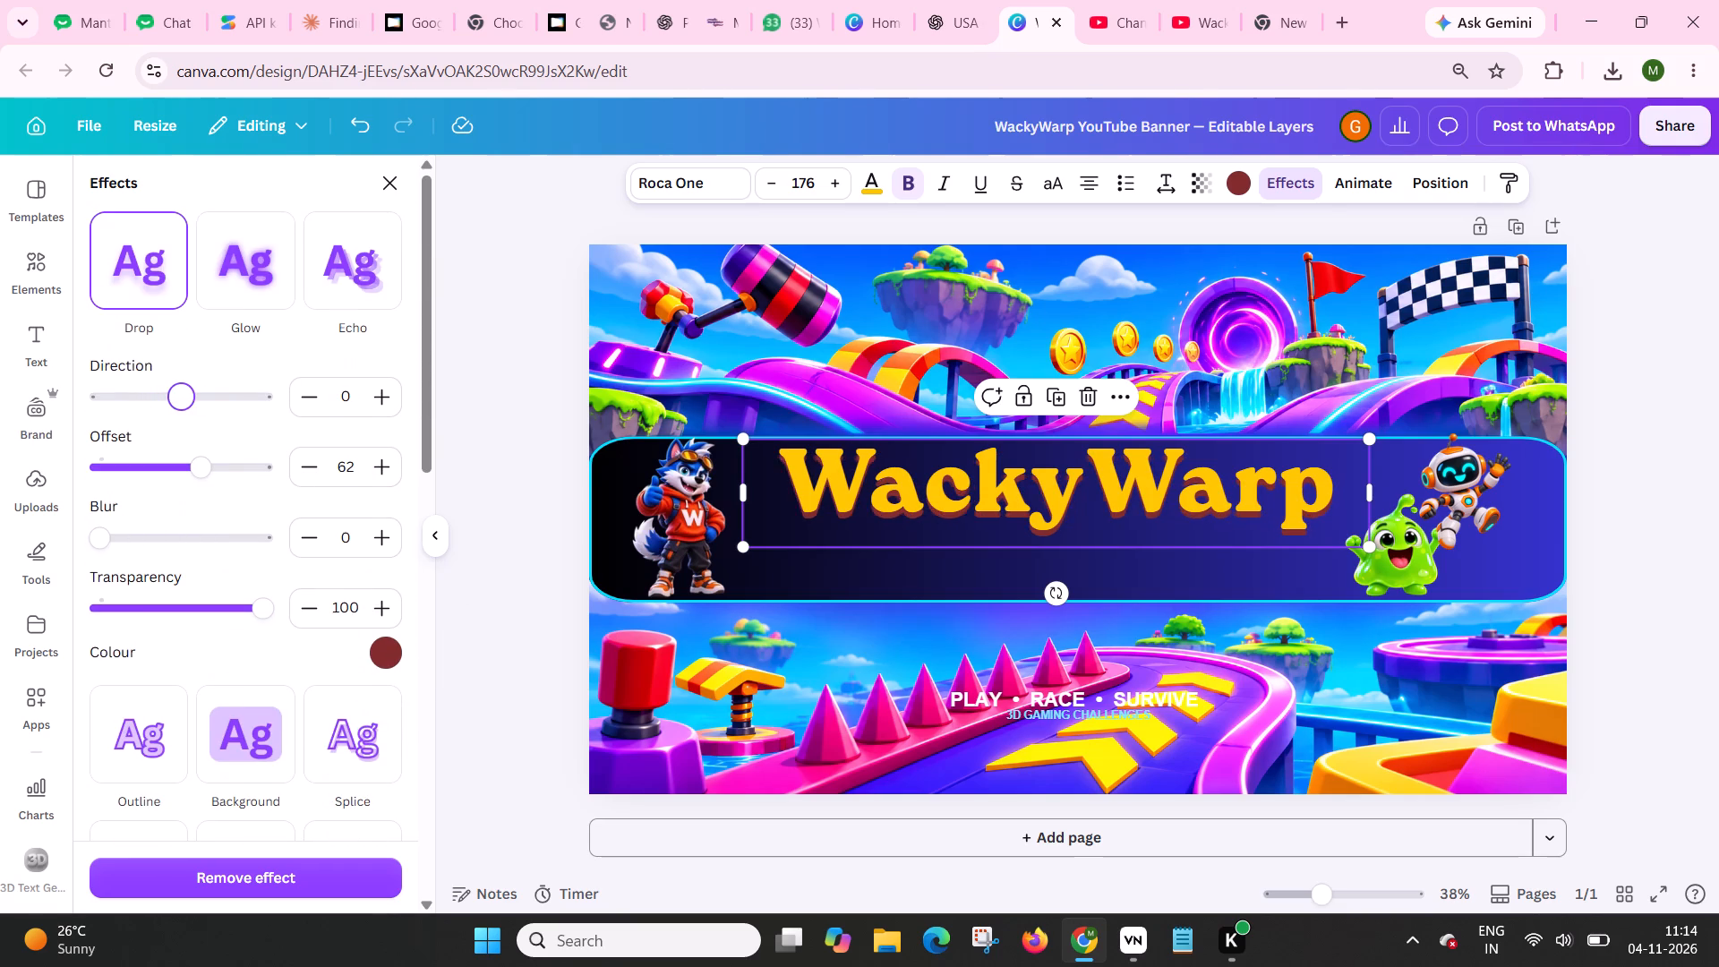
{"action": "left_click_drag", "start_coordinate": [192, 407], "coordinate": [209, 411]}
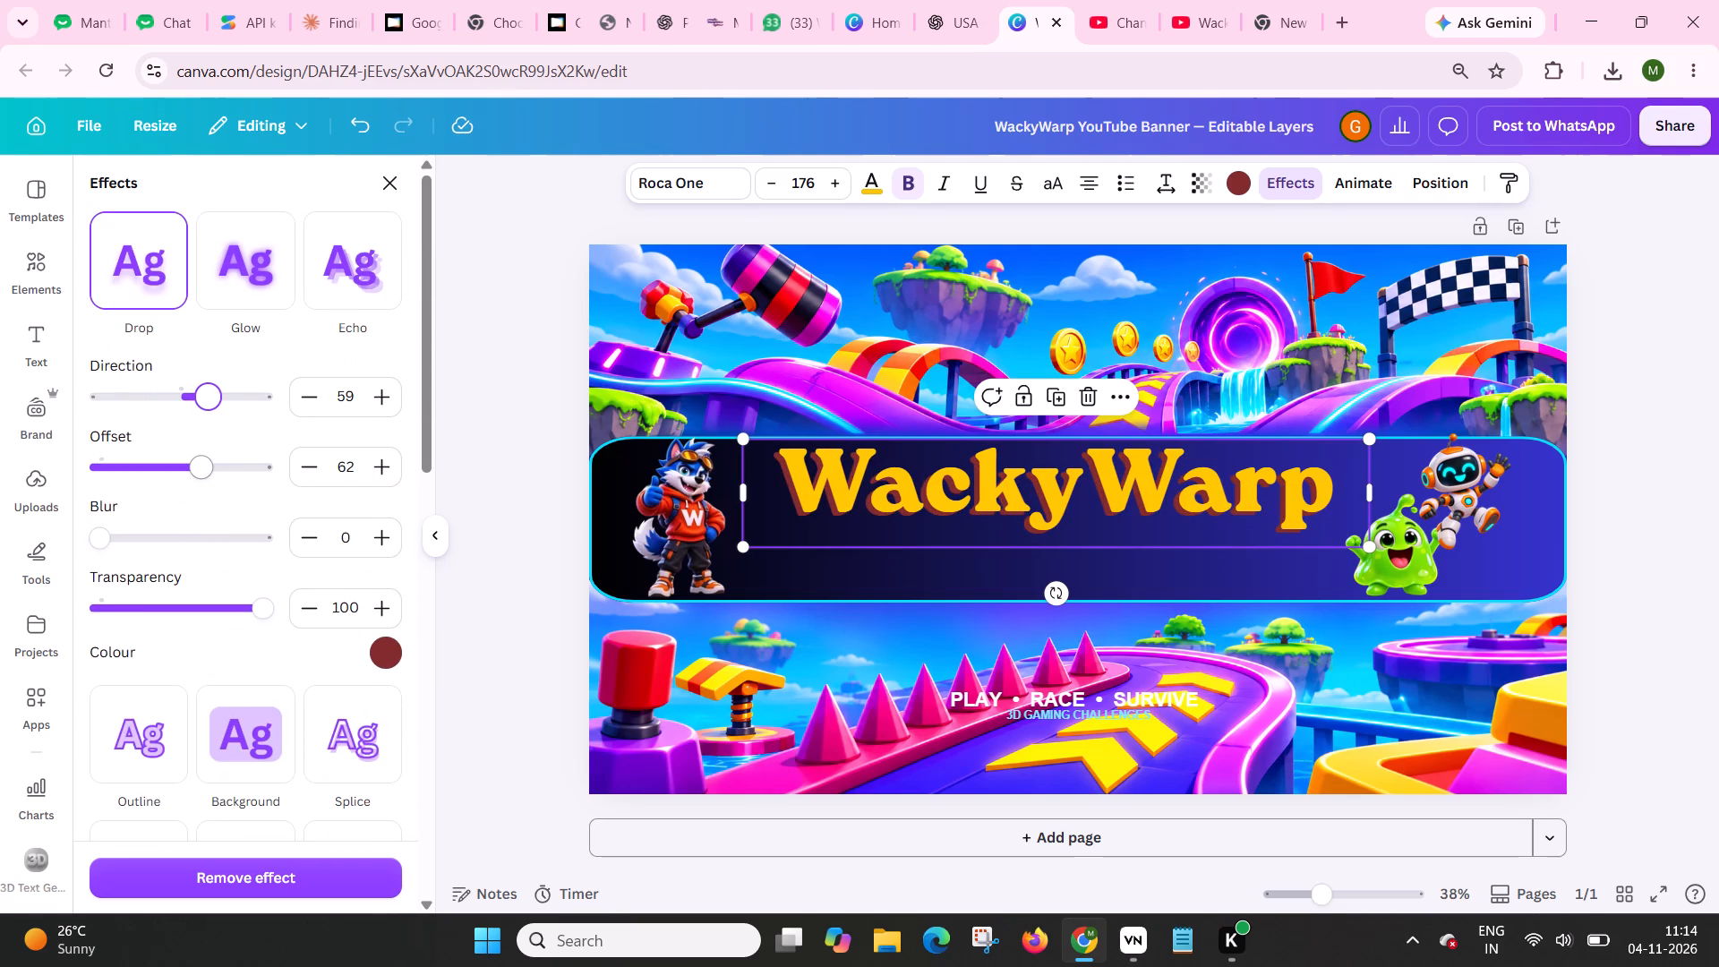
{"action": "left_click_drag", "start_coordinate": [215, 474], "coordinate": [188, 479]}
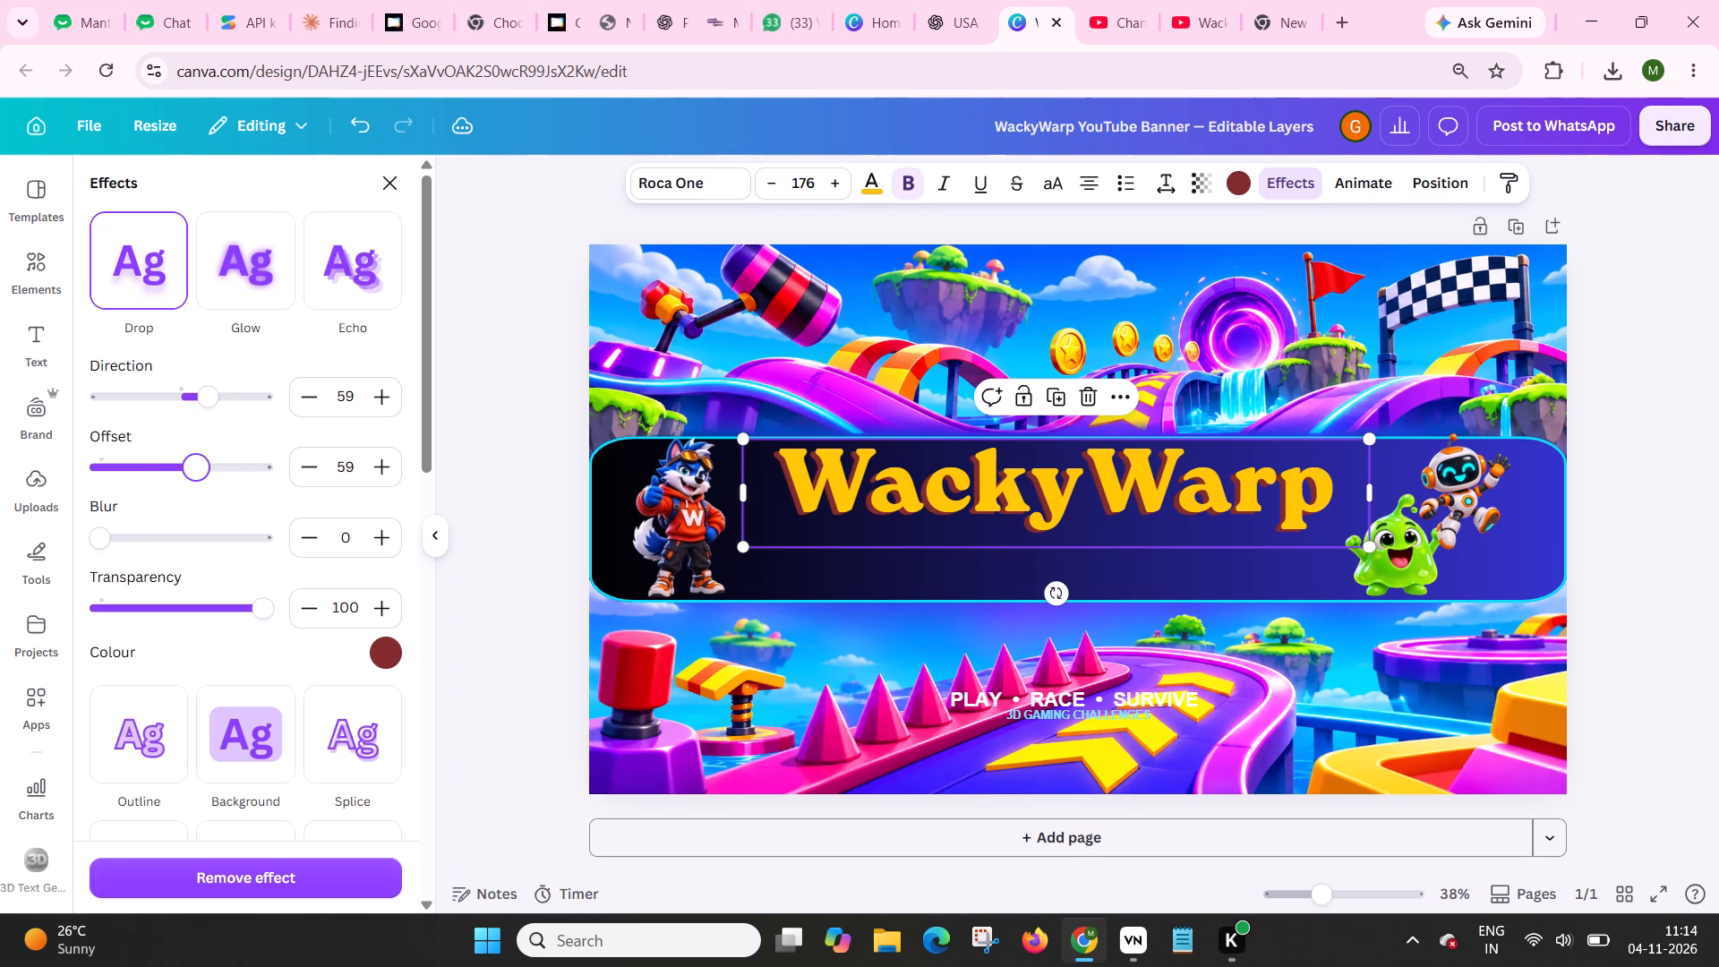
{"action": "left_click_drag", "start_coordinate": [188, 479], "coordinate": [188, 478]}
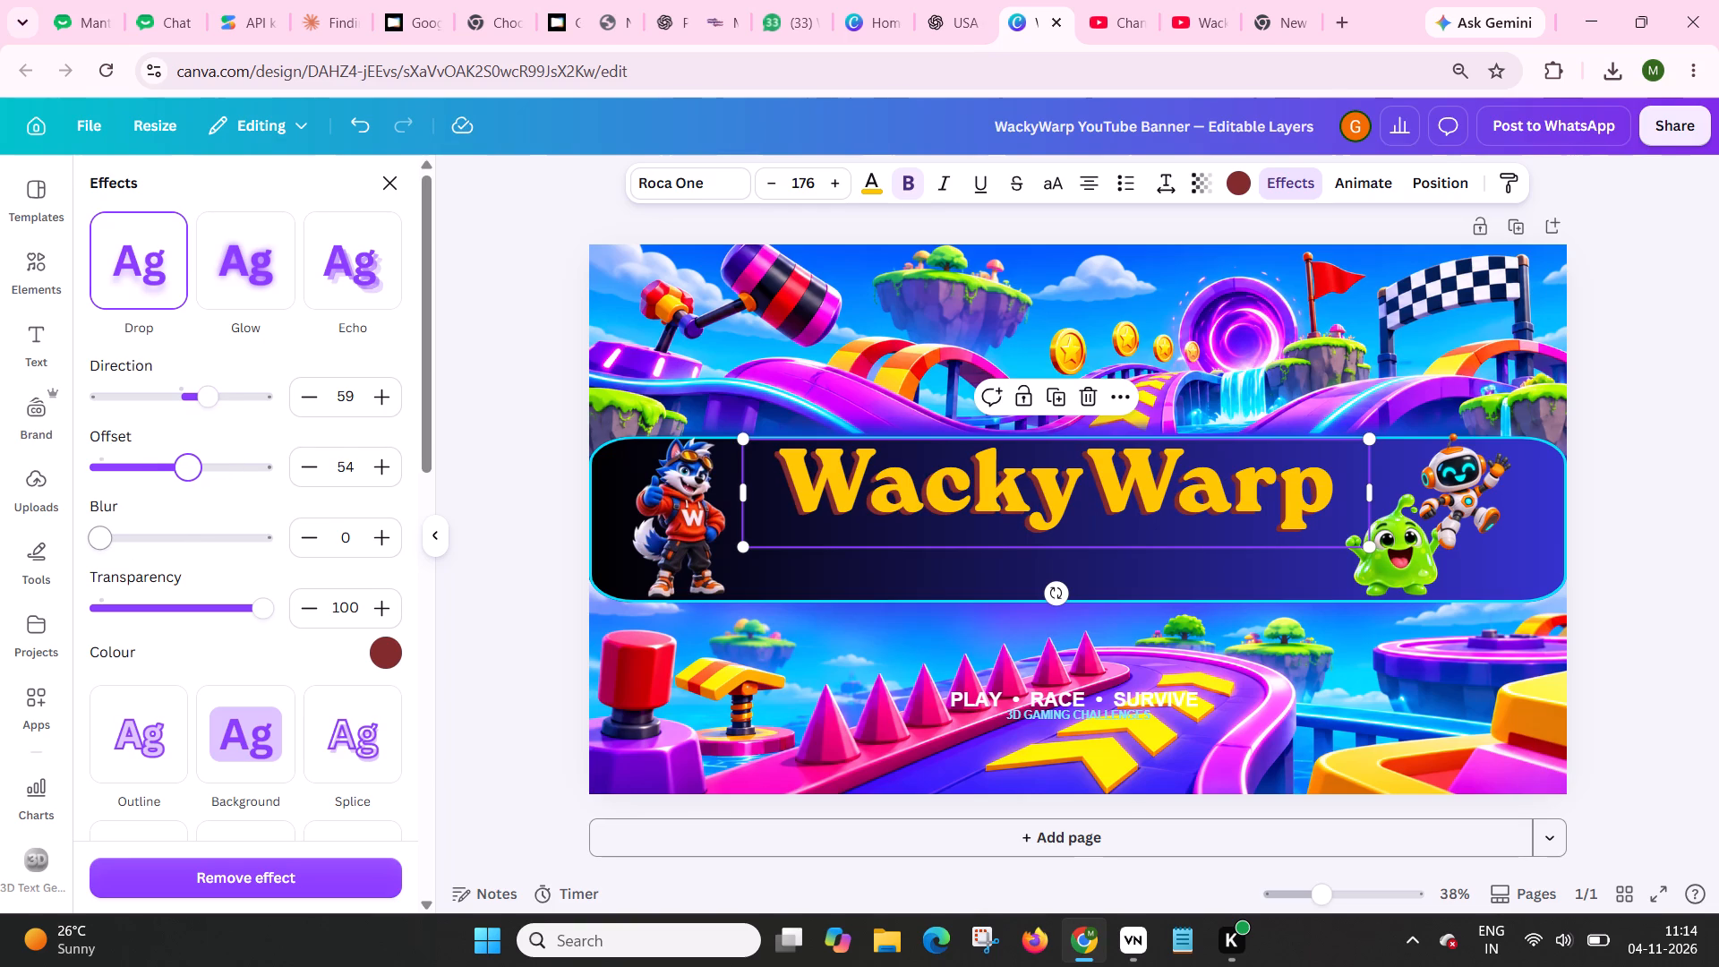
Apply the Curve shape to the "WackyWarp" title and set its curve to 17.
{"action": "scroll", "coordinate": [264, 667], "scroll_direction": "down", "scroll_amount": 1}
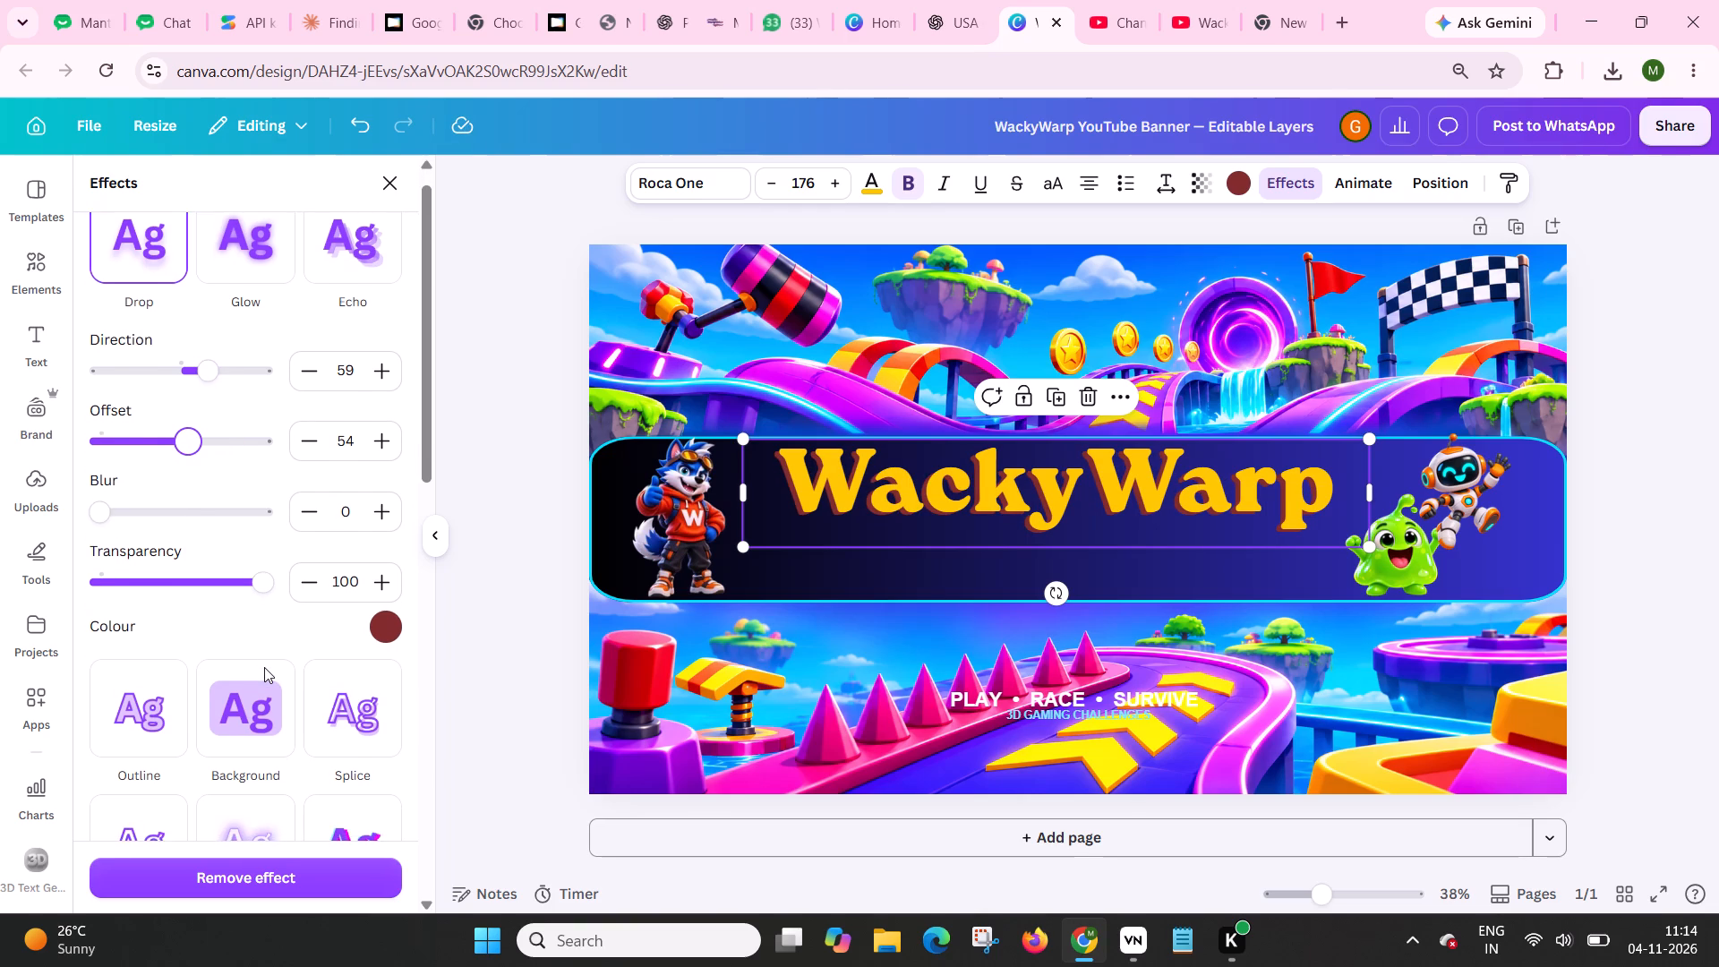
{"action": "scroll", "coordinate": [264, 667], "scroll_direction": "down", "scroll_amount": 2}
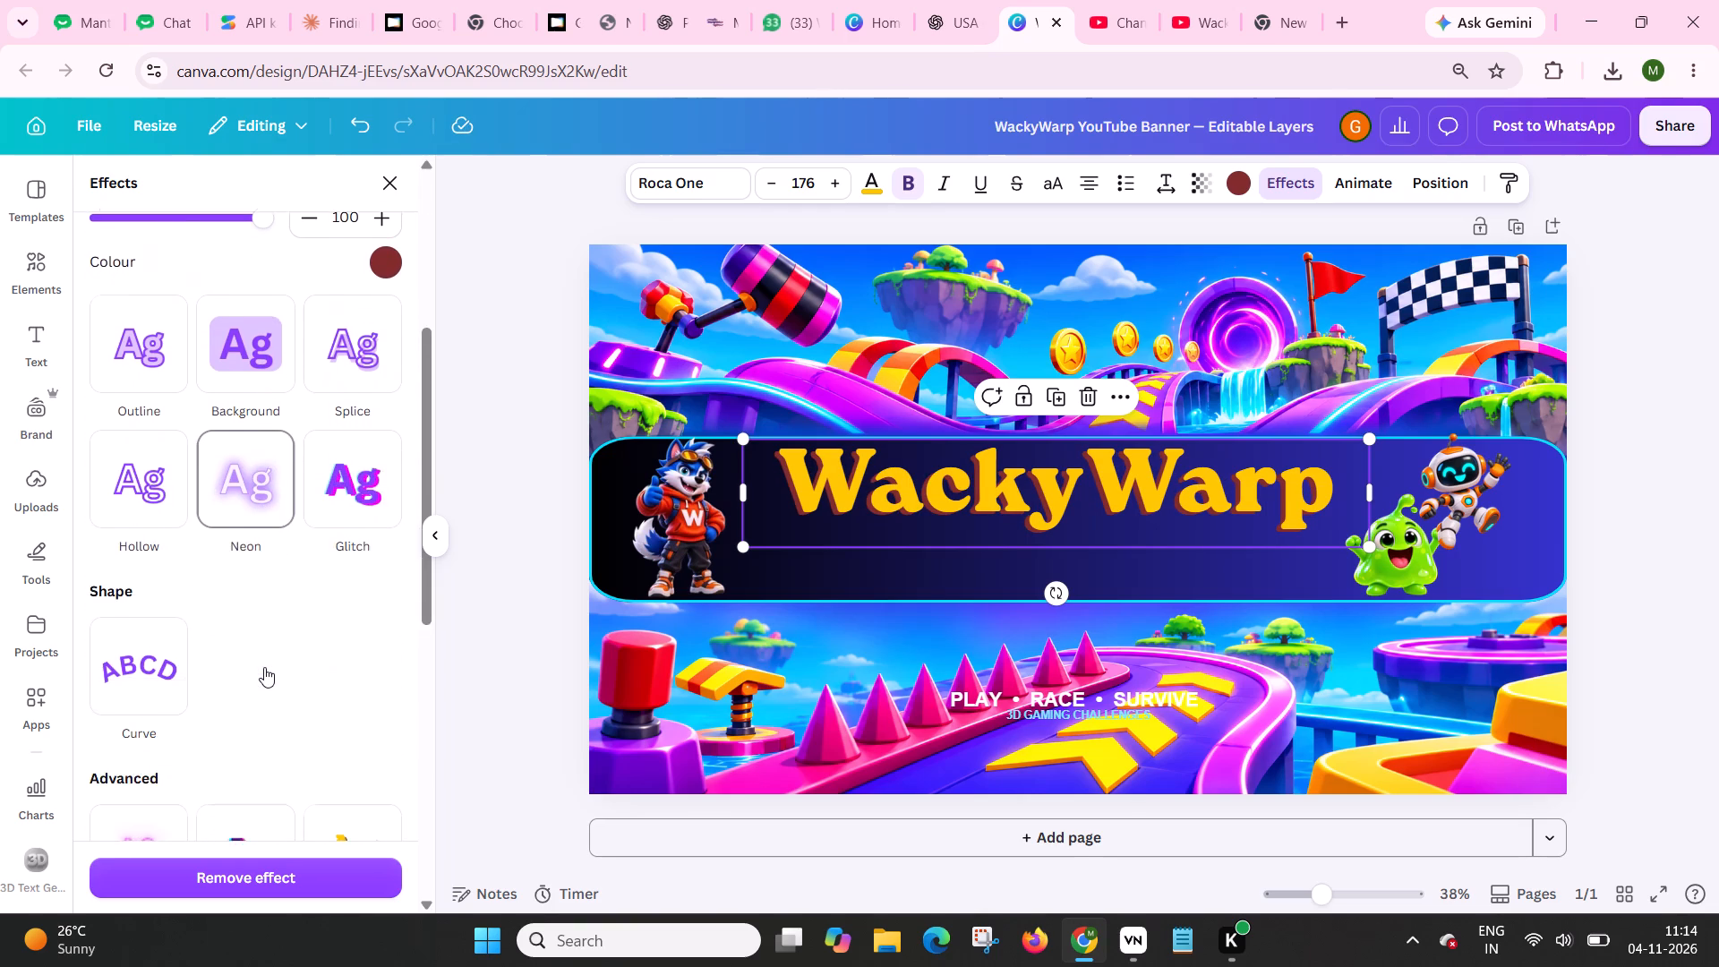
{"action": "scroll", "coordinate": [264, 667], "scroll_direction": "down", "scroll_amount": 1}
{"action": "left_click", "coordinate": [121, 591]}
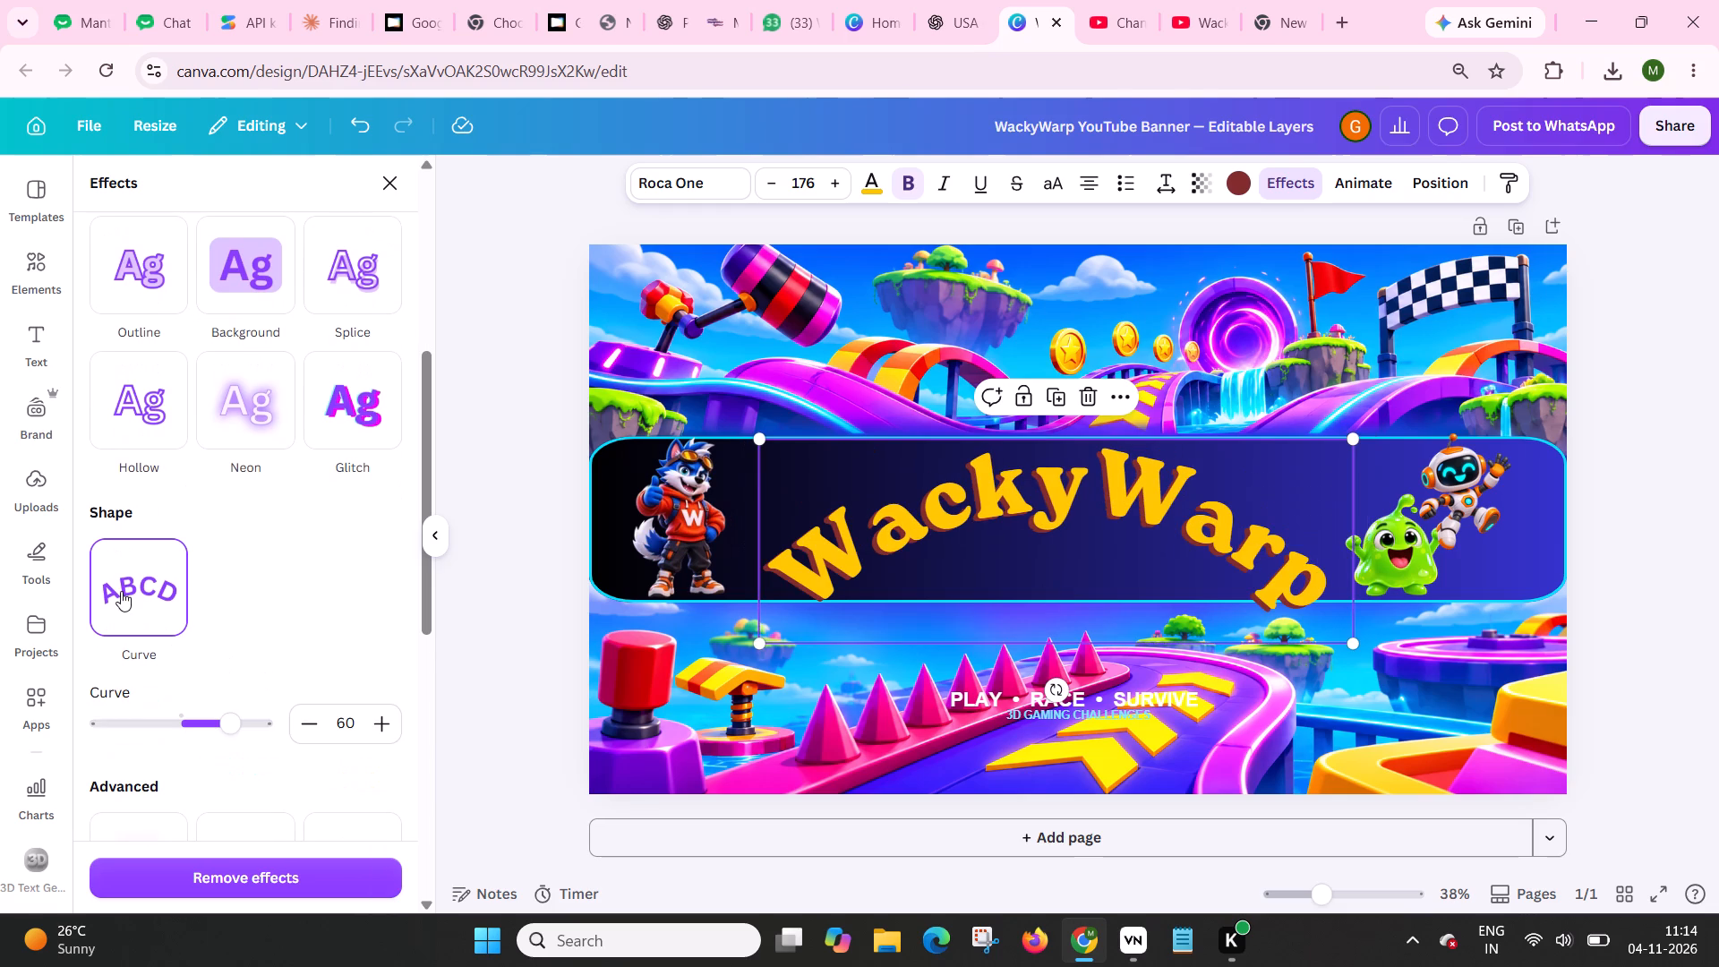
{"action": "left_click_drag", "start_coordinate": [223, 727], "coordinate": [195, 730]}
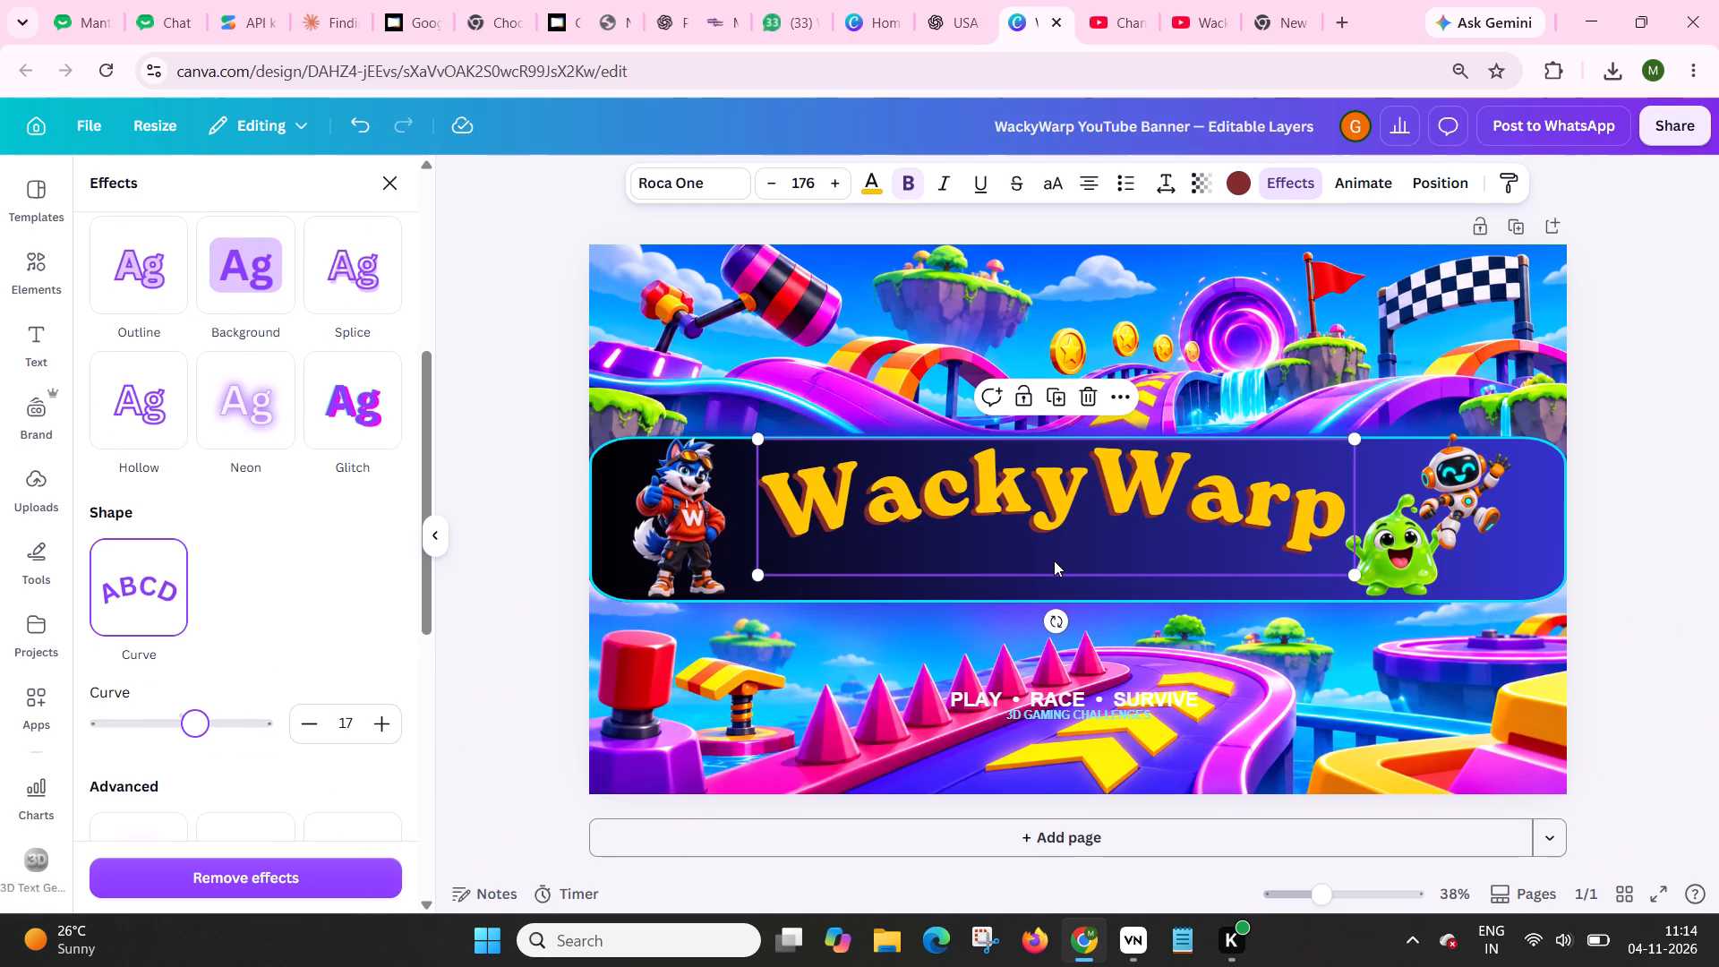
Recolour only the "Warp" part of the title with the medium blue from the background image's photo colours.
{"action": "left_click", "coordinate": [1085, 523]}
{"action": "left_click_drag", "start_coordinate": [1101, 486], "coordinate": [1170, 489]}
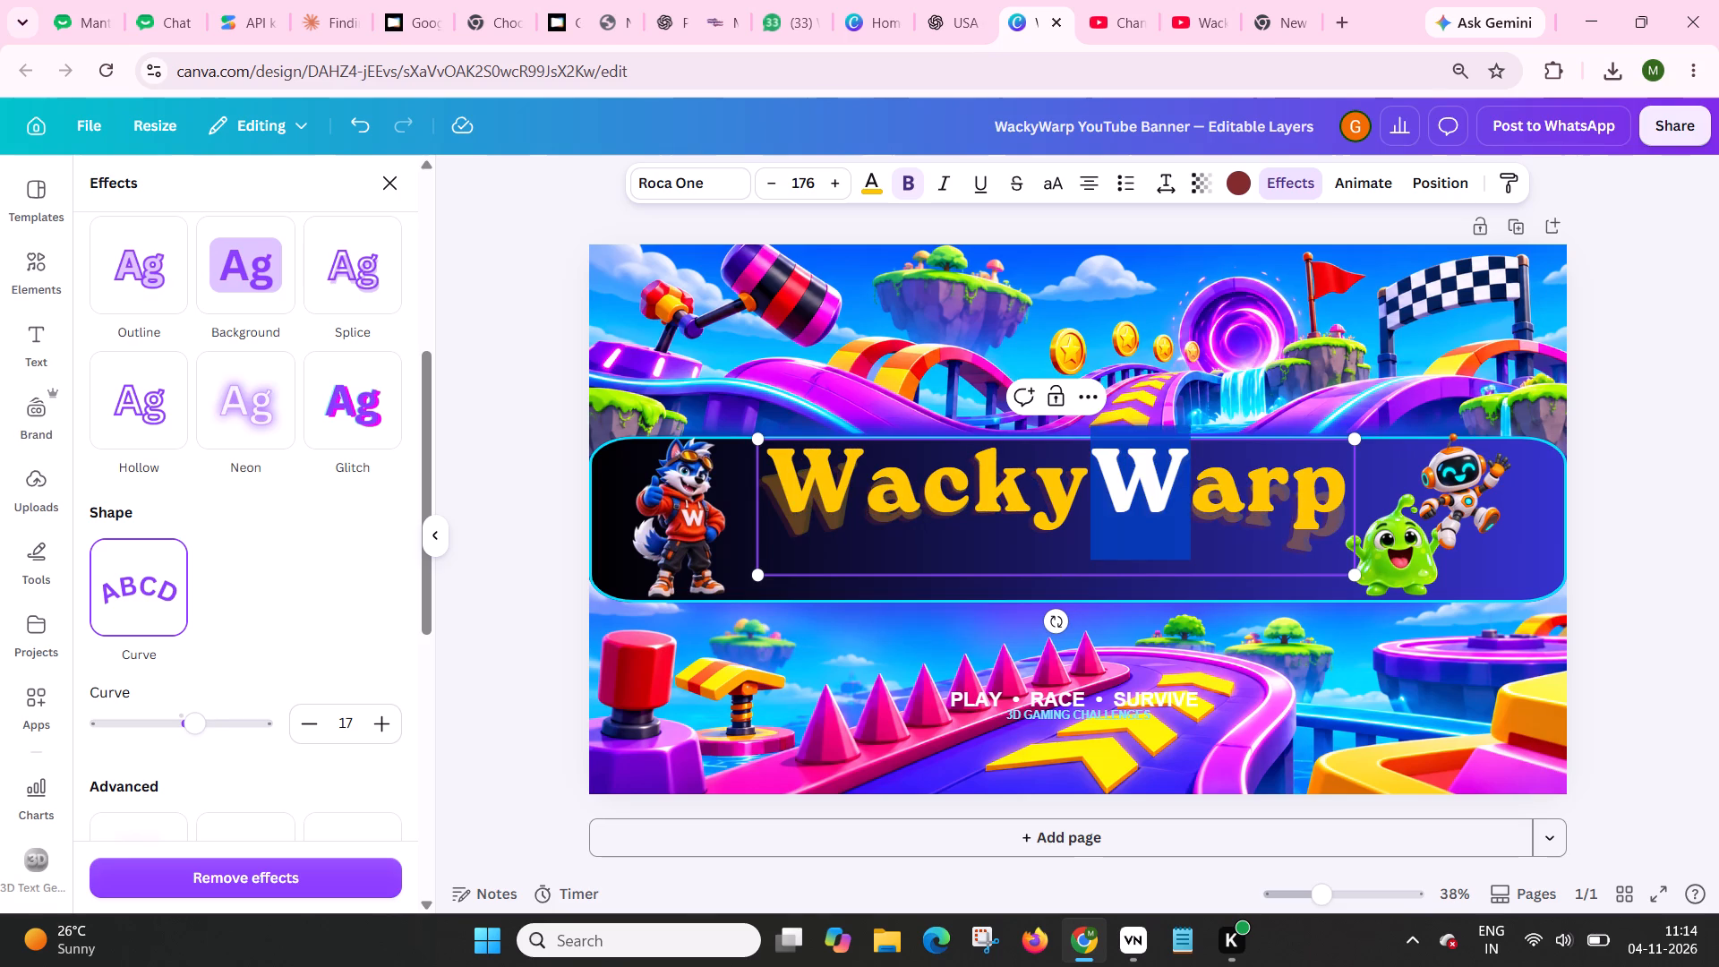
{"action": "left_click_drag", "start_coordinate": [1170, 489], "coordinate": [1330, 503]}
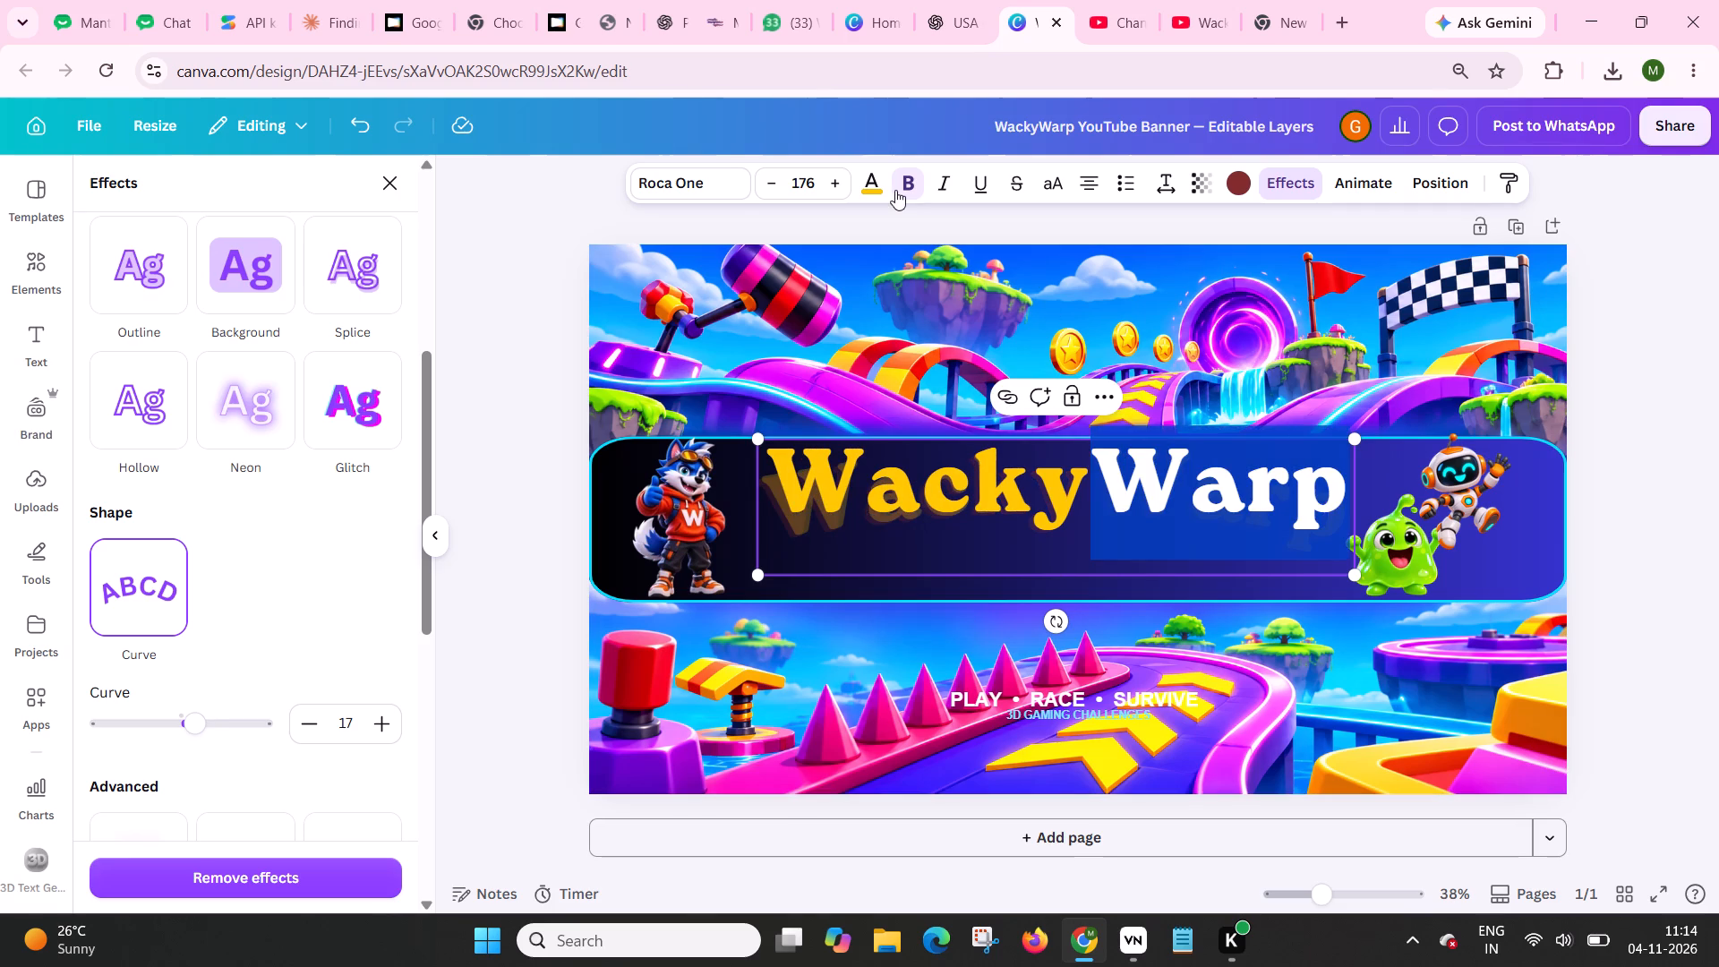
{"action": "left_click", "coordinate": [876, 184]}
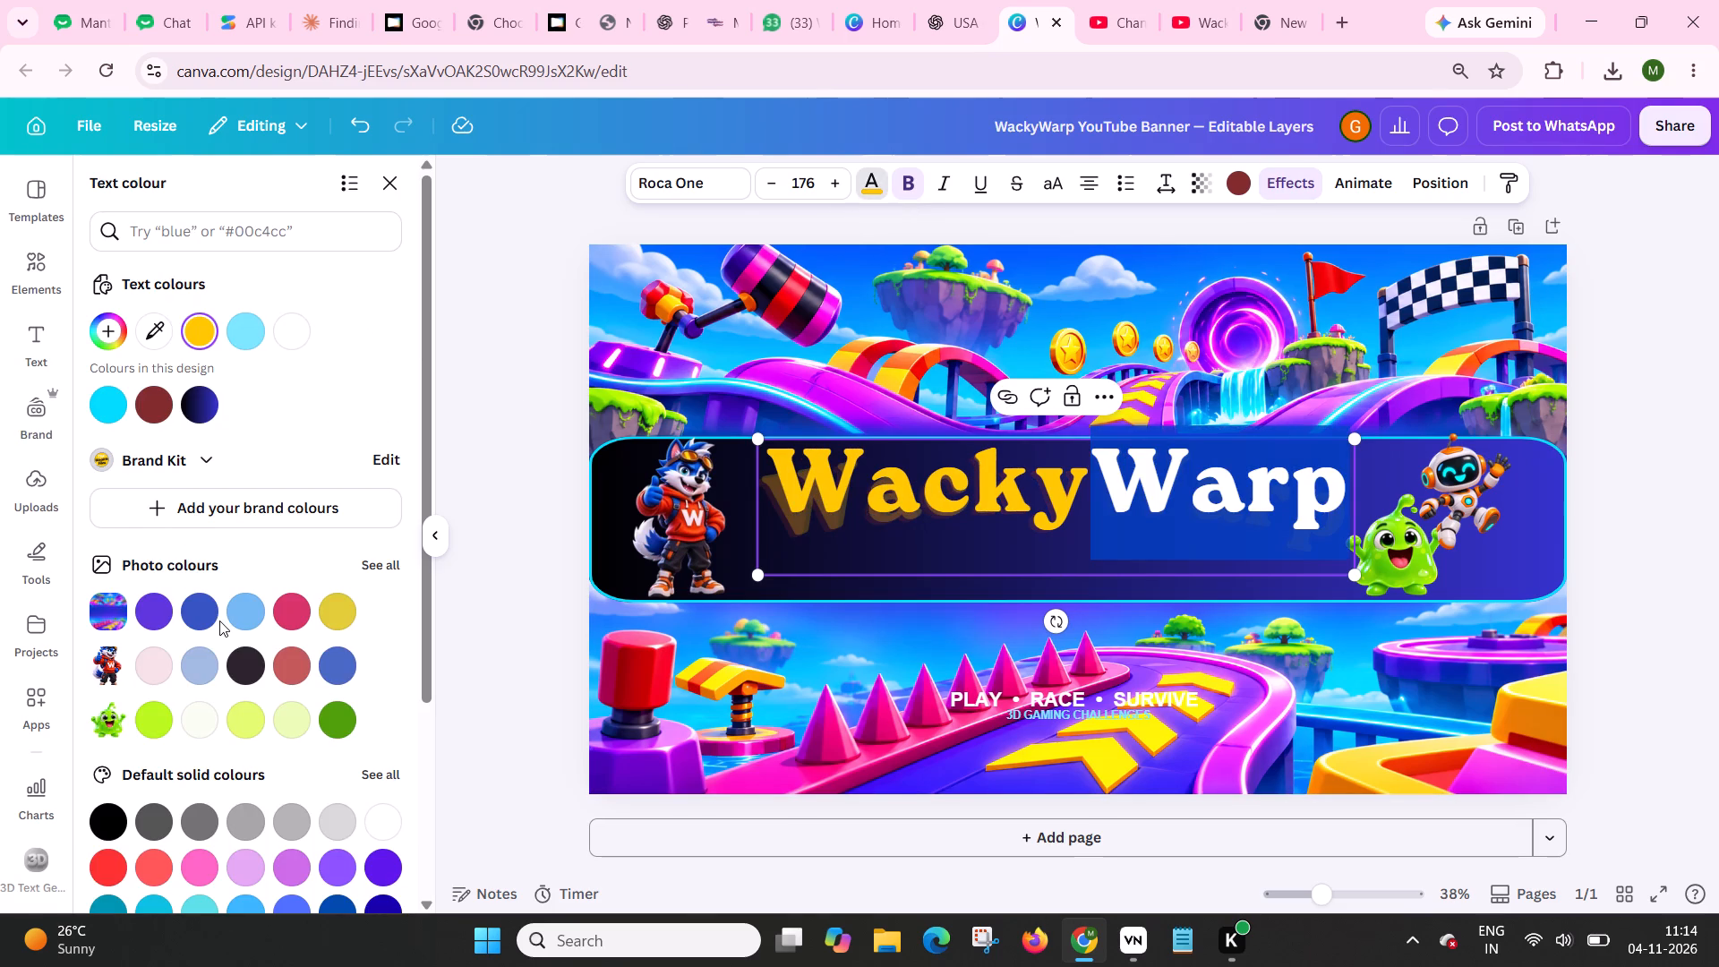
{"action": "left_click", "coordinate": [195, 620]}
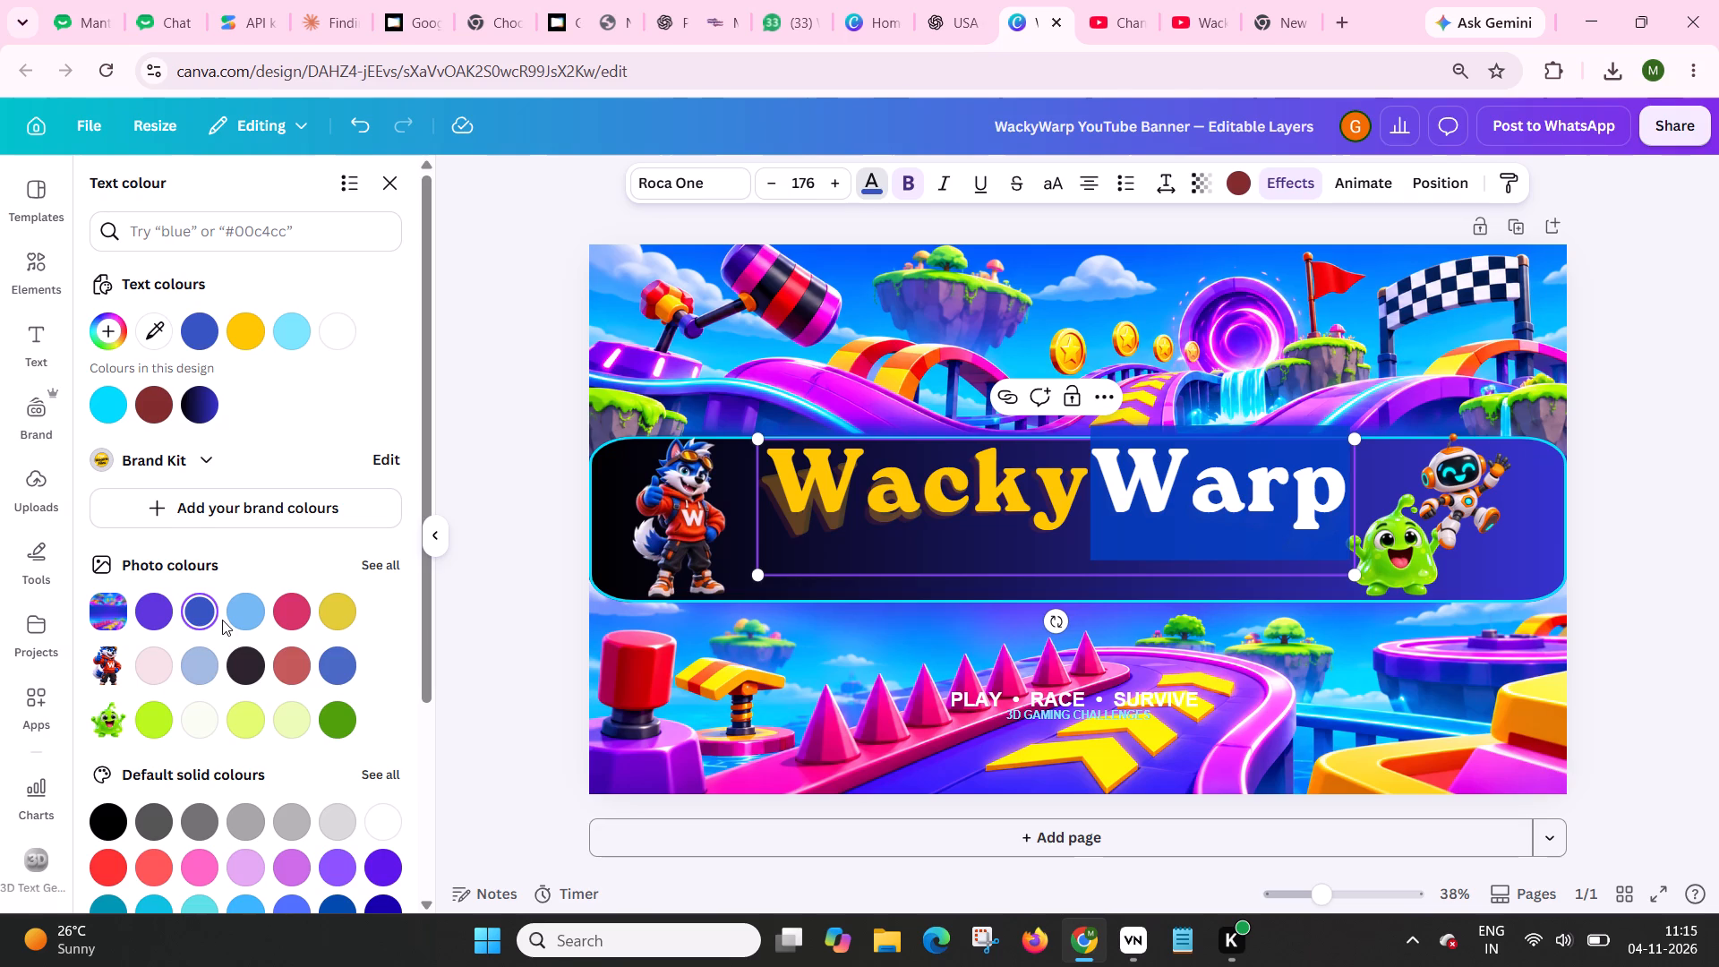
{"action": "left_click", "coordinate": [960, 378]}
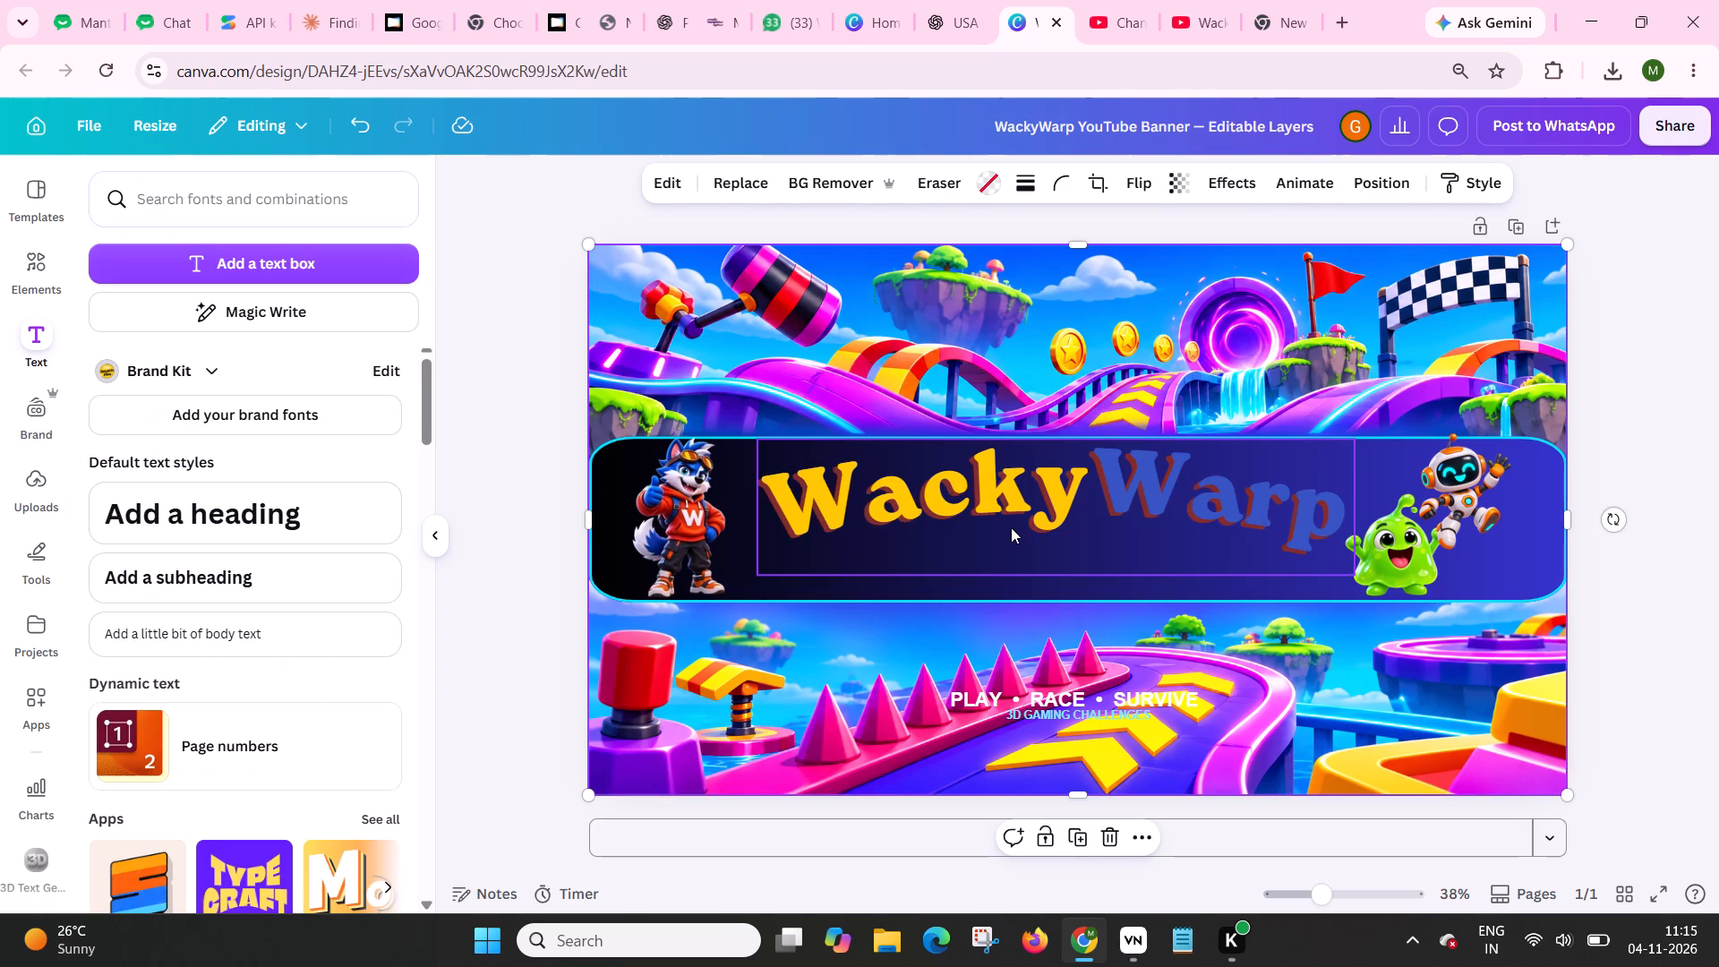
Open the Text Studio Maker app from the effects available for the "WackyWarp" title.
{"action": "left_click", "coordinate": [913, 548]}
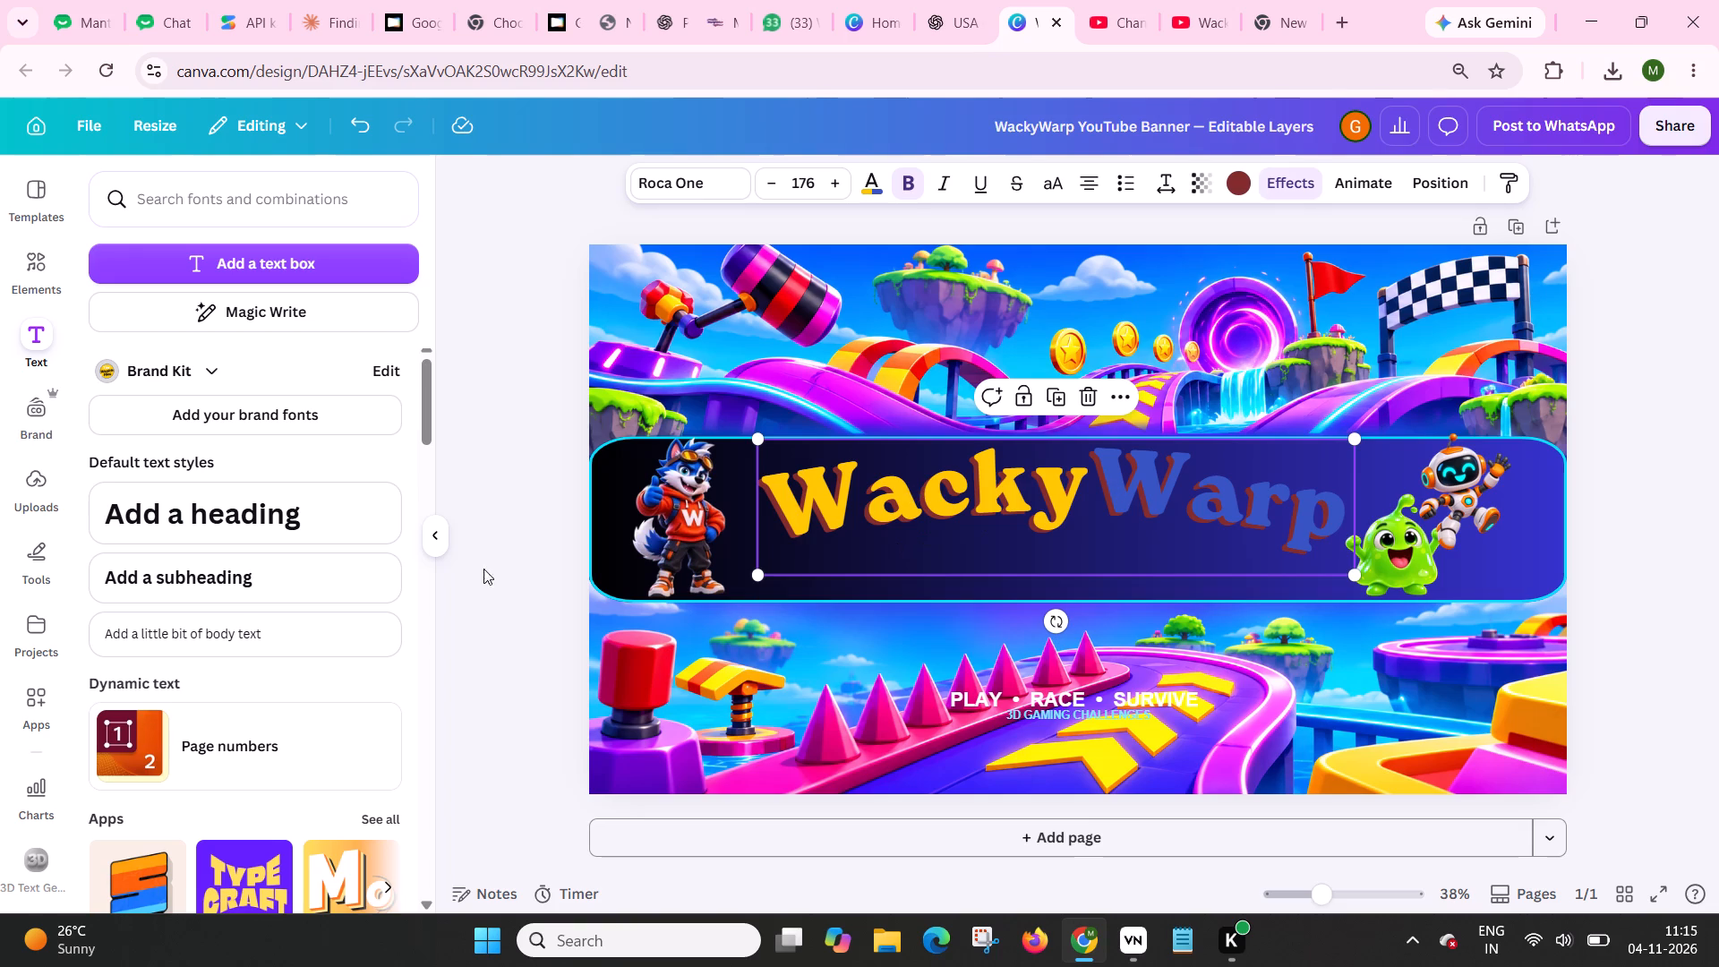
{"action": "scroll", "coordinate": [392, 593], "scroll_direction": "down", "scroll_amount": 6}
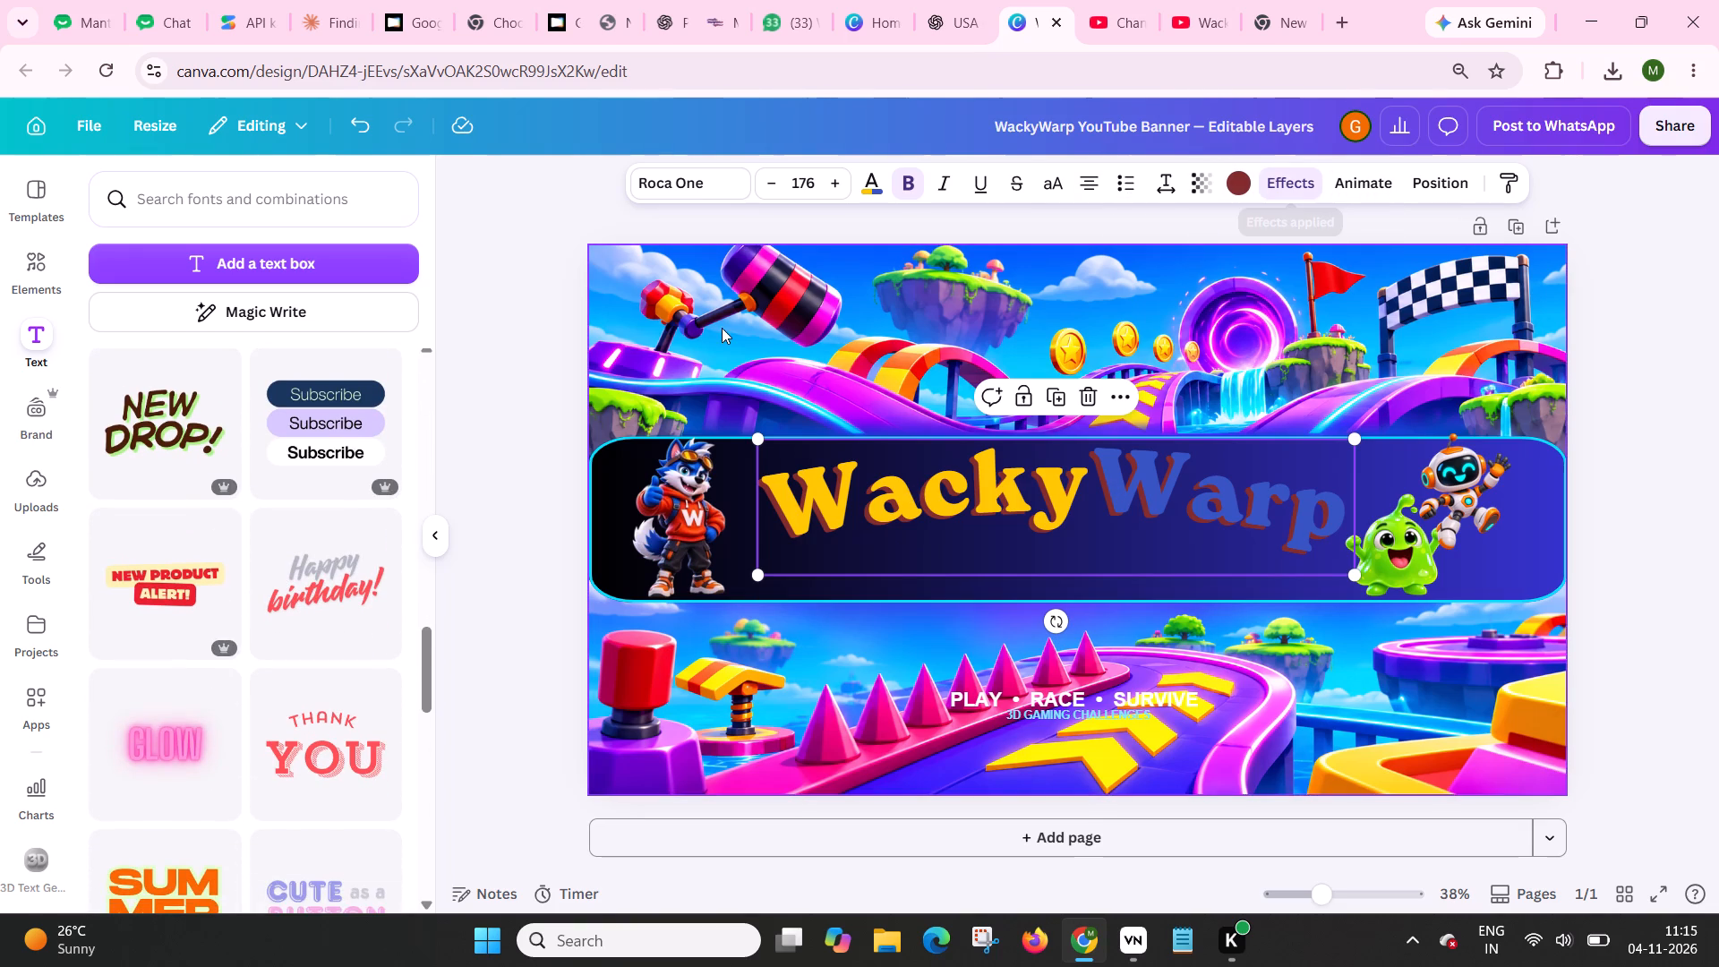
{"action": "left_click", "coordinate": [1283, 180]}
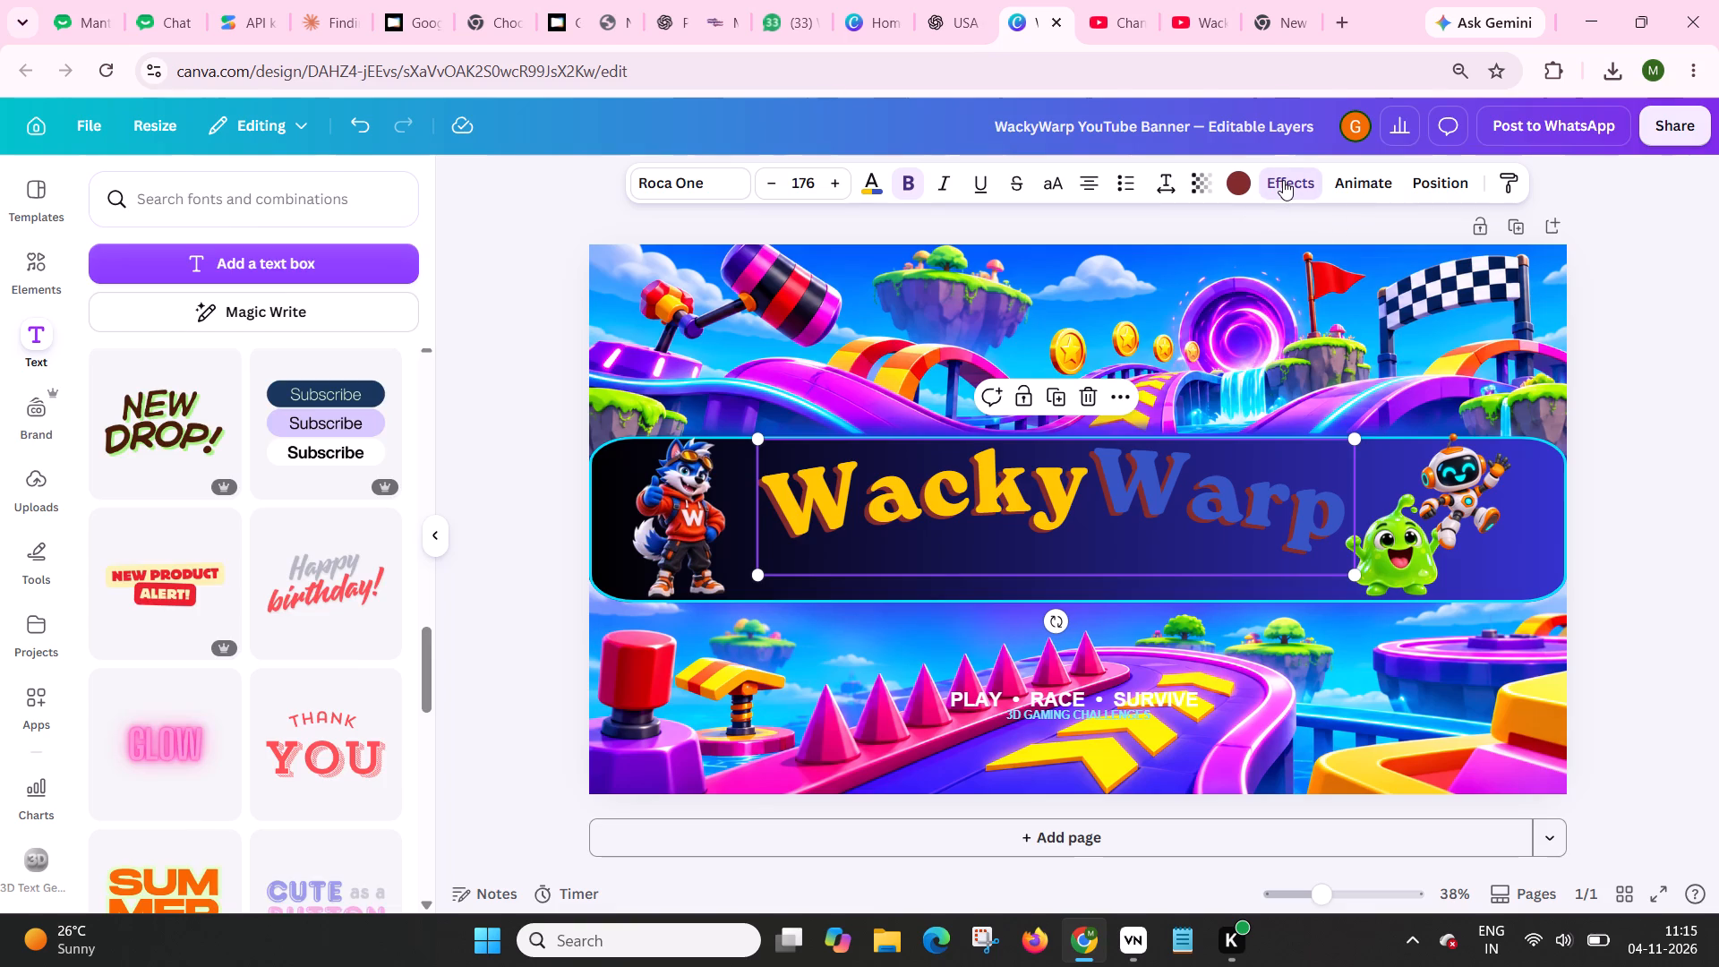
{"action": "scroll", "coordinate": [175, 631], "scroll_direction": "down", "scroll_amount": 5}
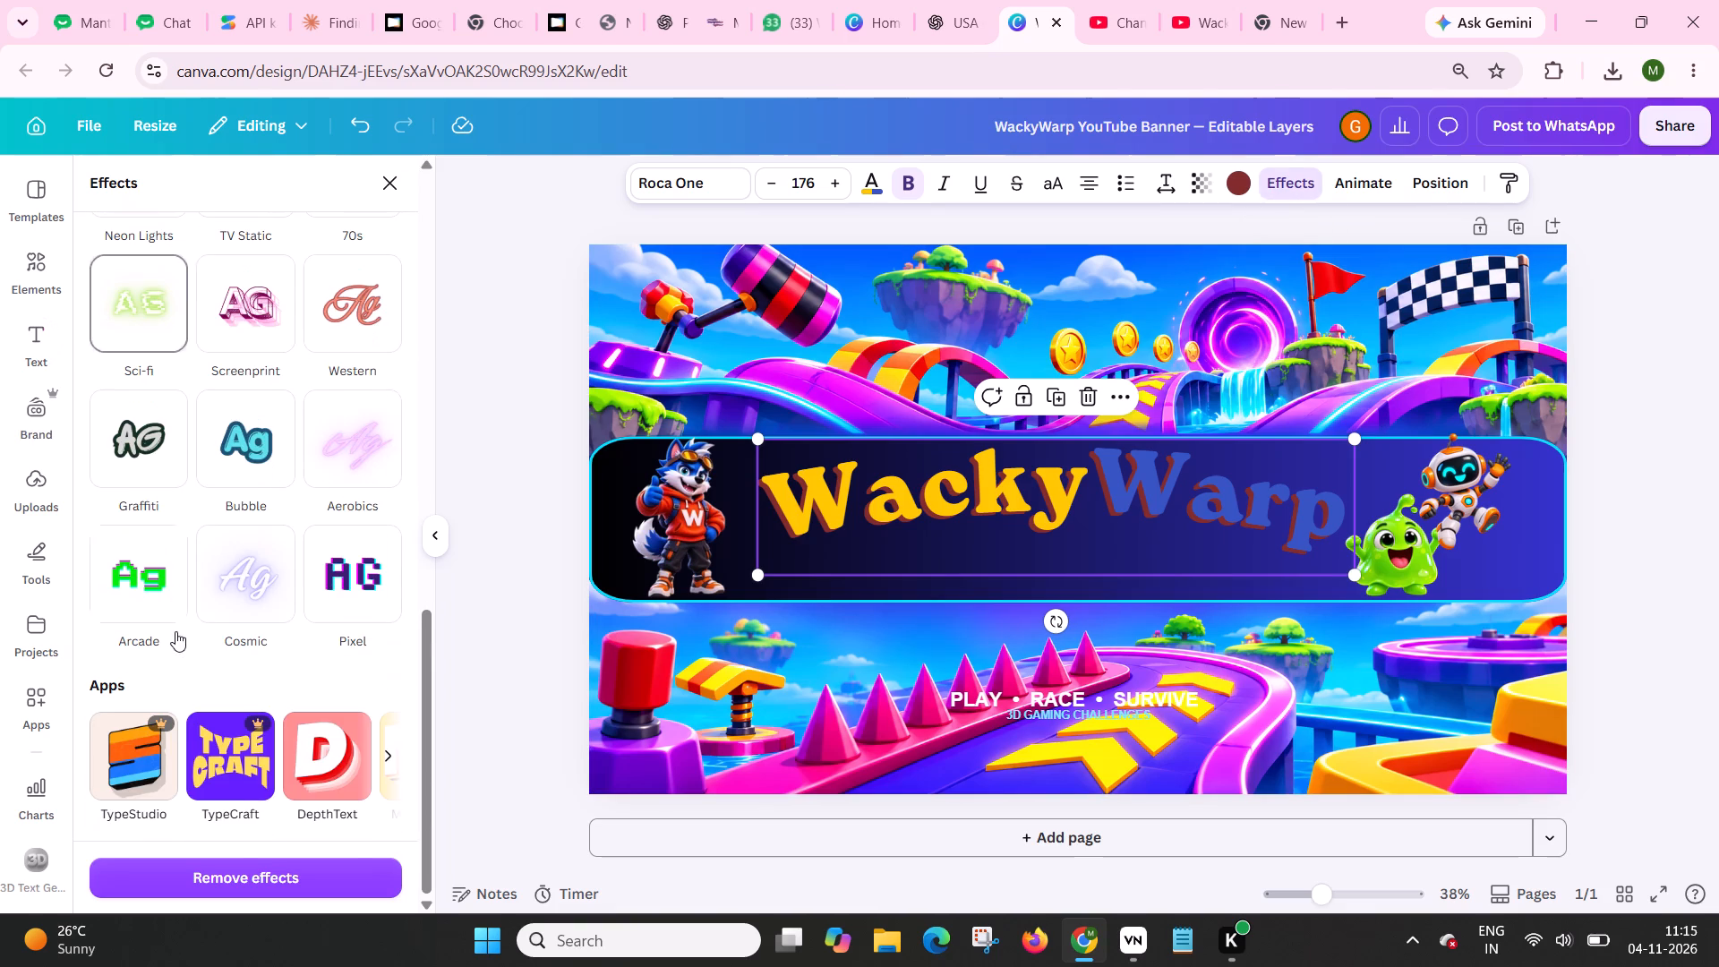
{"action": "scroll", "coordinate": [175, 631], "scroll_direction": "down", "scroll_amount": 1}
{"action": "left_click", "coordinate": [393, 750]}
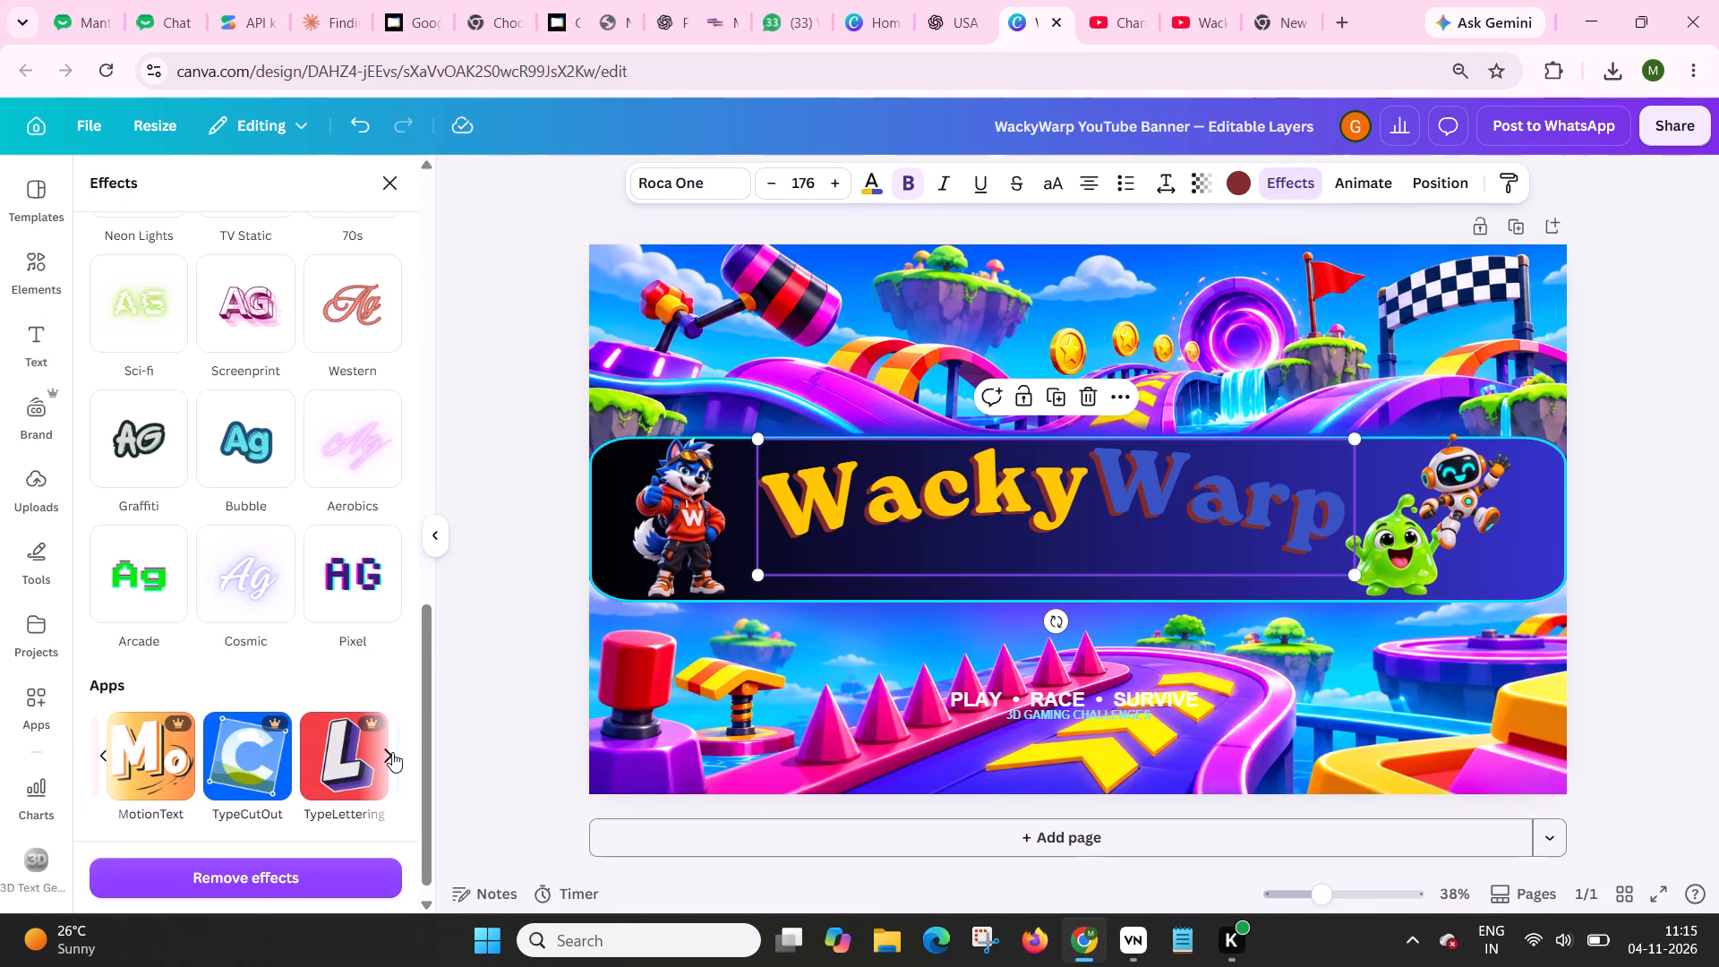
{"action": "left_click", "coordinate": [393, 751]}
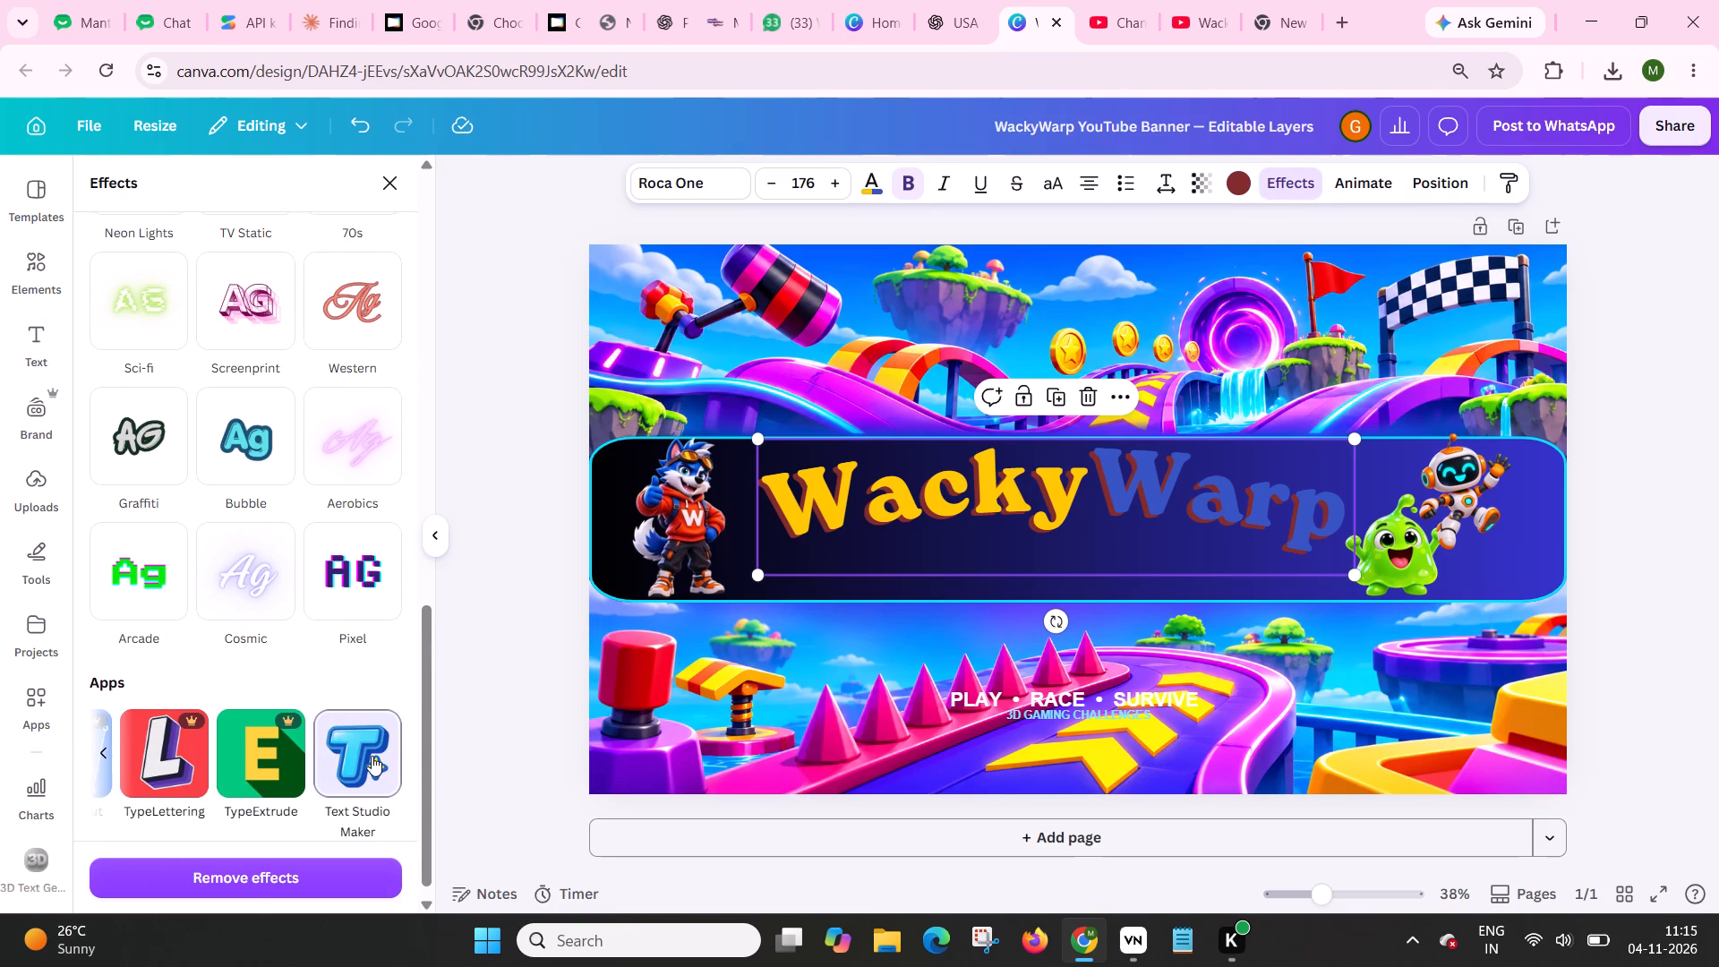
{"action": "left_click", "coordinate": [372, 755]}
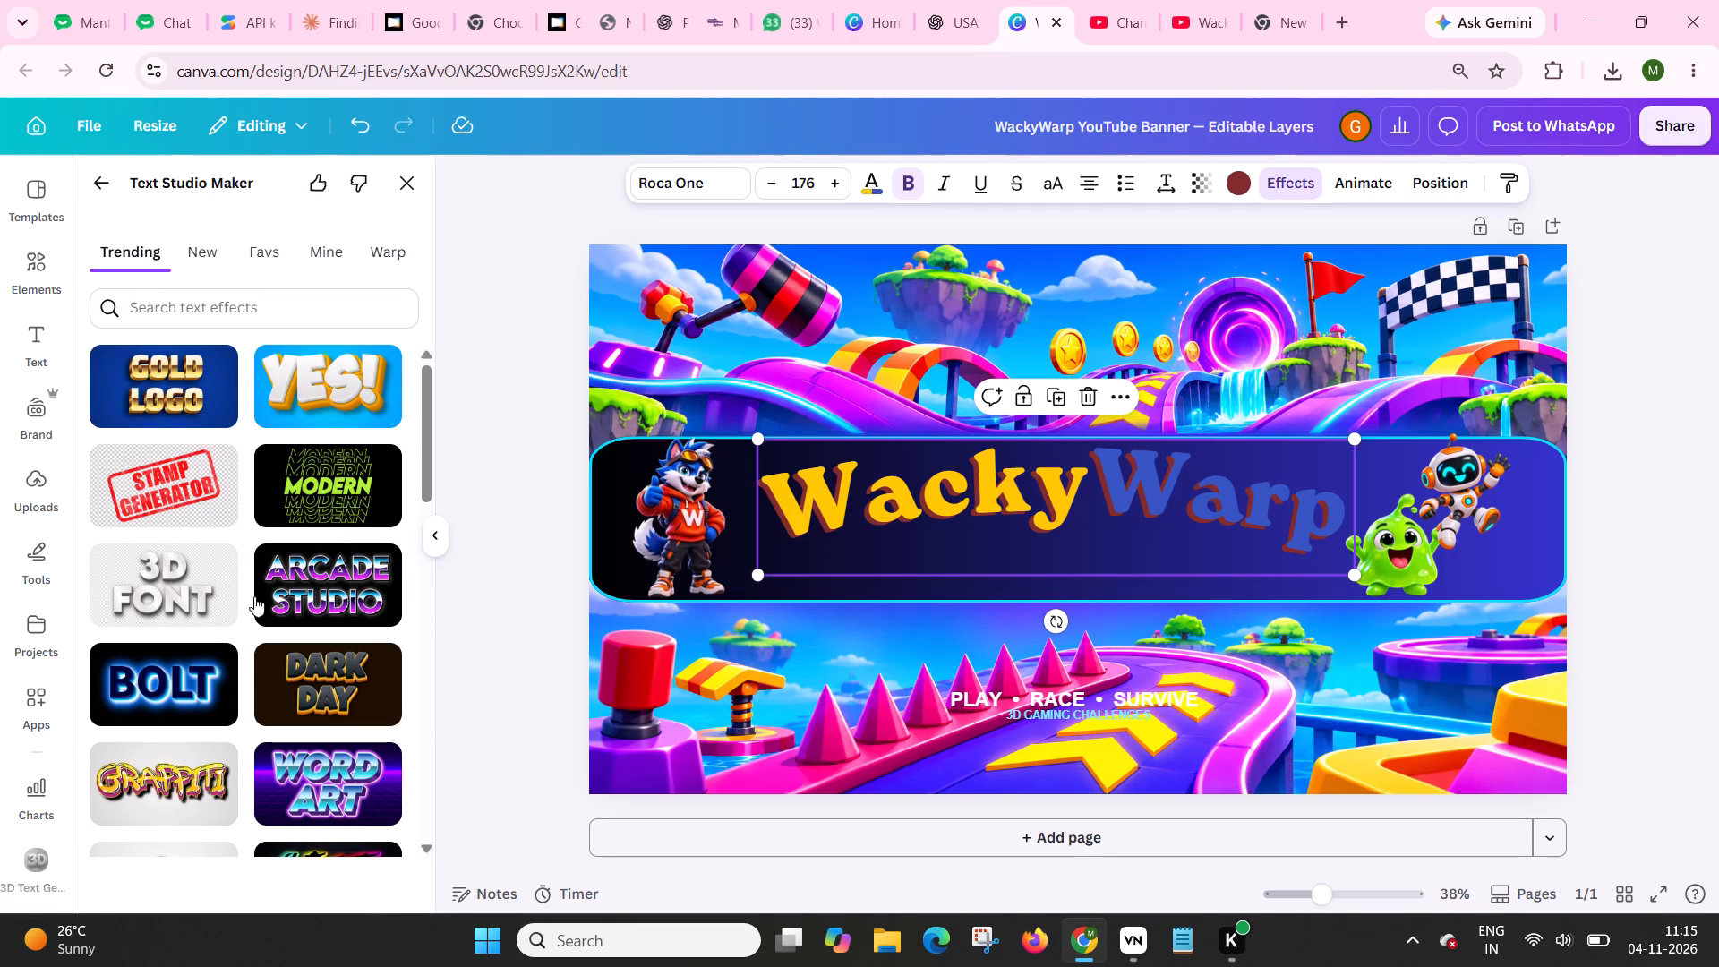
Pick the Clean 3D text effect from the trending Text Studio Maker styles.
{"action": "scroll", "coordinate": [252, 602], "scroll_direction": "down", "scroll_amount": 3}
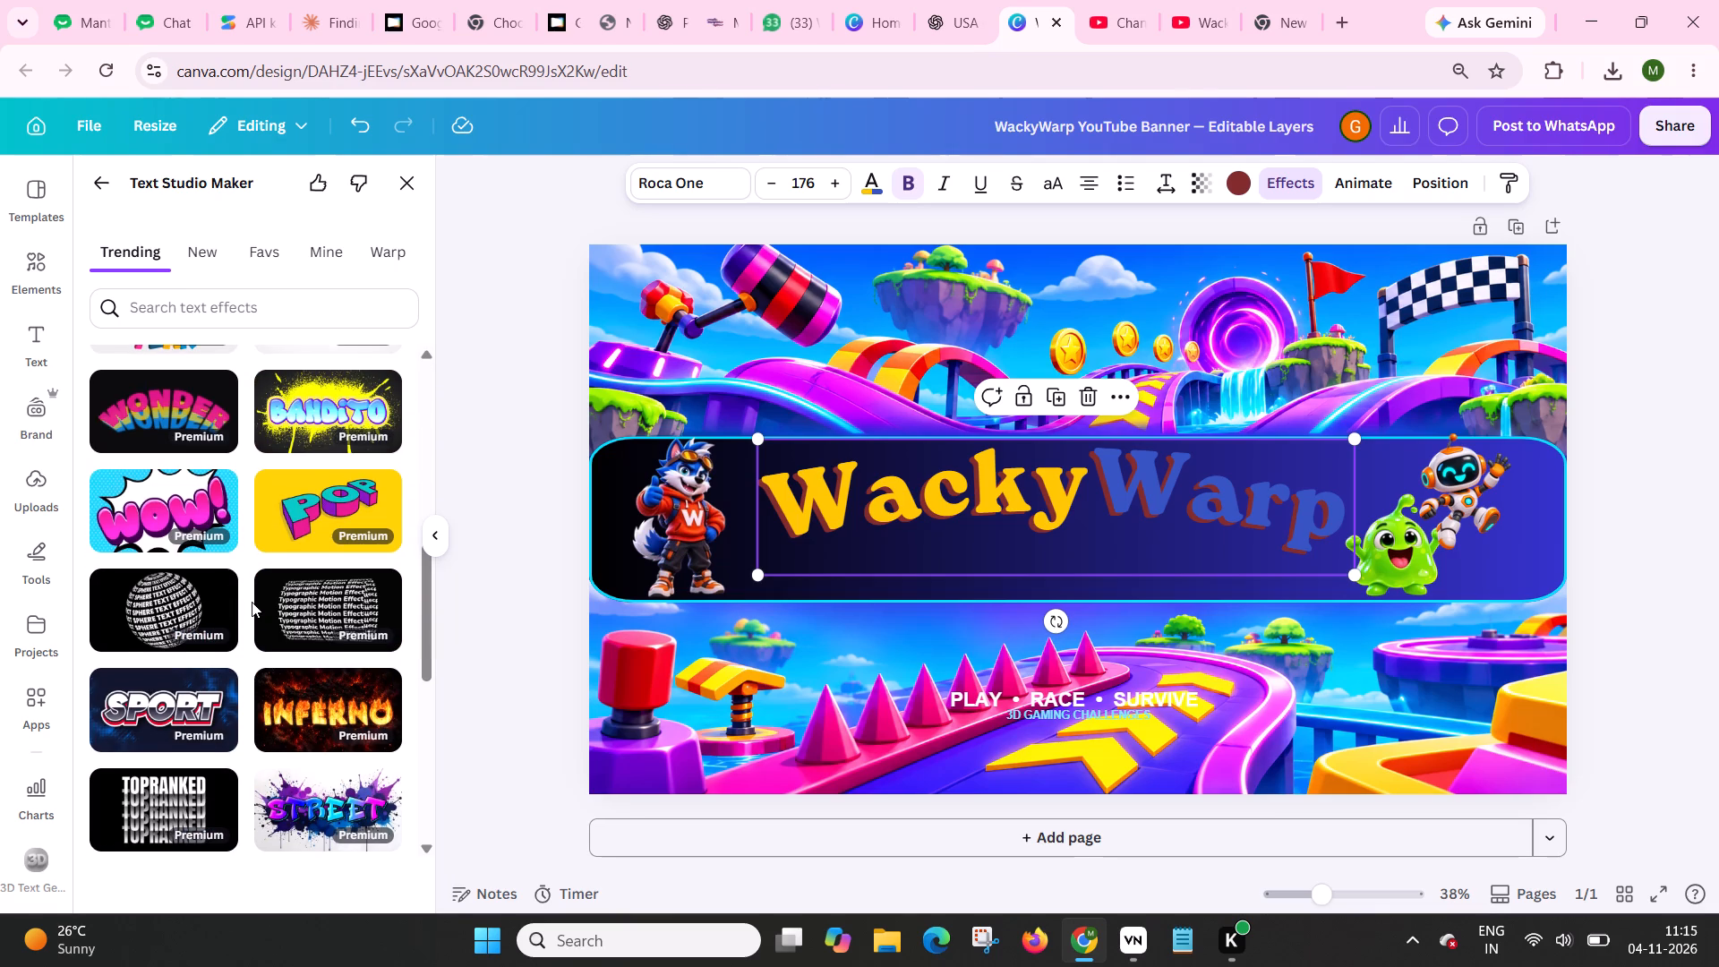
{"action": "scroll", "coordinate": [252, 602], "scroll_direction": "down", "scroll_amount": 1}
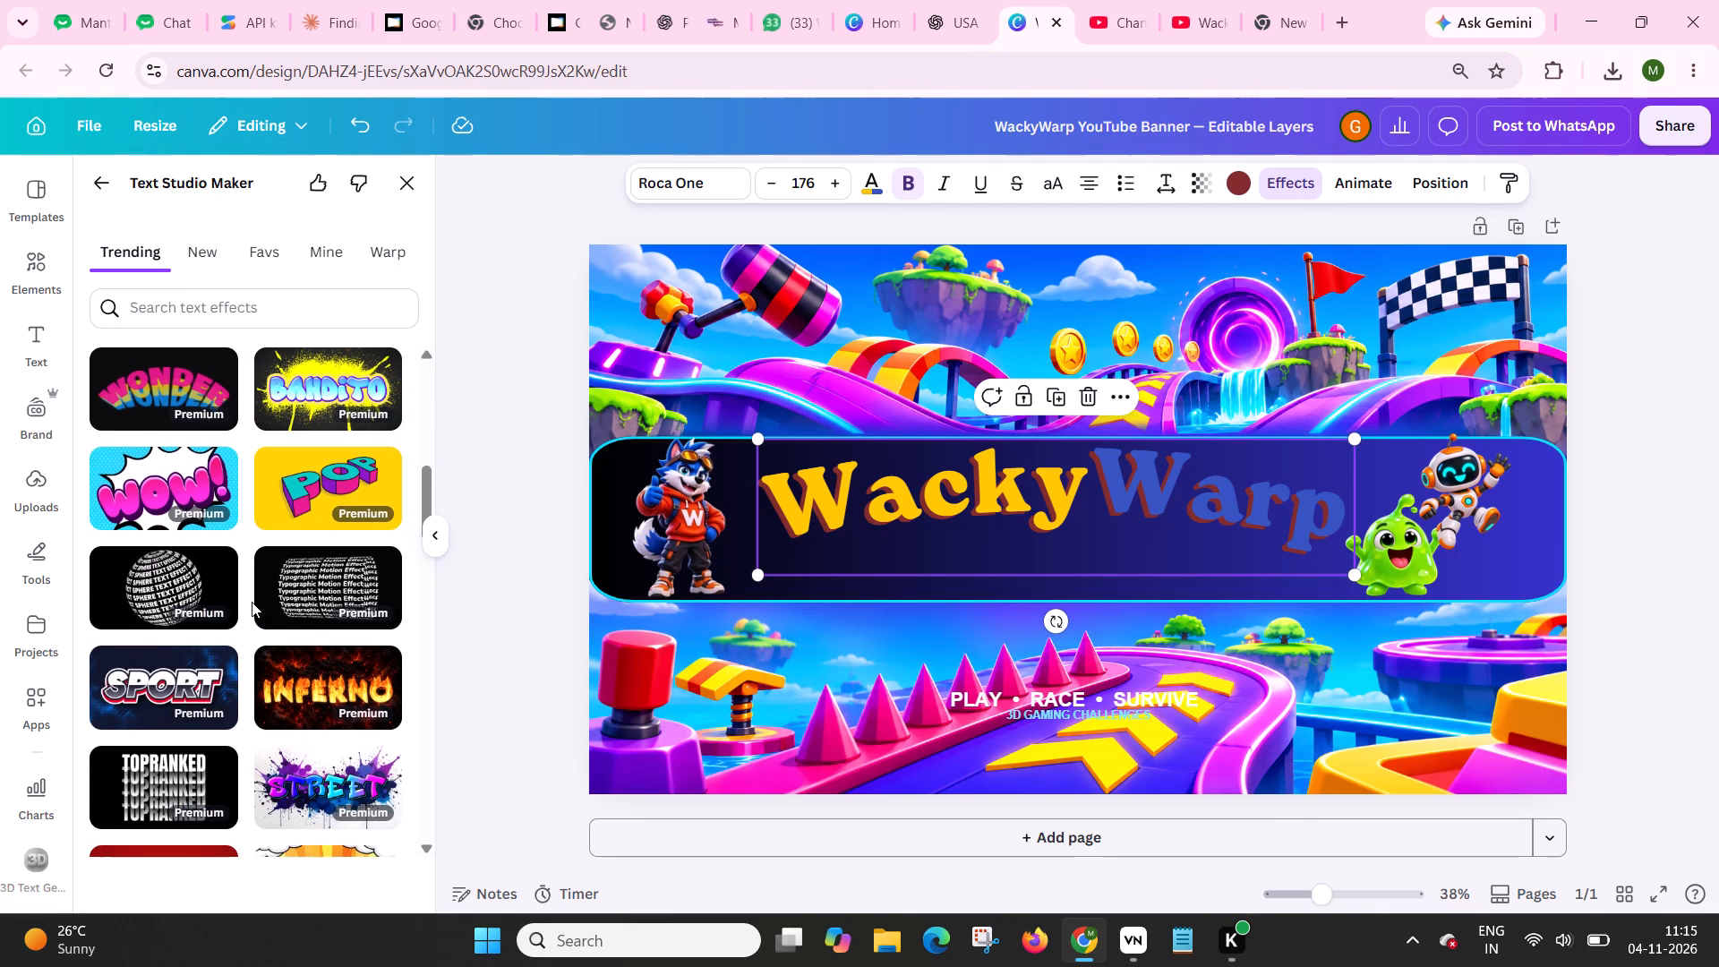
{"action": "scroll", "coordinate": [252, 602], "scroll_direction": "down", "scroll_amount": 5}
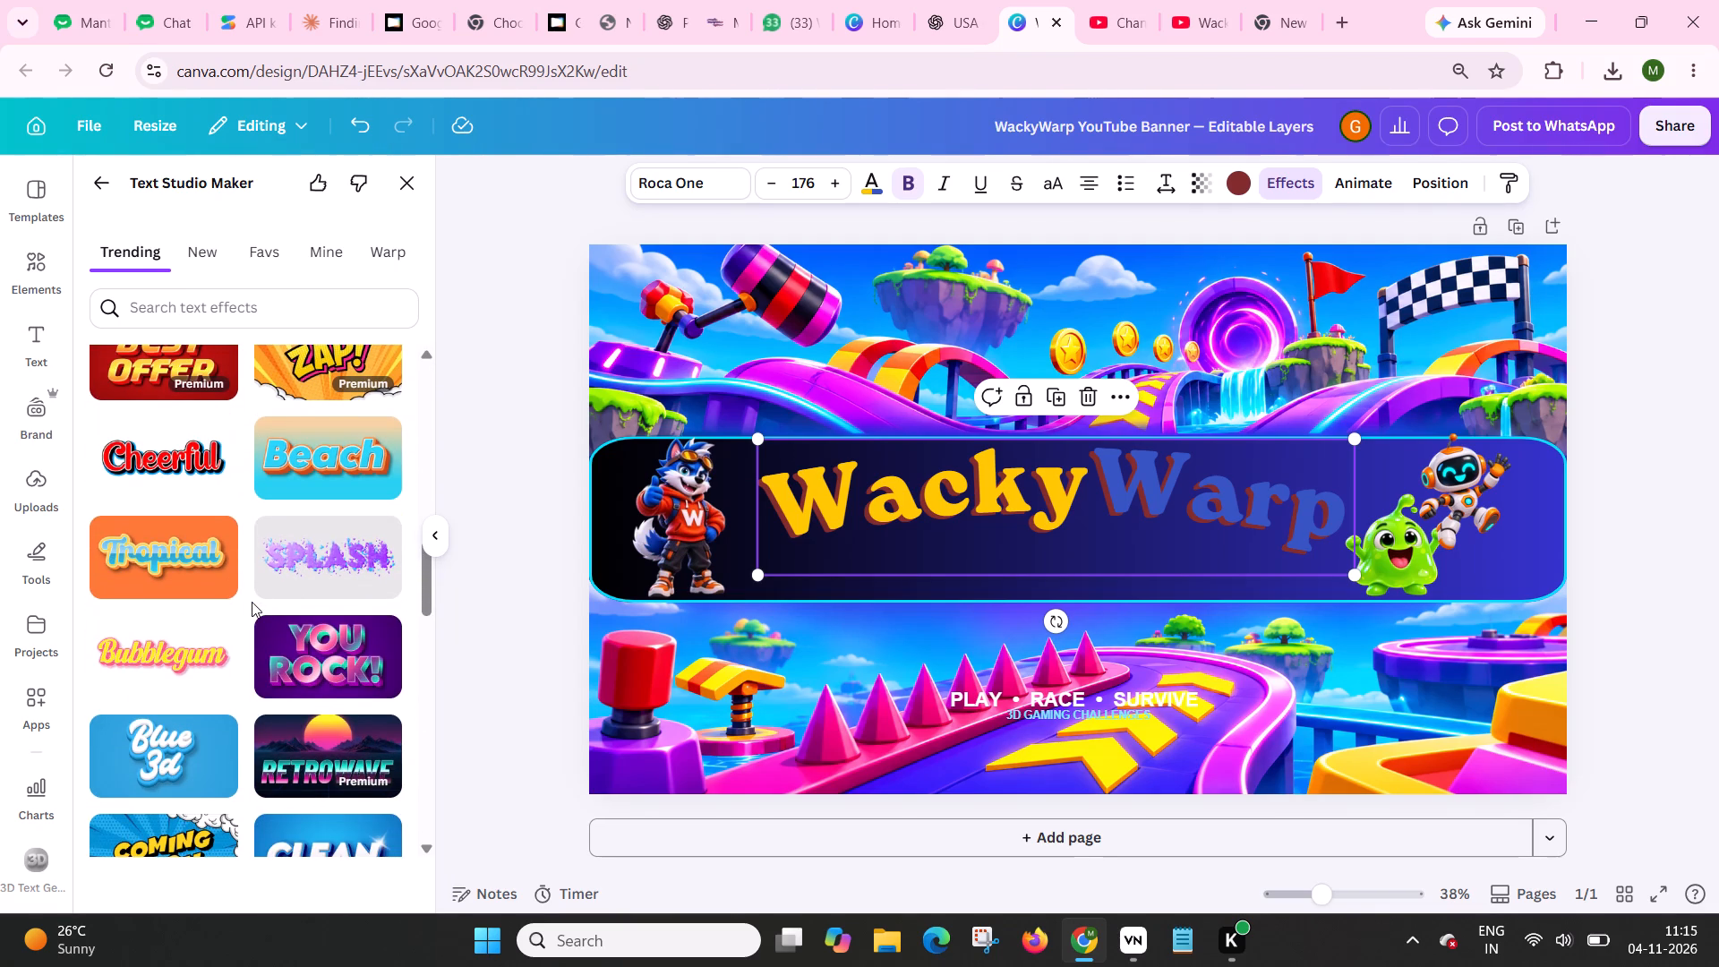
{"action": "scroll", "coordinate": [252, 602], "scroll_direction": "down", "scroll_amount": 2}
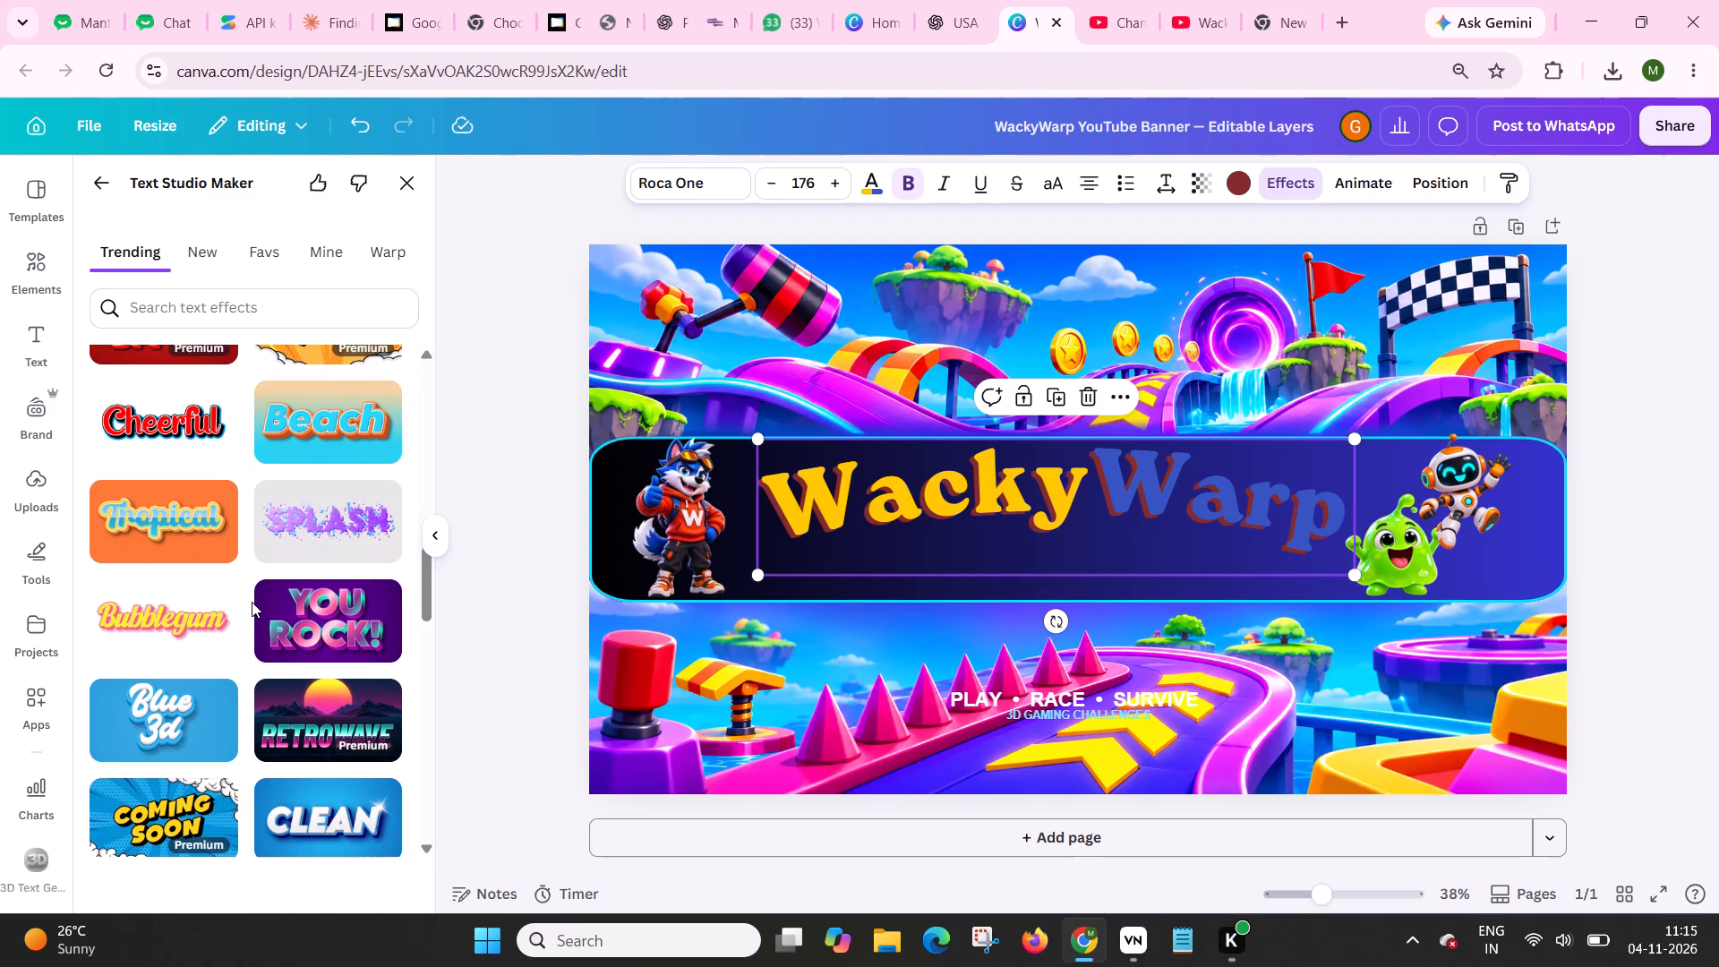
{"action": "scroll", "coordinate": [252, 602], "scroll_direction": "down", "scroll_amount": 2}
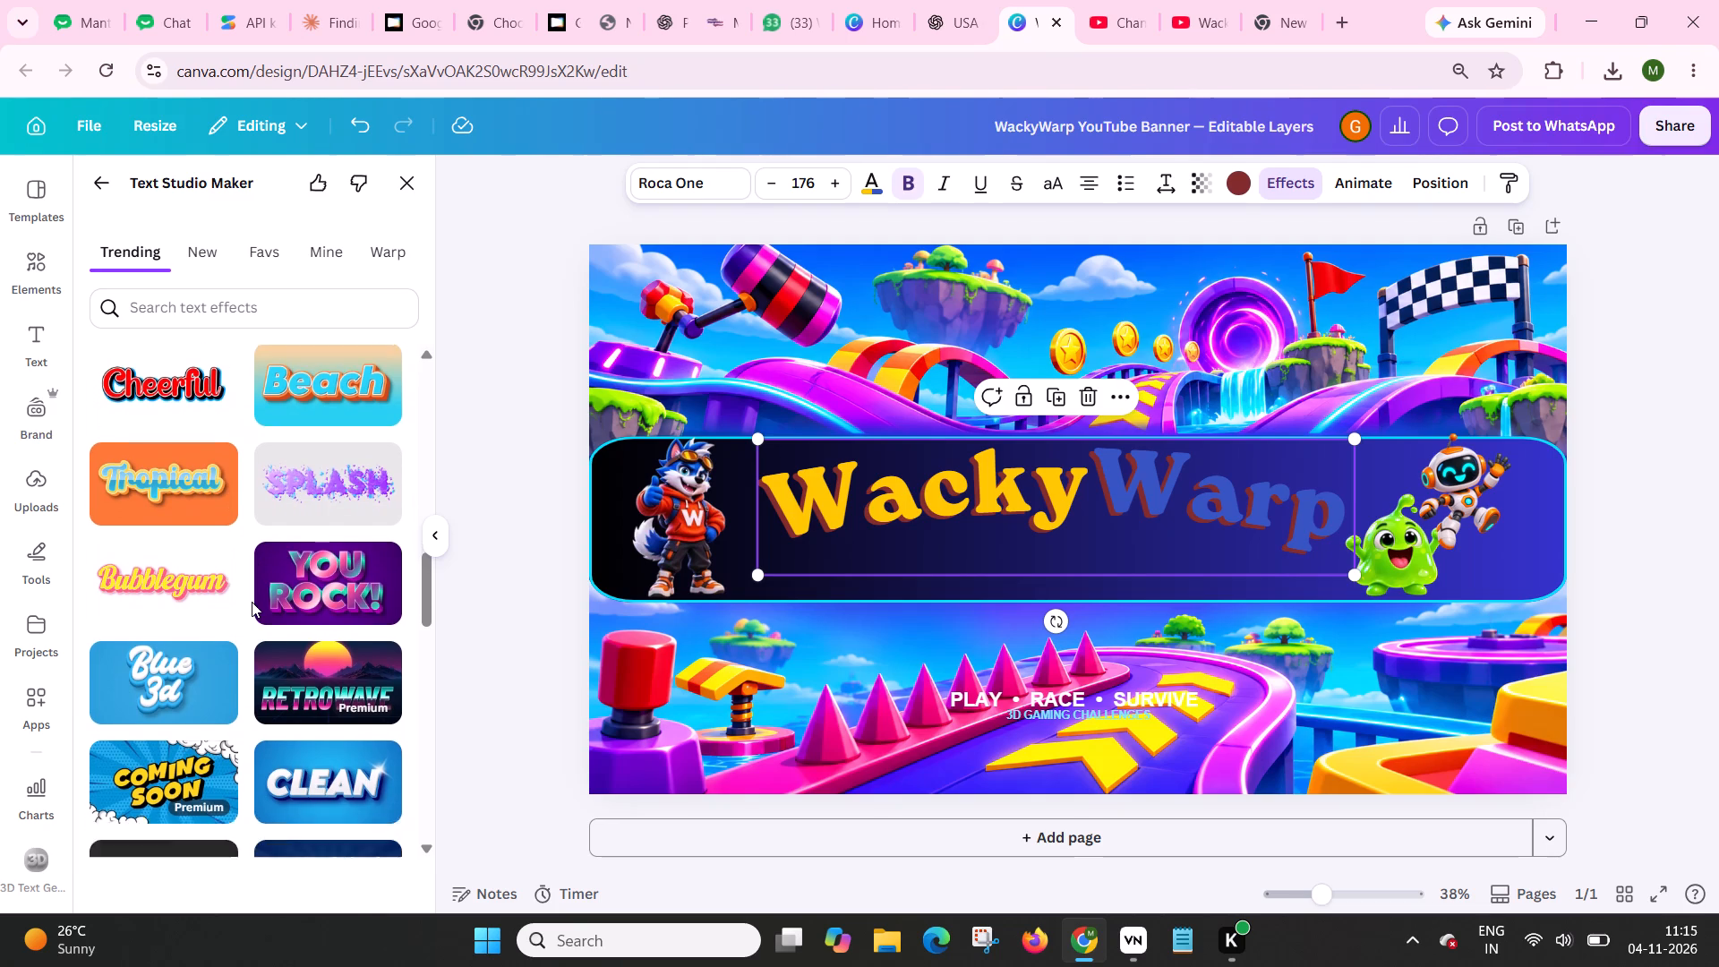
{"action": "scroll", "coordinate": [252, 602], "scroll_direction": "down", "scroll_amount": 2}
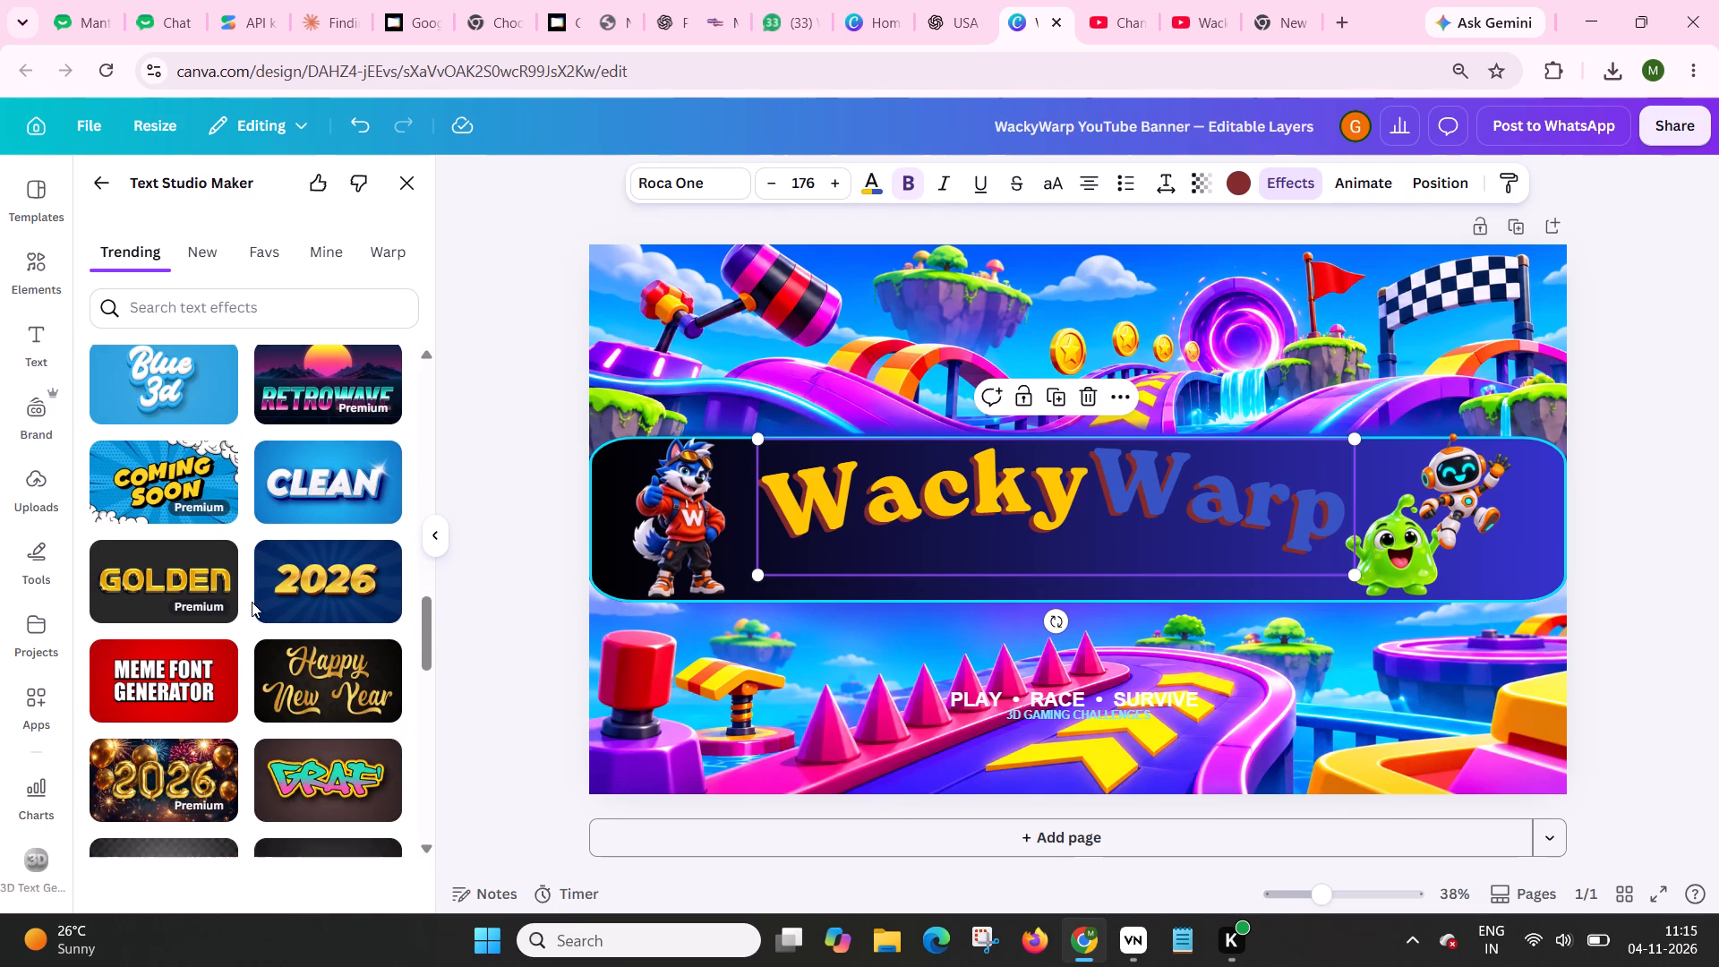
{"action": "scroll", "coordinate": [252, 602], "scroll_direction": "down", "scroll_amount": 2}
{"action": "left_click", "coordinate": [312, 501]}
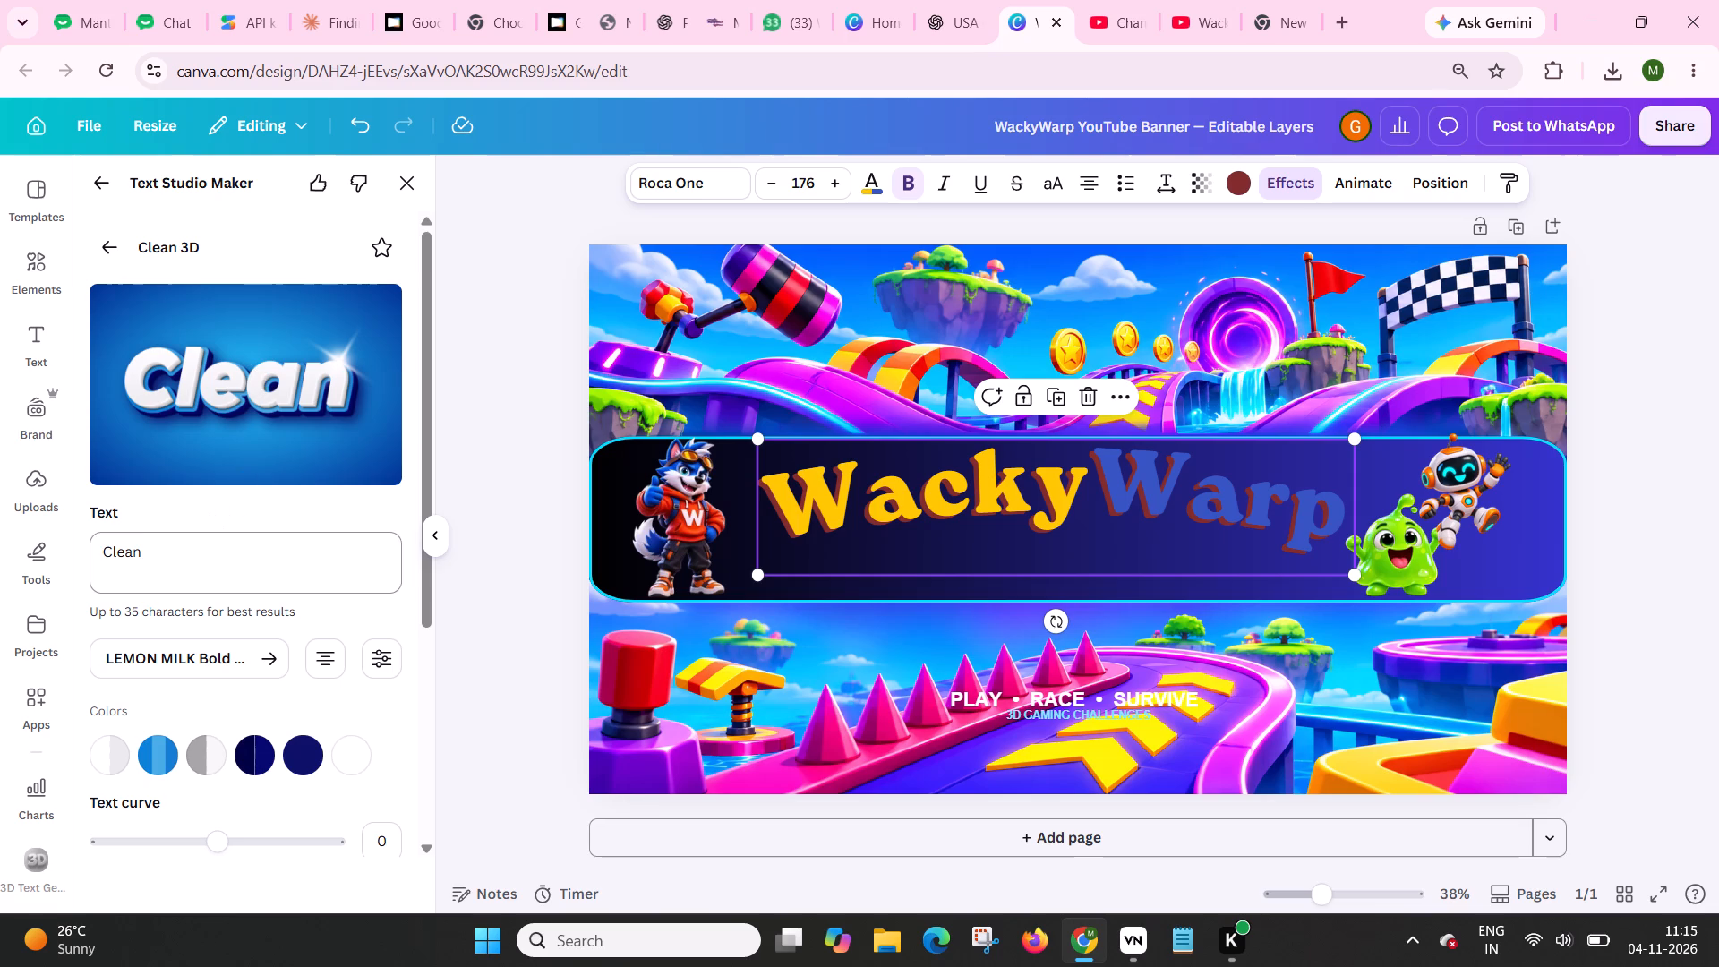
Replace the Clean 3D effect's sample text with "WackyWarp".
{"action": "left_click", "coordinate": [201, 546]}
{"action": "key", "text": "backslash"}
{"action": "key", "text": "backslash"}
{"action": "key", "text": "backslash"}
{"action": "key", "text": "backslash"}
{"action": "key", "text": "backslash"}
{"action": "key", "text": "backslash"}
{"action": "key", "text": "backslash"}
{"action": "key", "text": "backslash"}
{"action": "key", "text": "backslash"}
{"action": "key", "text": "backslash"}
{"action": "key", "text": "backslash"}
{"action": "key", "text": "backslash"}
{"action": "key", "text": "backslash"}
{"action": "key", "text": "backslash"}
{"action": "key", "text": "backslash"}
{"action": "key", "text": "backslash"}
{"action": "key", "text": "backslash"}
{"action": "key", "text": "backslash"}
{"action": "key", "text": "backslash"}
{"action": "key", "text": "backslash"}
{"action": "key", "text": "BackSpace"}
{"action": "key", "text": "BackSpace"}
{"action": "key", "text": "BackSpace"}
{"action": "key", "text": "BackSpace"}
{"action": "key", "text": "BackSpace"}
{"action": "key", "text": "BackSpace"}
{"action": "key", "text": "BackSpace"}
{"action": "key", "text": "BackSpace"}
{"action": "key", "text": "BackSpace"}
{"action": "key", "text": "BackSpace"}
{"action": "key", "text": "BackSpace"}
{"action": "key", "text": "BackSpace"}
{"action": "key", "text": "BackSpace"}
{"action": "key", "text": "BackSpace"}
{"action": "key", "text": "BackSpace"}
{"action": "key", "text": "BackSpace"}
{"action": "key", "text": "BackSpace"}
{"action": "key", "text": "BackSpace"}
{"action": "key", "text": "BackSpace"}
{"action": "key", "text": "BackSpace"}
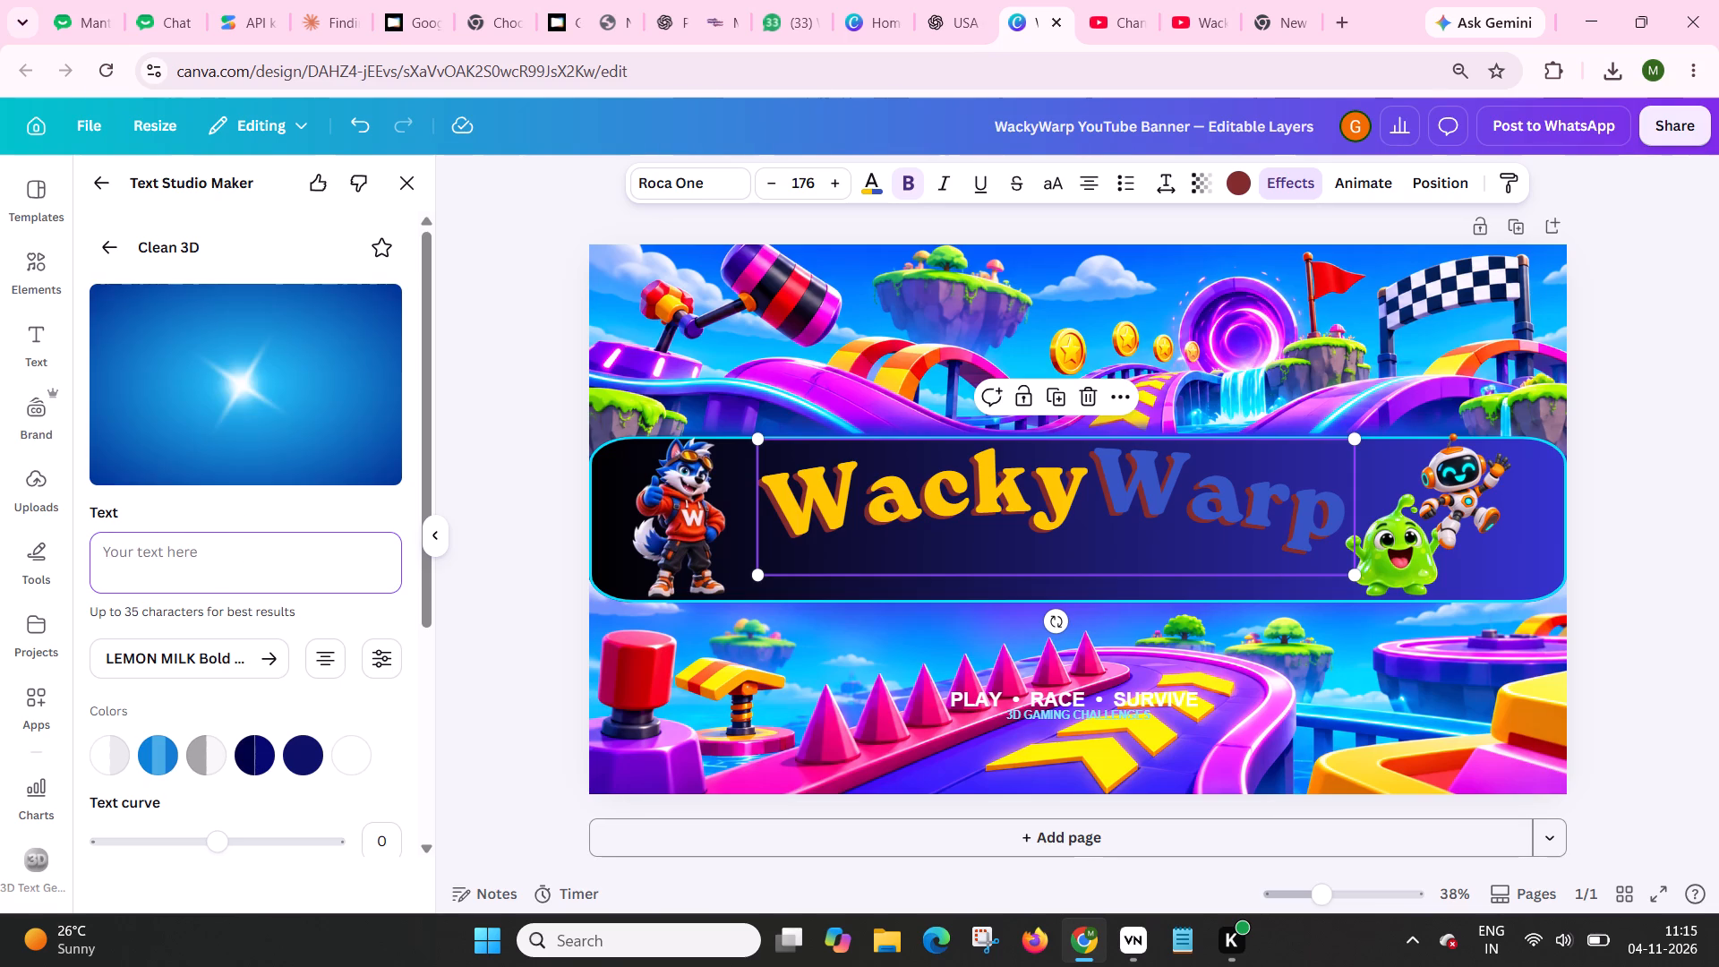
{"action": "left_click", "coordinate": [116, 552]}
{"action": "right_click", "coordinate": [116, 552]}
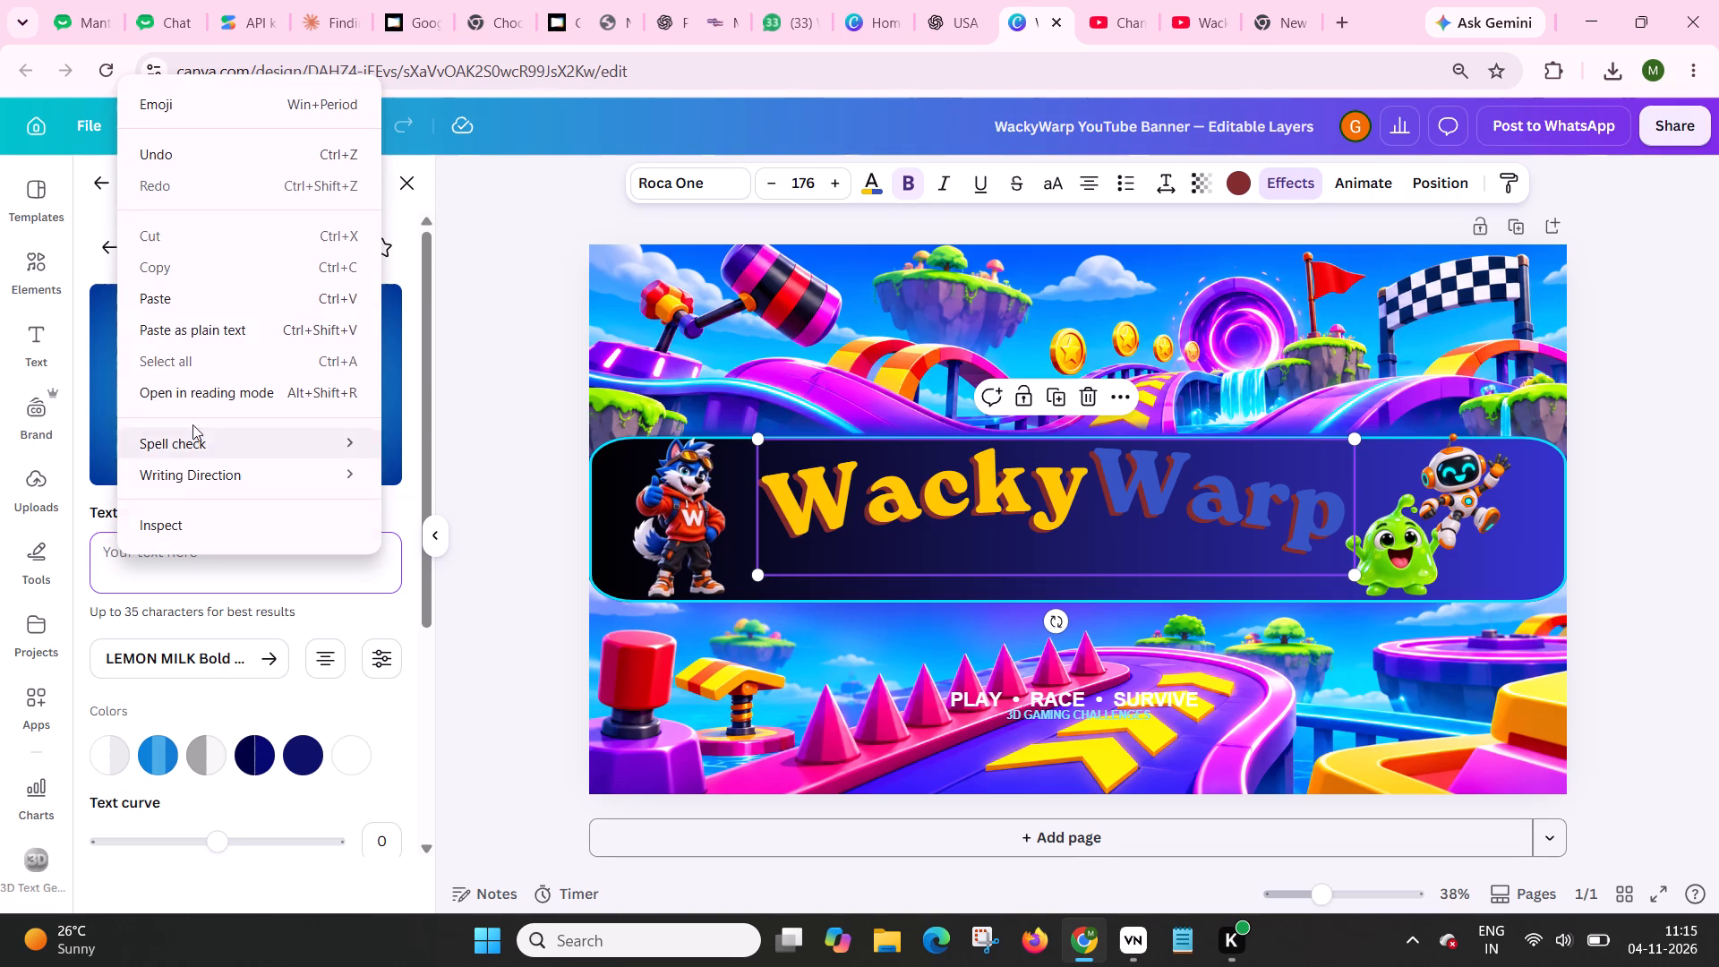
{"action": "left_click", "coordinate": [204, 307]}
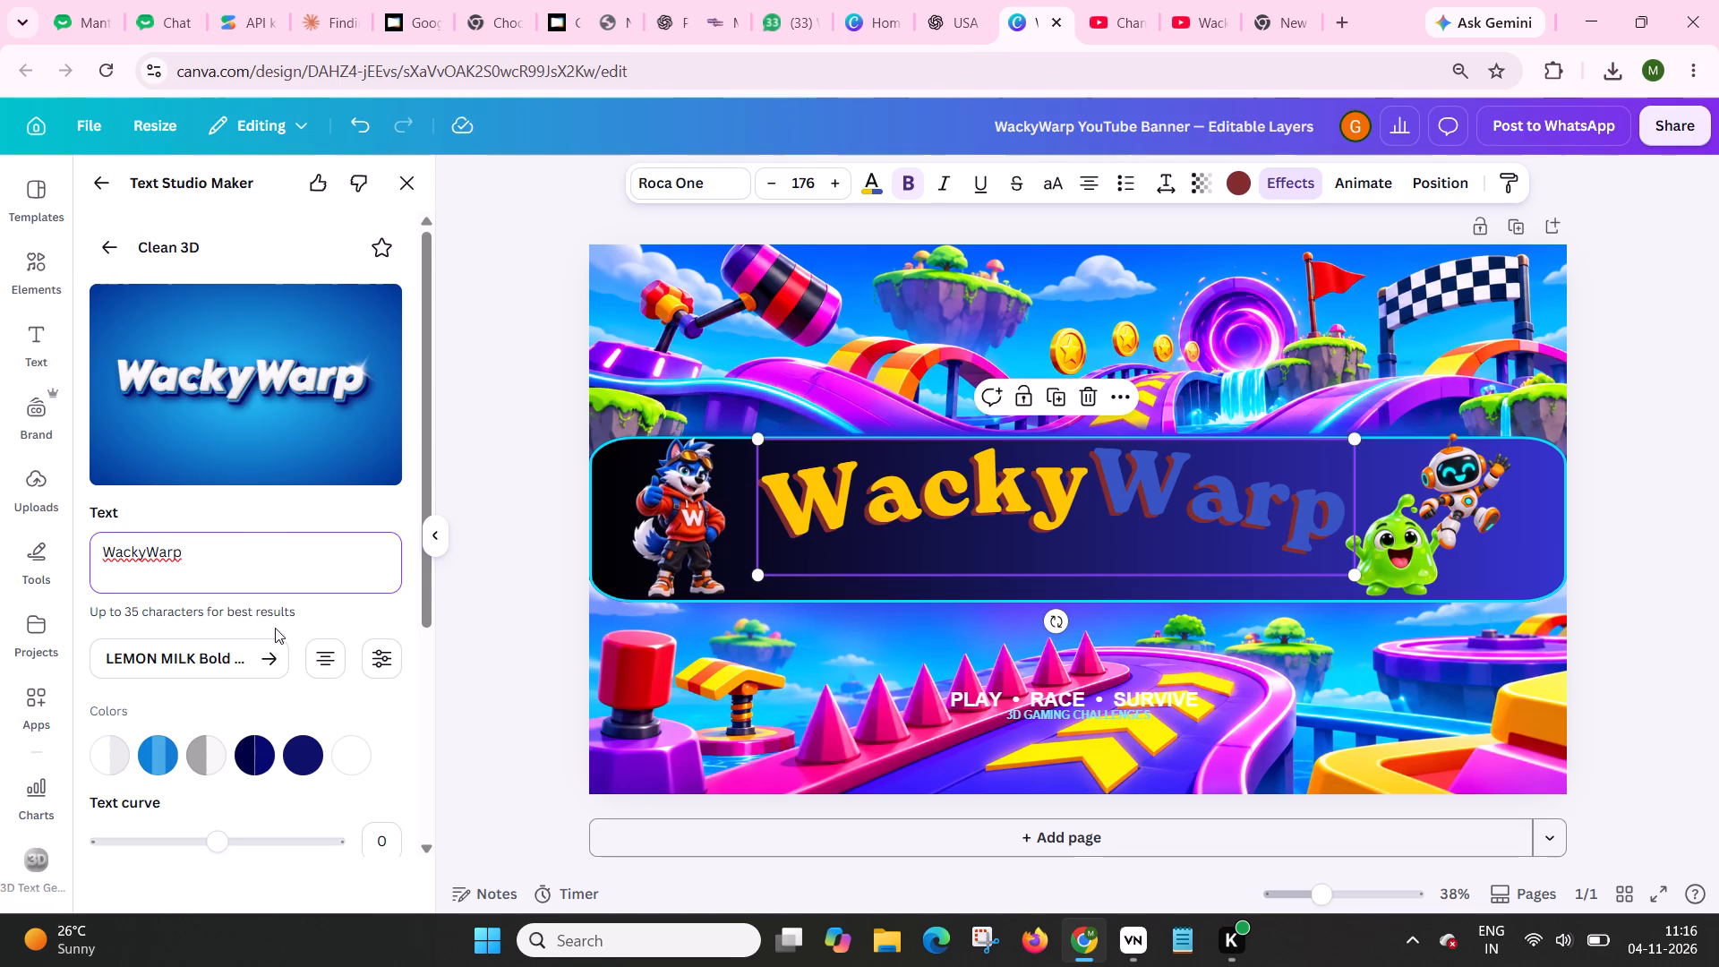
Examine the Clean 3D effect's colour, curve and shadow options and its advanced depth settings.
{"action": "scroll", "coordinate": [342, 774], "scroll_direction": "down", "scroll_amount": 1}
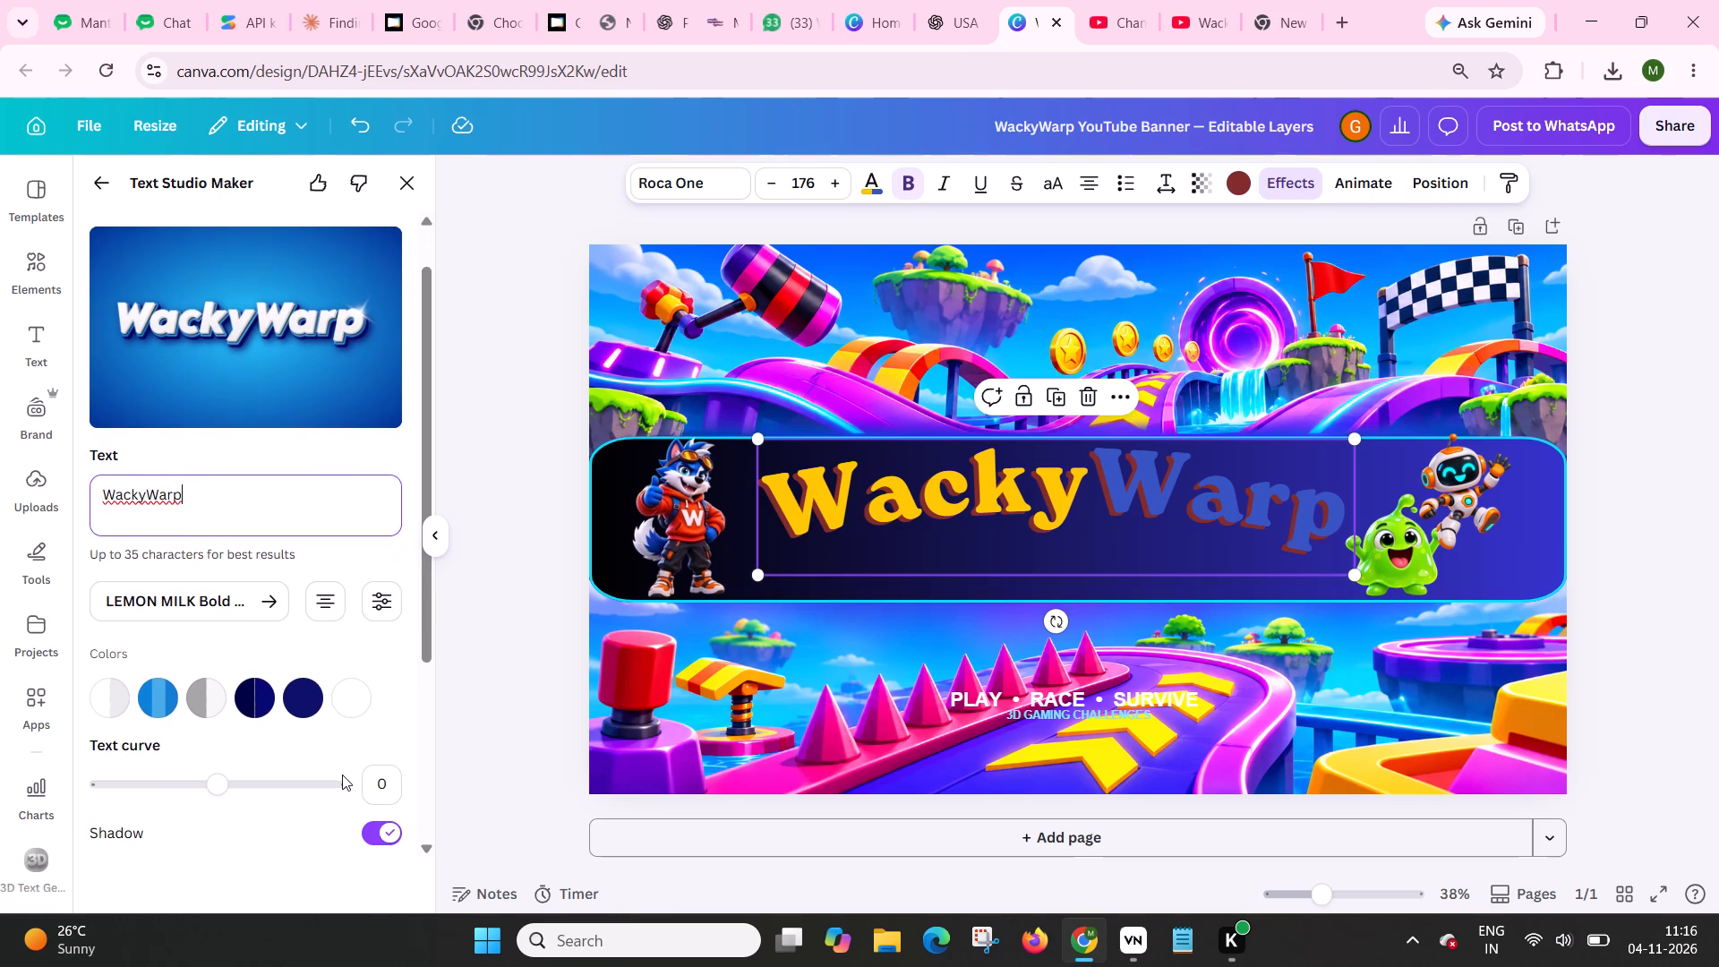
{"action": "scroll", "coordinate": [342, 774], "scroll_direction": "down", "scroll_amount": 1}
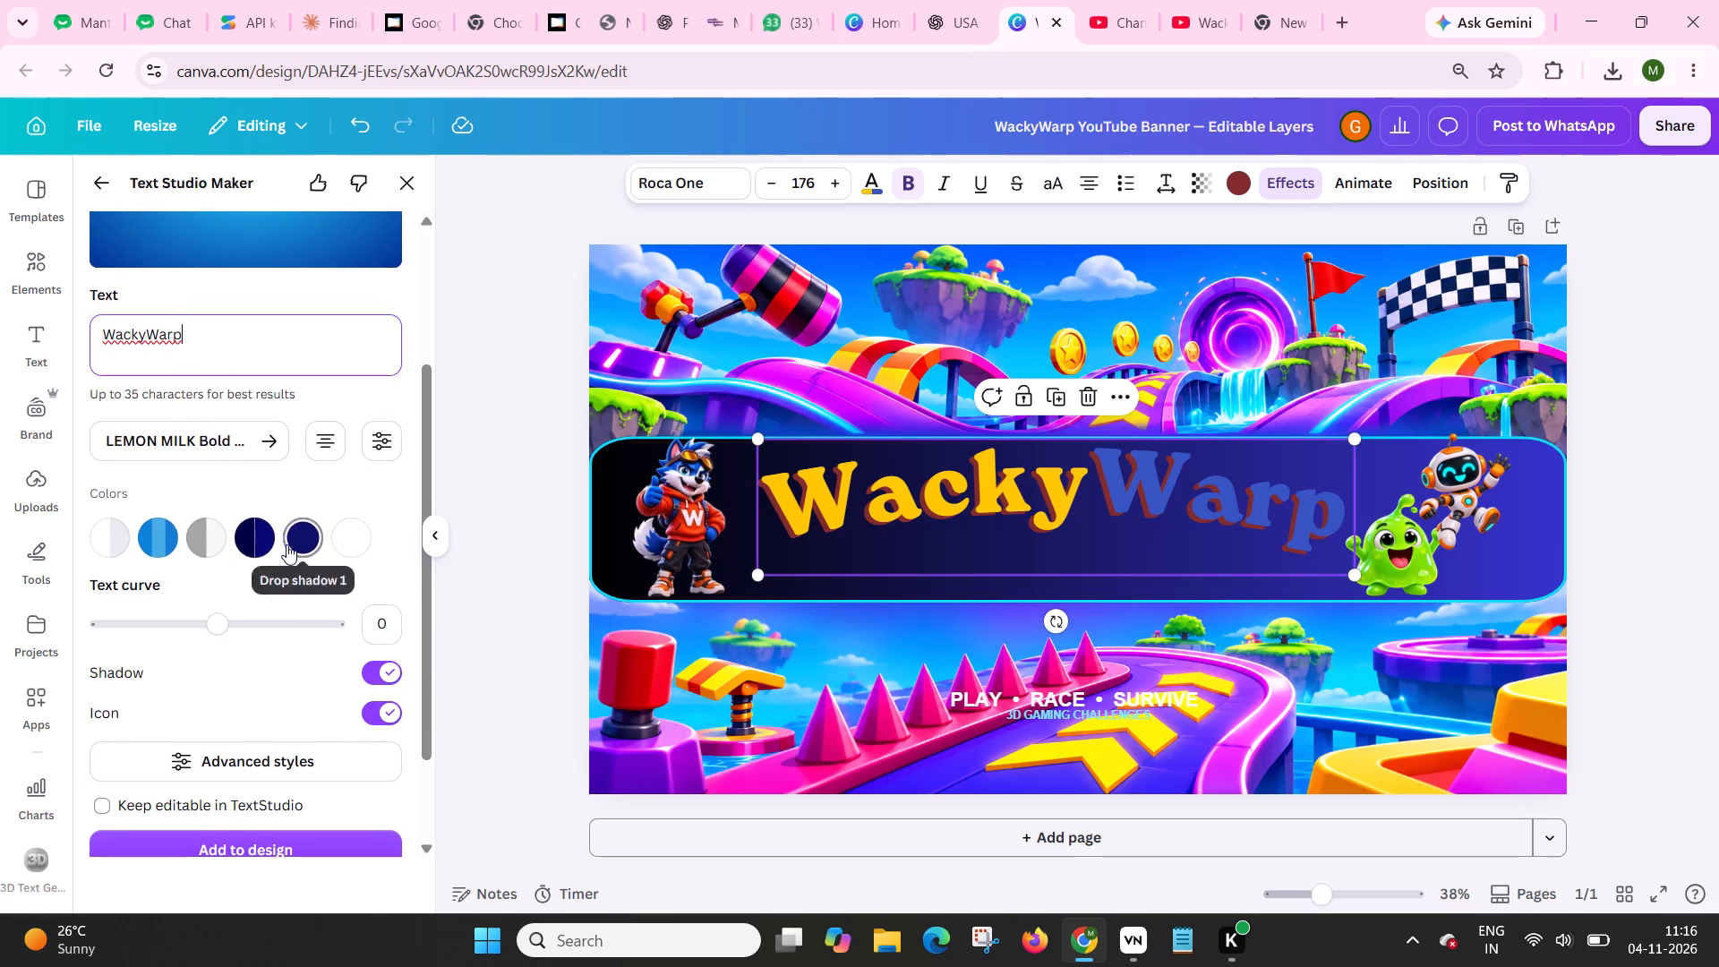
{"action": "scroll", "coordinate": [286, 544], "scroll_direction": "up", "scroll_amount": 1}
{"action": "left_click", "coordinate": [260, 675]}
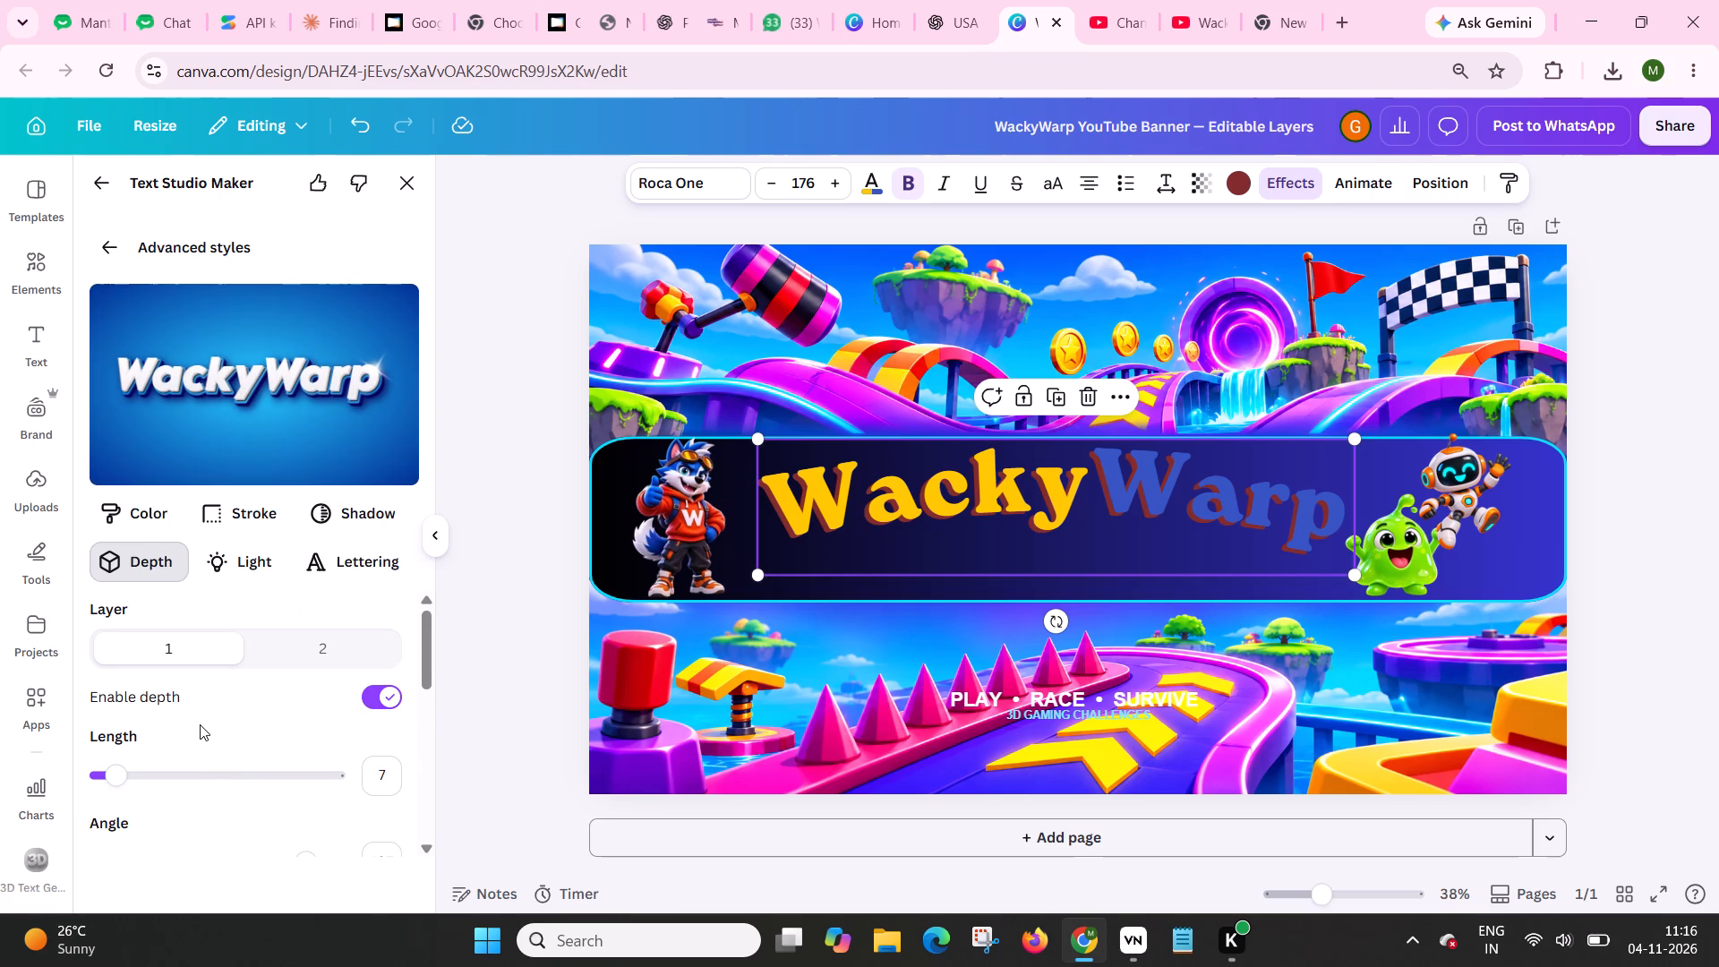
{"action": "scroll", "coordinate": [200, 724], "scroll_direction": "down", "scroll_amount": 2}
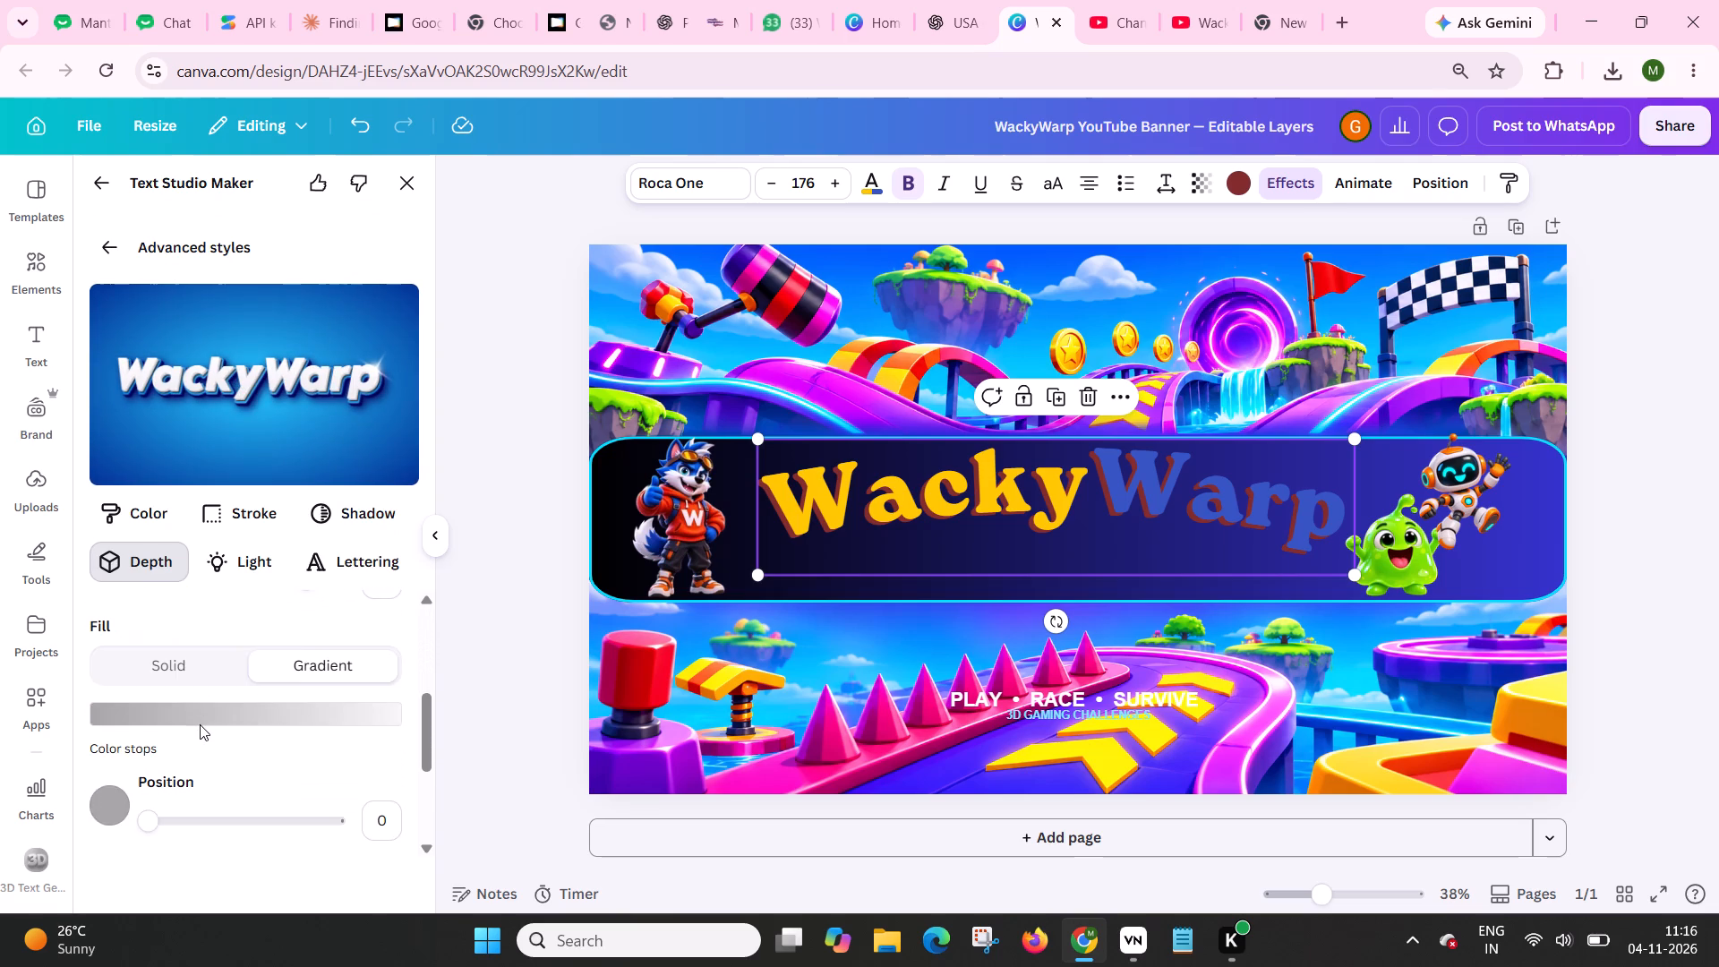
{"action": "scroll", "coordinate": [200, 724], "scroll_direction": "down", "scroll_amount": 1}
{"action": "scroll", "coordinate": [198, 631], "scroll_direction": "down", "scroll_amount": 1}
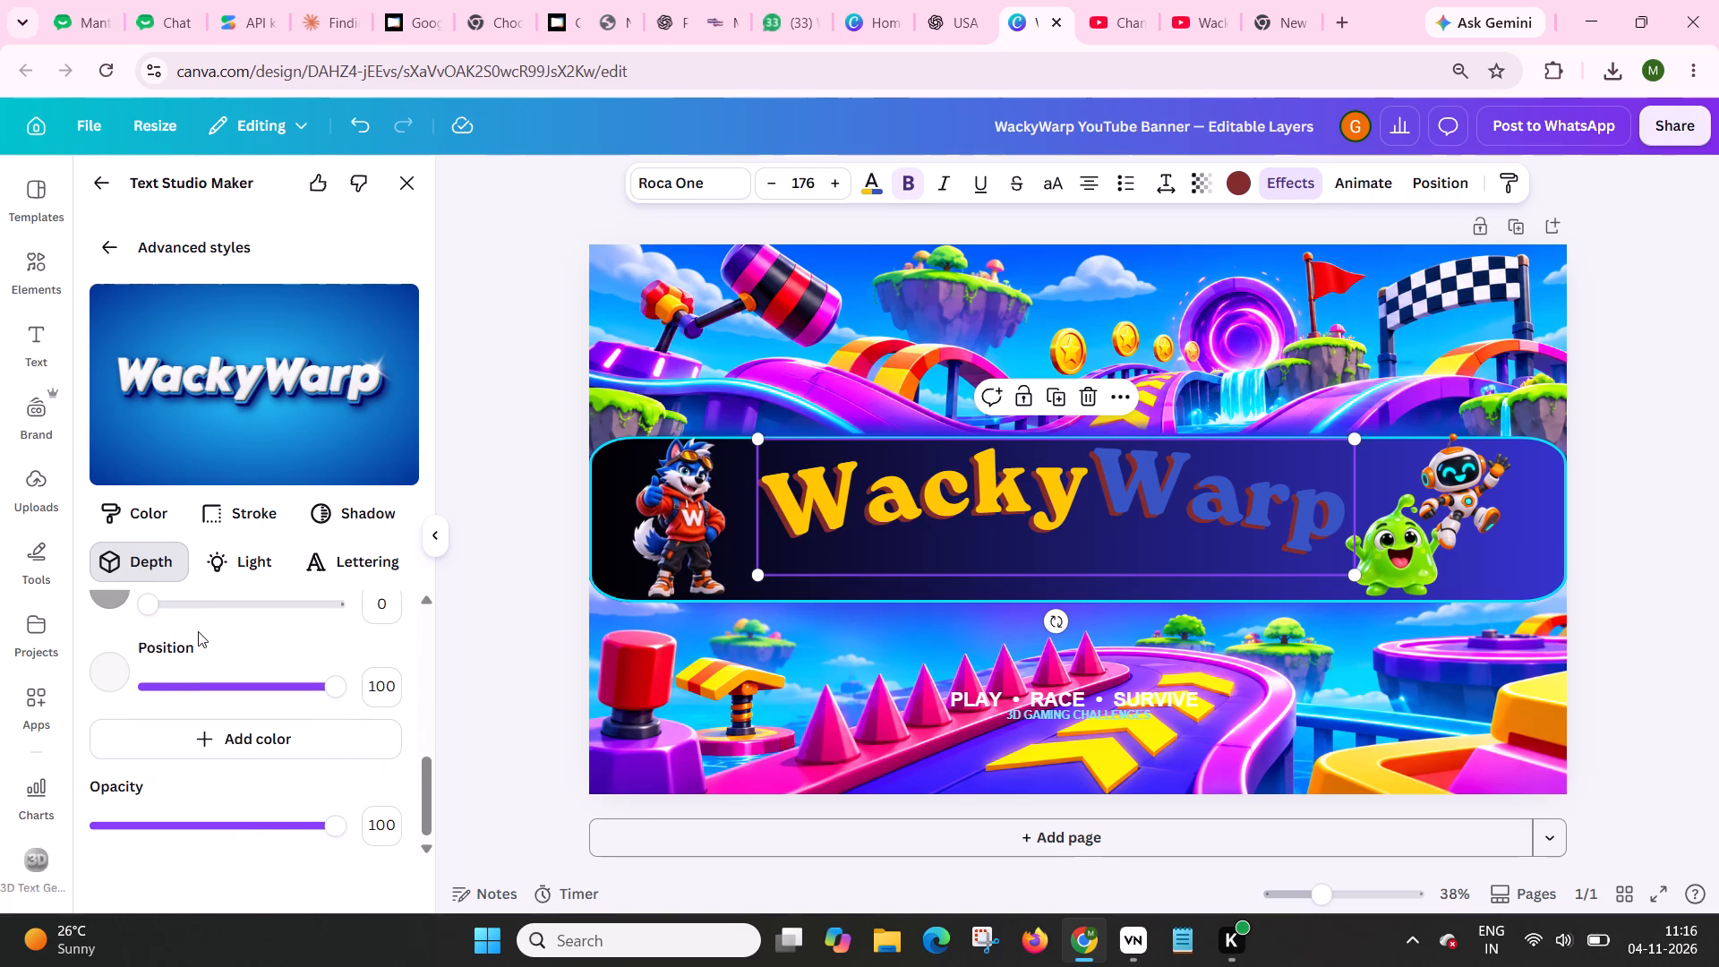
{"action": "scroll", "coordinate": [198, 631], "scroll_direction": "down", "scroll_amount": 1}
{"action": "scroll", "coordinate": [198, 631], "scroll_direction": "up", "scroll_amount": 6}
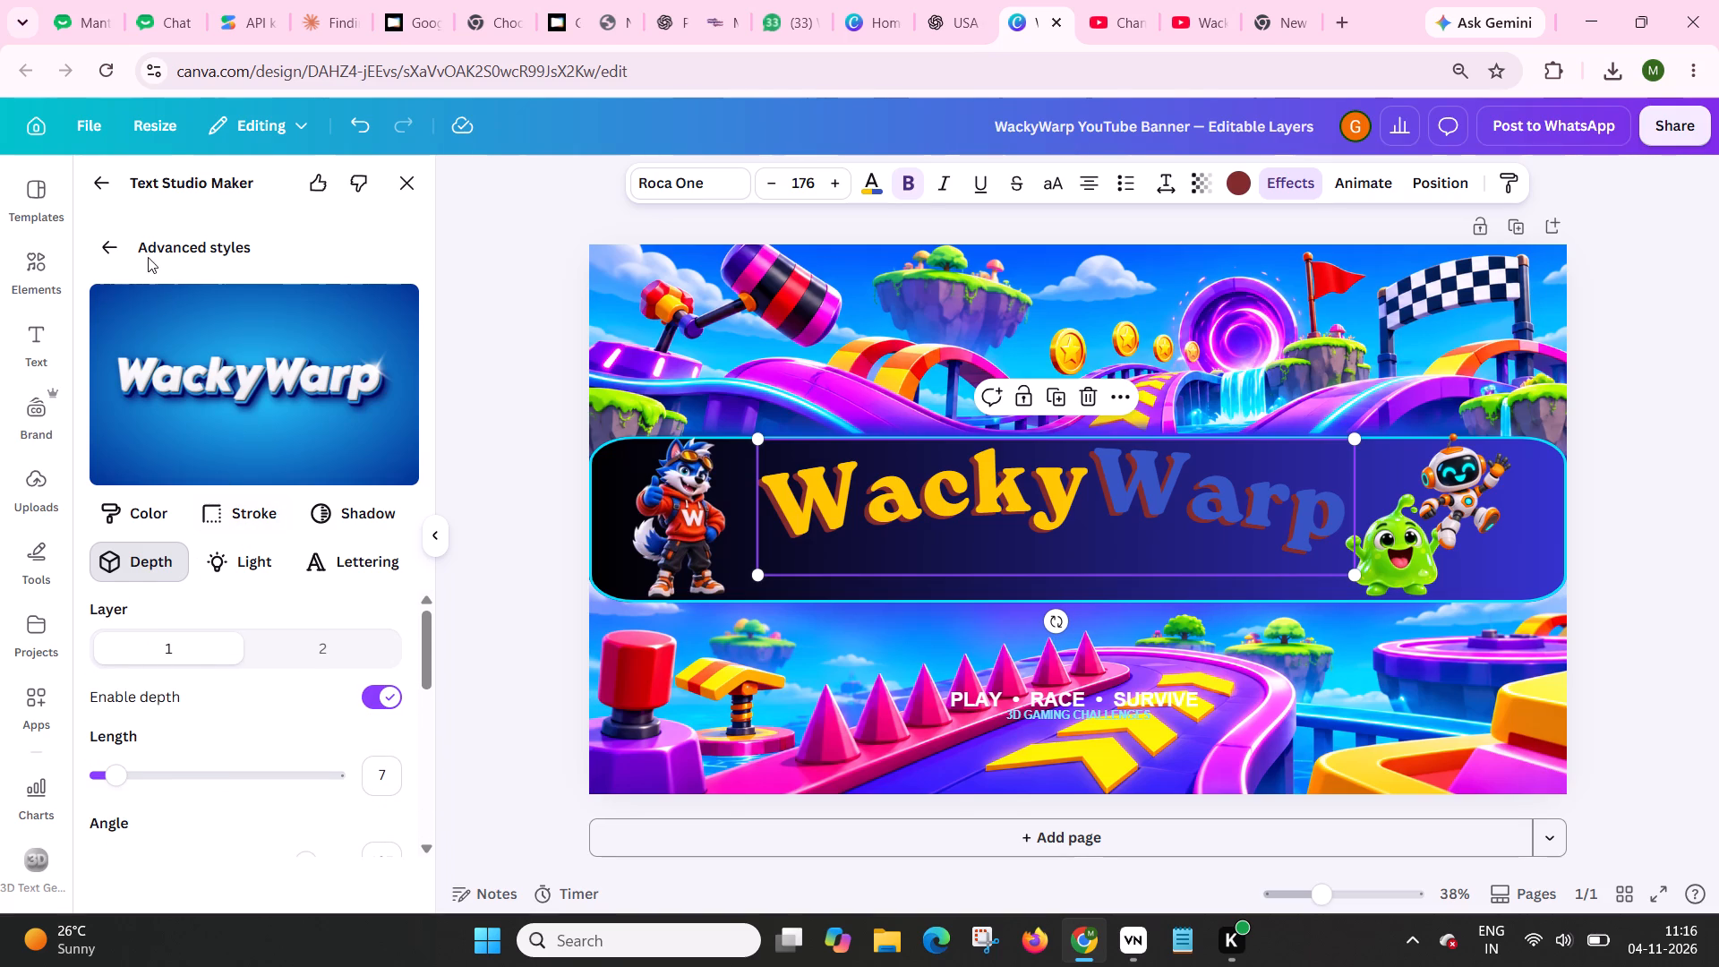
{"action": "left_click", "coordinate": [115, 249]}
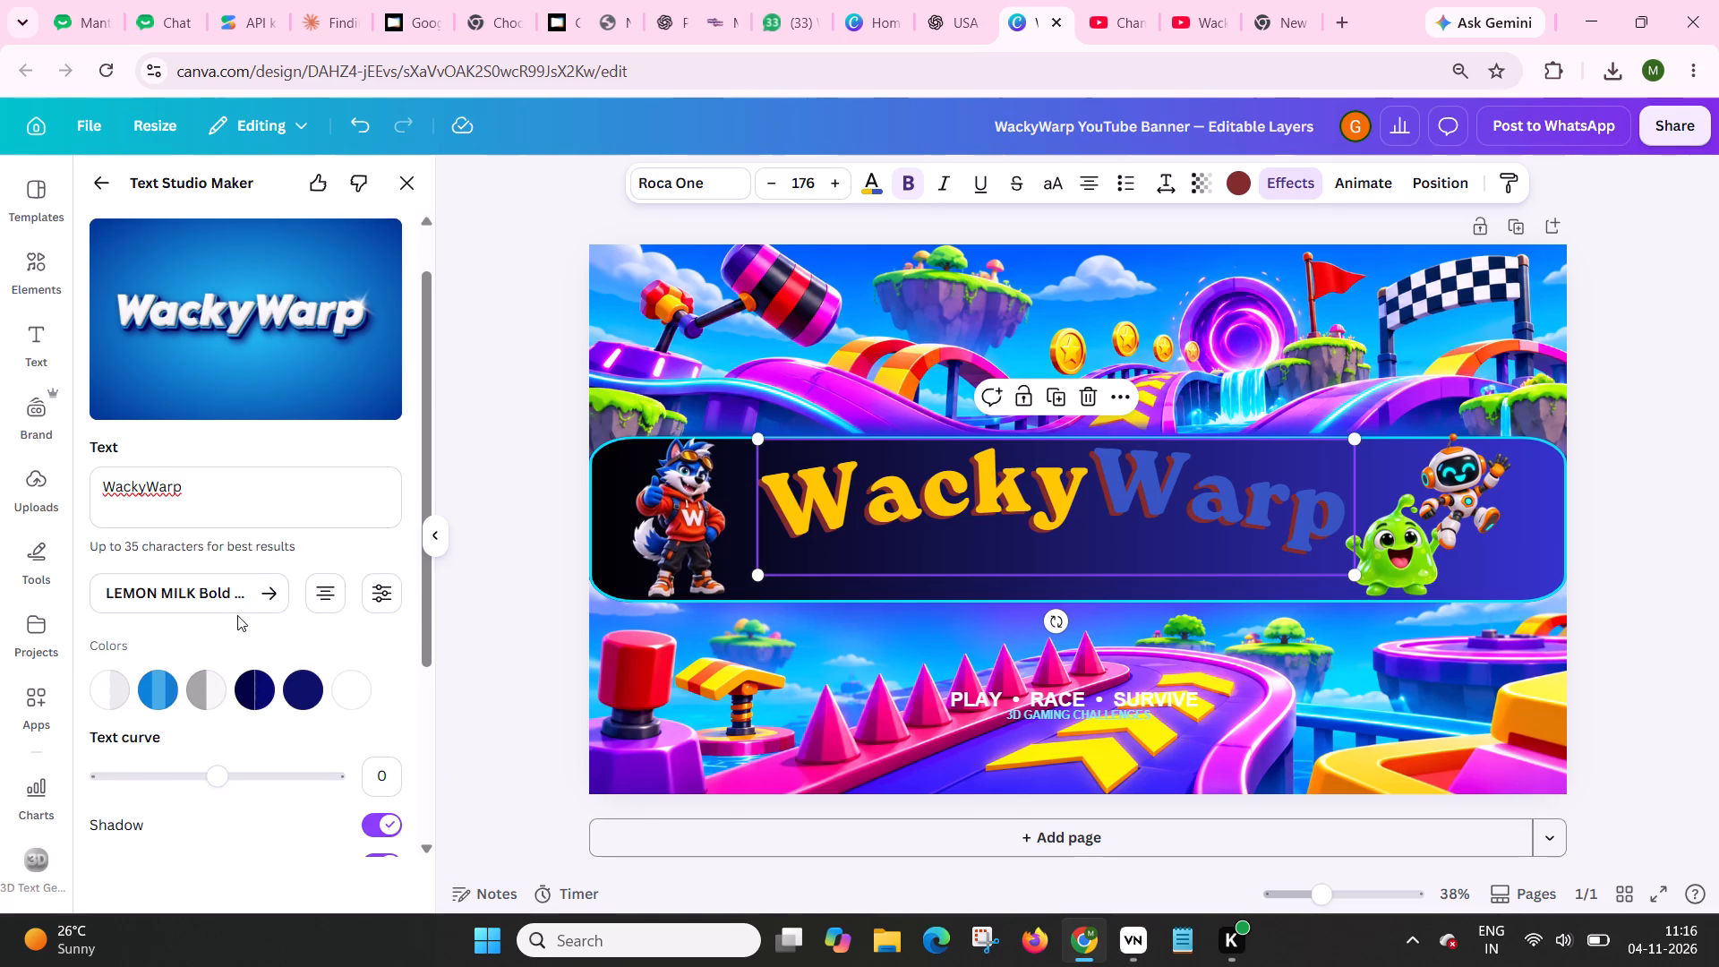
Add the Clean 3D "WackyWarp" text to the banner design.
{"action": "scroll", "coordinate": [278, 715], "scroll_direction": "down", "scroll_amount": 3}
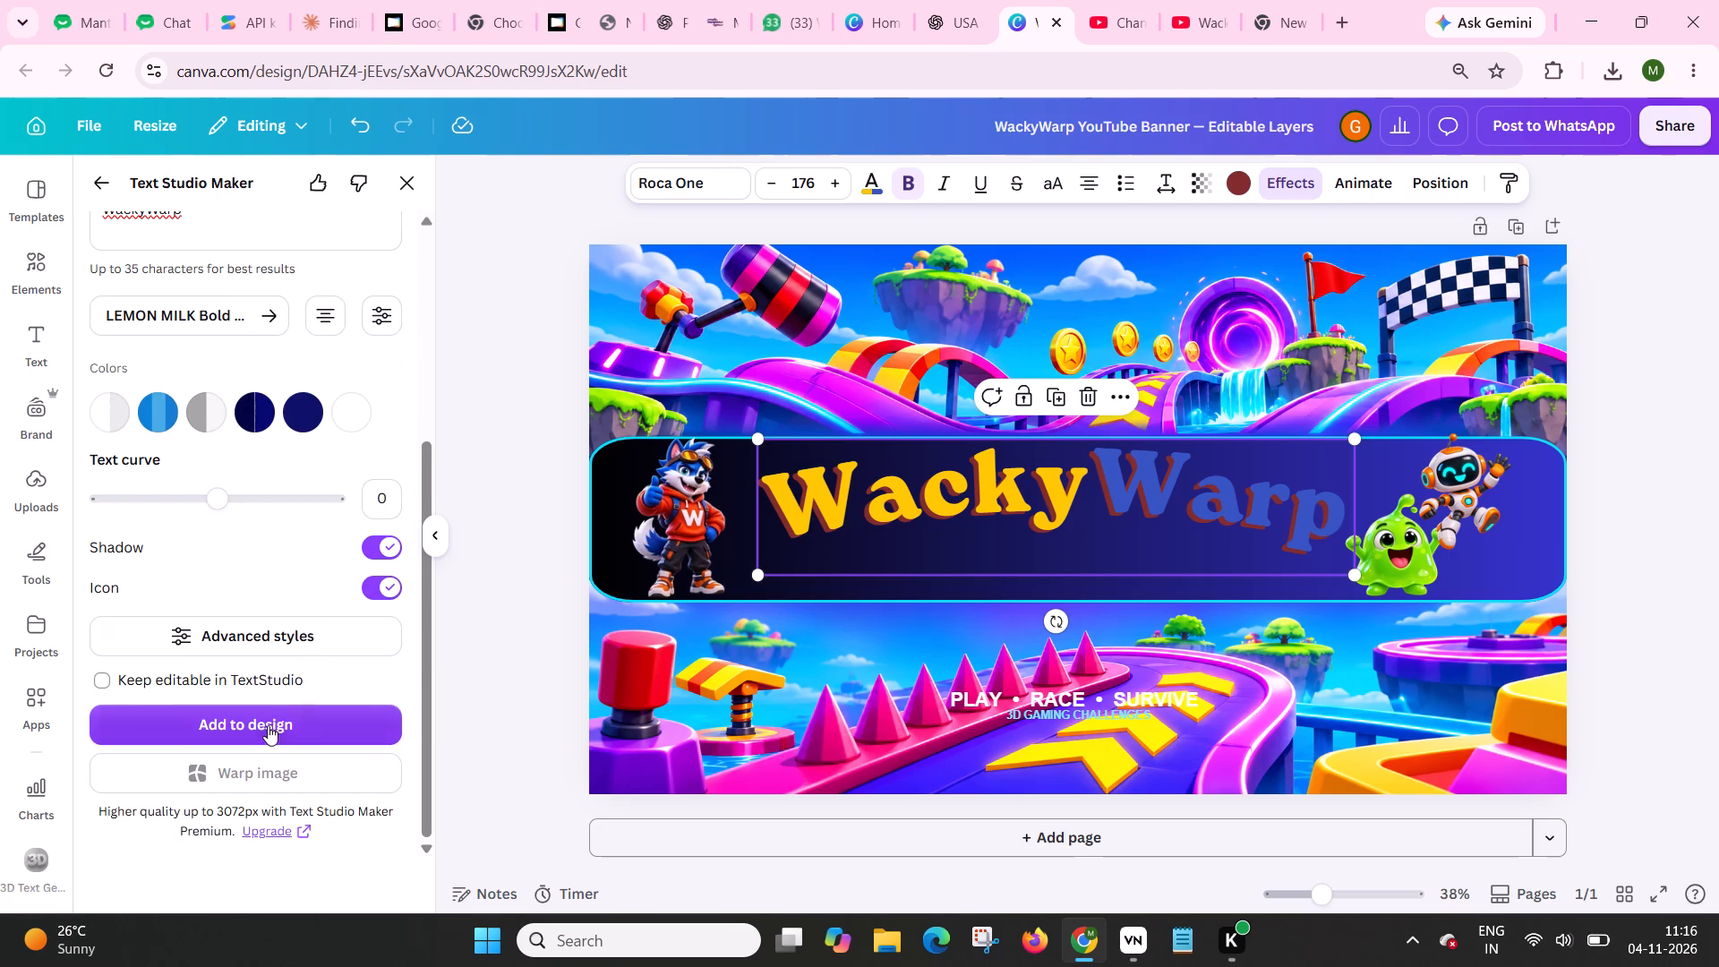
{"action": "left_click", "coordinate": [263, 726]}
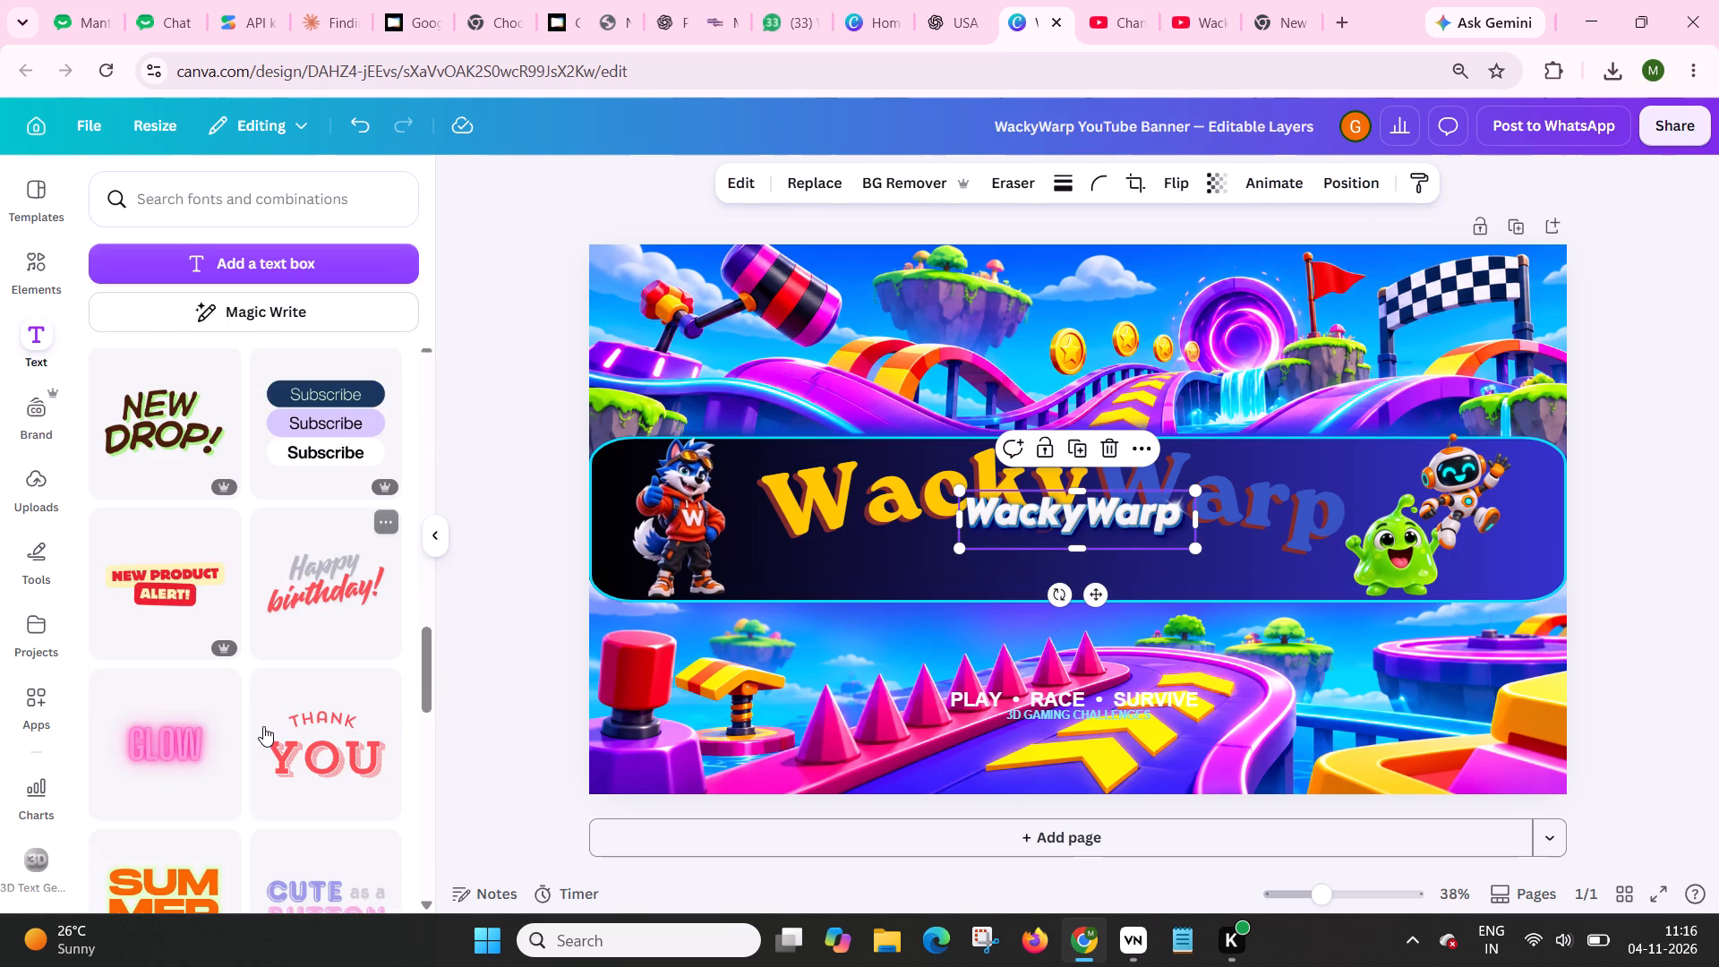
Delete the old curved, two-colour "WackyWarp" title from the banner.
{"action": "left_click", "coordinate": [1284, 496]}
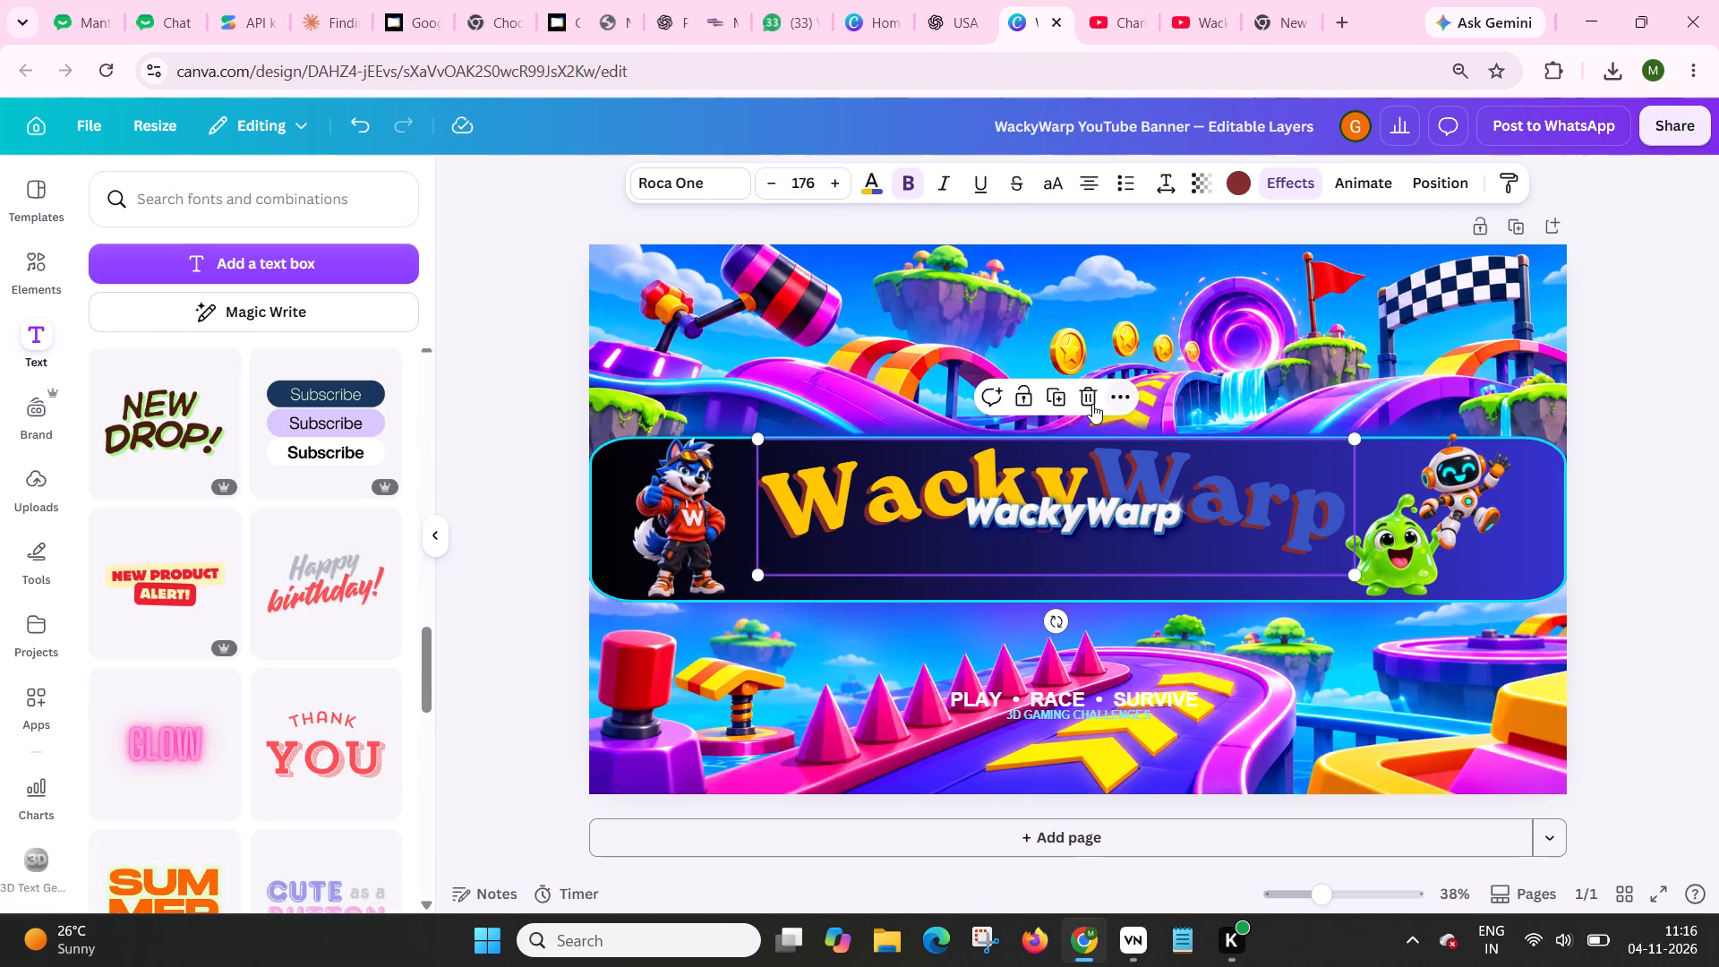
{"action": "left_click", "coordinate": [1090, 402]}
Enlarge the Clean 3D "WackyWarp" title to about 1,400 wide, between the wolf and green slime mascots.
{"action": "left_click", "coordinate": [1074, 501]}
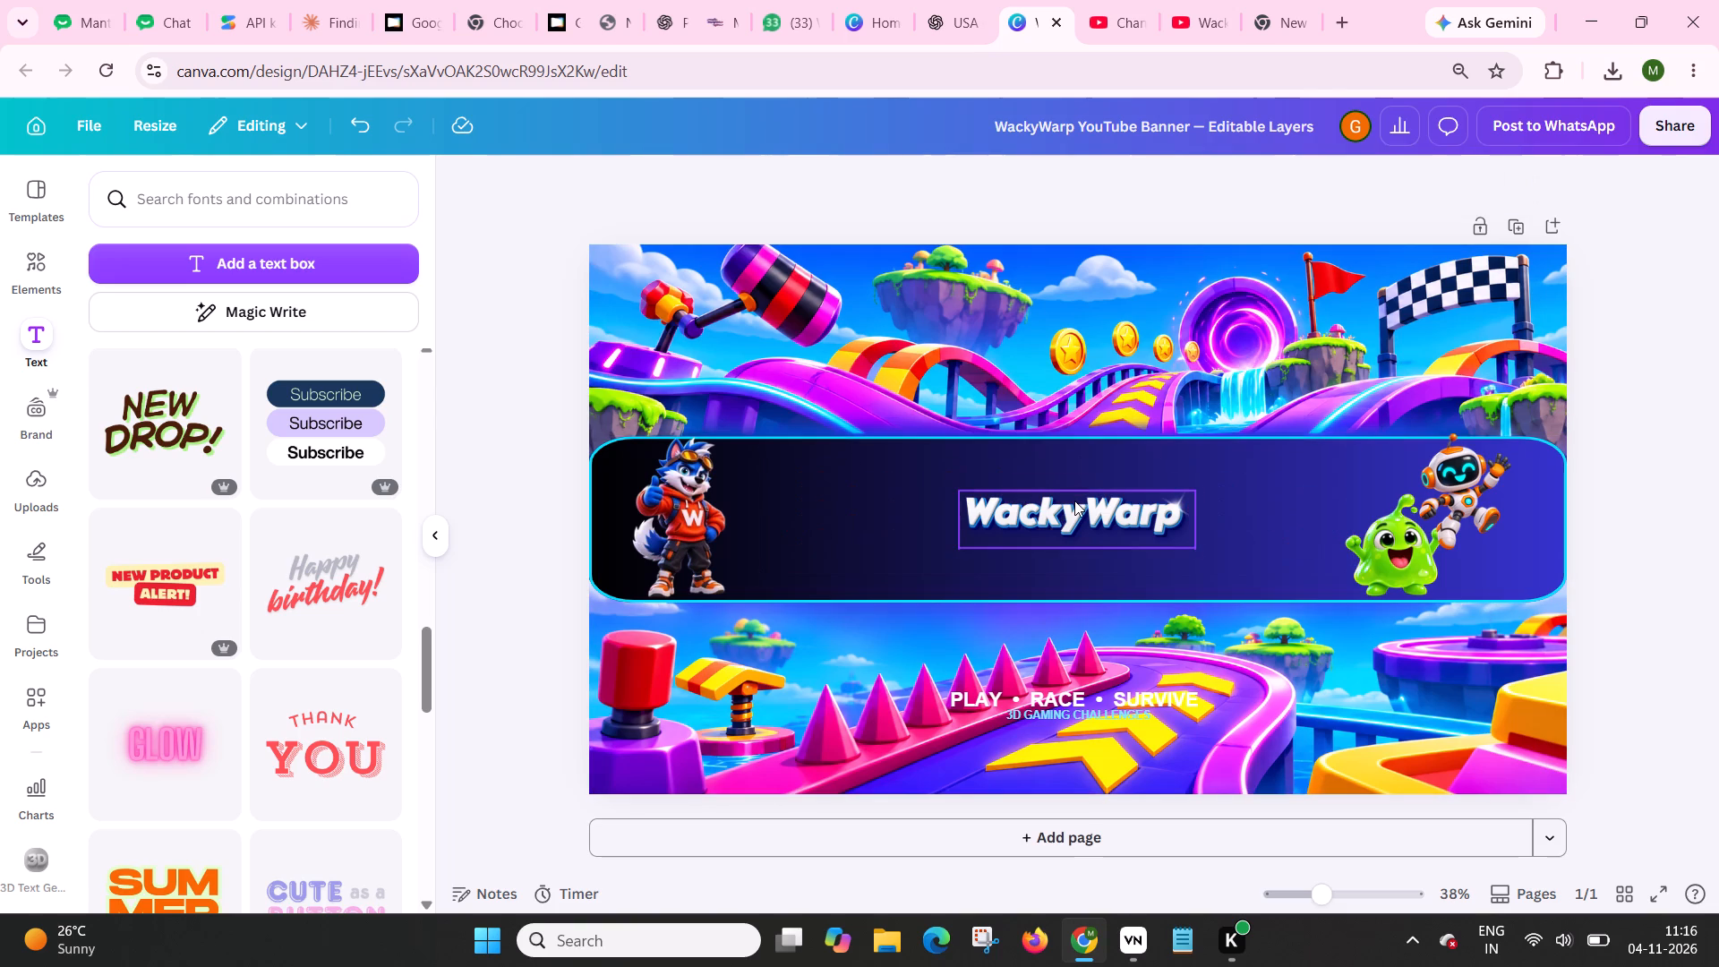
{"action": "left_click_drag", "start_coordinate": [960, 543], "coordinate": [894, 552]}
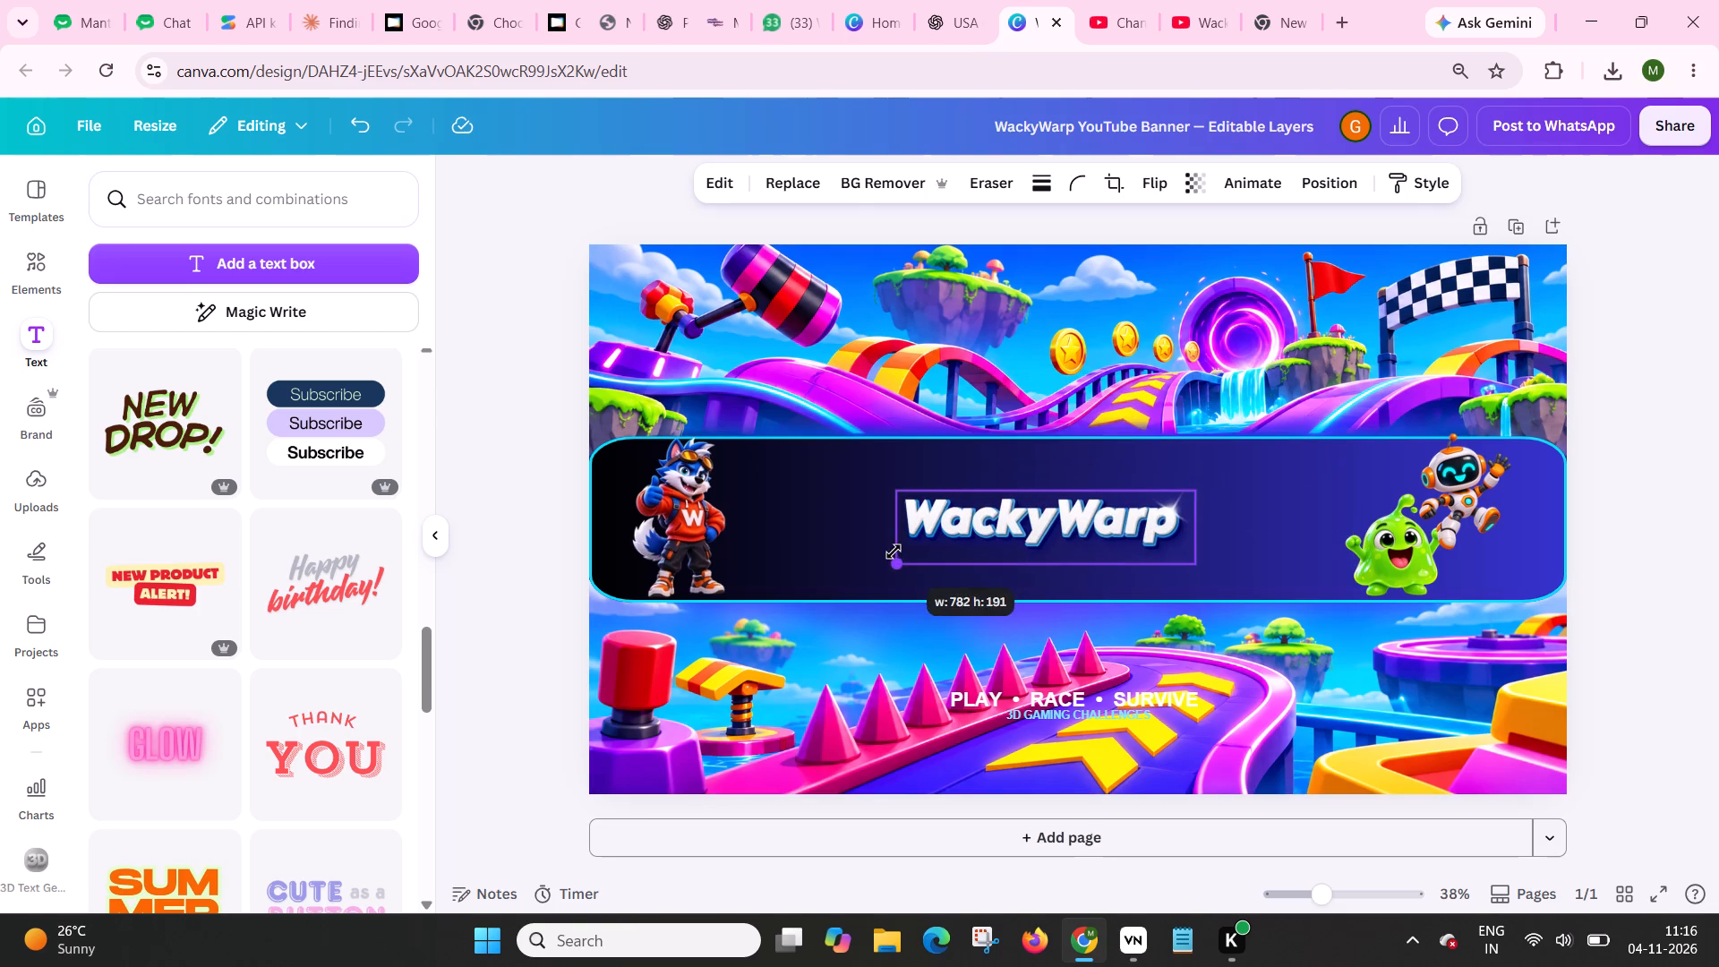
{"action": "left_click_drag", "start_coordinate": [894, 552], "coordinate": [893, 552]}
{"action": "left_click_drag", "start_coordinate": [899, 492], "coordinate": [751, 445]}
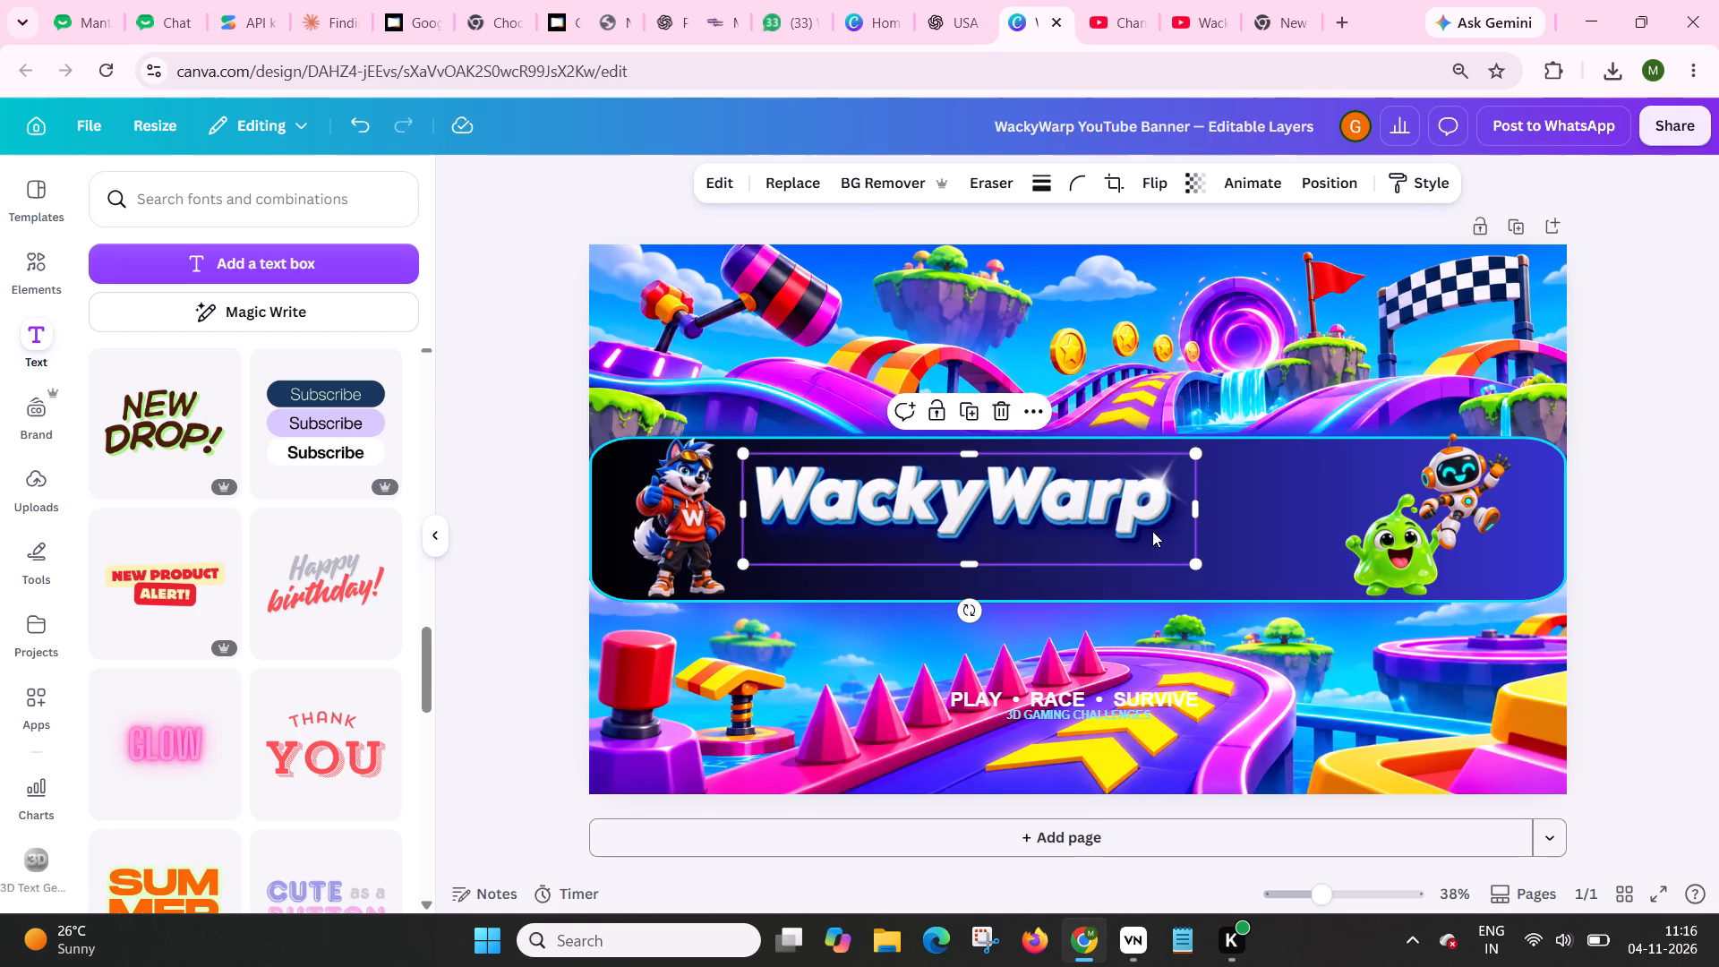
{"action": "left_click_drag", "start_coordinate": [1201, 449], "coordinate": [1300, 454]}
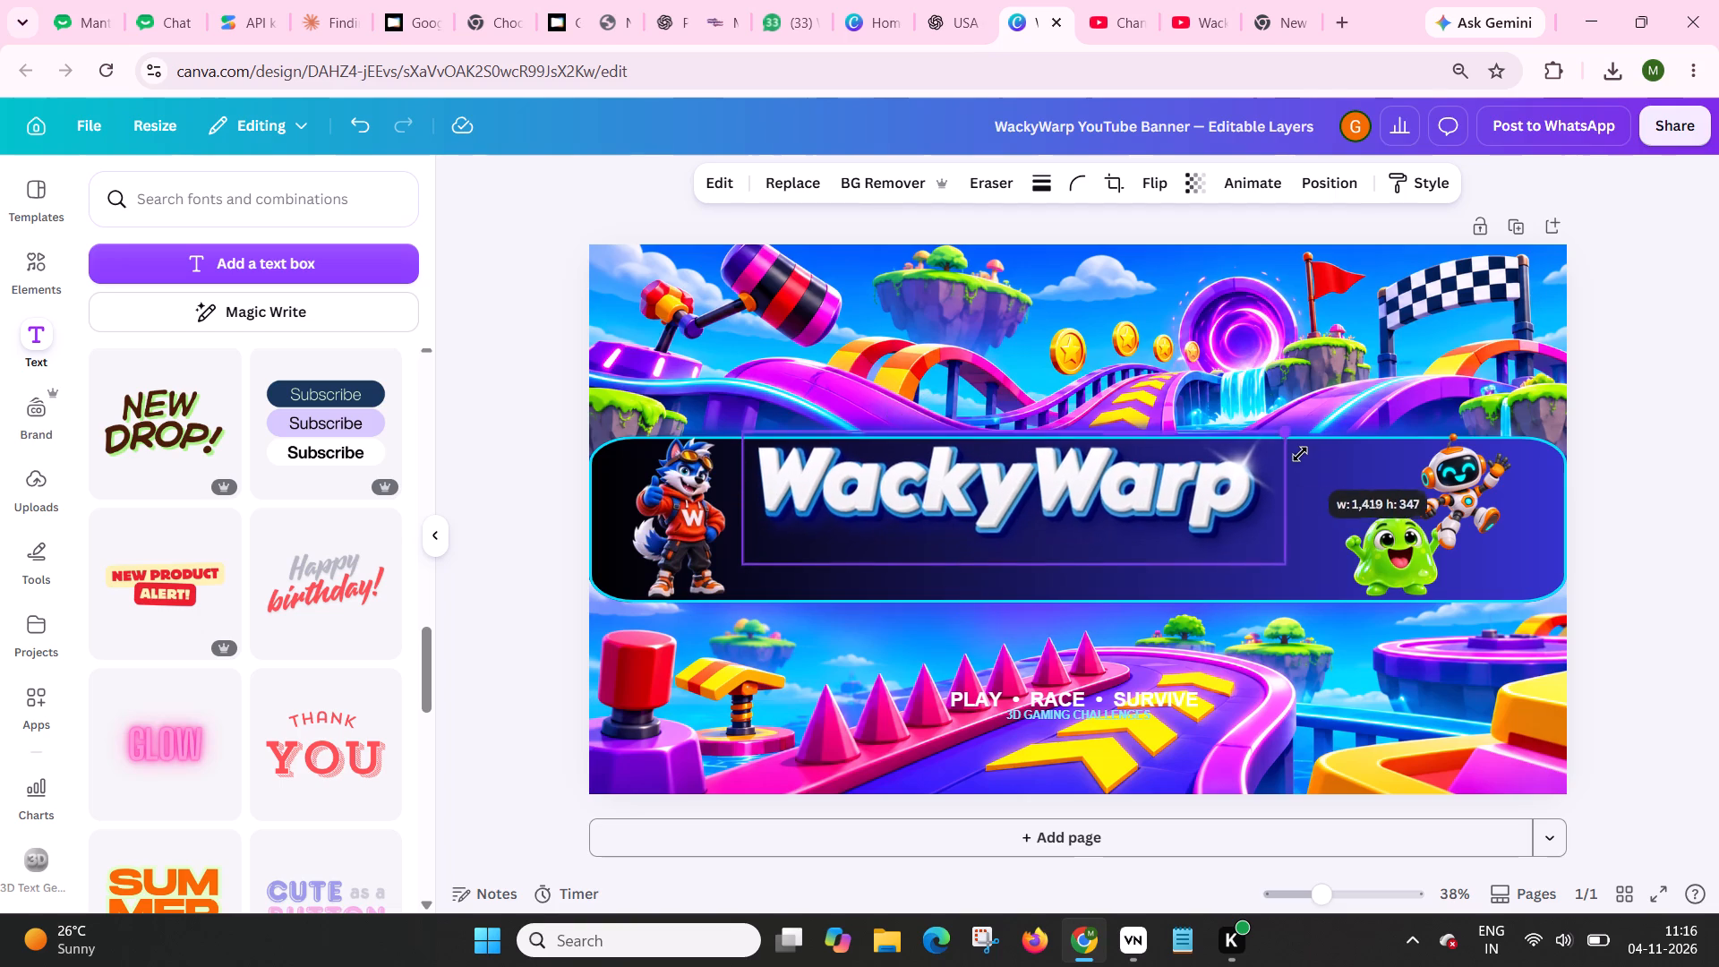
{"action": "left_click_drag", "start_coordinate": [1300, 454], "coordinate": [1306, 455]}
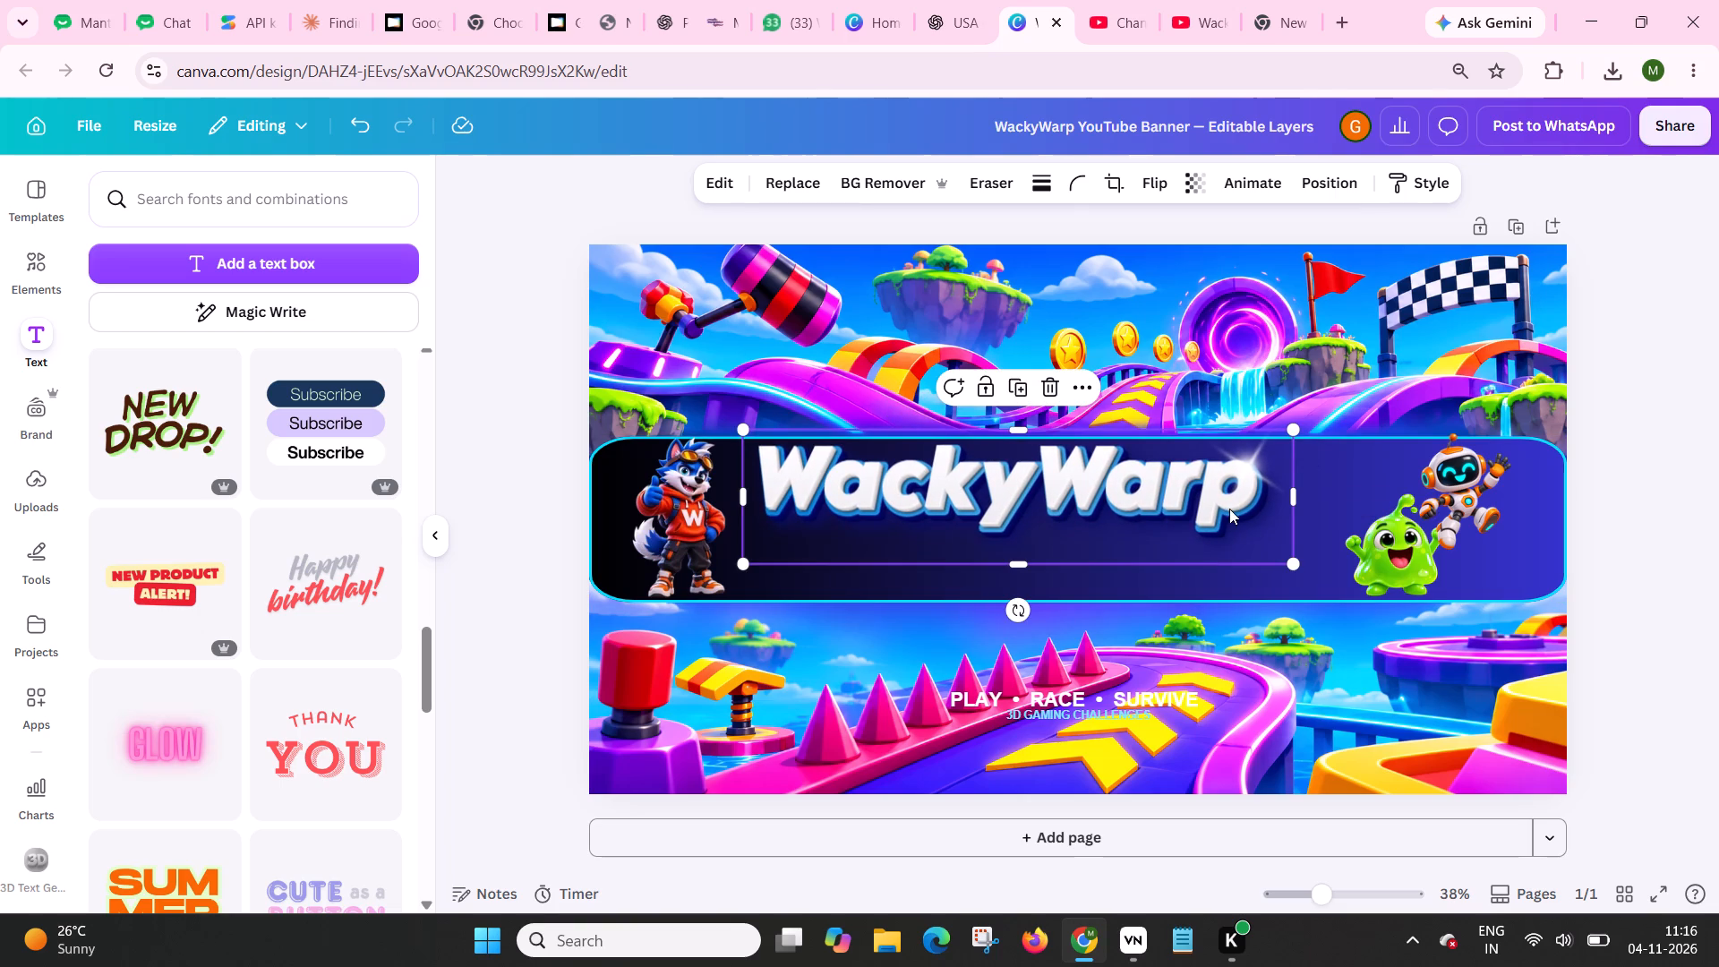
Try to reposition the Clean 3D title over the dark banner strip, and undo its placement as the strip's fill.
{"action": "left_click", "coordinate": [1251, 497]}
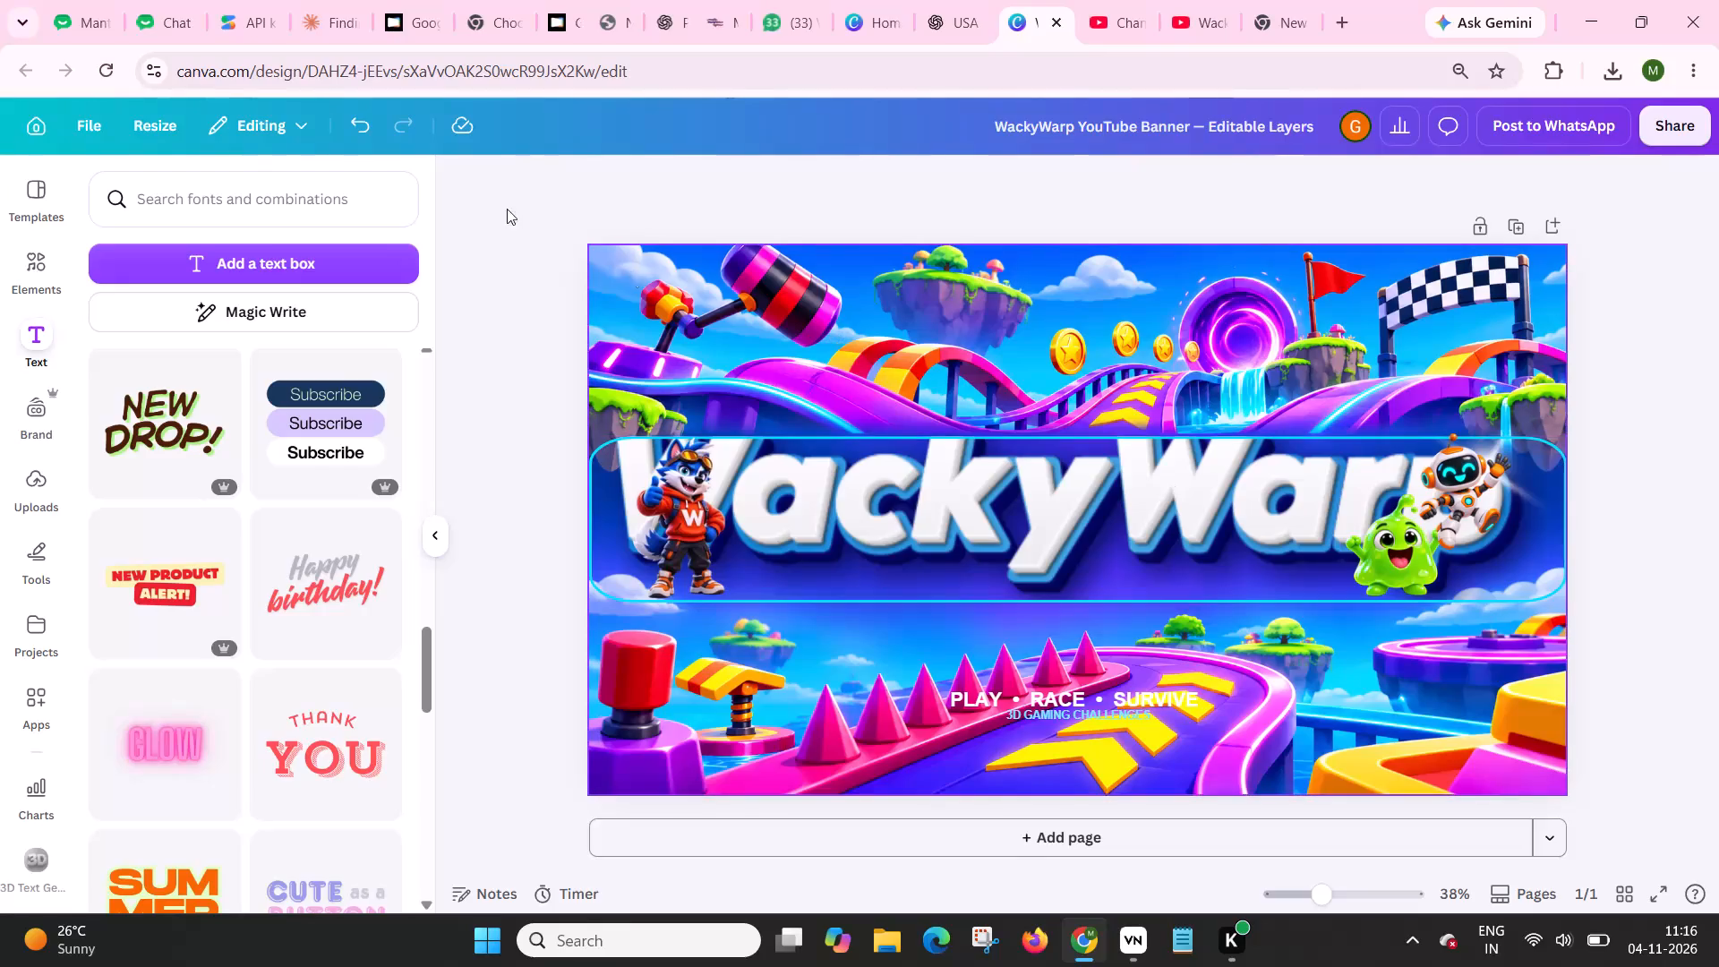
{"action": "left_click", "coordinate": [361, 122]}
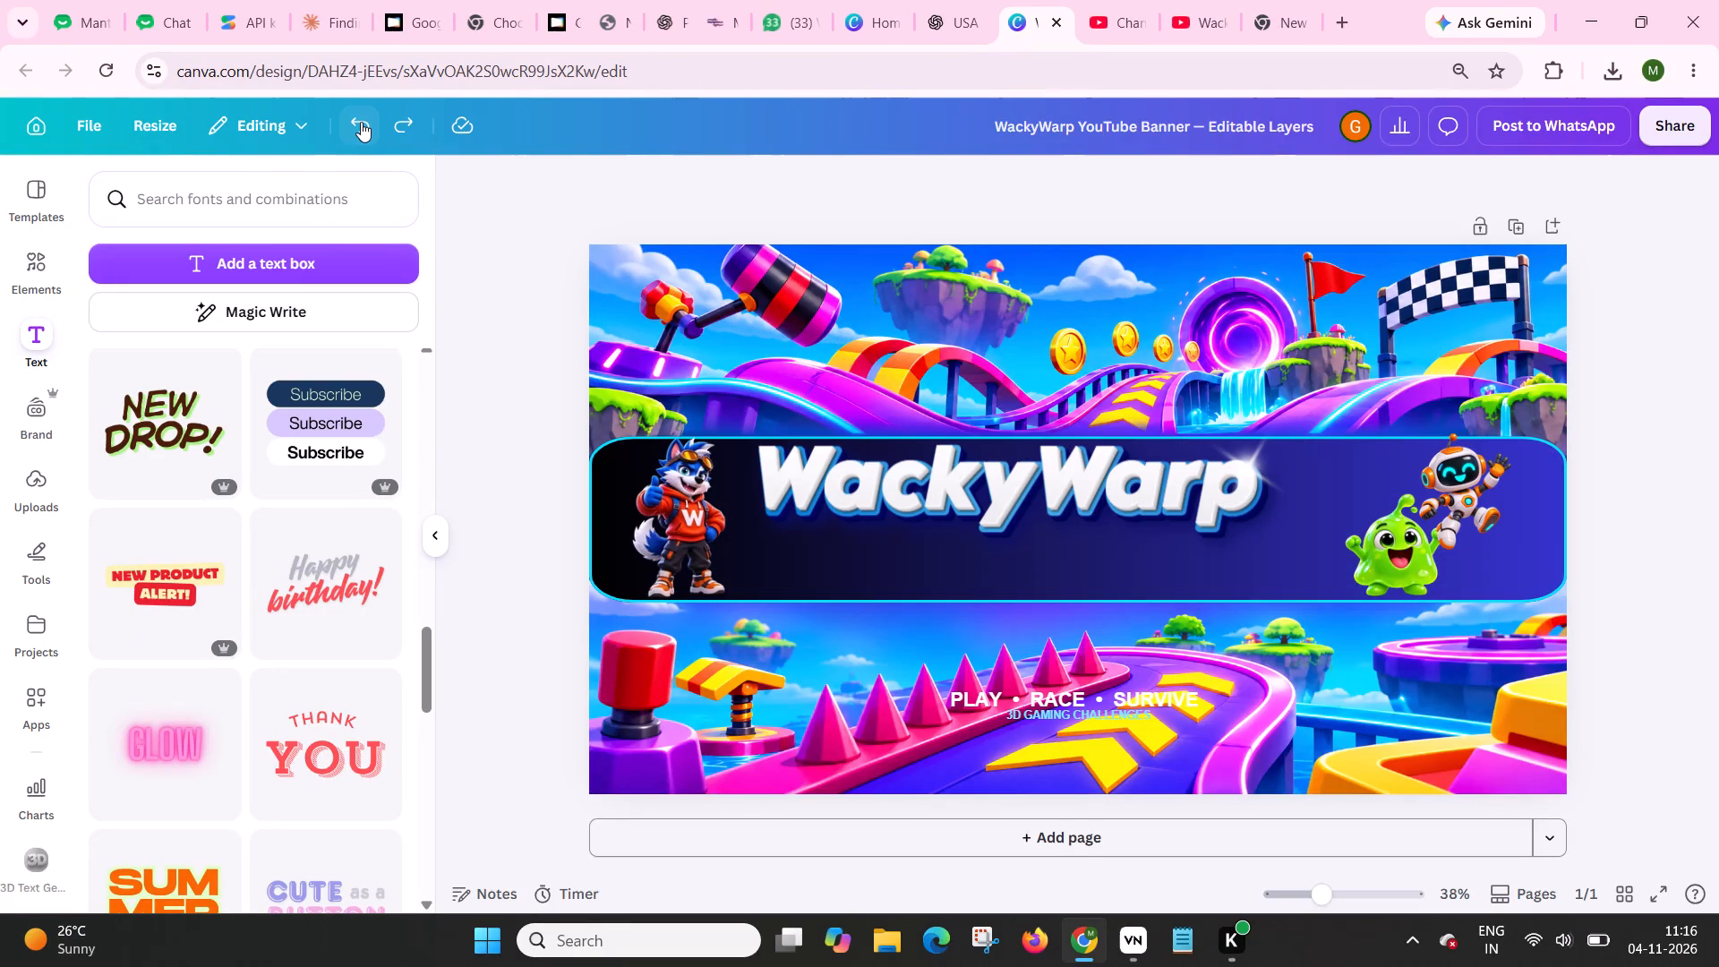
Enlarge the Clean 3D "WackyWarp" title to about 1,600 wide, filling the strip between the wolf and green slime mascots.
{"action": "left_click", "coordinate": [1187, 501]}
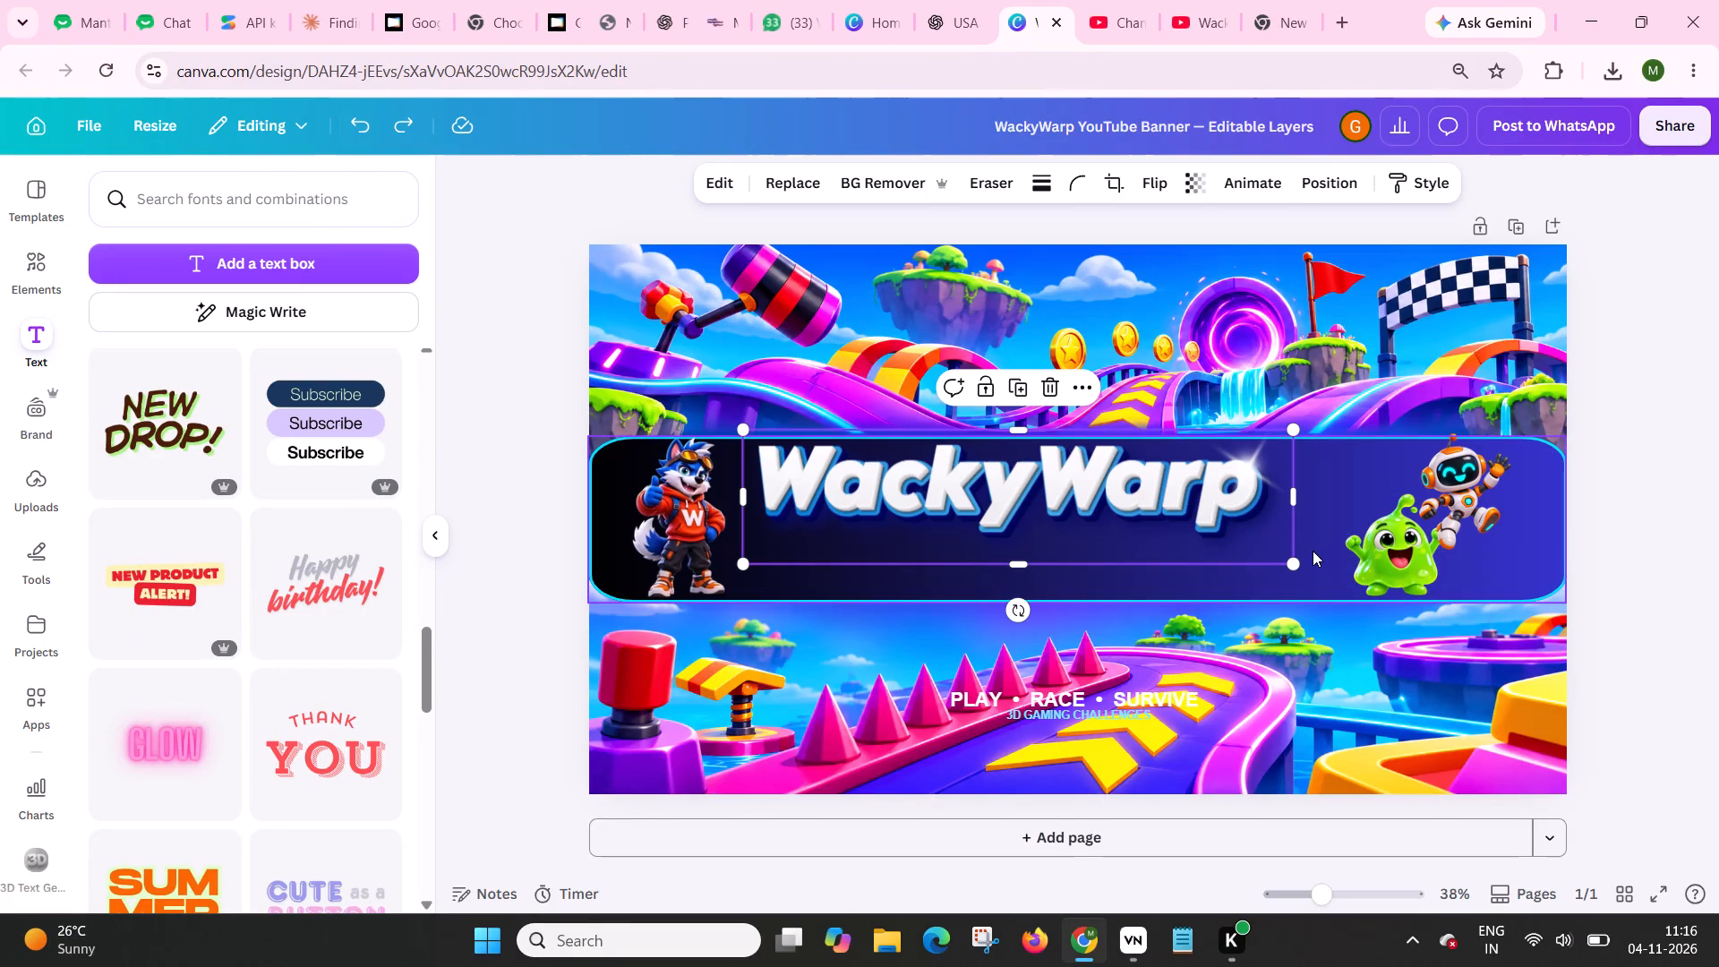
{"action": "left_click_drag", "start_coordinate": [1296, 567], "coordinate": [1355, 570]}
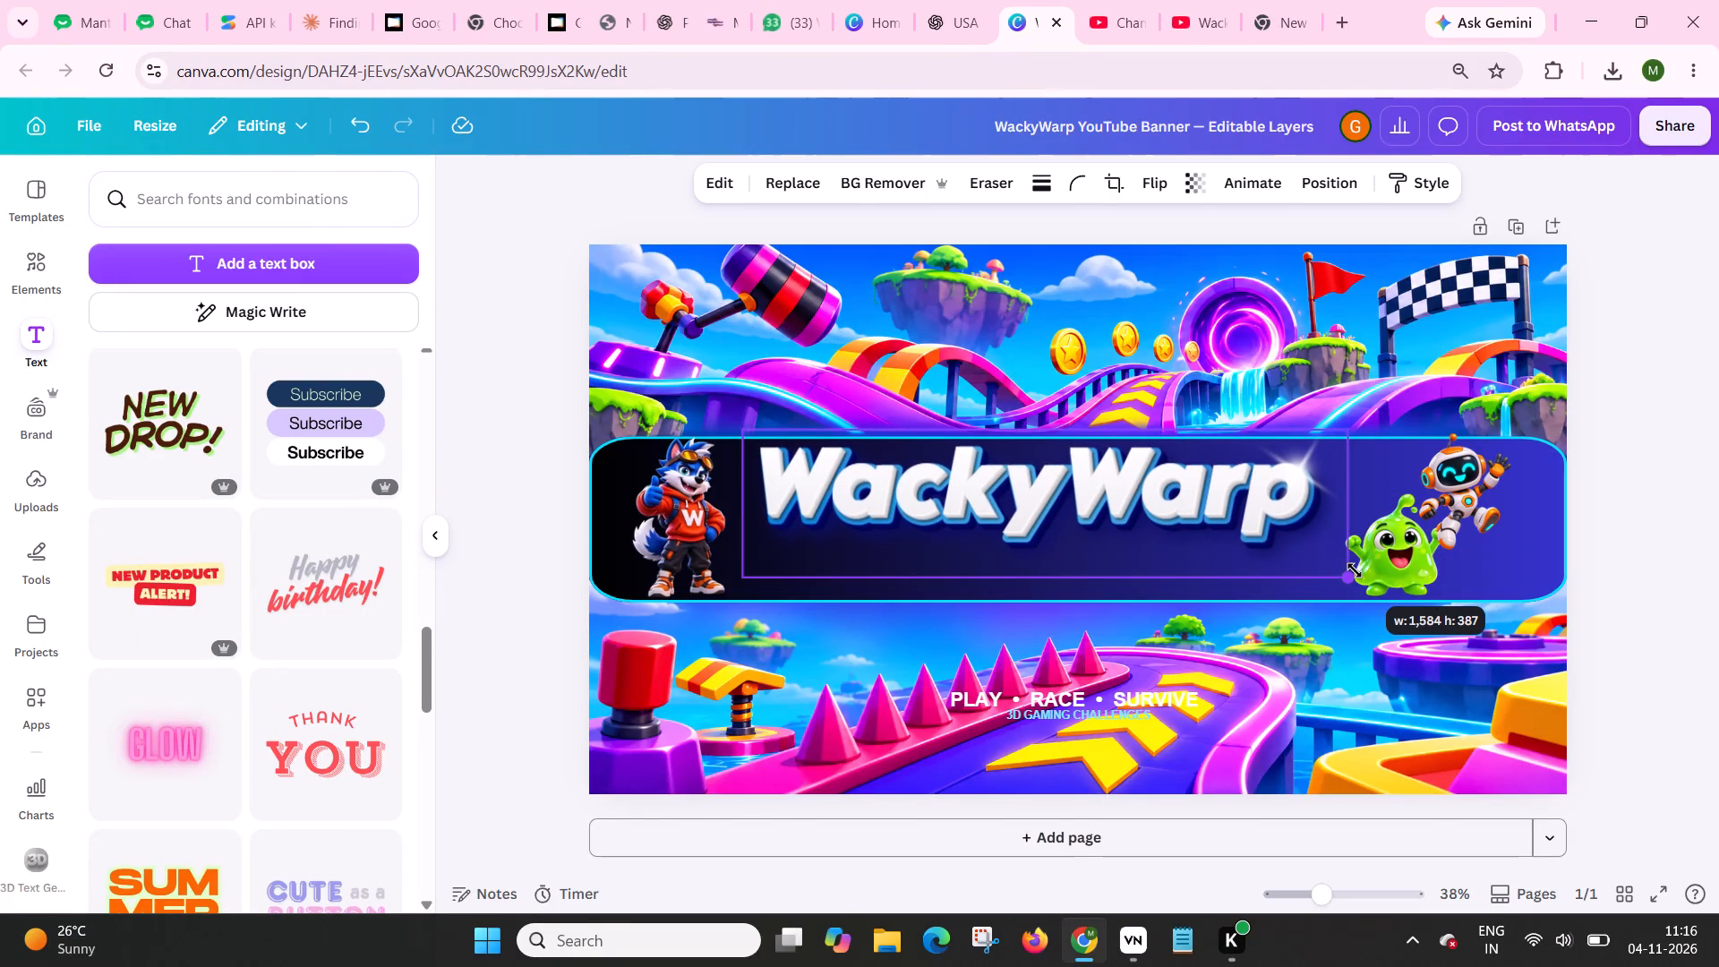
{"action": "left_click_drag", "start_coordinate": [1355, 570], "coordinate": [1370, 573]}
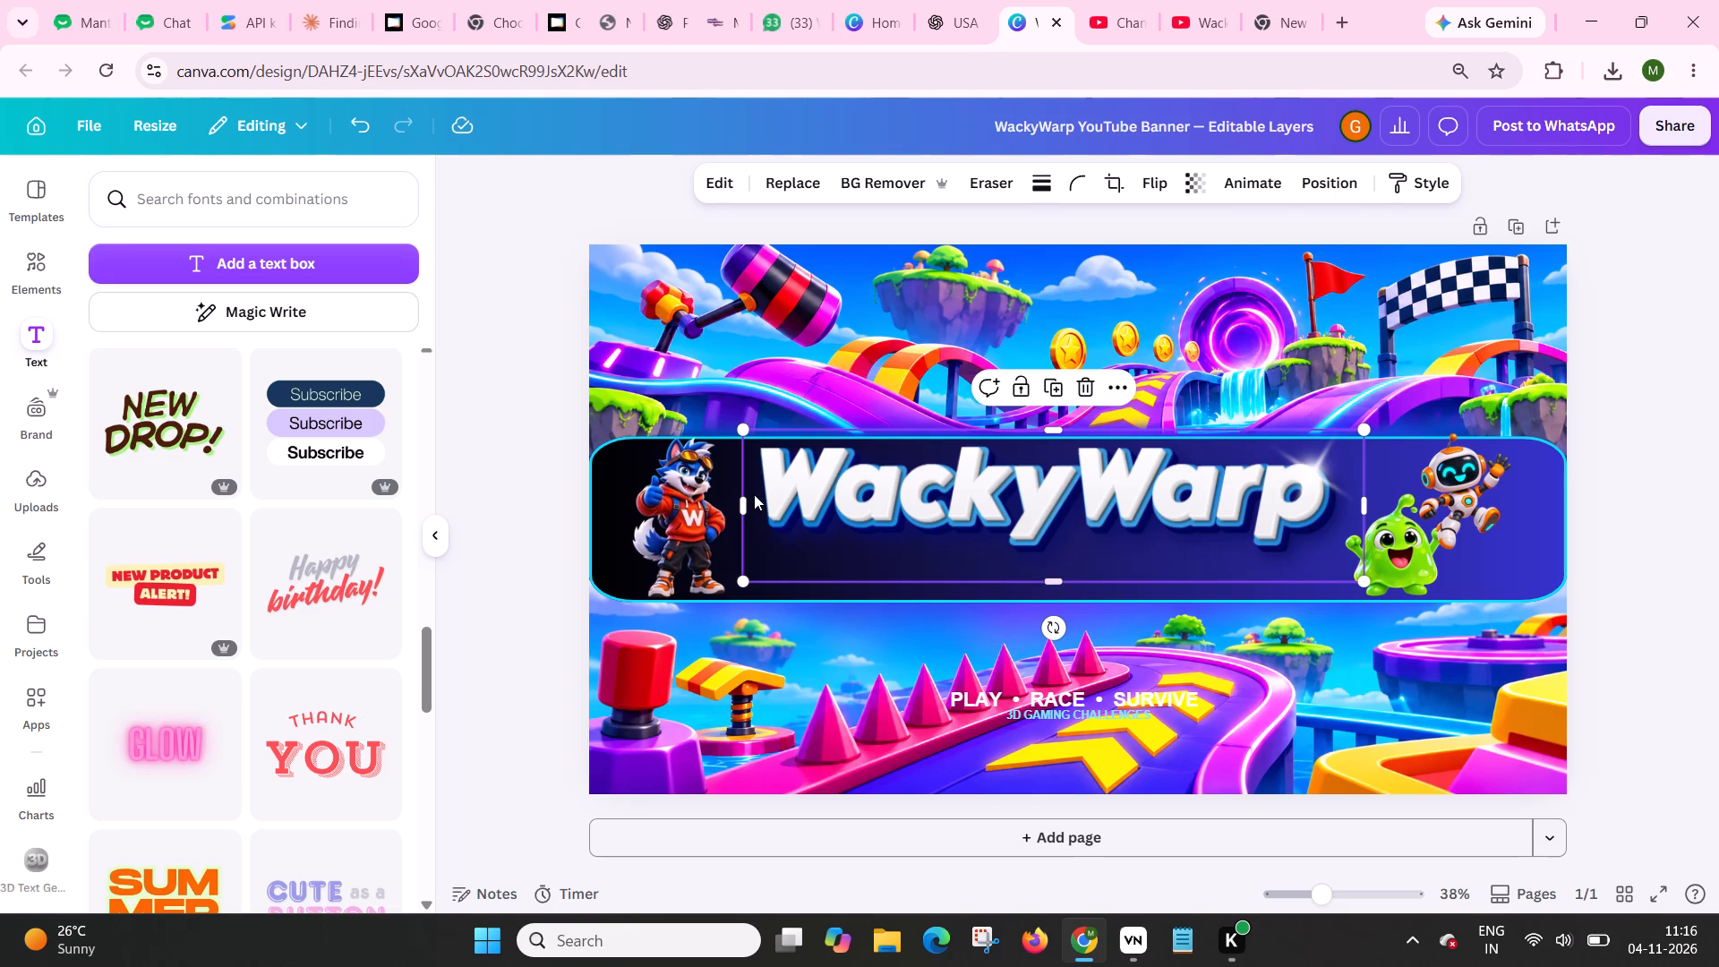
{"action": "left_click_drag", "start_coordinate": [743, 432], "coordinate": [754, 446]}
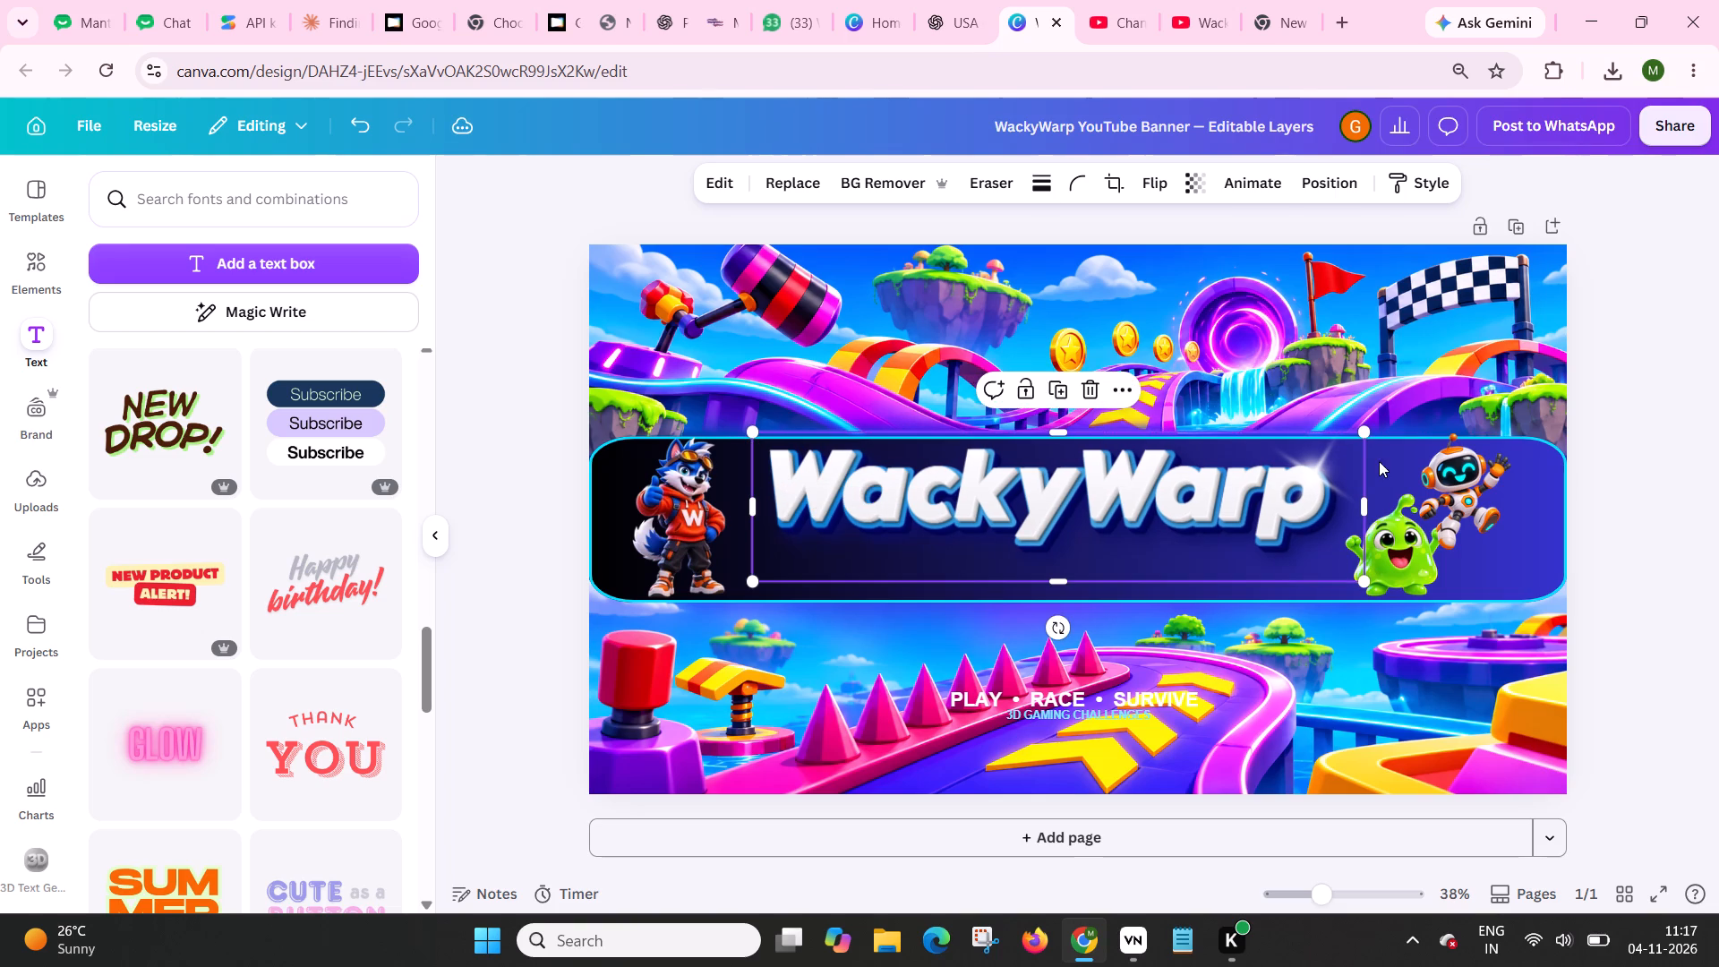
{"action": "left_click", "coordinate": [1604, 474]}
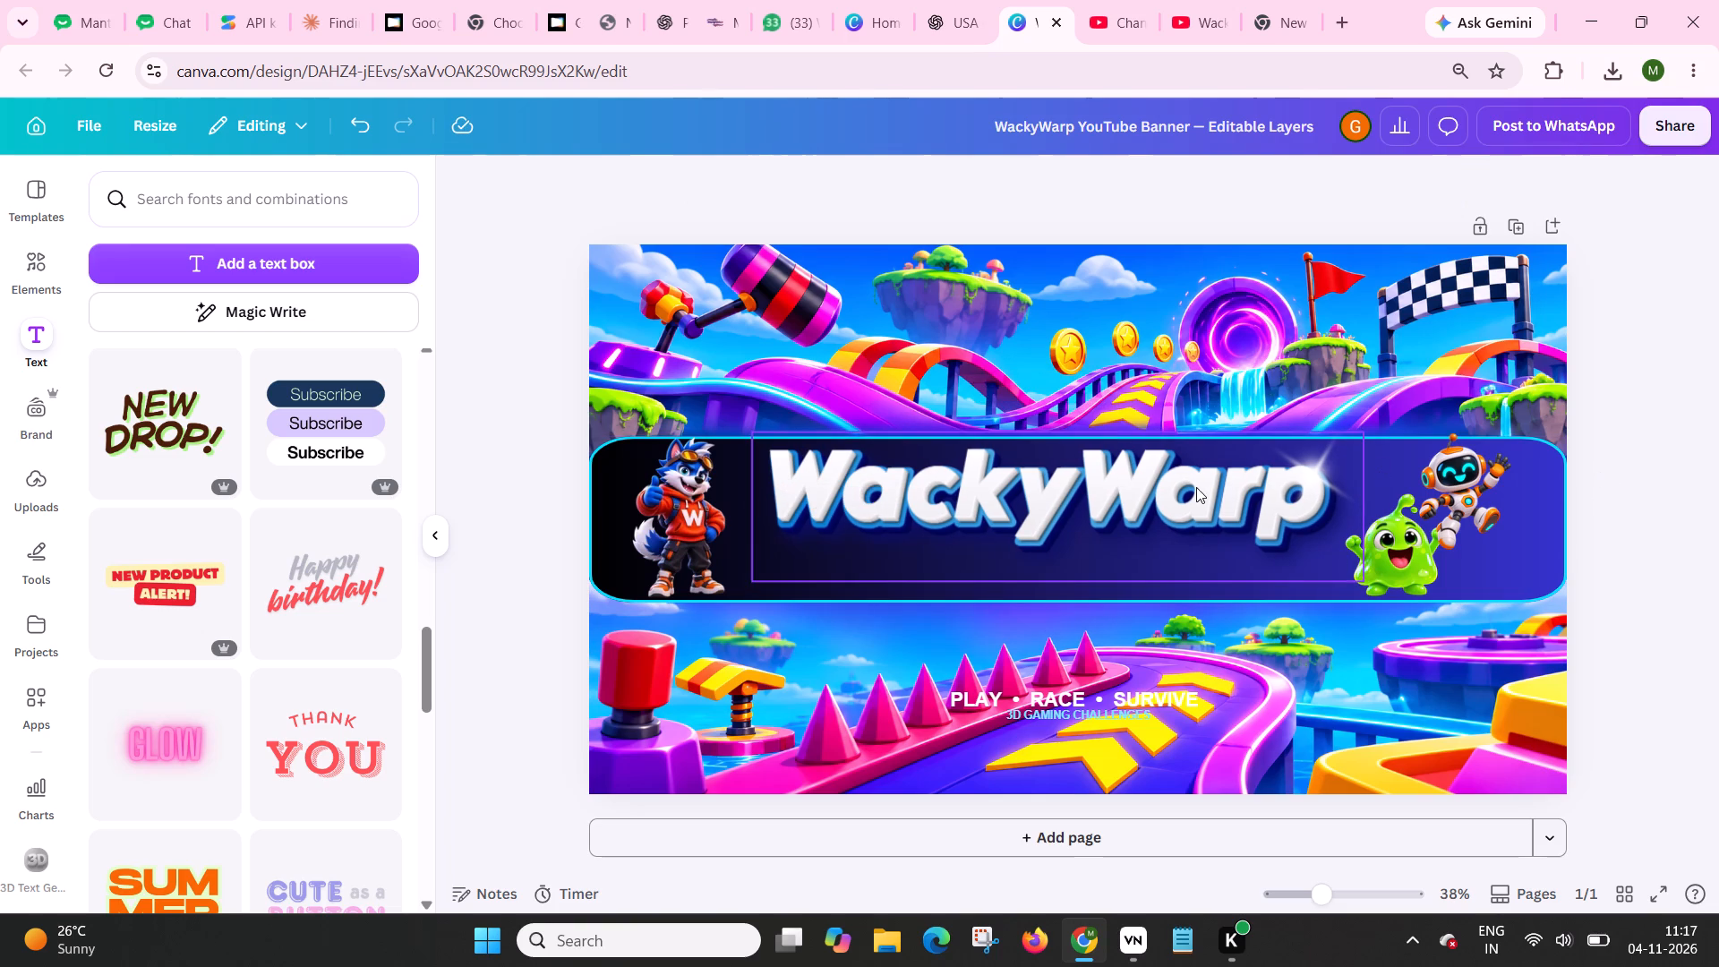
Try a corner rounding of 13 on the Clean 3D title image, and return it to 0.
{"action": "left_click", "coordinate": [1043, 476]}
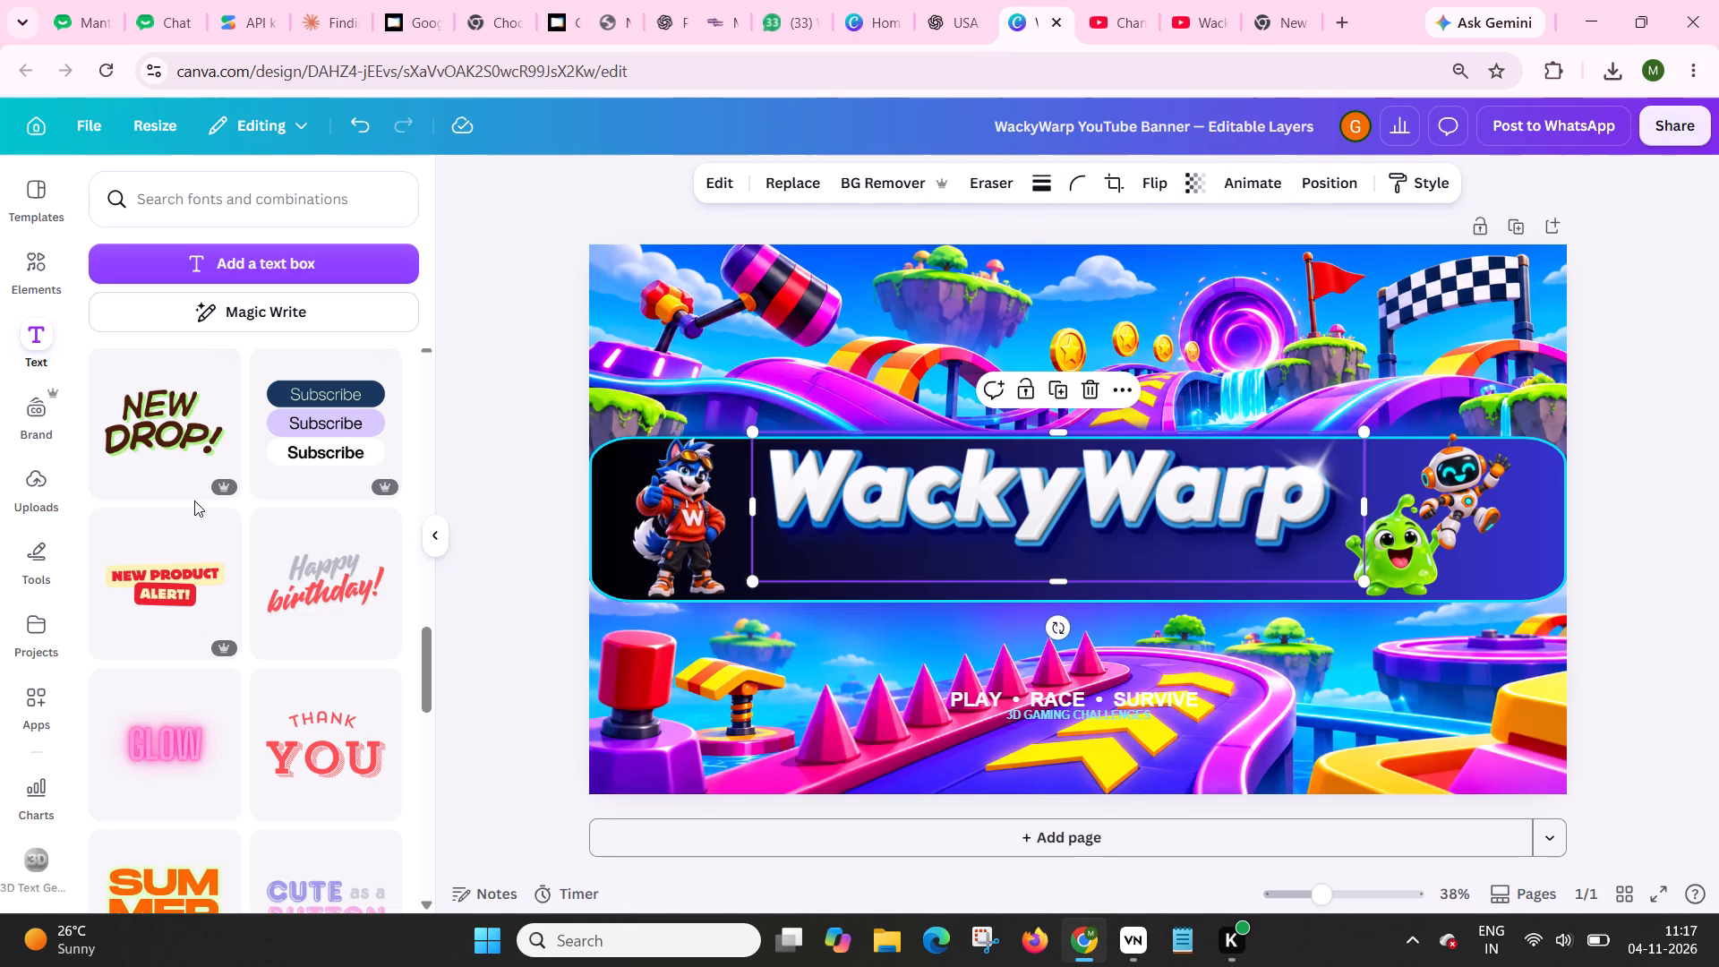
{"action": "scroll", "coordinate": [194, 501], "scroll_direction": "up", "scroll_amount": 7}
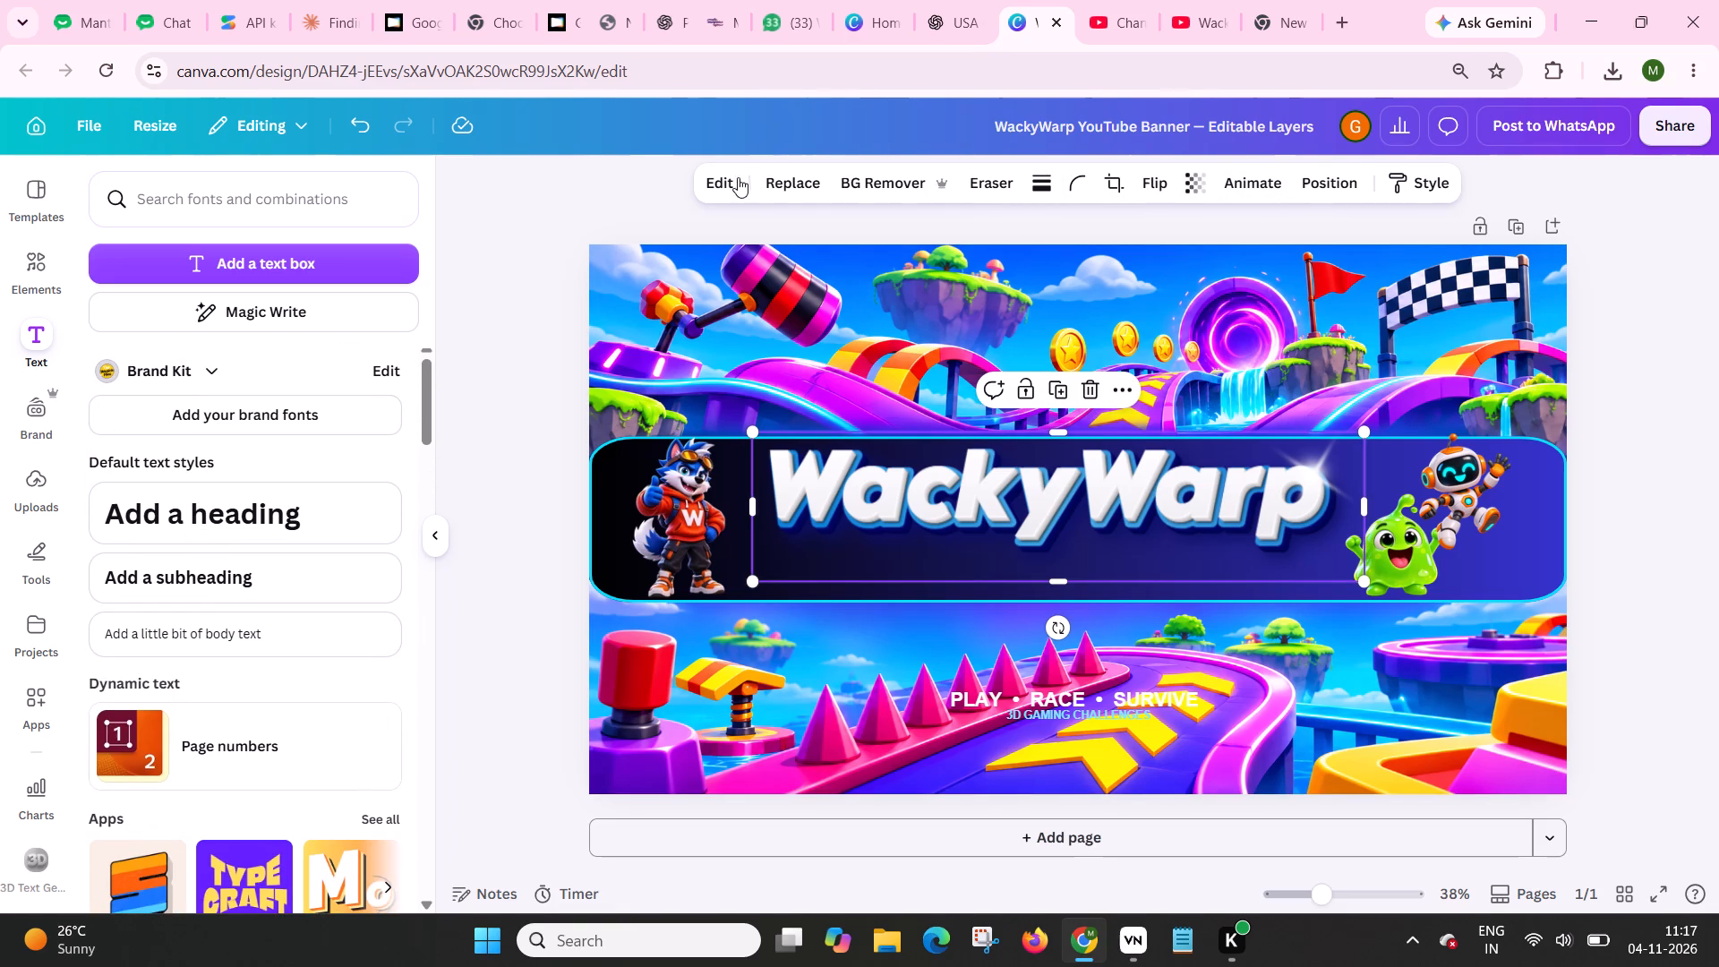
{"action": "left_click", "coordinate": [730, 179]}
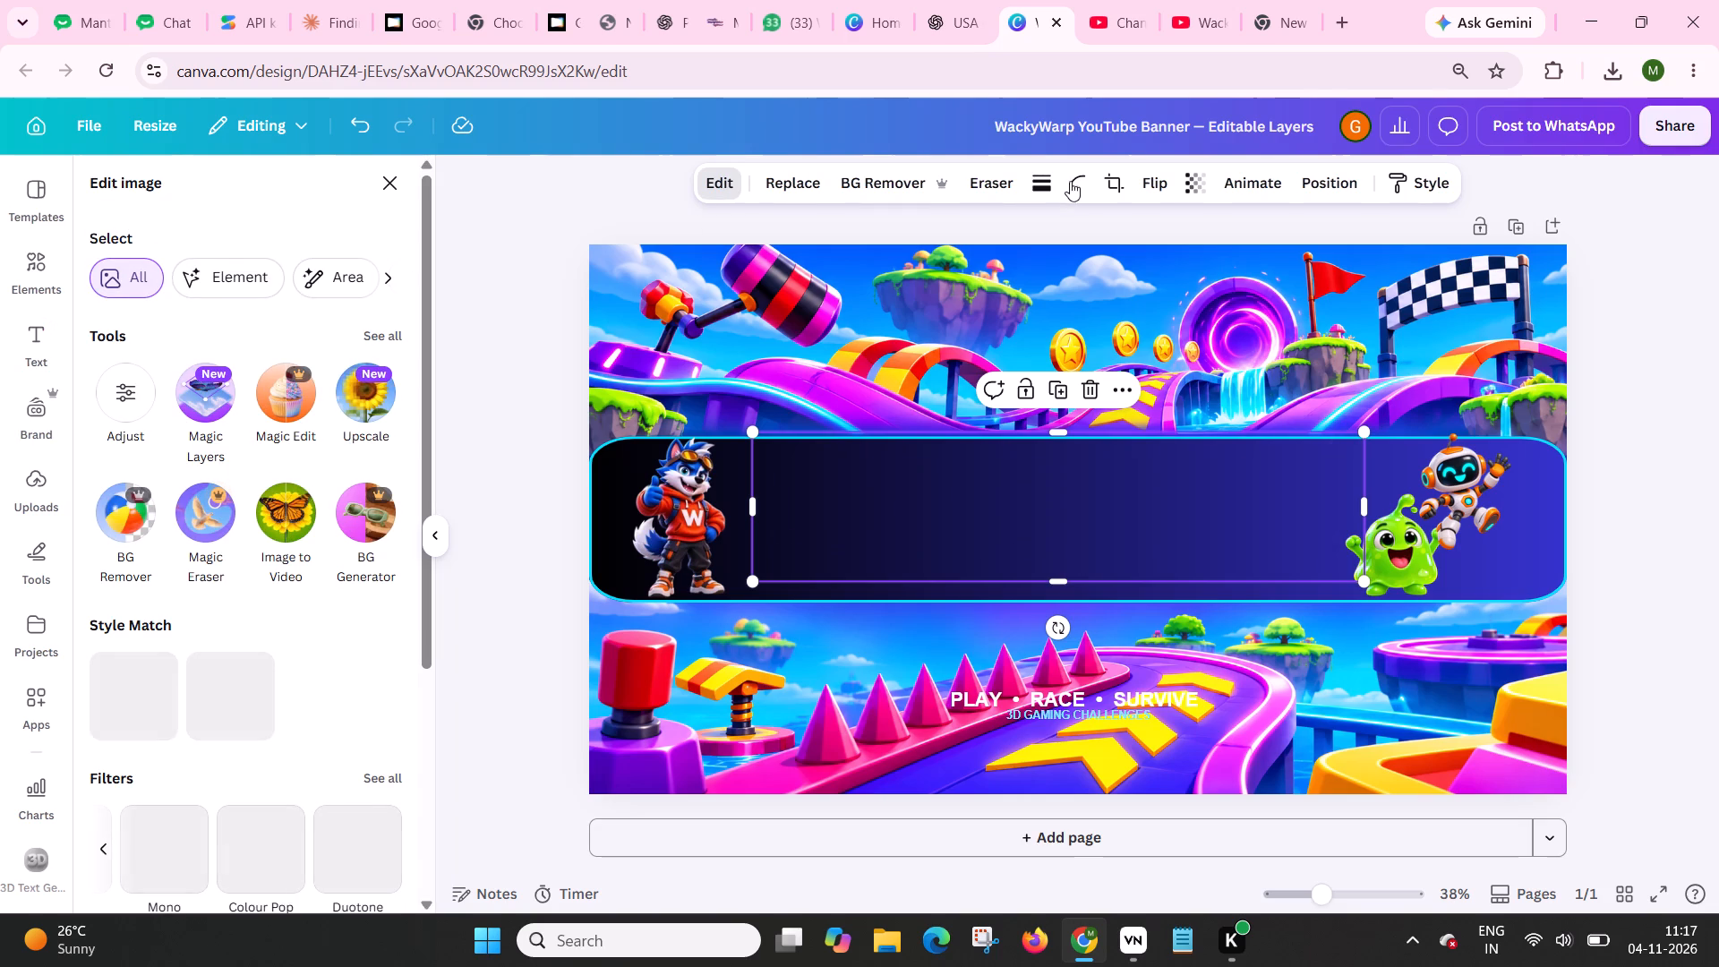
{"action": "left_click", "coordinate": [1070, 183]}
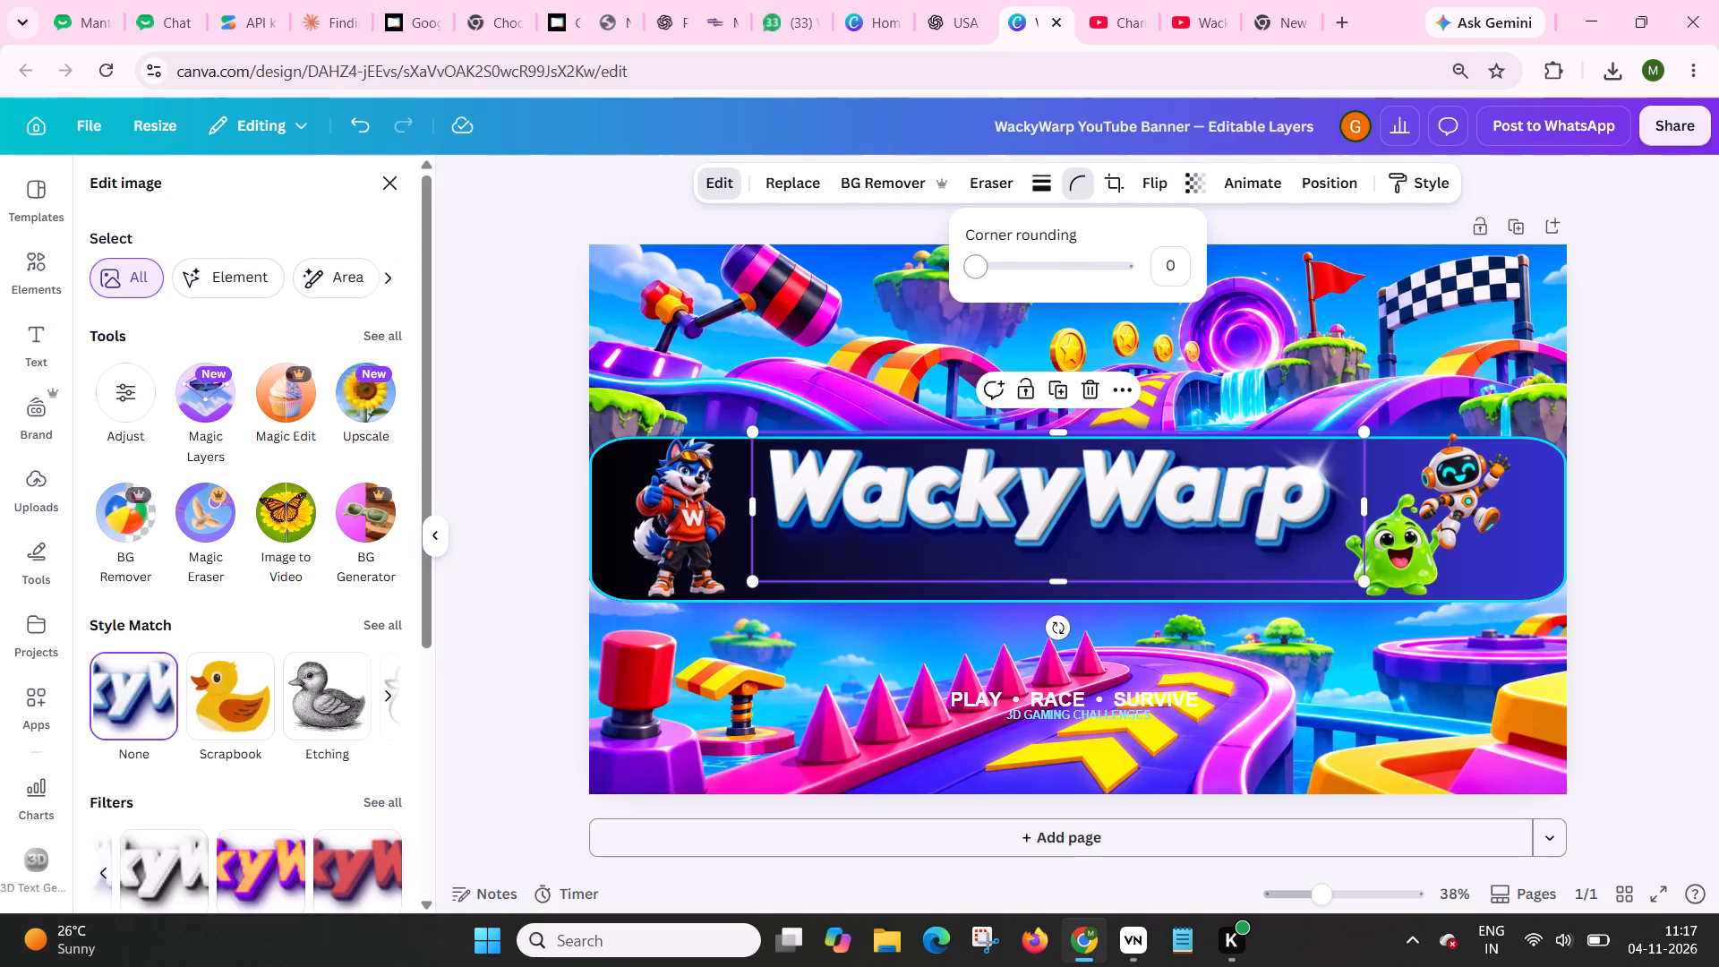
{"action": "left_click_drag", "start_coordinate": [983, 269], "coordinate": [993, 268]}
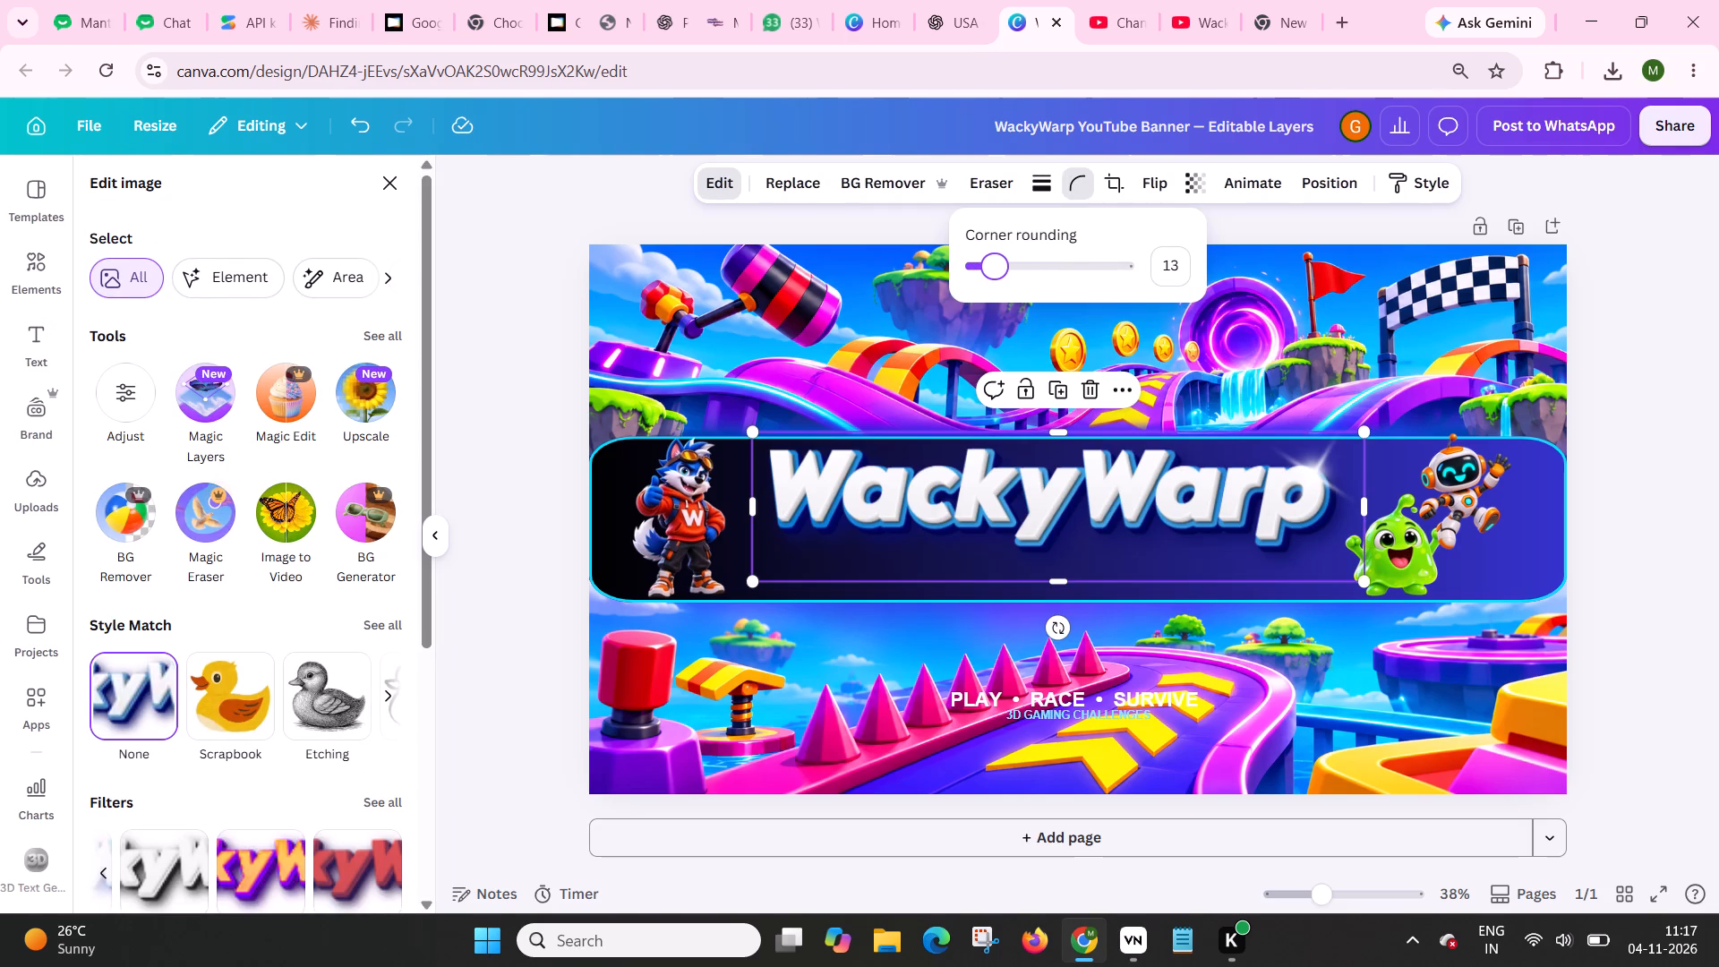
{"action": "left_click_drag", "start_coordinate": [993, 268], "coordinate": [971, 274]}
Look through the title image's white balance, light, colour and texture adjustments and its selection options.
{"action": "scroll", "coordinate": [273, 500], "scroll_direction": "down", "scroll_amount": 1}
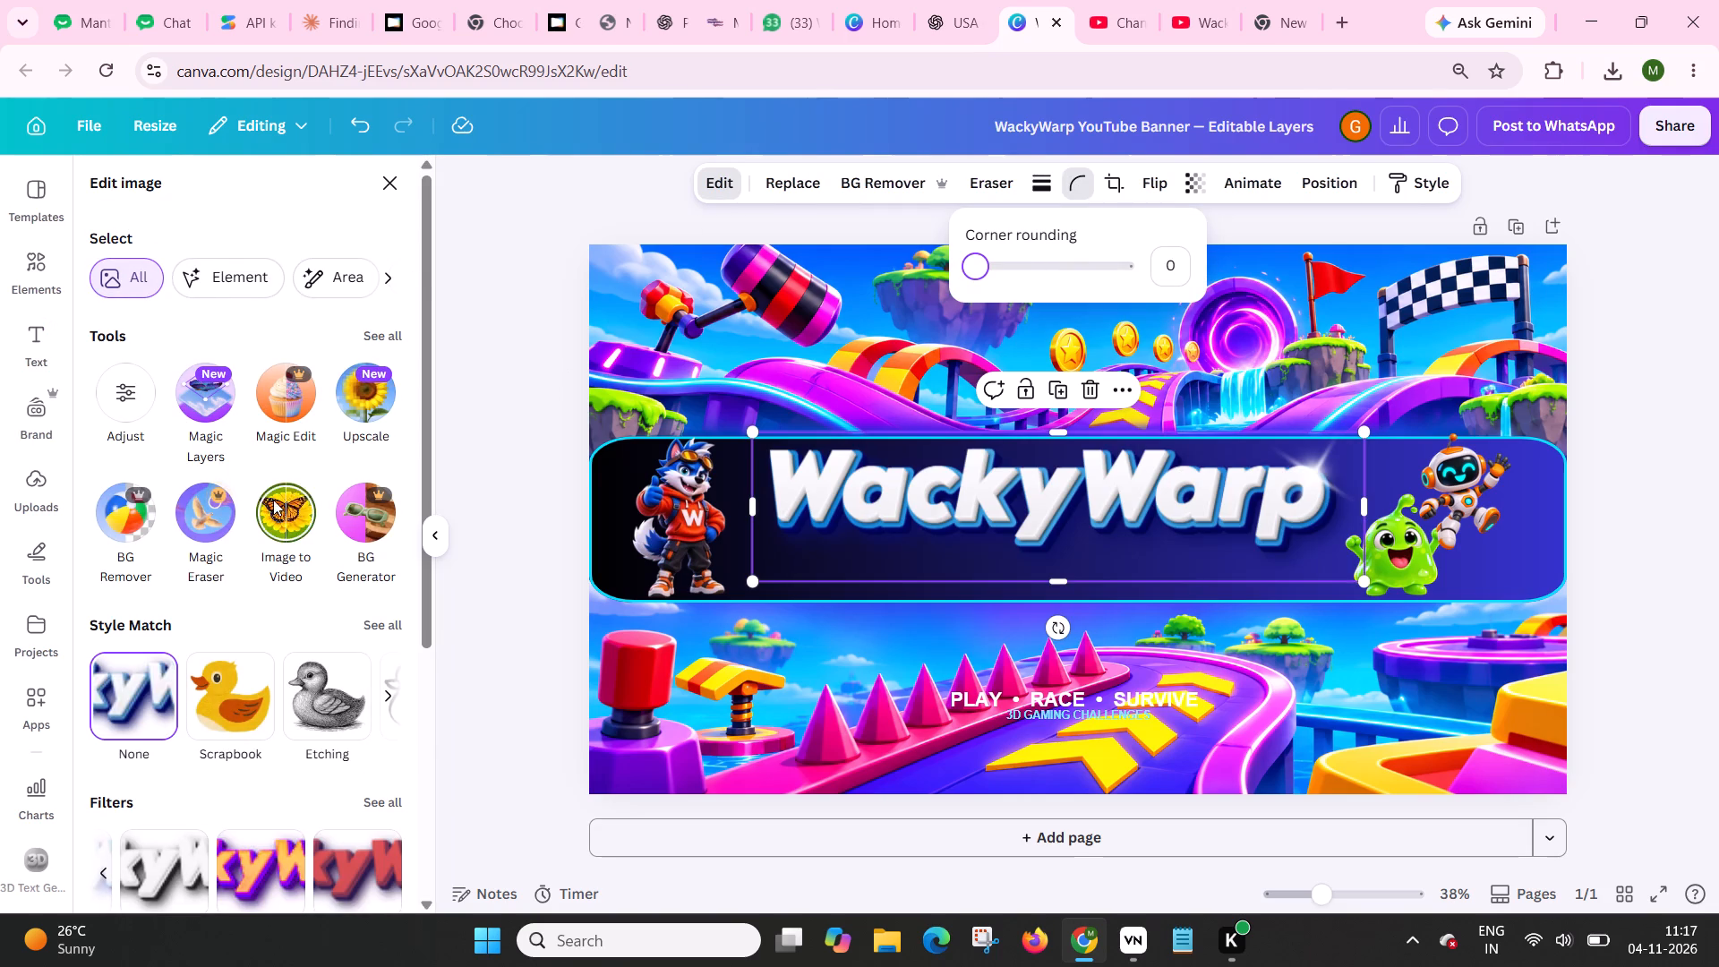
{"action": "scroll", "coordinate": [273, 500], "scroll_direction": "down", "scroll_amount": 1}
{"action": "scroll", "coordinate": [167, 345], "scroll_direction": "up", "scroll_amount": 3}
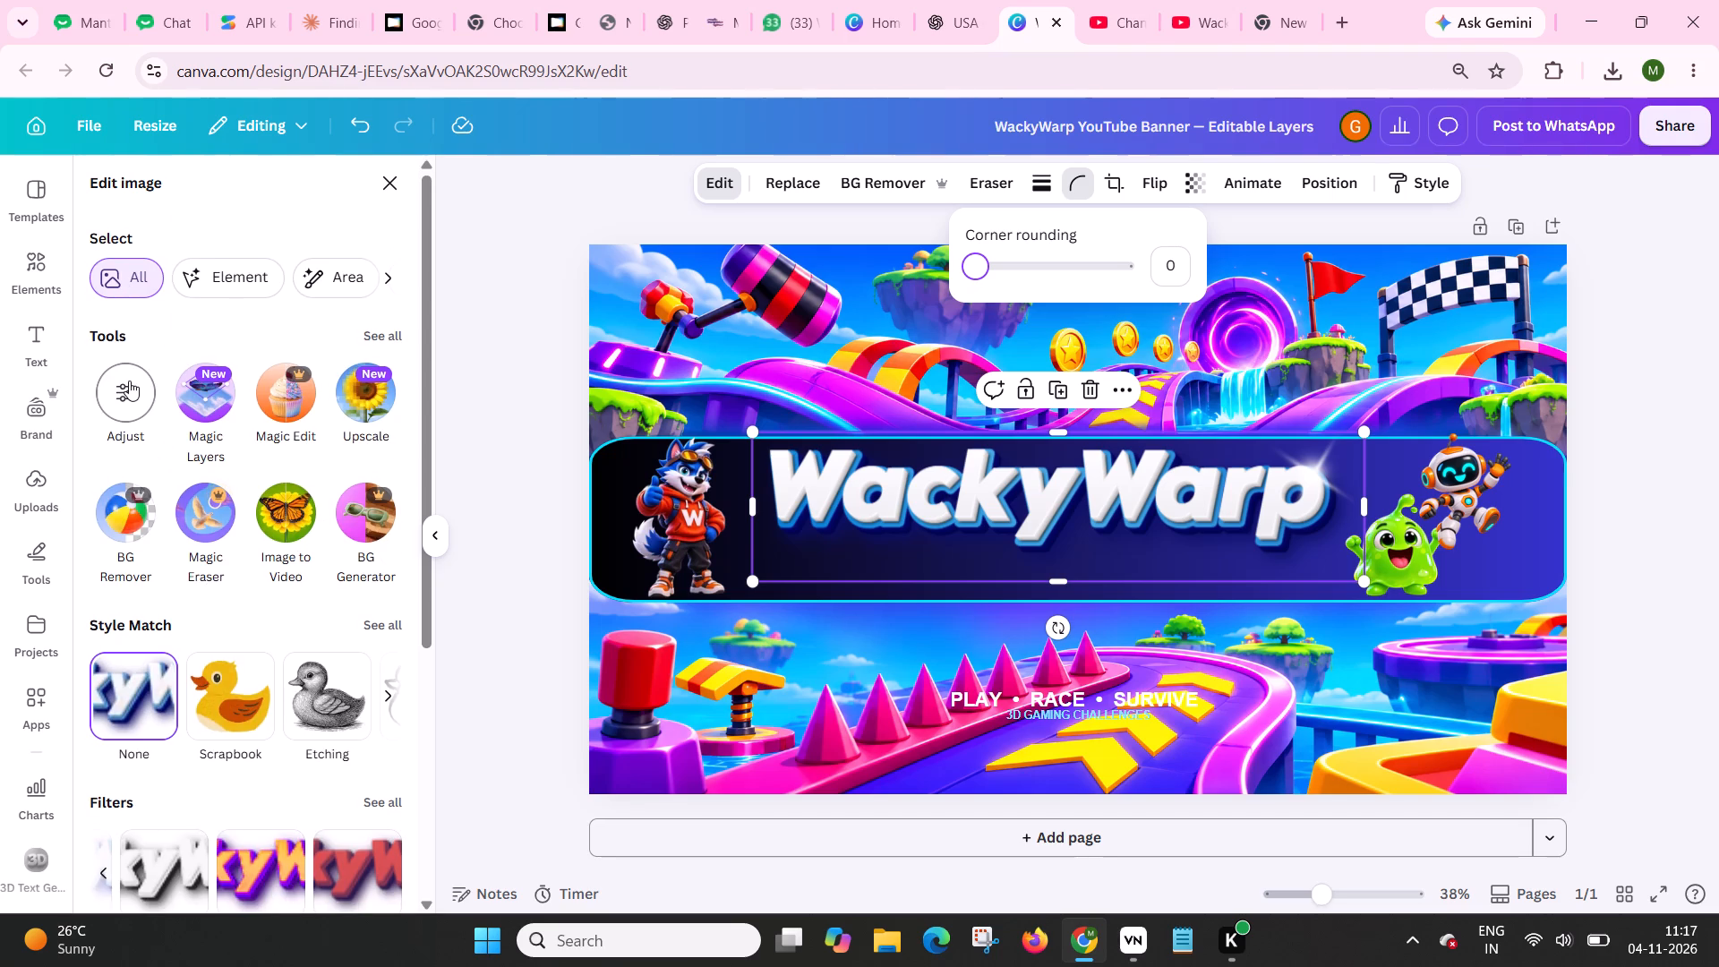
{"action": "left_click", "coordinate": [129, 381]}
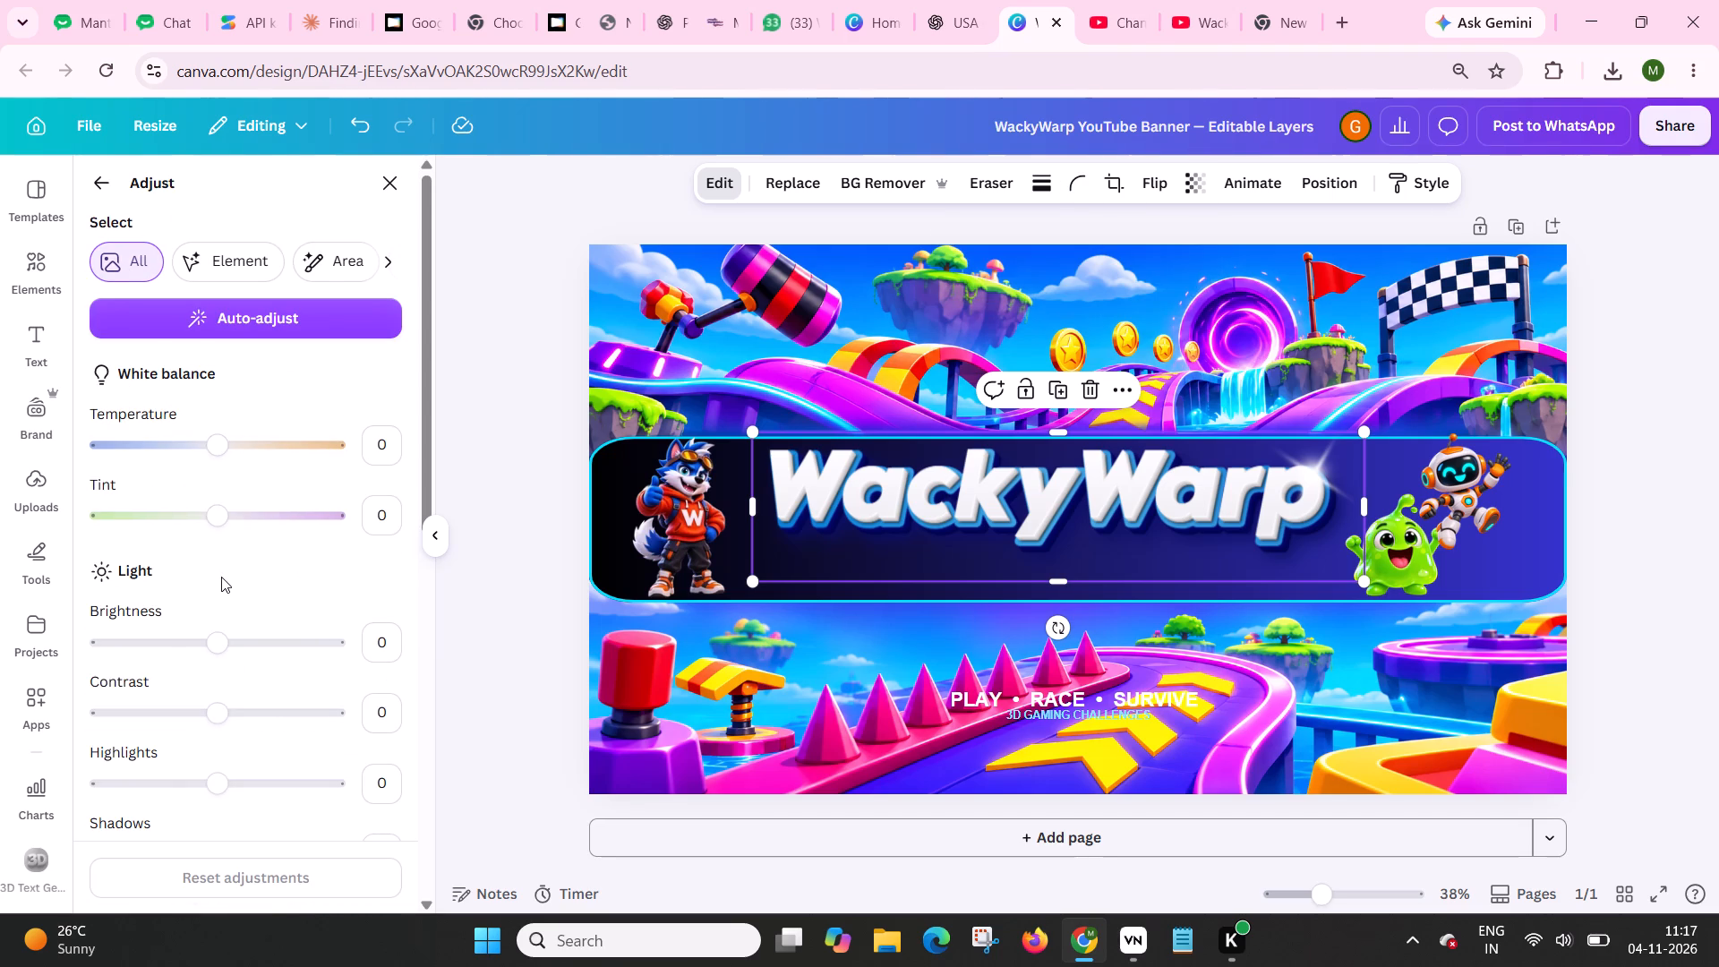
{"action": "scroll", "coordinate": [221, 579], "scroll_direction": "down", "scroll_amount": 2}
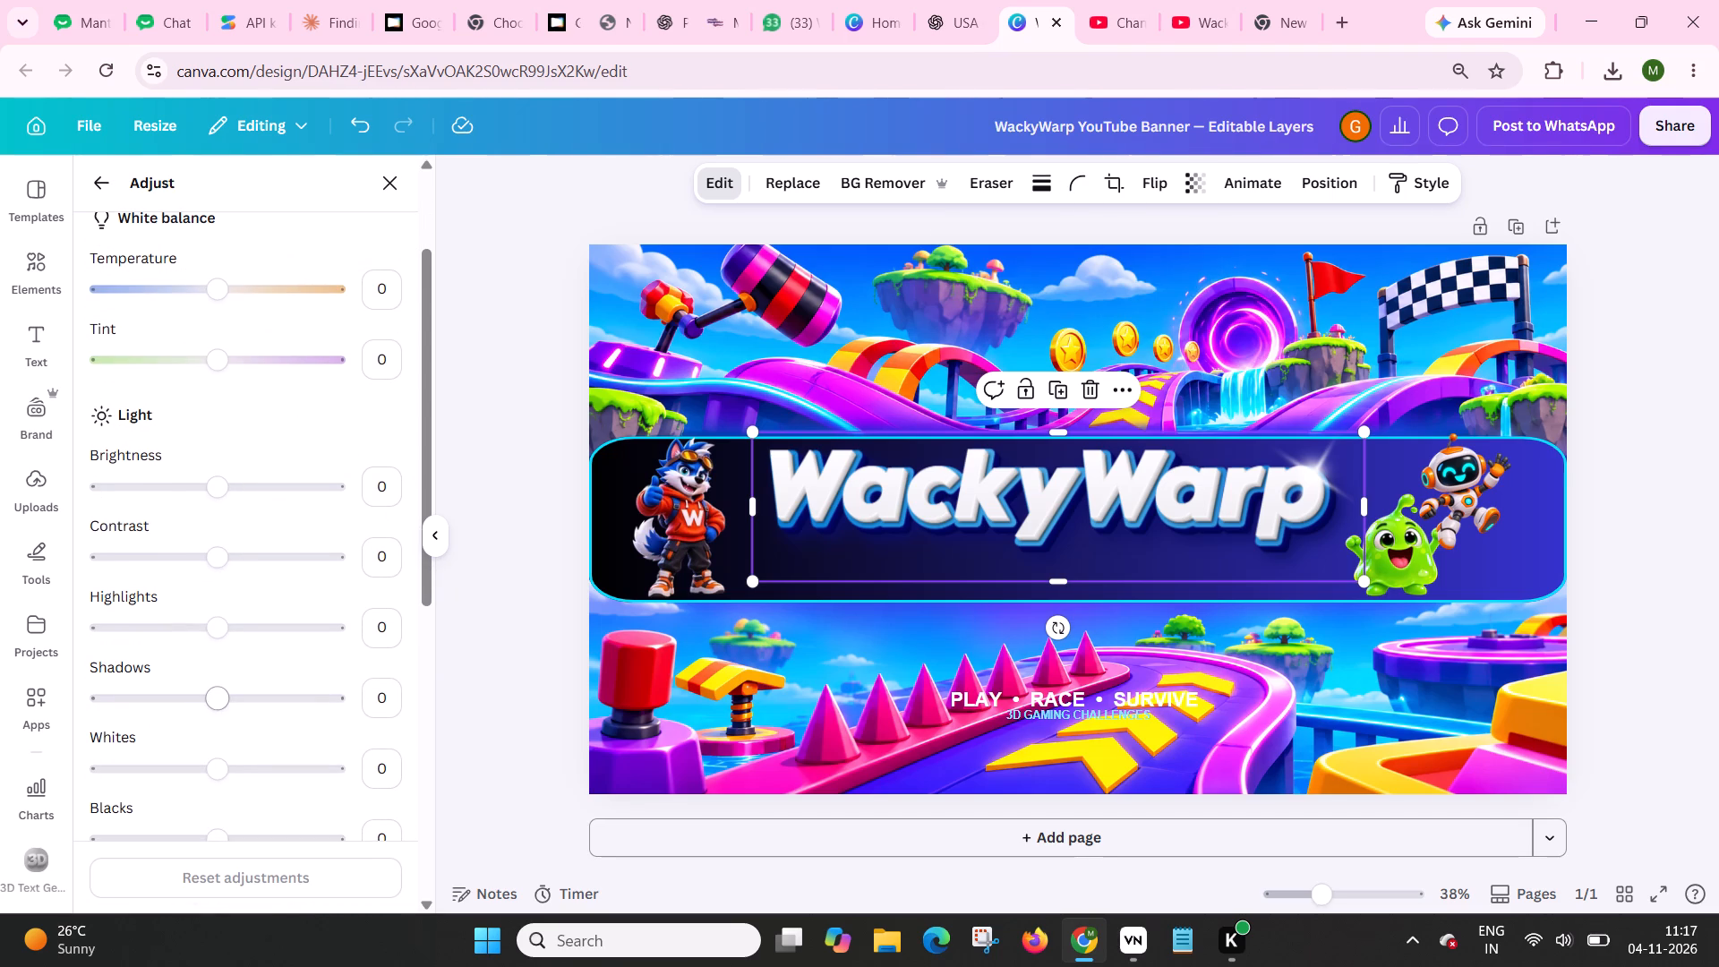
{"action": "scroll", "coordinate": [242, 746], "scroll_direction": "down", "scroll_amount": 2}
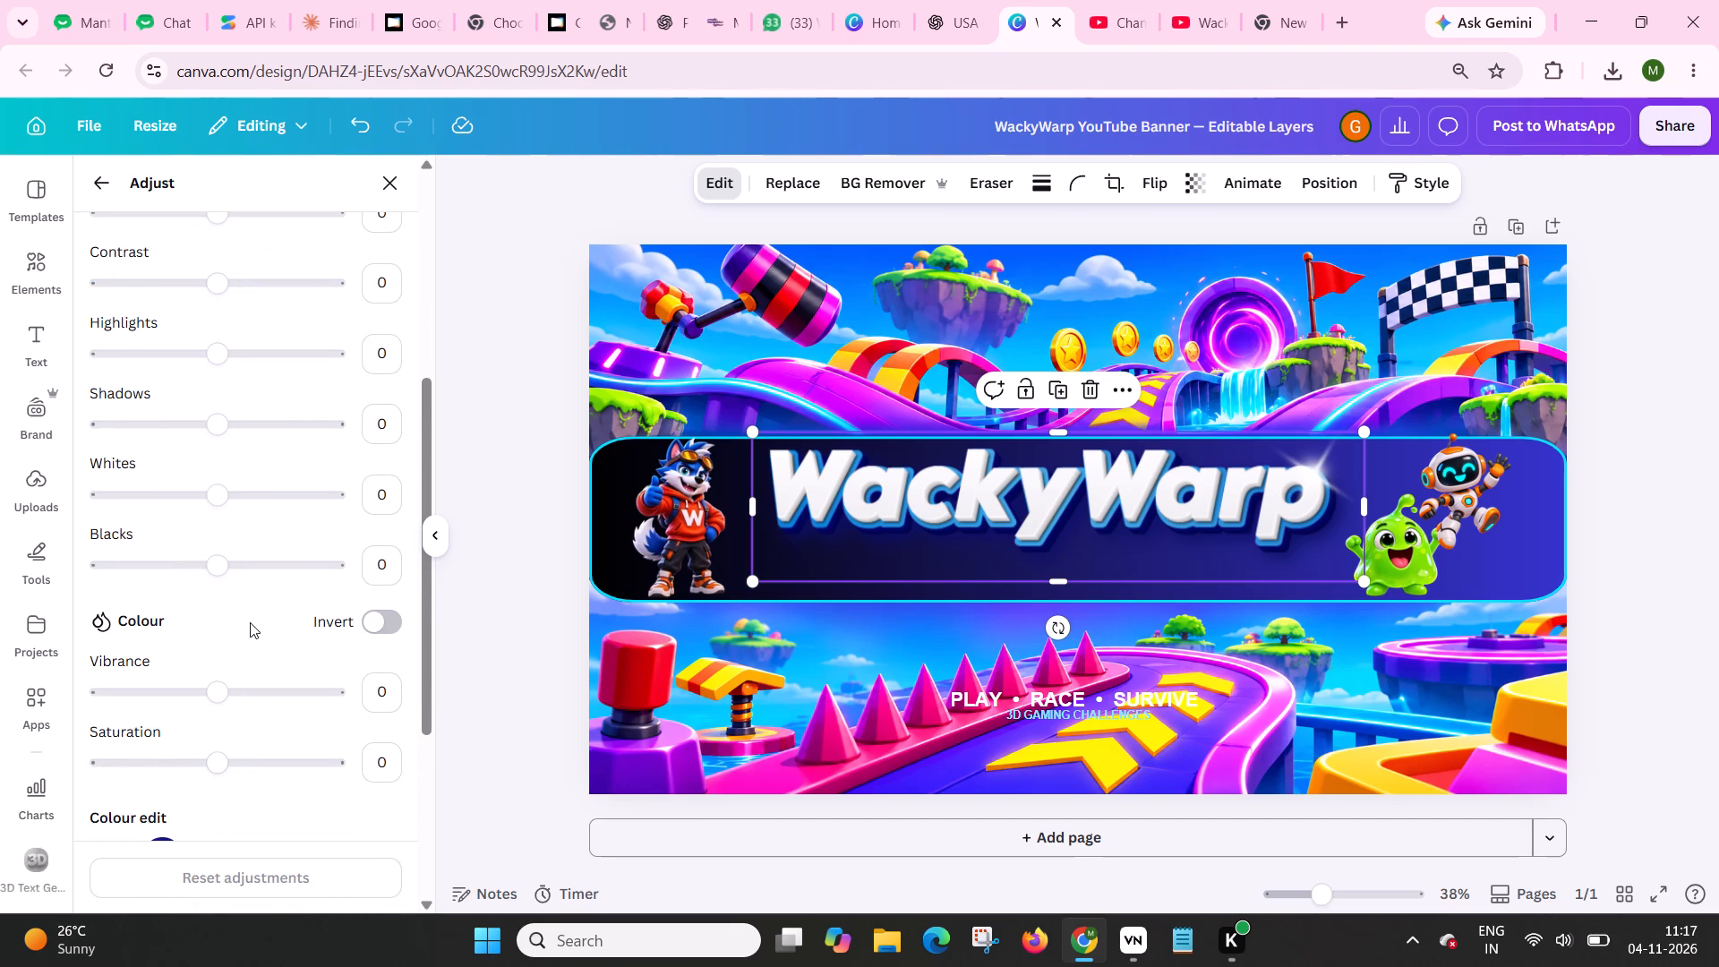
{"action": "scroll", "coordinate": [250, 622], "scroll_direction": "down", "scroll_amount": 2}
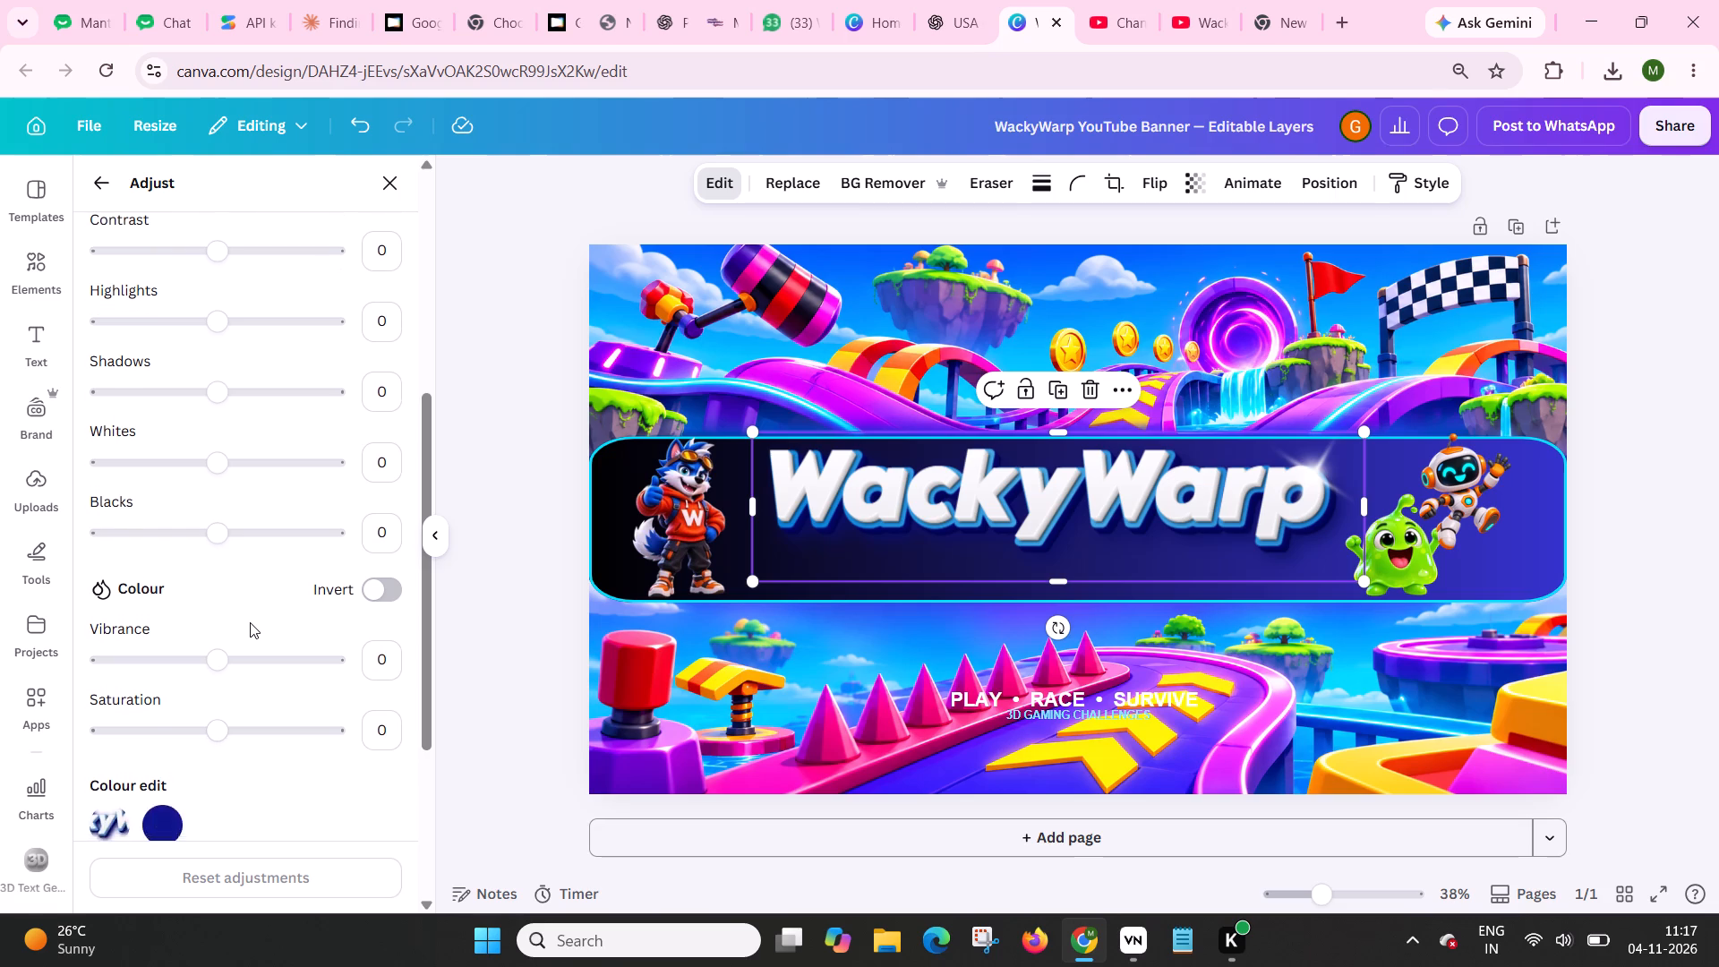
{"action": "scroll", "coordinate": [250, 622], "scroll_direction": "down", "scroll_amount": 1}
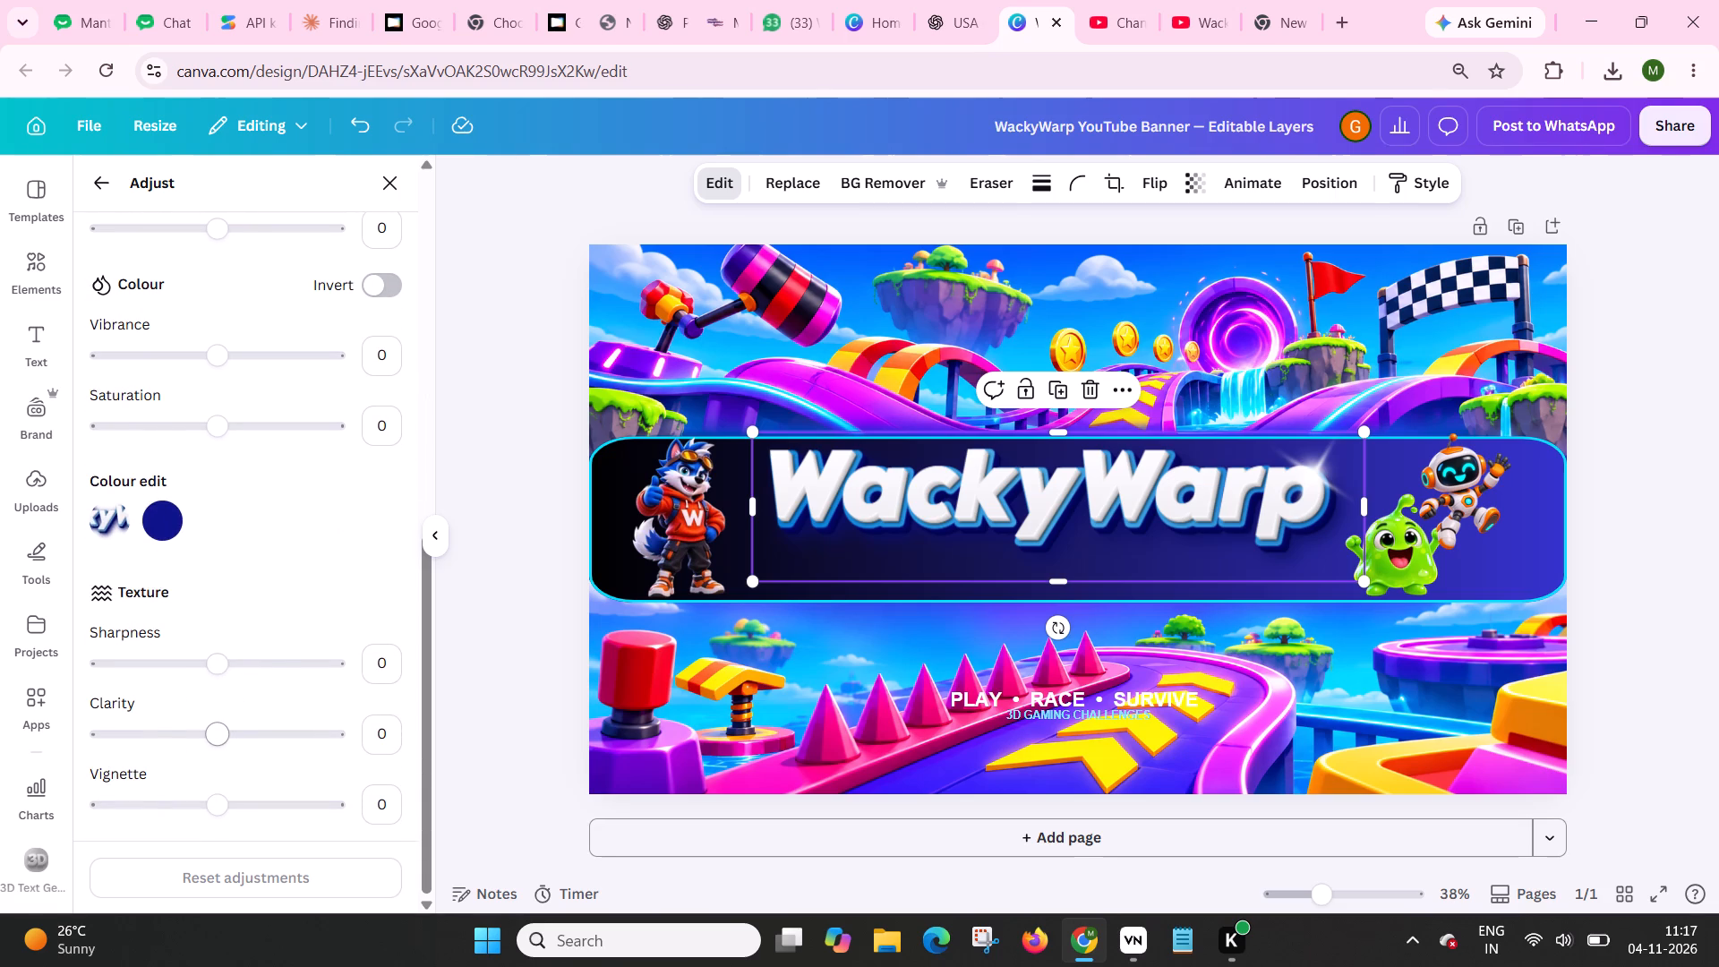
{"action": "scroll", "coordinate": [288, 599], "scroll_direction": "up", "scroll_amount": 2}
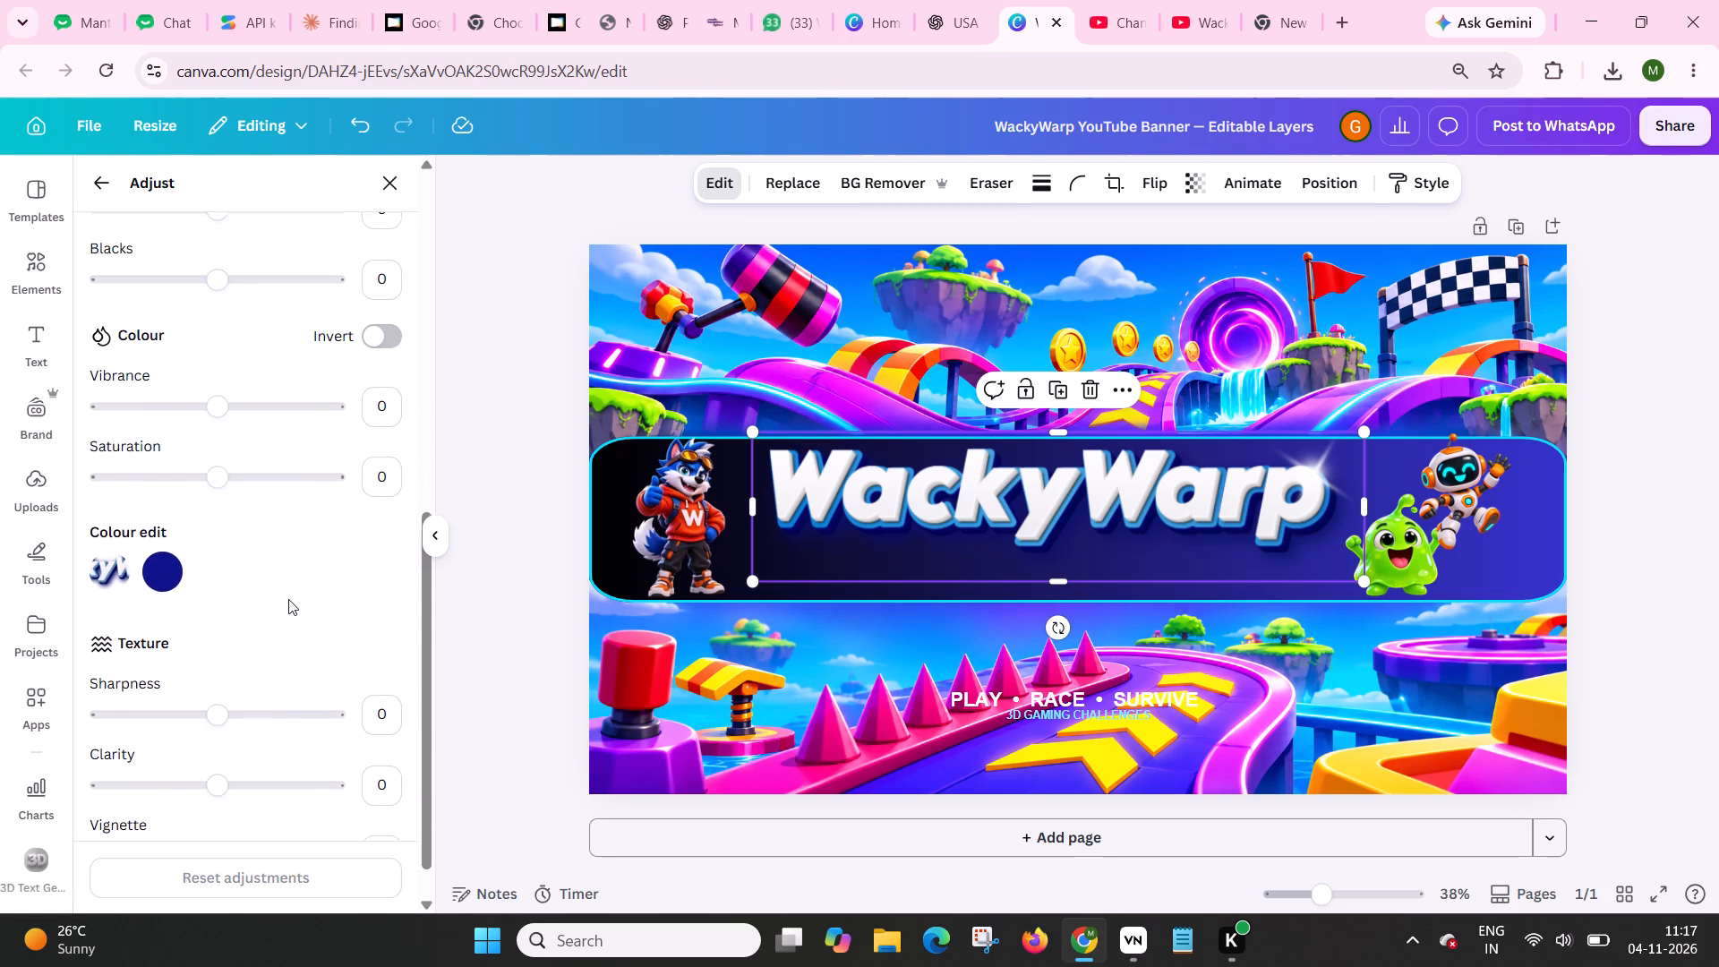
{"action": "scroll", "coordinate": [288, 599], "scroll_direction": "up", "scroll_amount": 4}
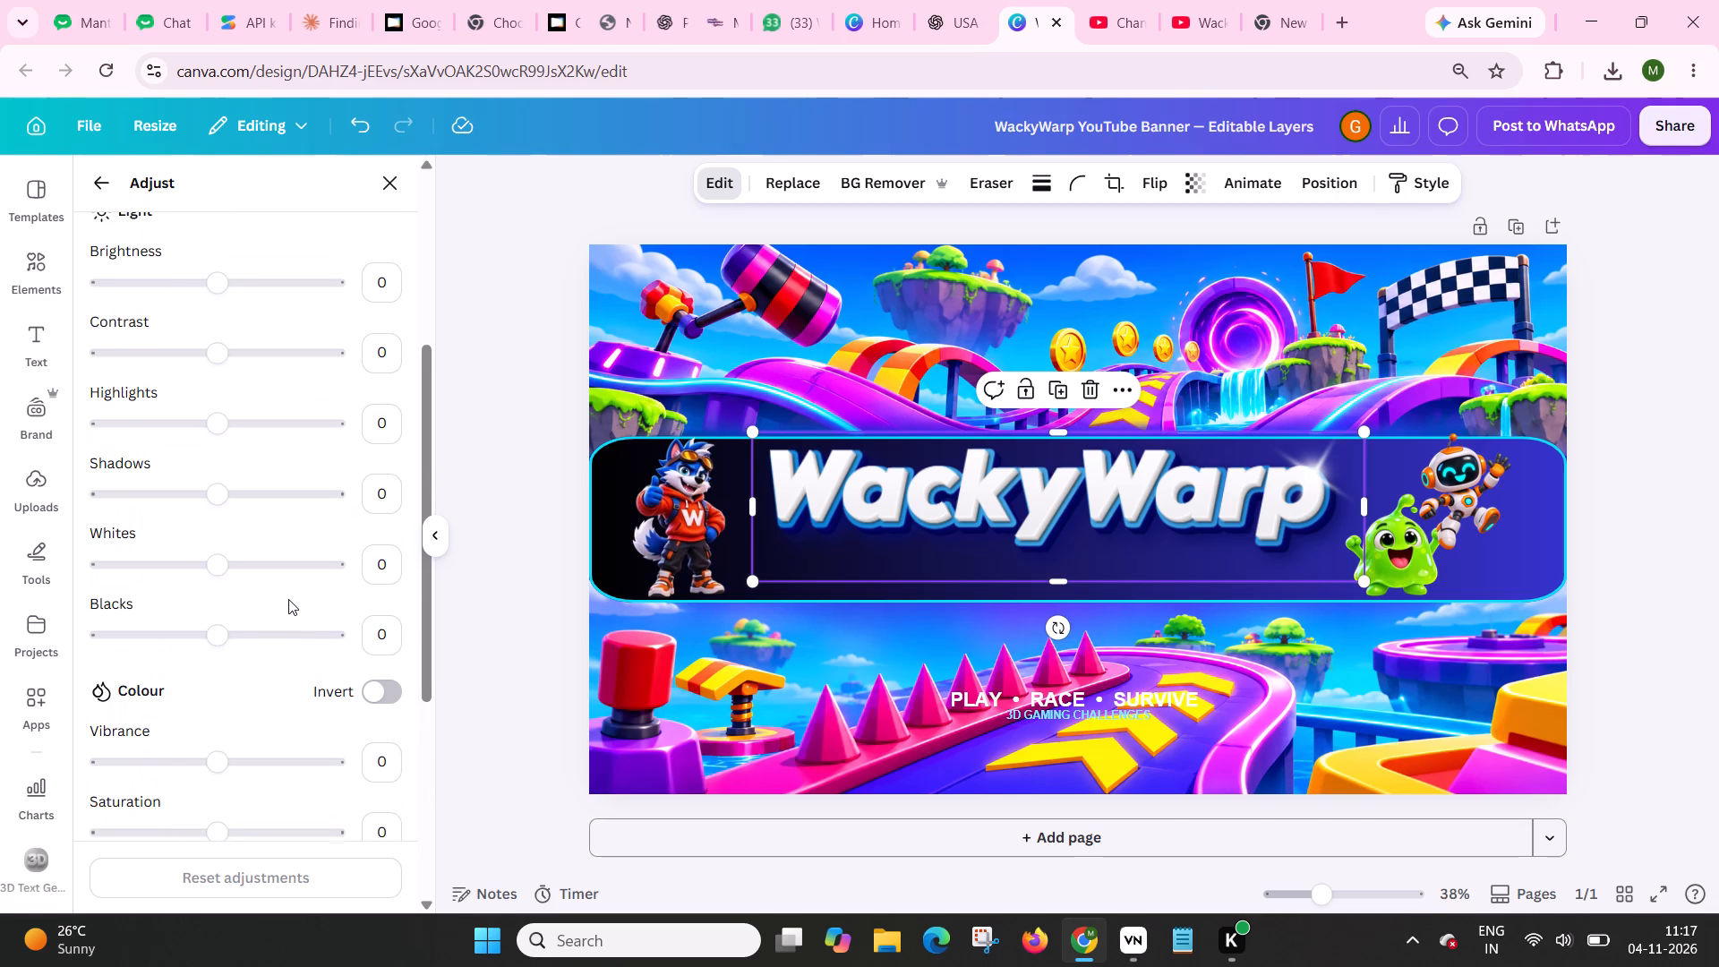
{"action": "scroll", "coordinate": [288, 599], "scroll_direction": "up", "scroll_amount": 3}
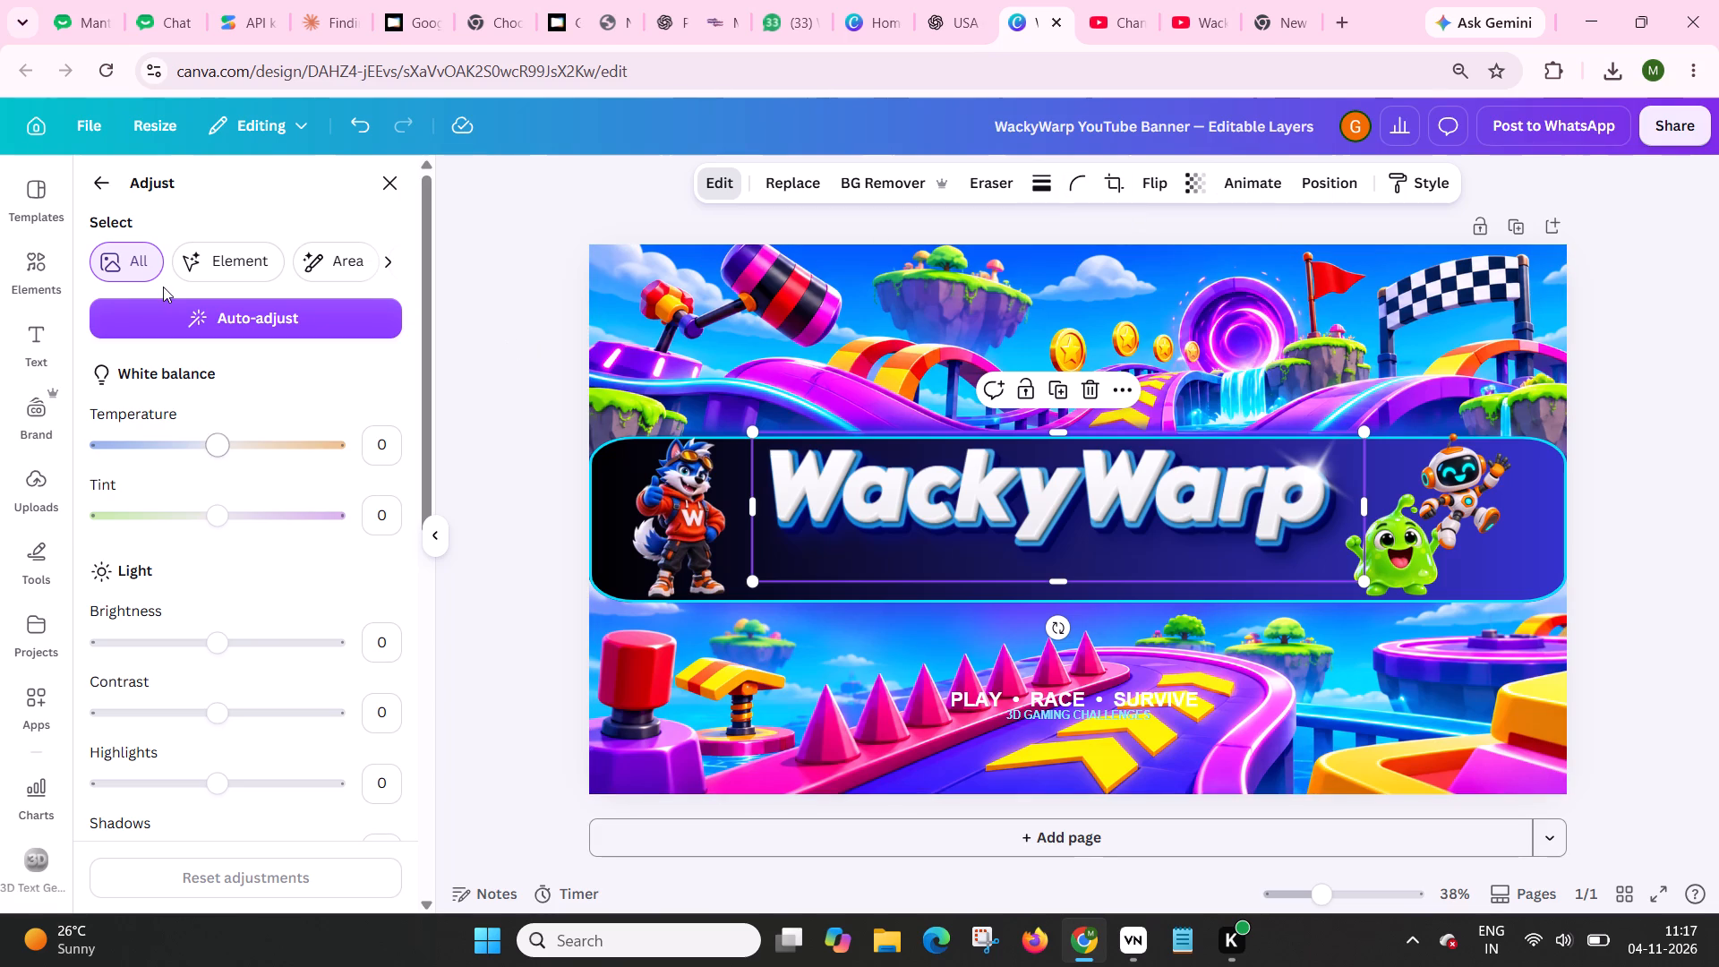
{"action": "left_click", "coordinate": [383, 264]}
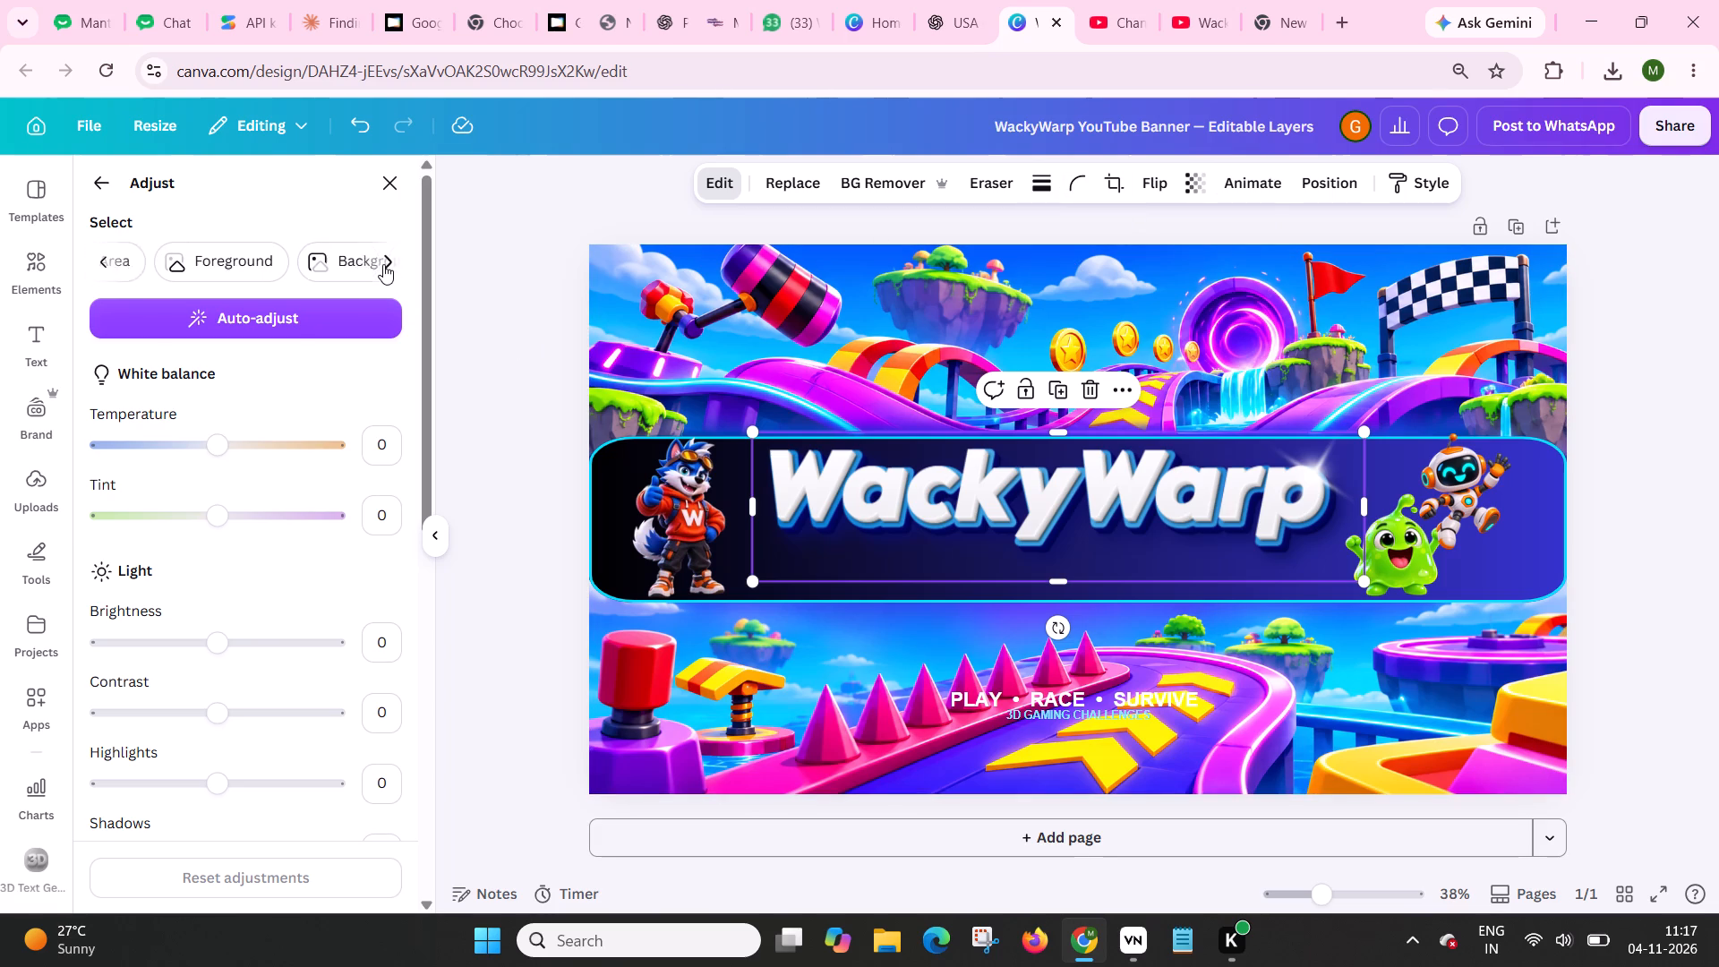
Examine the style, filter, app, shadow, enhancement tool, corner rounding and animation options for the title image.
{"action": "left_click", "coordinate": [91, 186]}
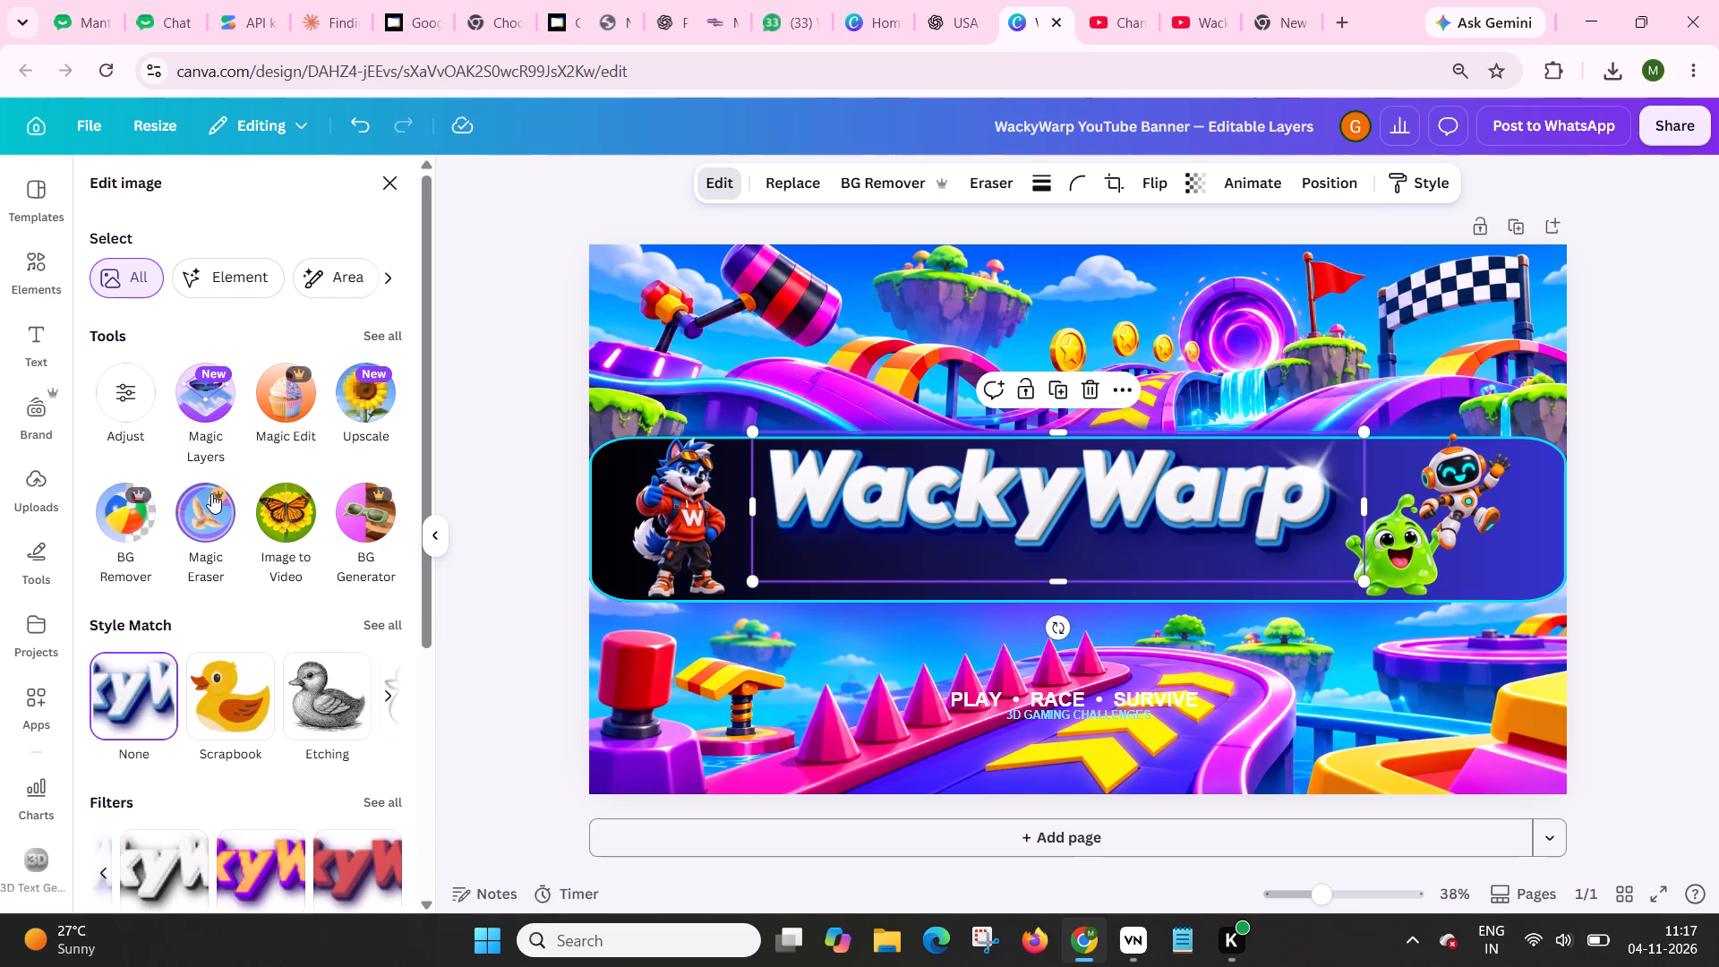
{"action": "scroll", "coordinate": [252, 648], "scroll_direction": "down", "scroll_amount": 3}
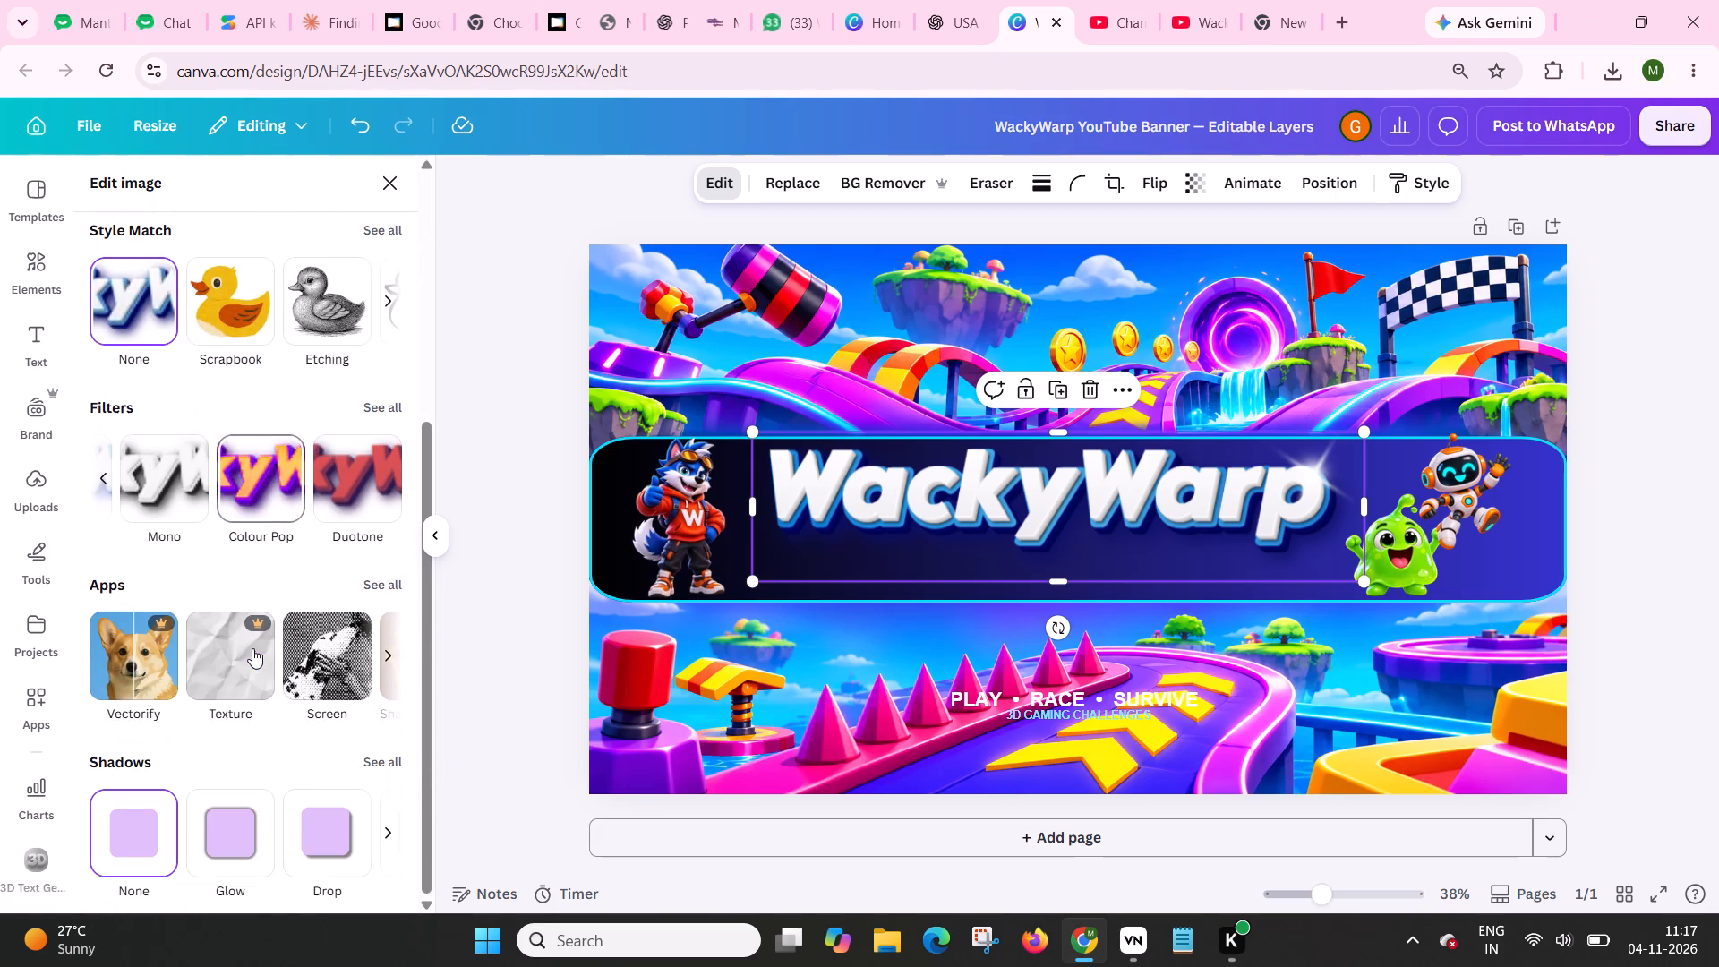
{"action": "scroll", "coordinate": [252, 648], "scroll_direction": "down", "scroll_amount": 1}
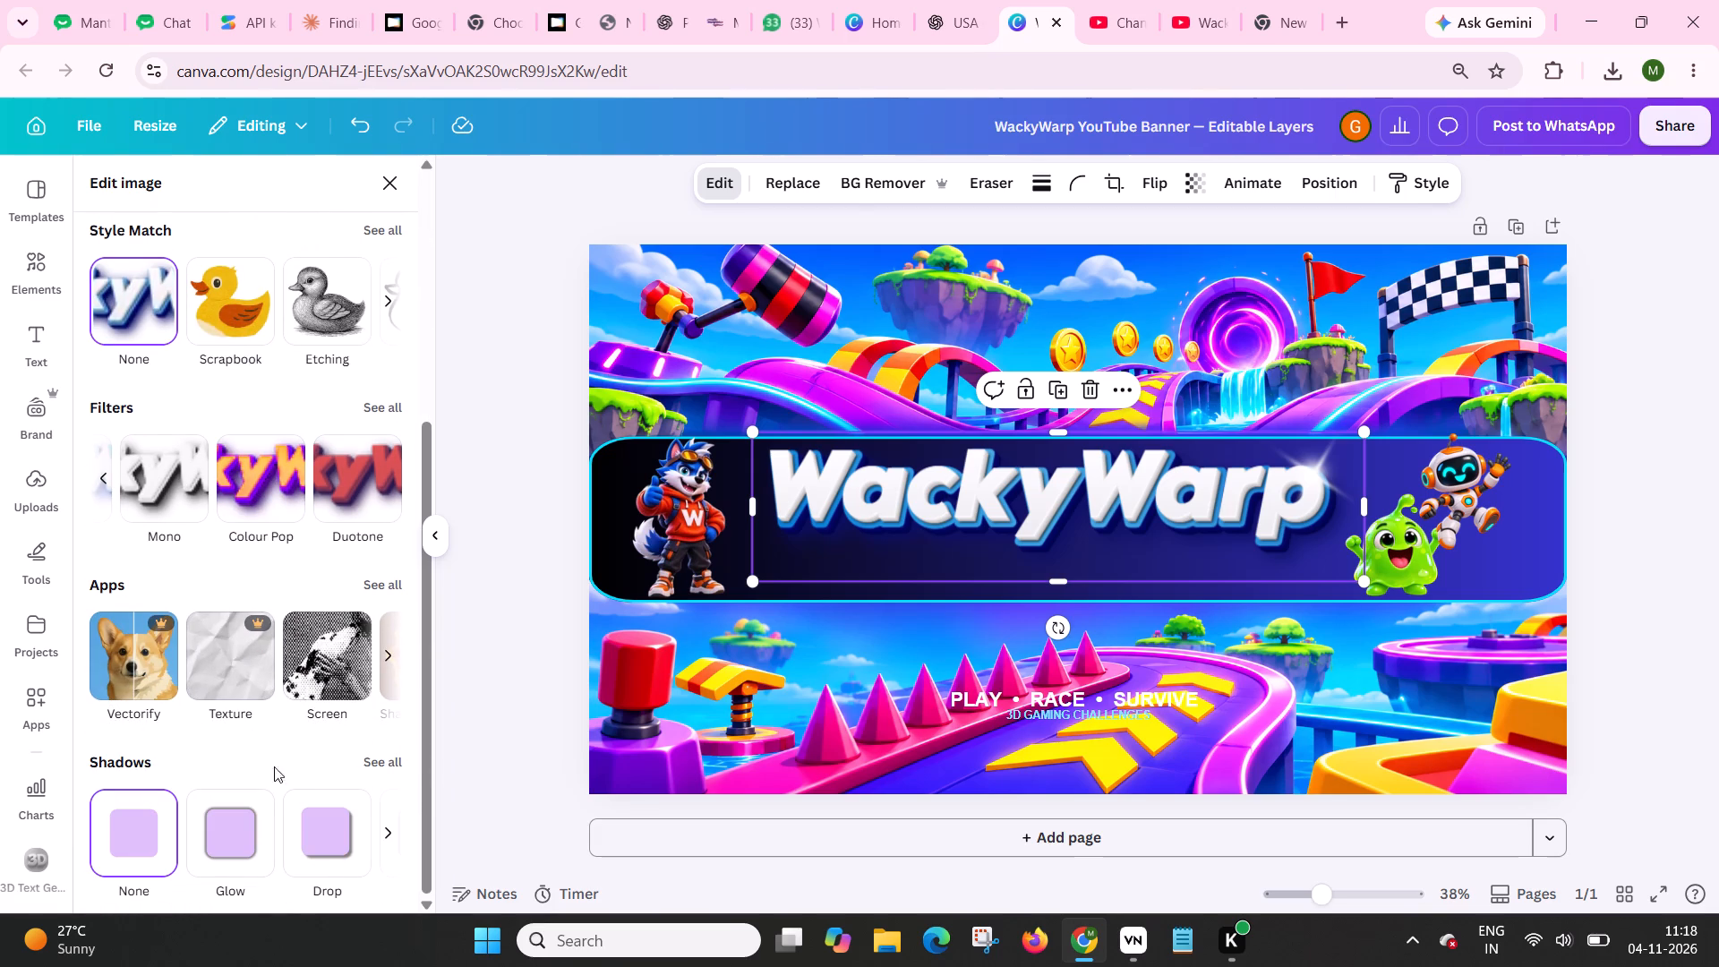
{"action": "scroll", "coordinate": [290, 519], "scroll_direction": "up", "scroll_amount": 2}
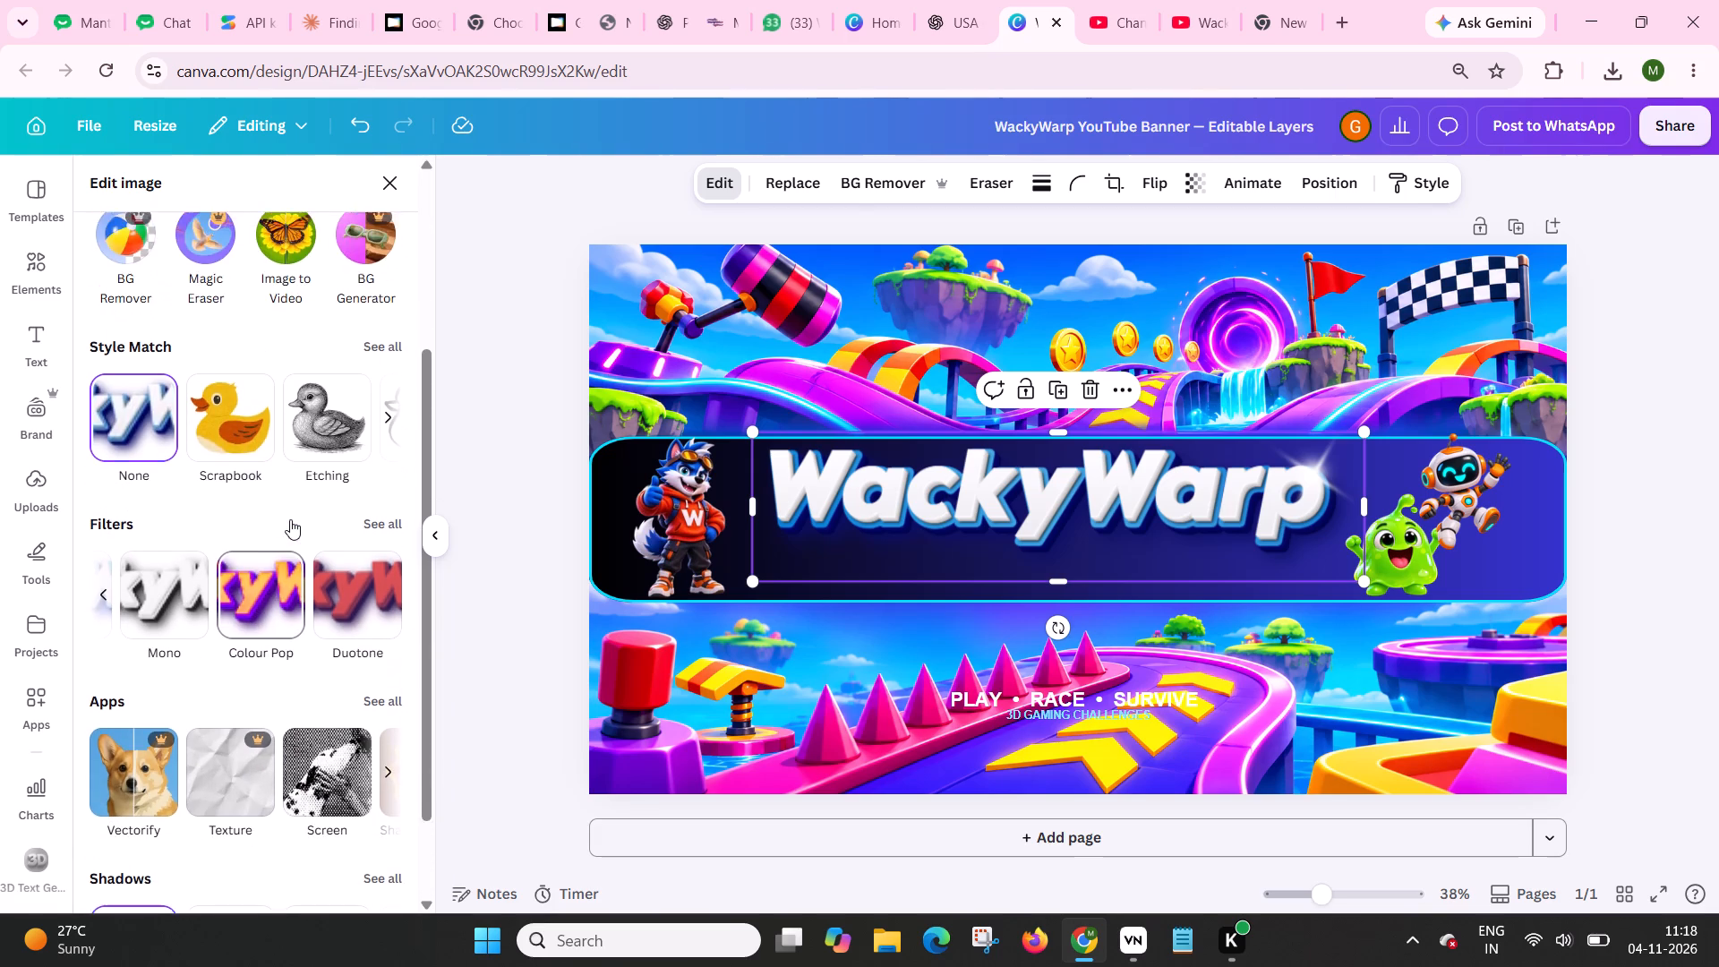
{"action": "scroll", "coordinate": [290, 519], "scroll_direction": "up", "scroll_amount": 2}
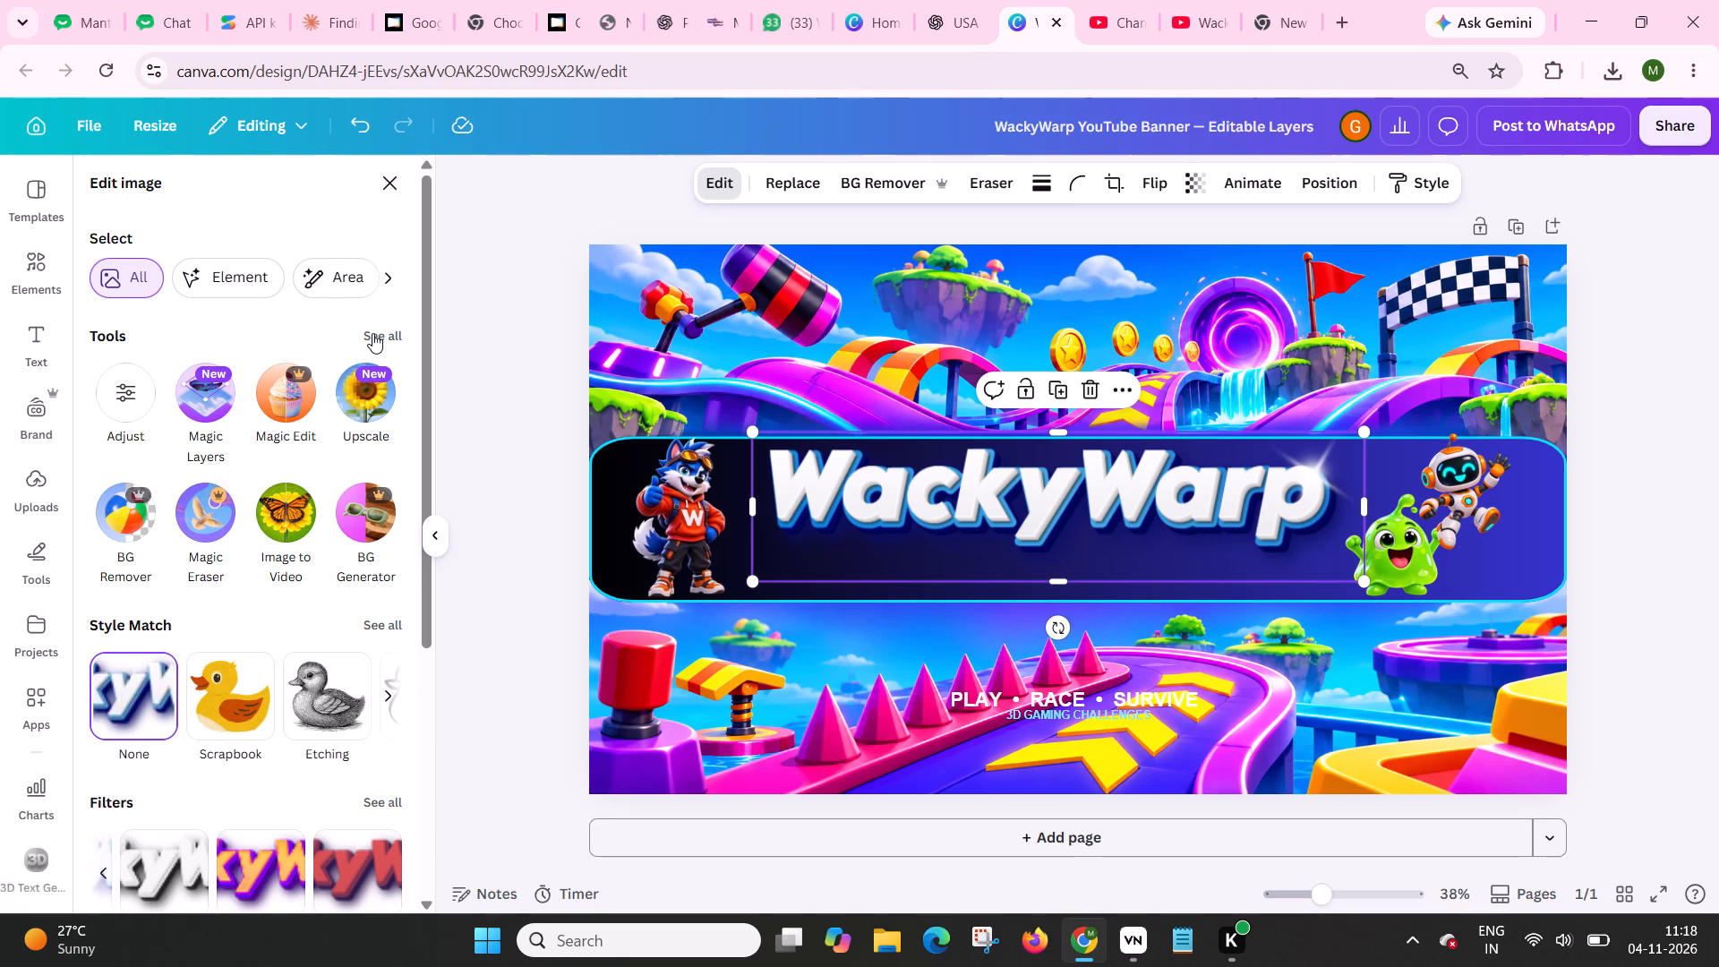
{"action": "left_click", "coordinate": [372, 333]}
{"action": "scroll", "coordinate": [308, 491], "scroll_direction": "down", "scroll_amount": 1}
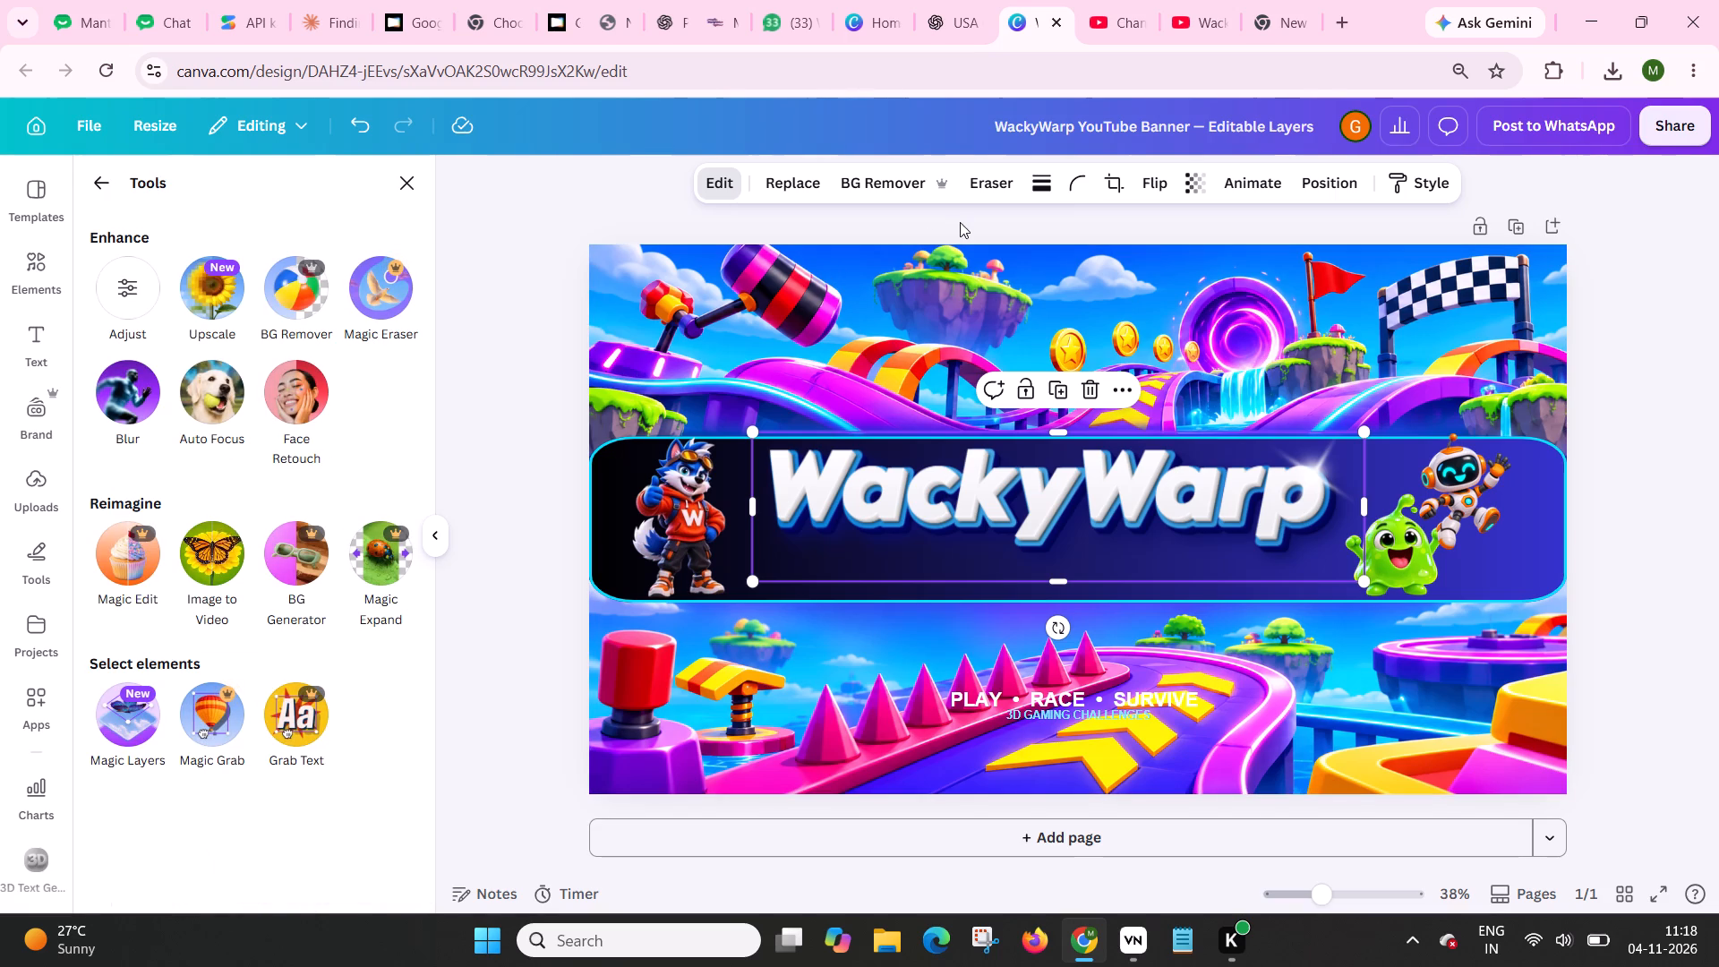
{"action": "left_click", "coordinate": [1072, 179]}
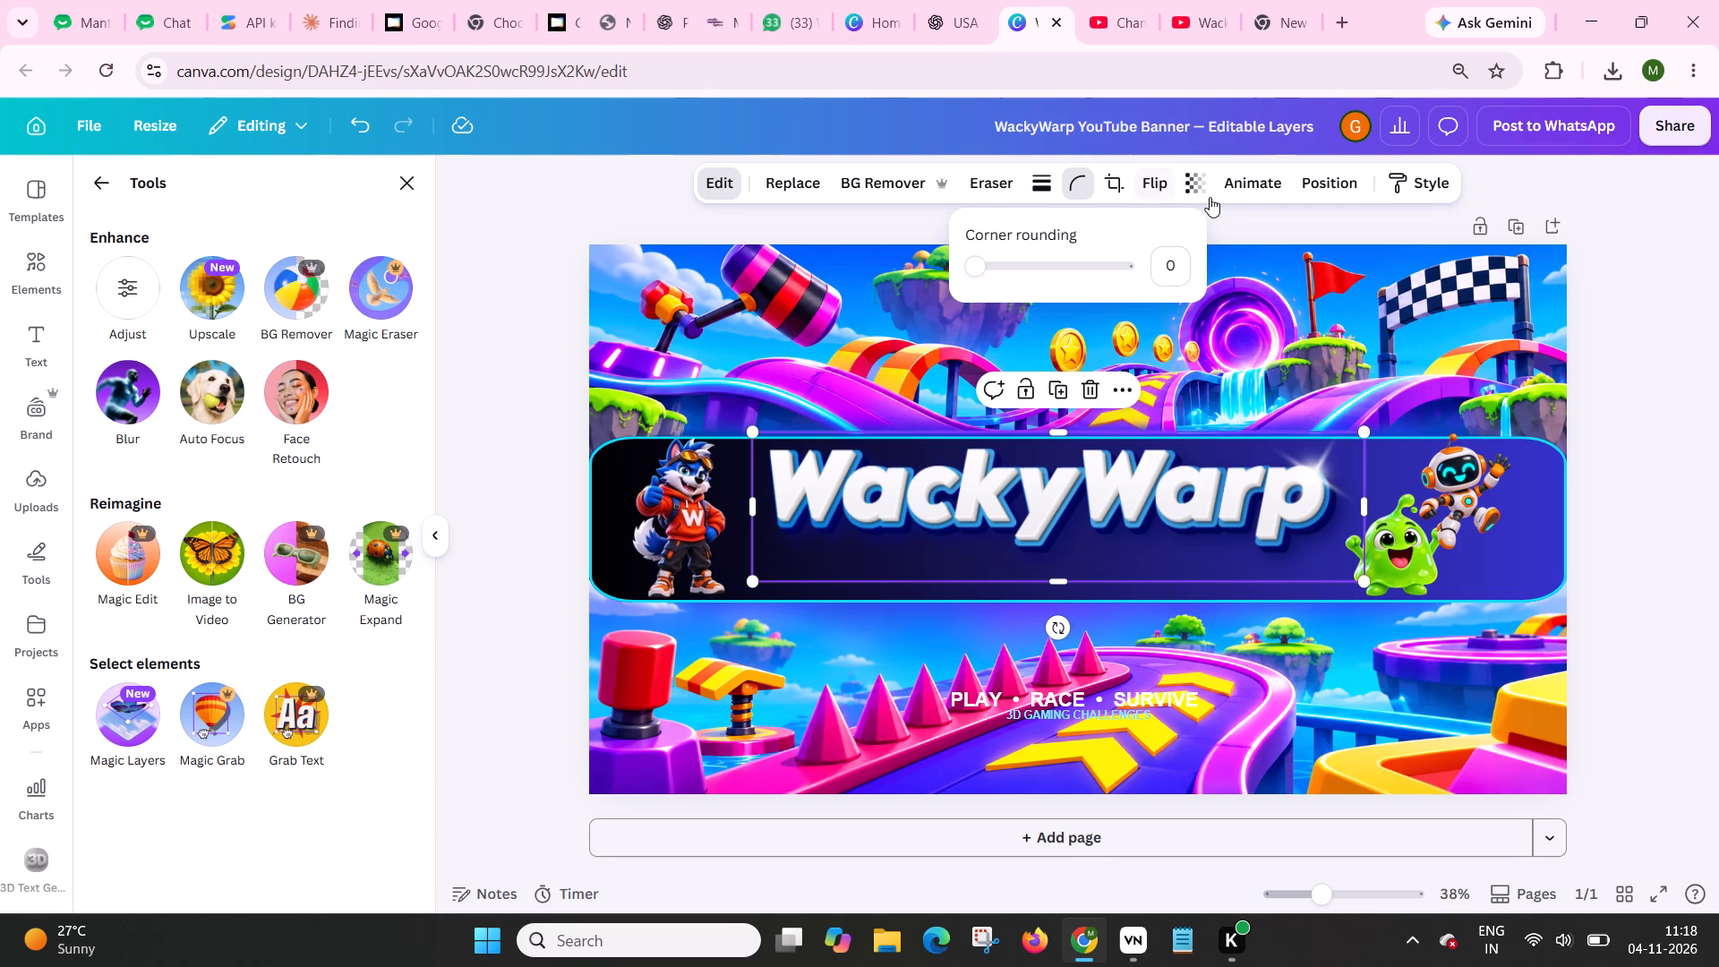
{"action": "left_click", "coordinate": [1262, 205]}
{"action": "left_click", "coordinate": [1250, 182]}
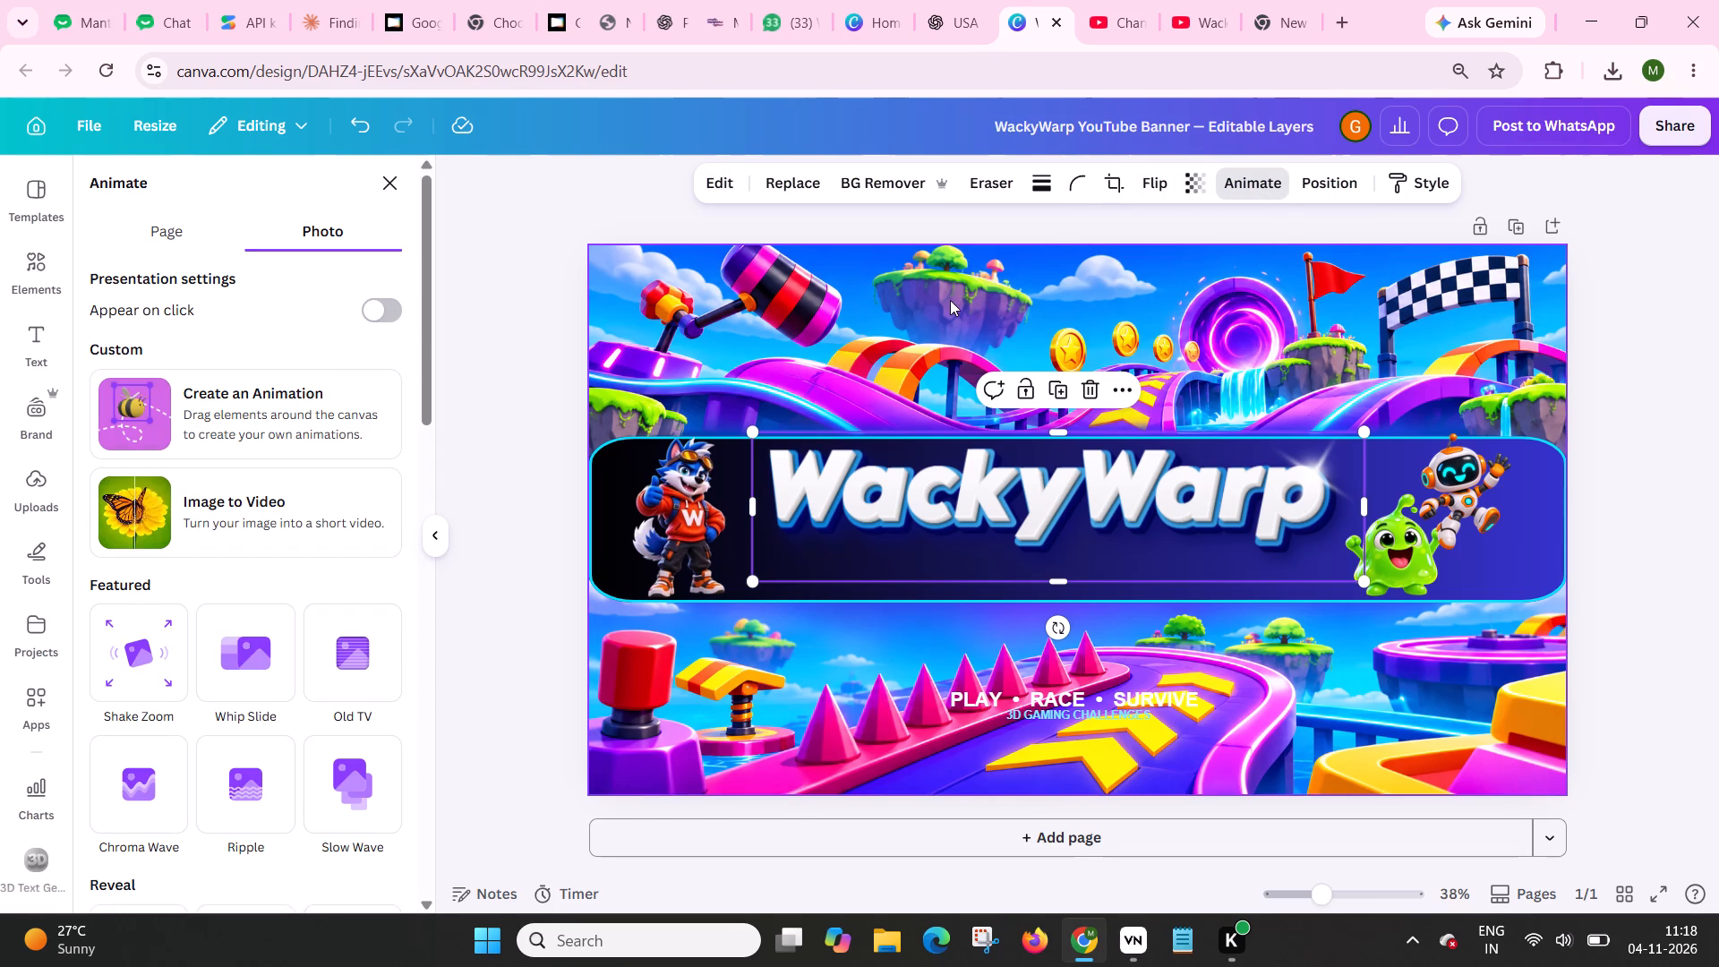
{"action": "left_click", "coordinate": [1588, 346]}
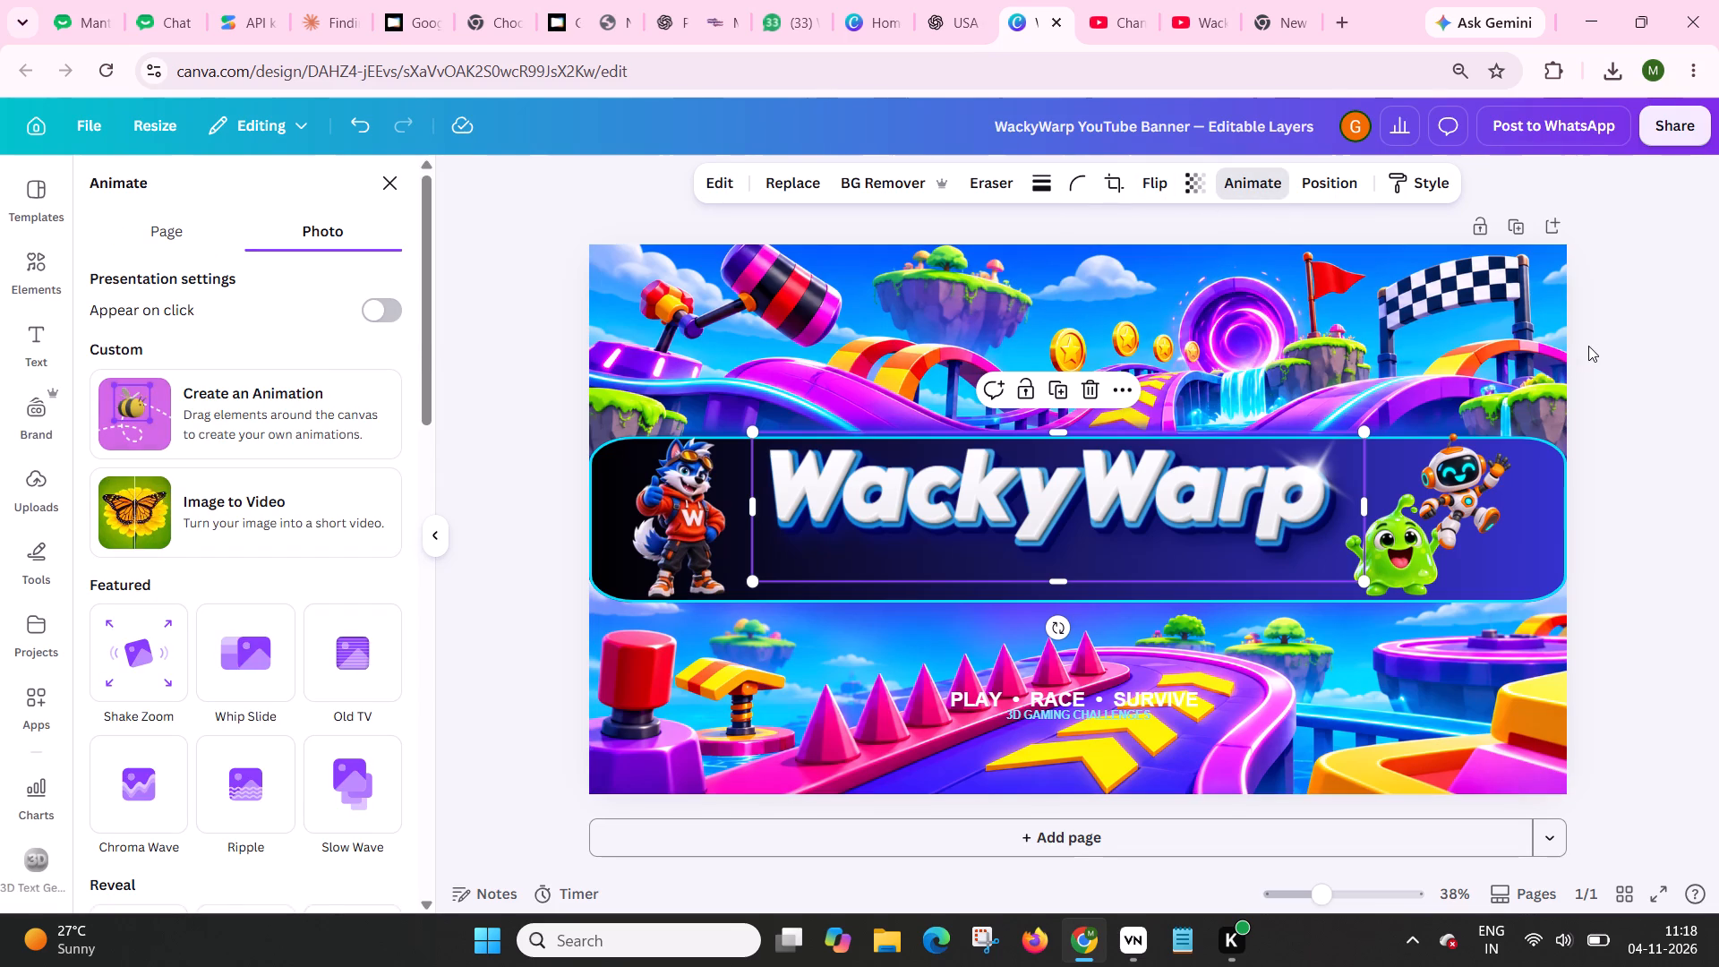
{"action": "left_click", "coordinate": [1202, 498]}
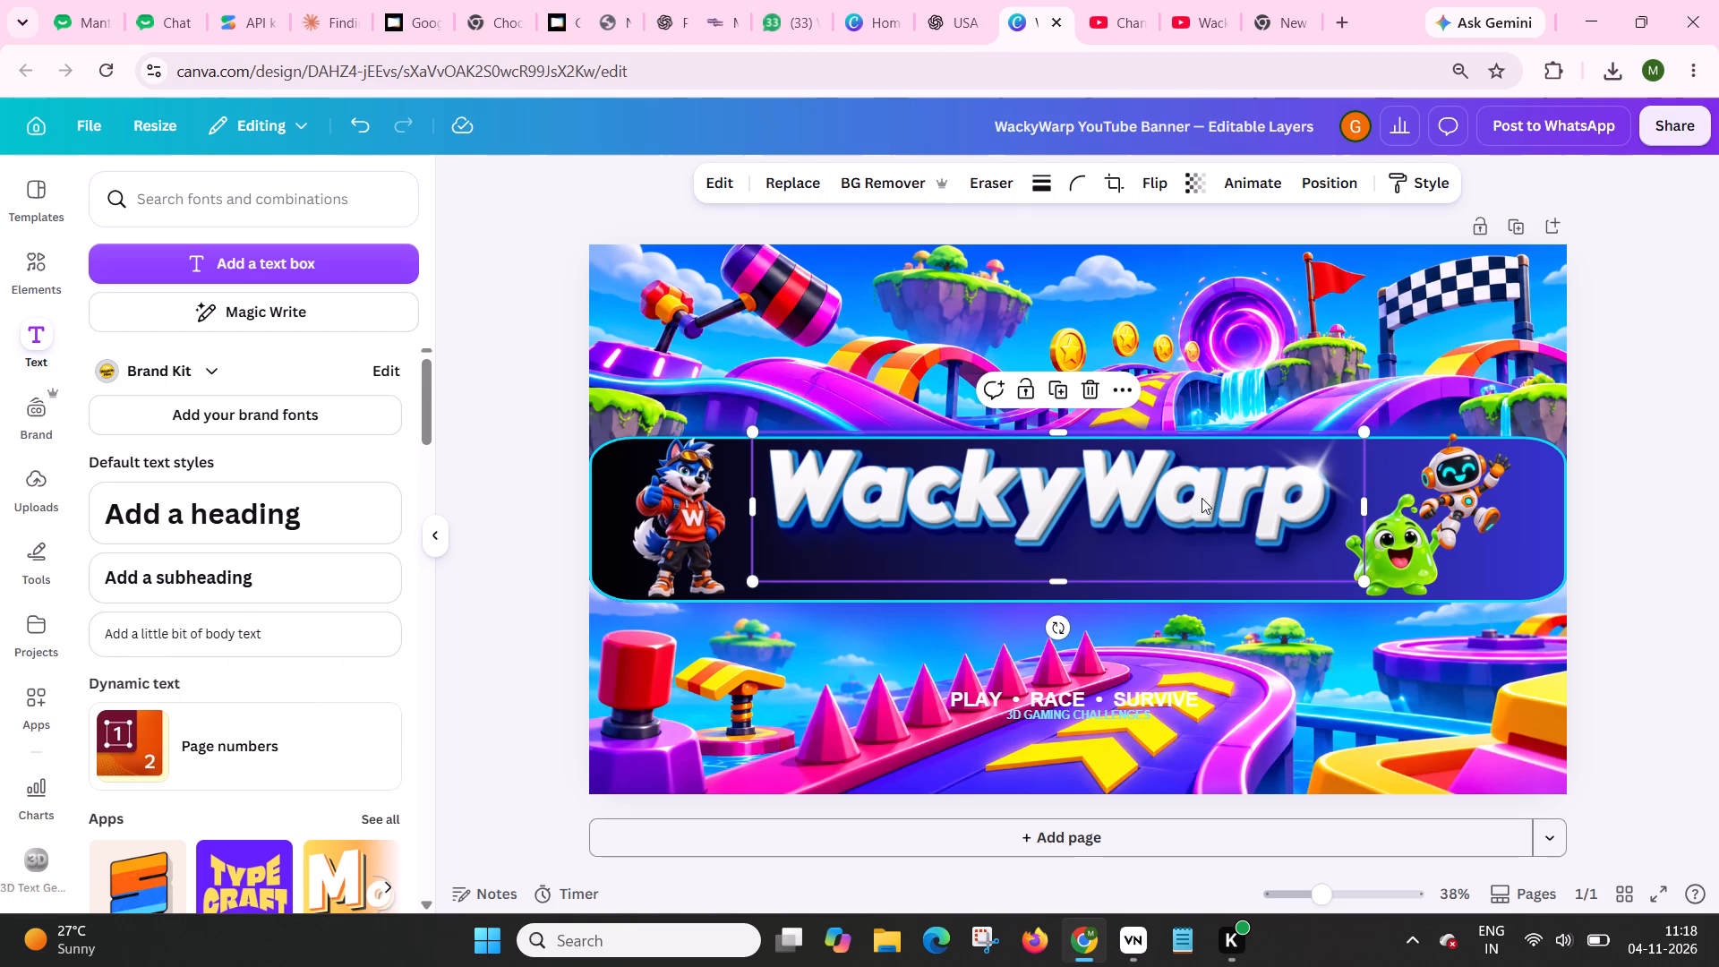
{"action": "left_click", "coordinate": [1108, 492]}
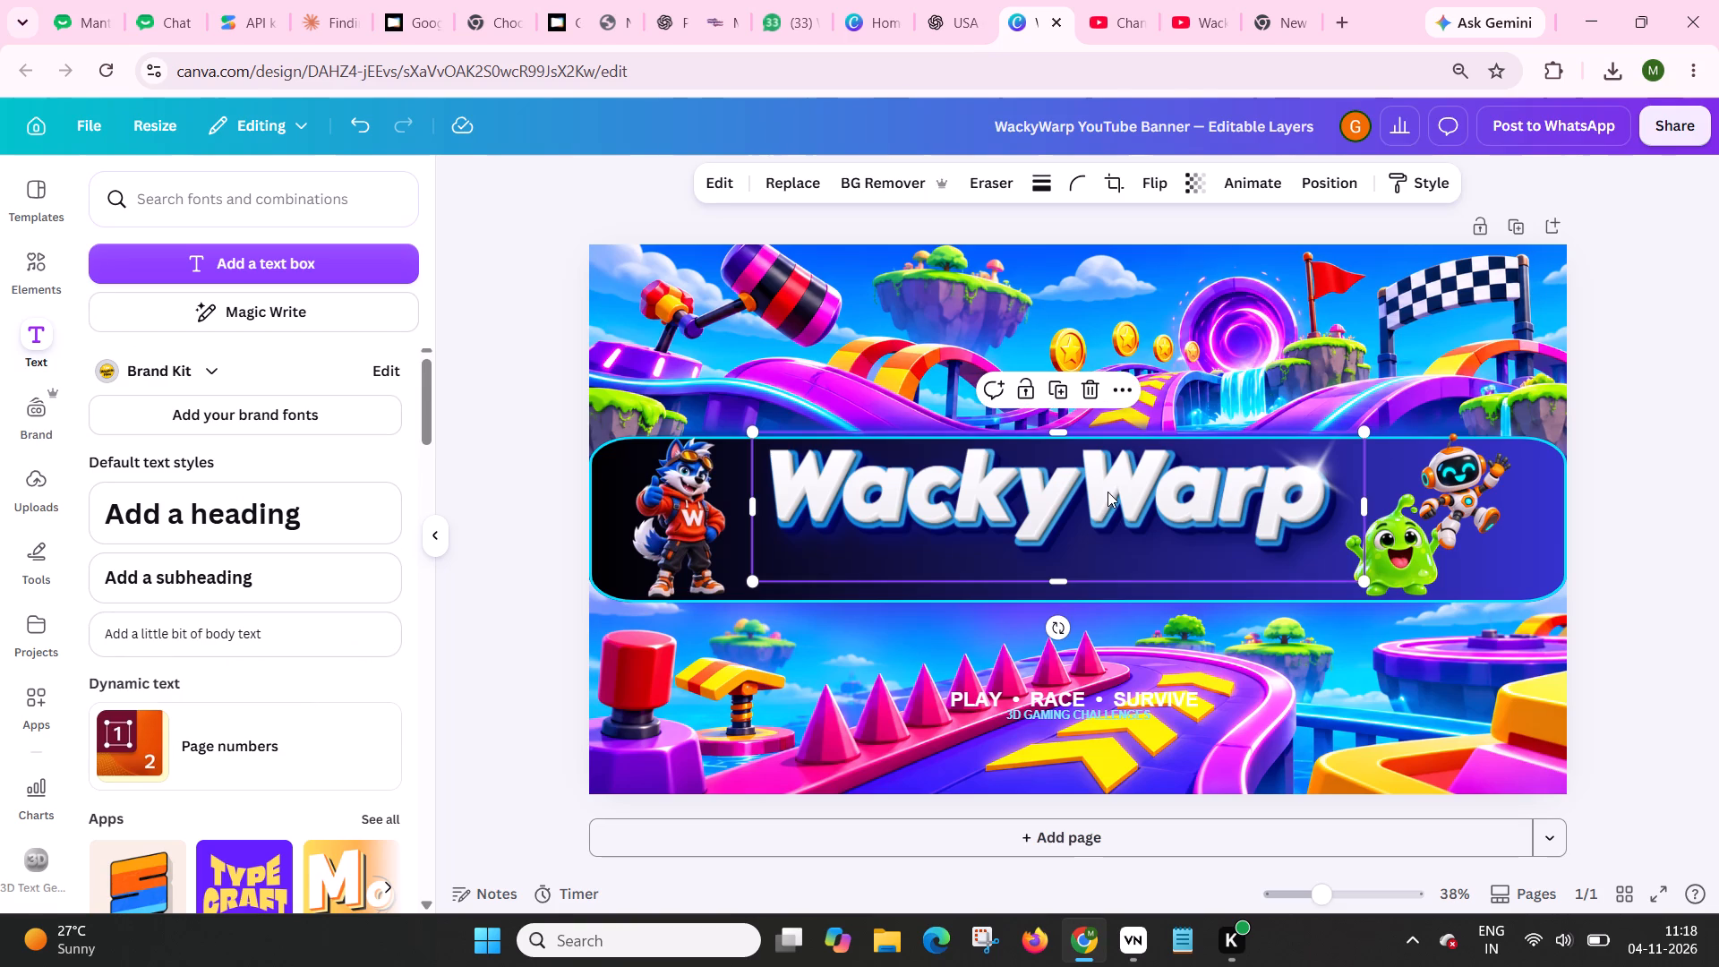
{"action": "left_click", "coordinate": [944, 26]}
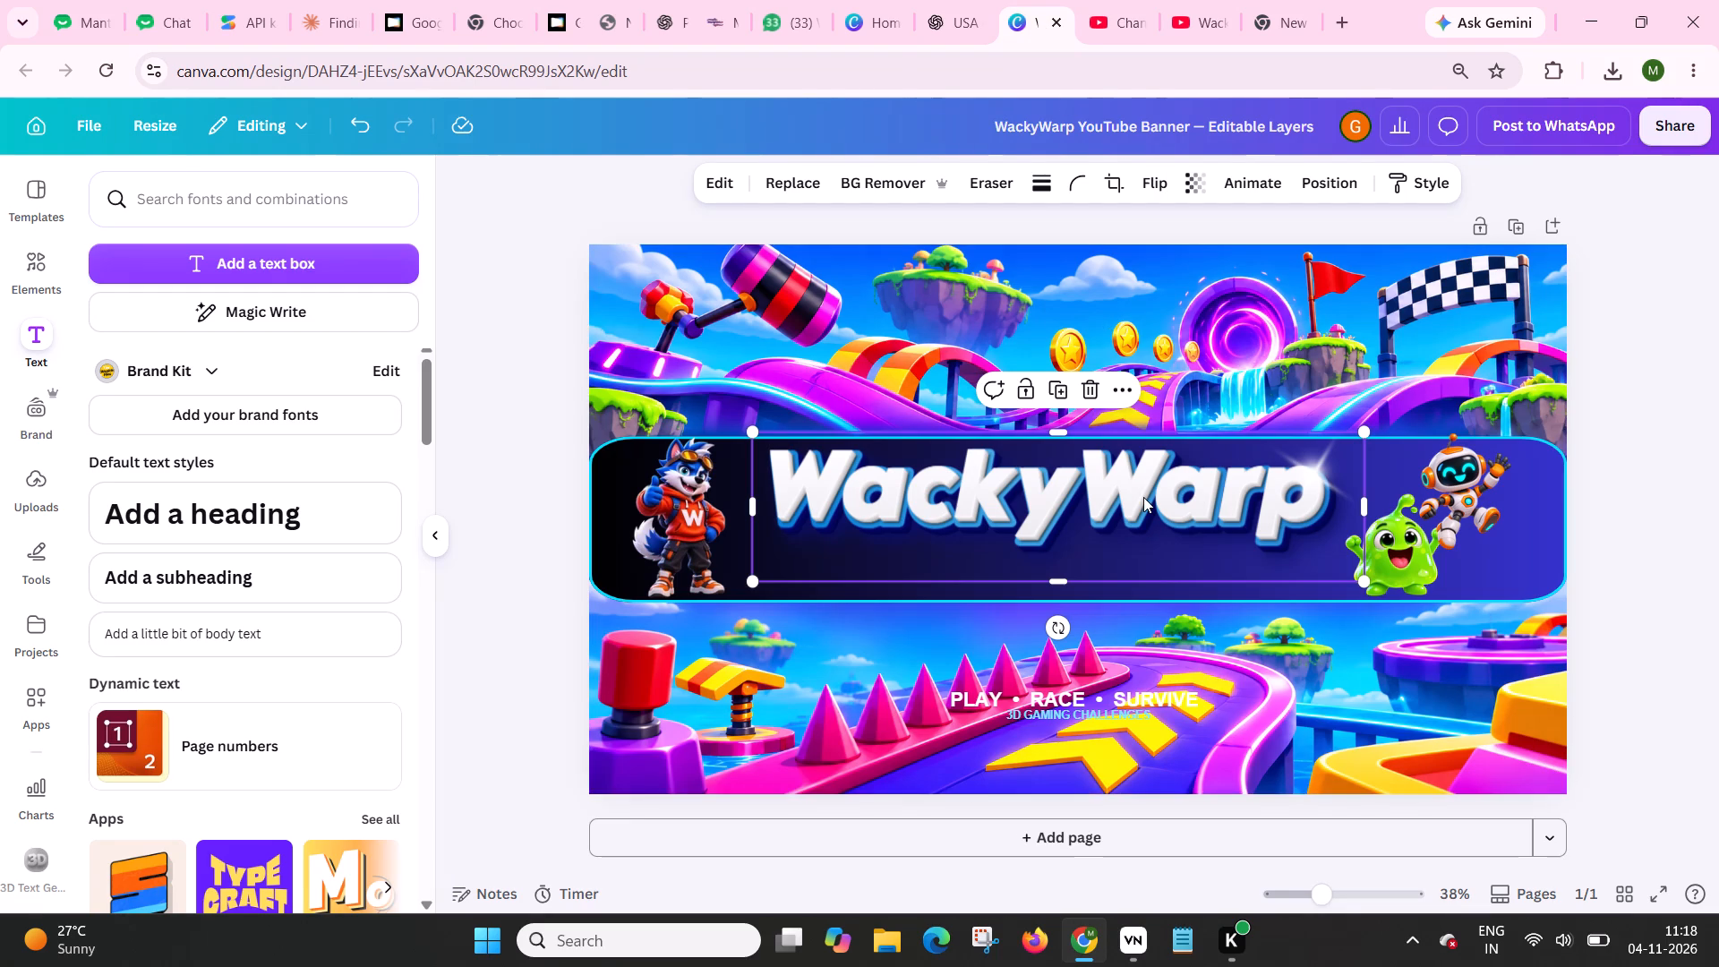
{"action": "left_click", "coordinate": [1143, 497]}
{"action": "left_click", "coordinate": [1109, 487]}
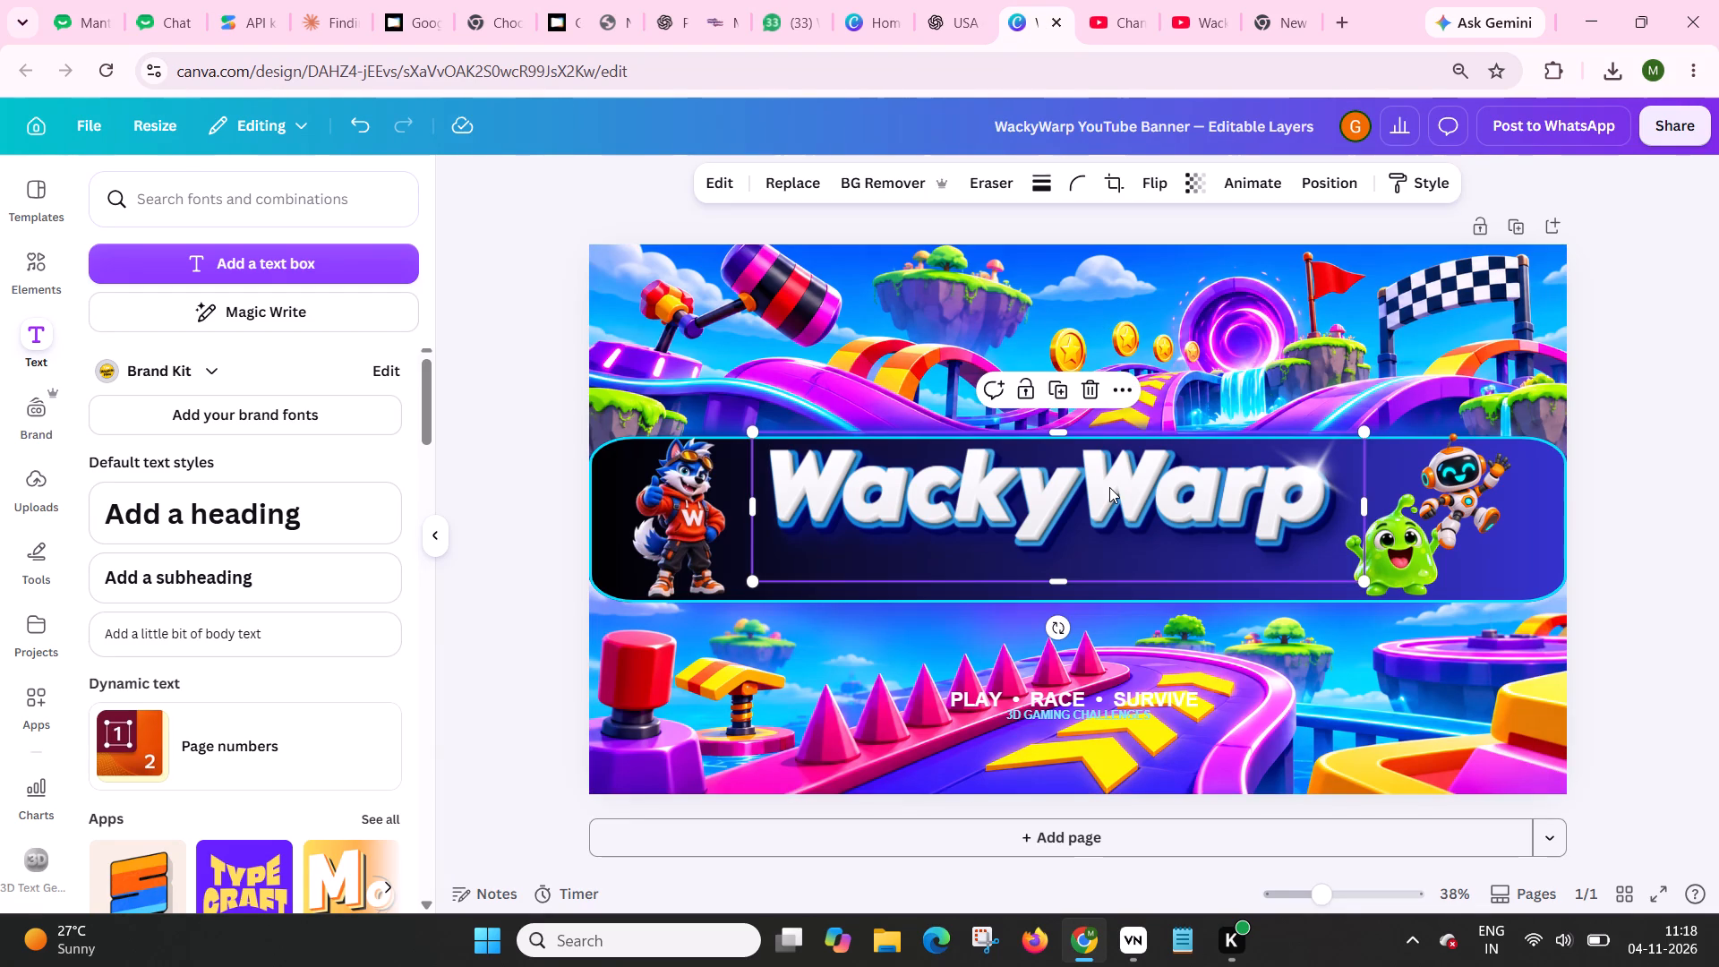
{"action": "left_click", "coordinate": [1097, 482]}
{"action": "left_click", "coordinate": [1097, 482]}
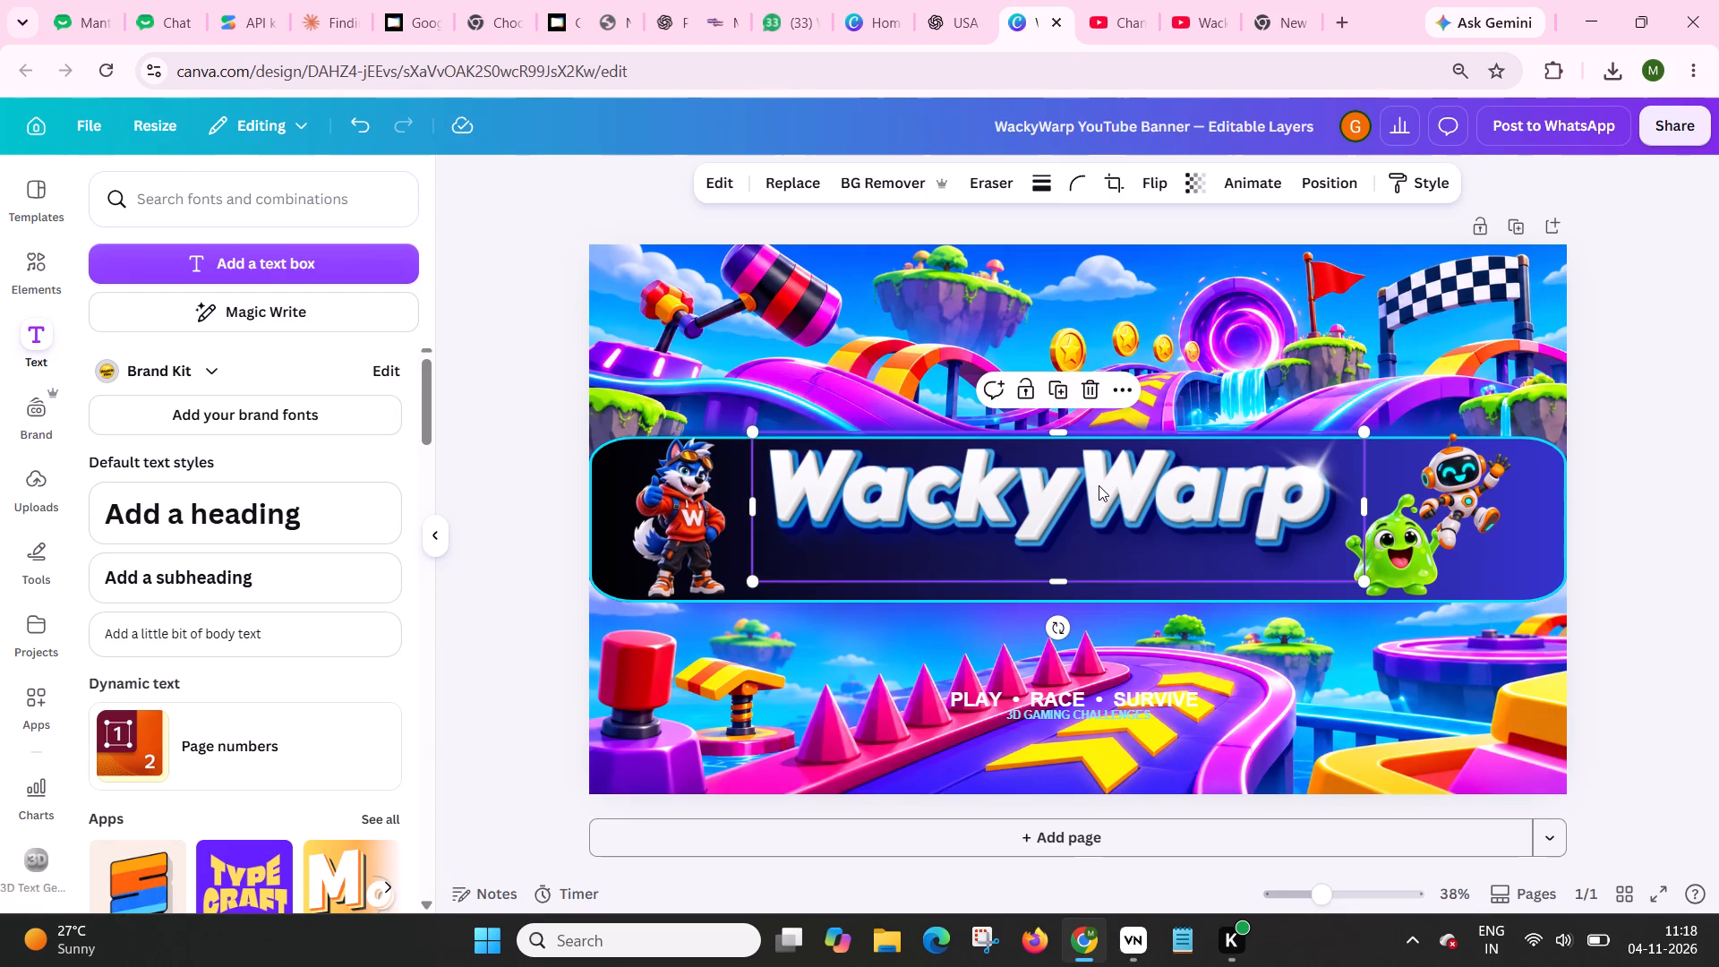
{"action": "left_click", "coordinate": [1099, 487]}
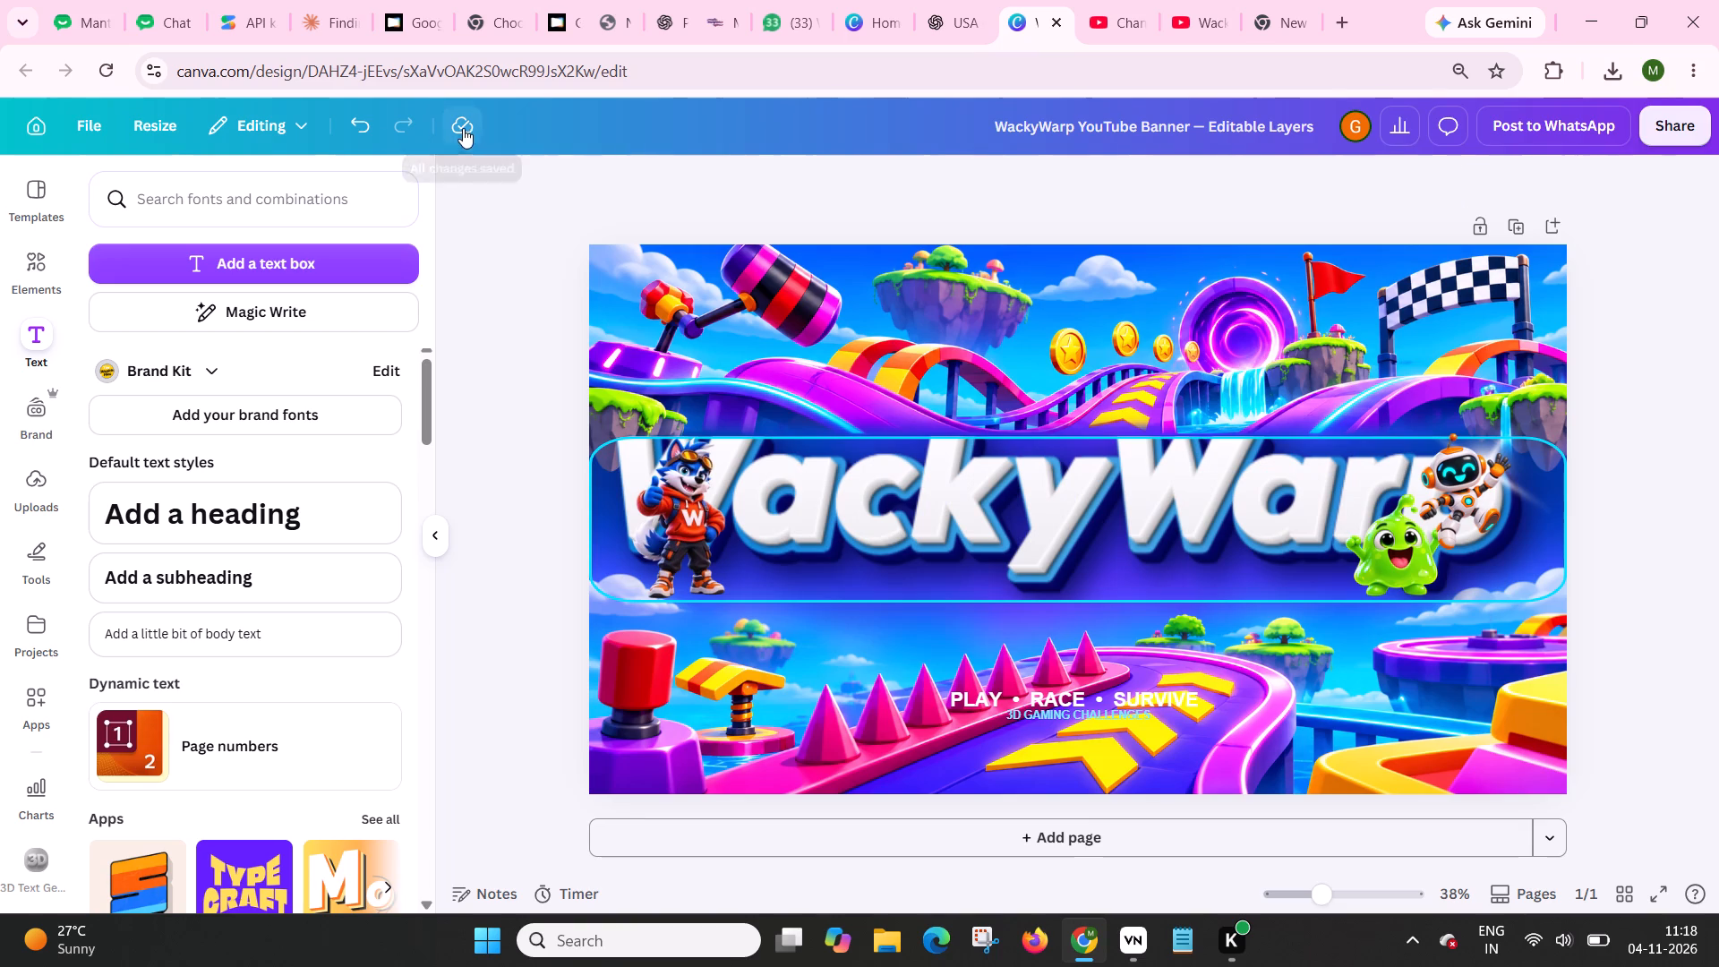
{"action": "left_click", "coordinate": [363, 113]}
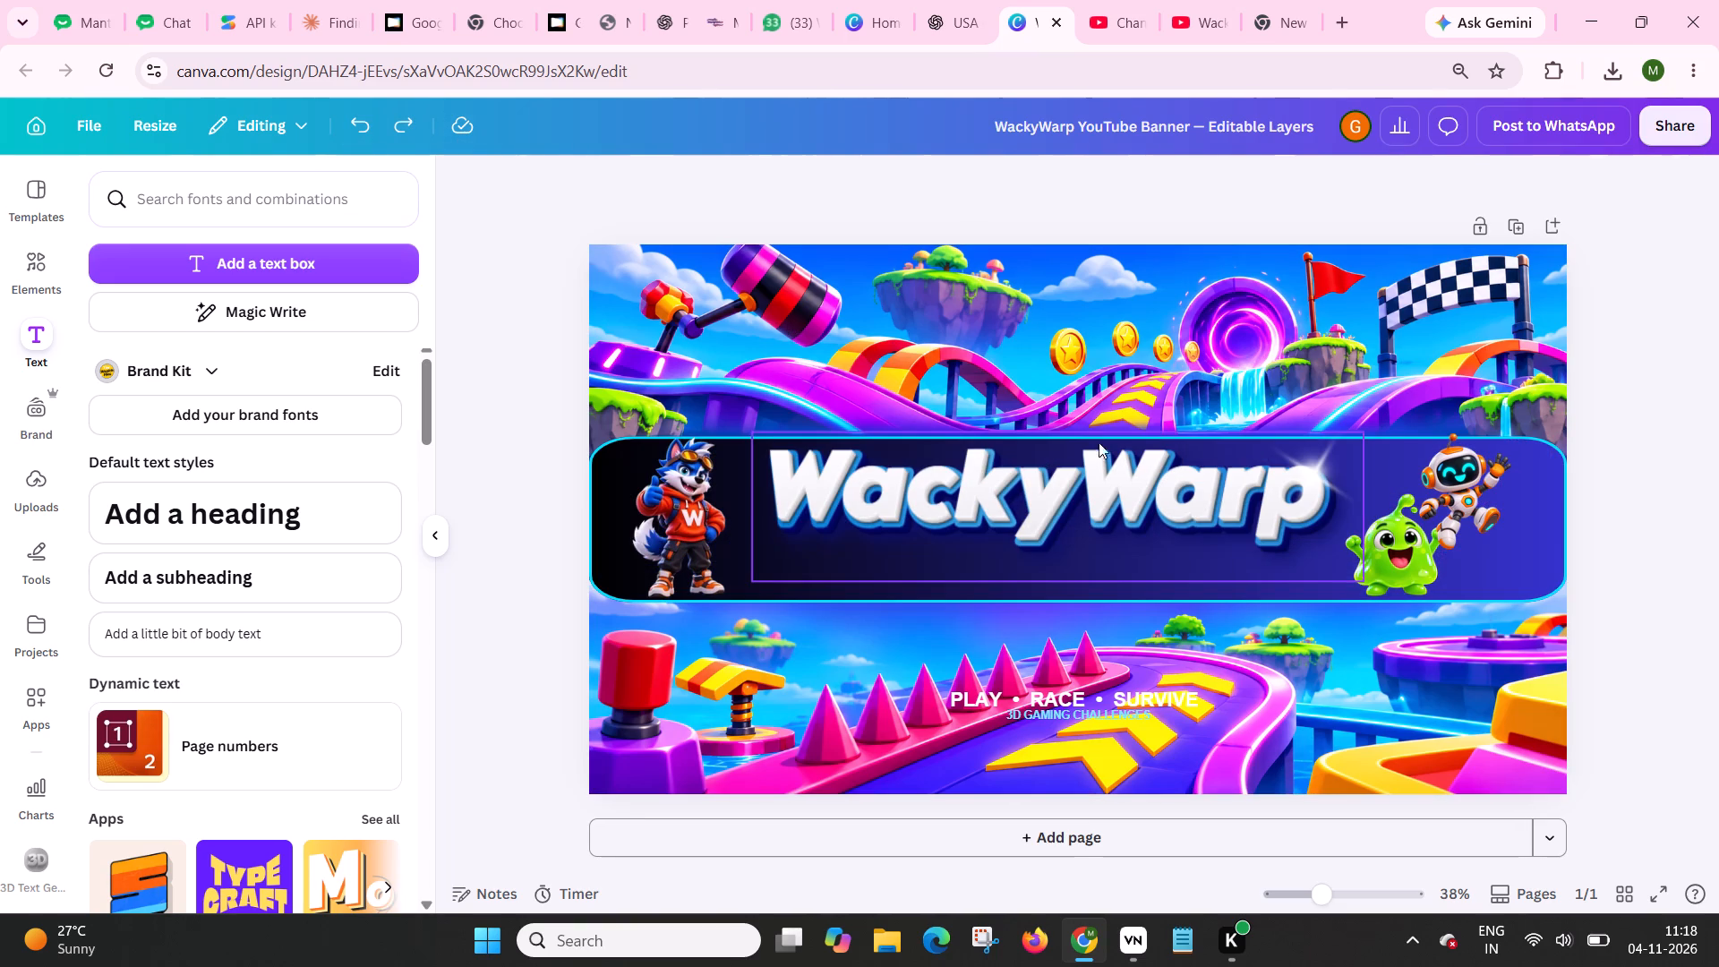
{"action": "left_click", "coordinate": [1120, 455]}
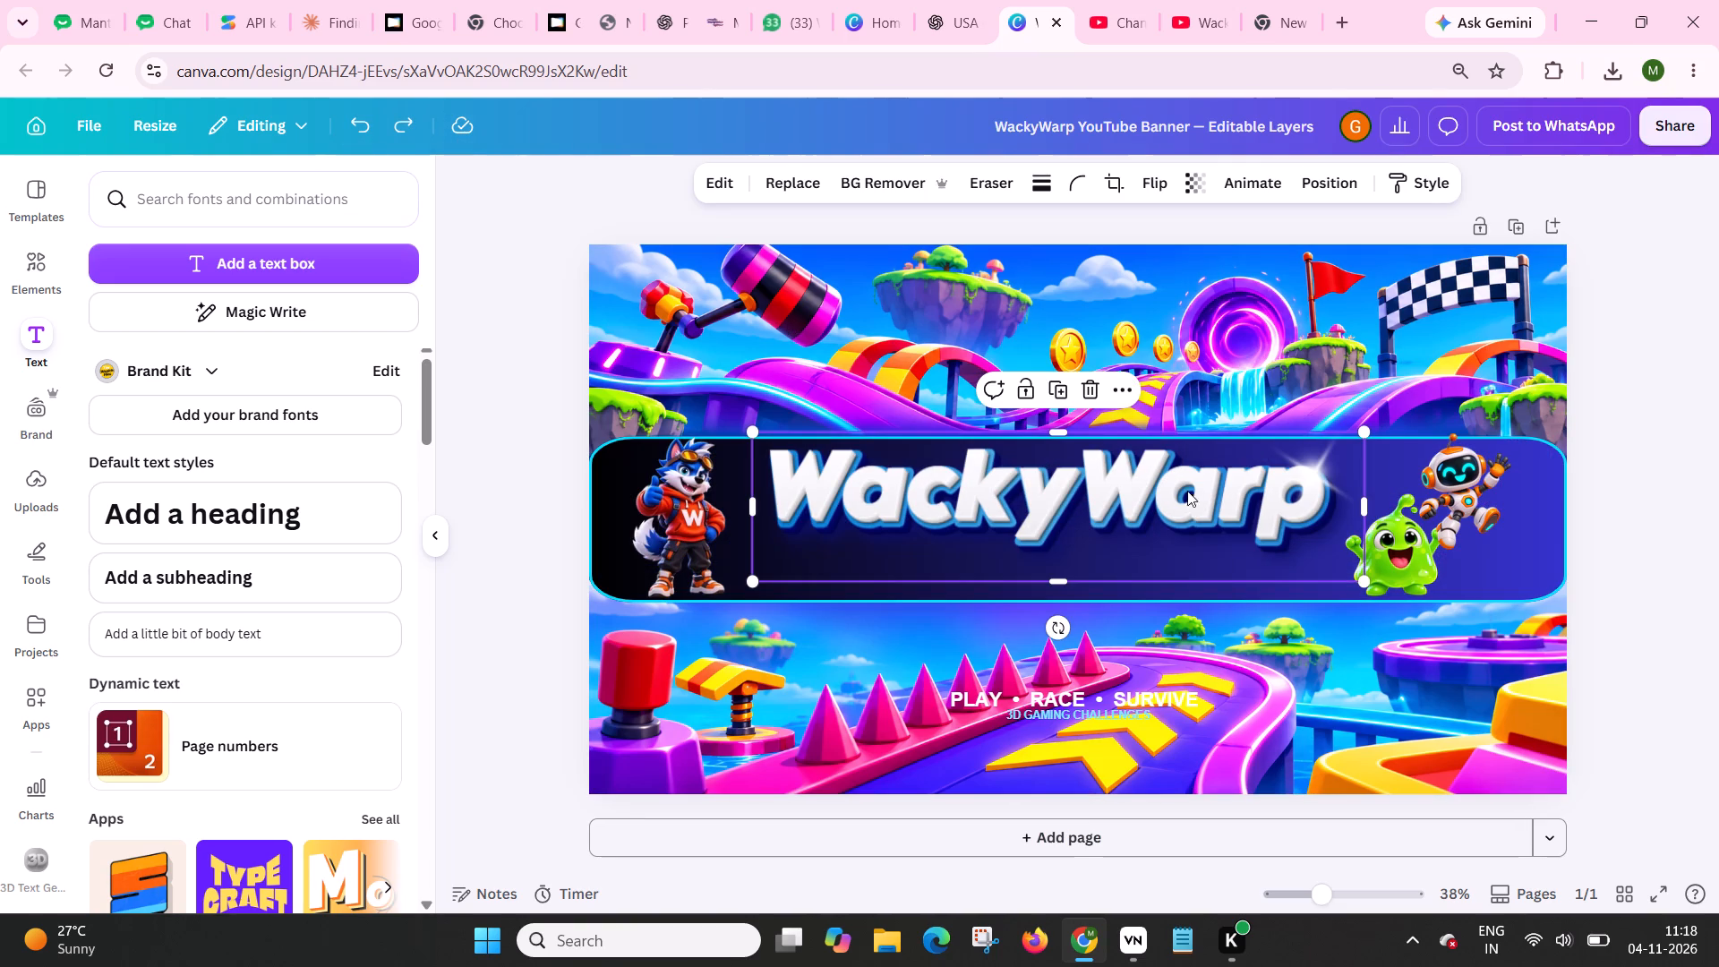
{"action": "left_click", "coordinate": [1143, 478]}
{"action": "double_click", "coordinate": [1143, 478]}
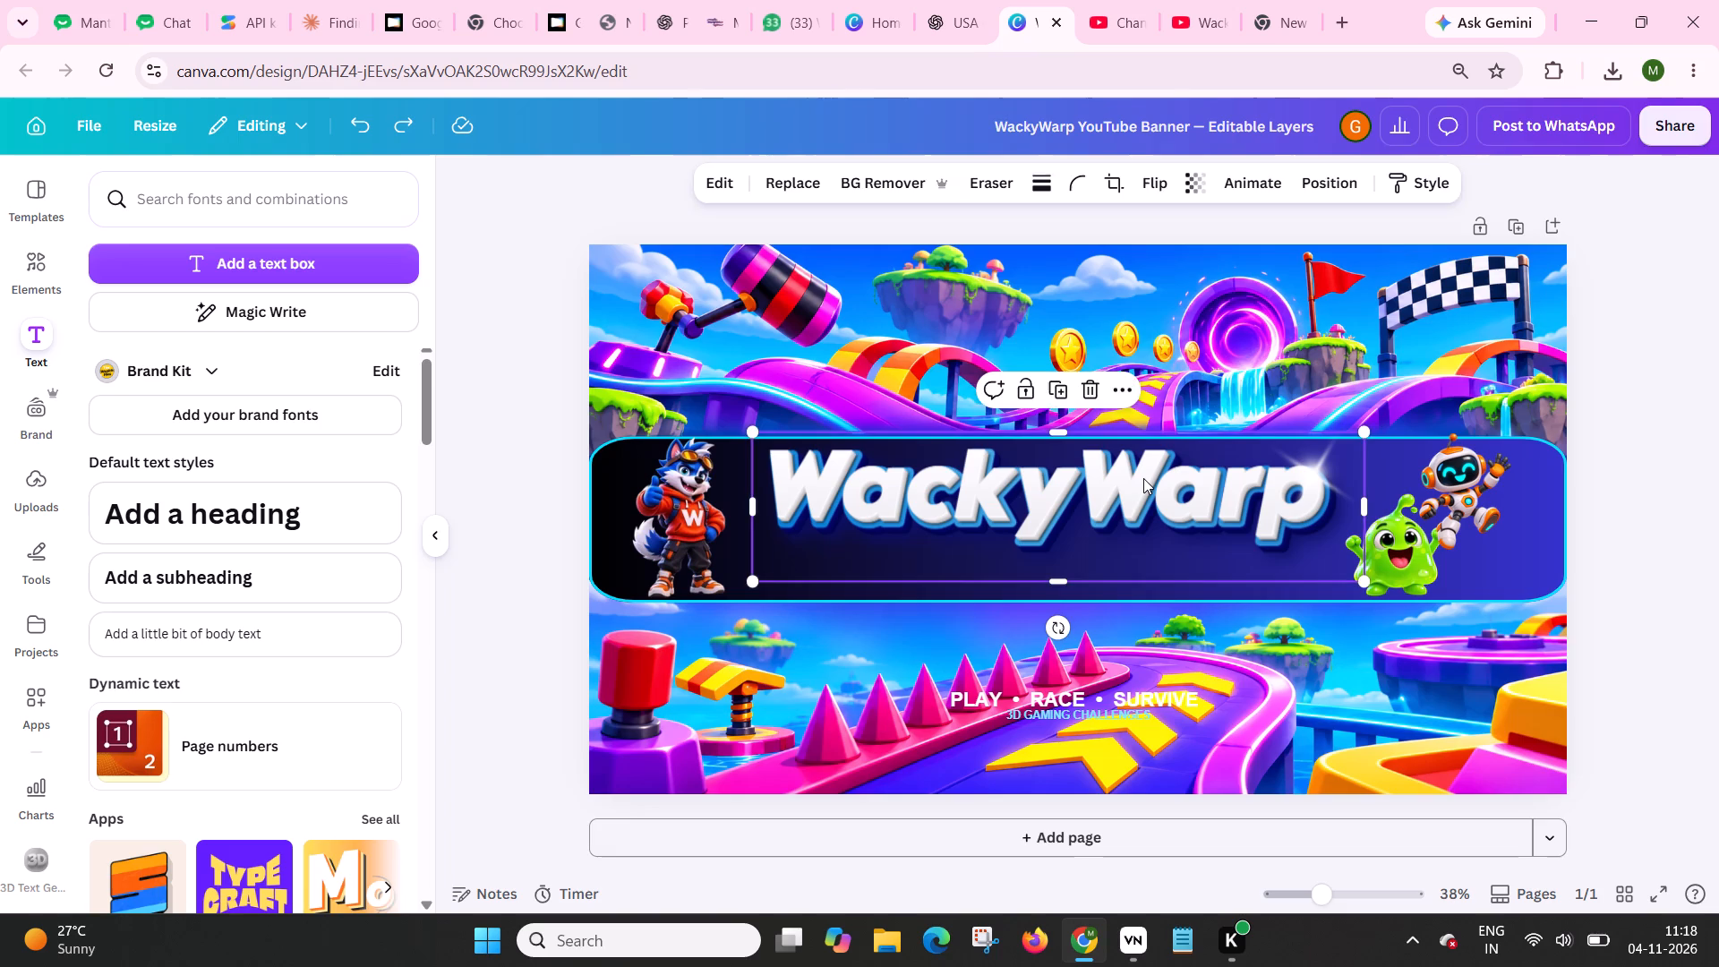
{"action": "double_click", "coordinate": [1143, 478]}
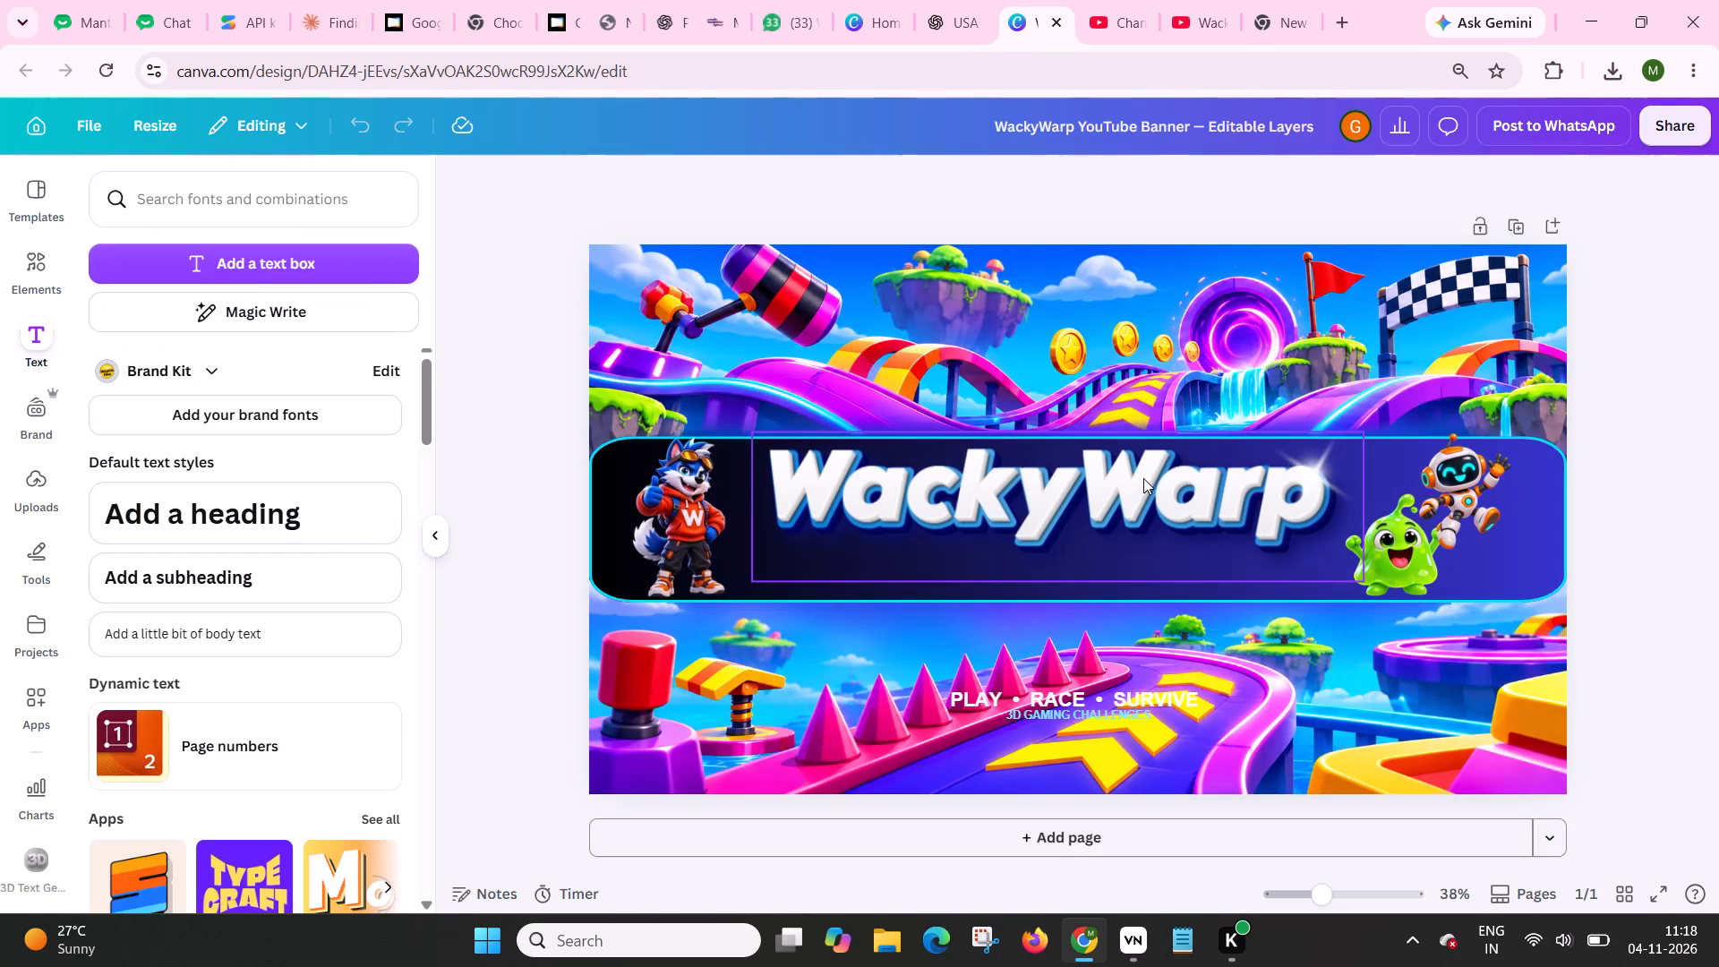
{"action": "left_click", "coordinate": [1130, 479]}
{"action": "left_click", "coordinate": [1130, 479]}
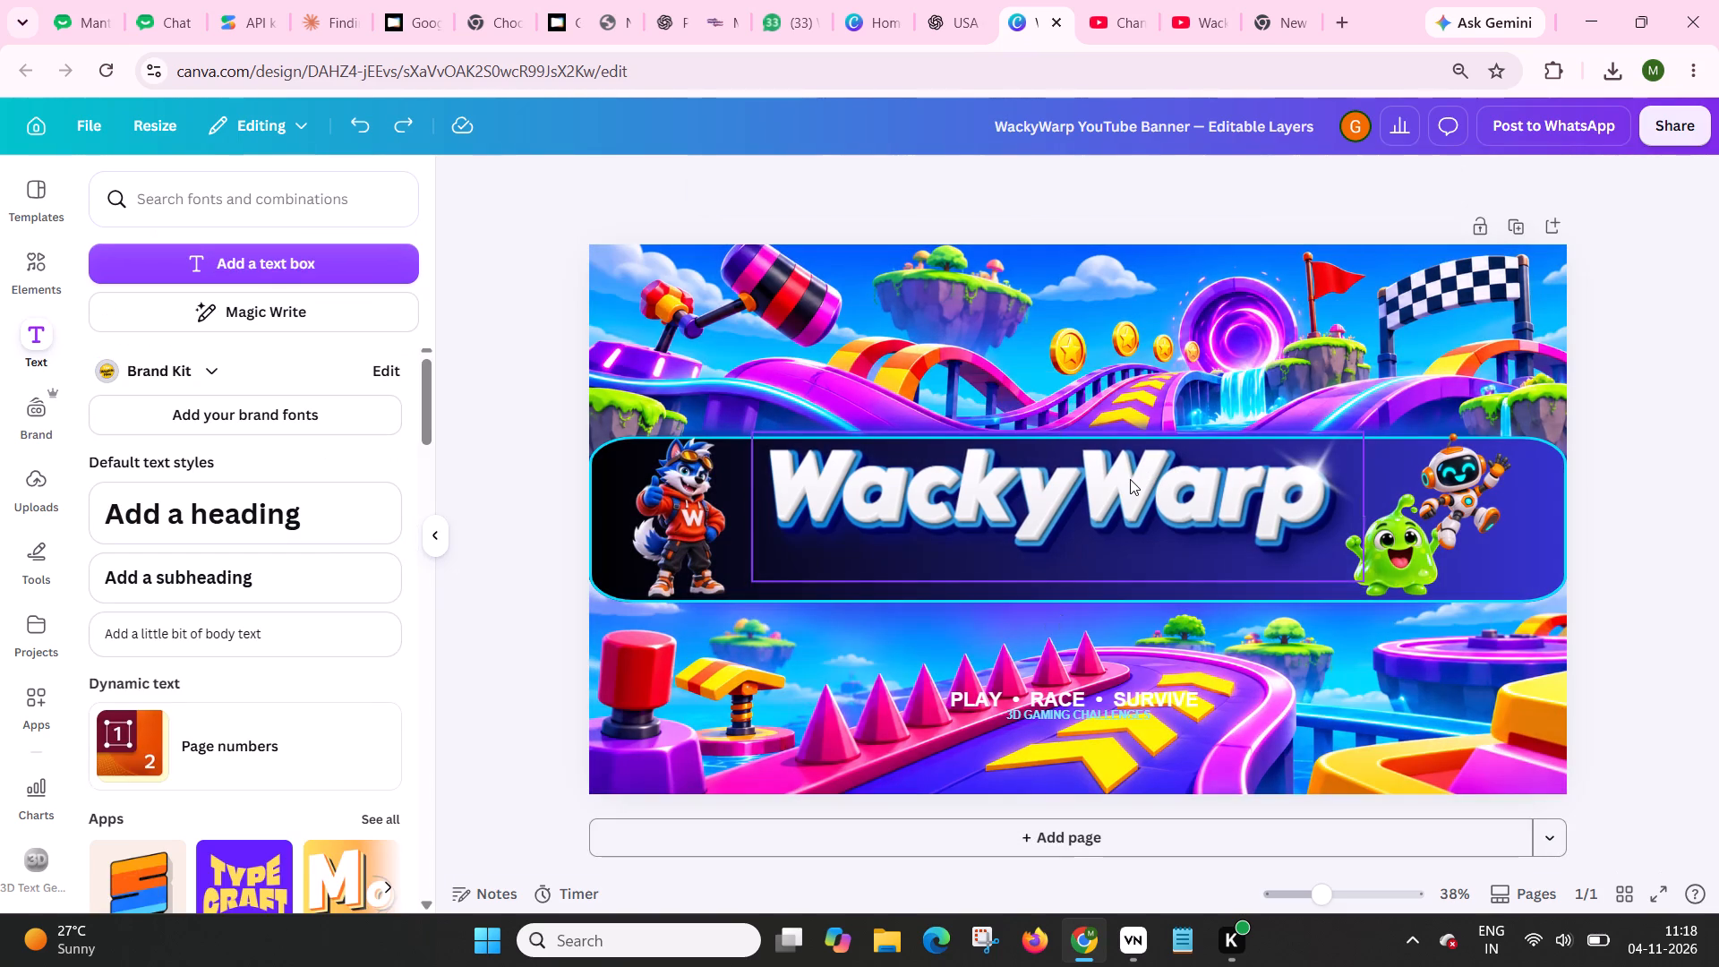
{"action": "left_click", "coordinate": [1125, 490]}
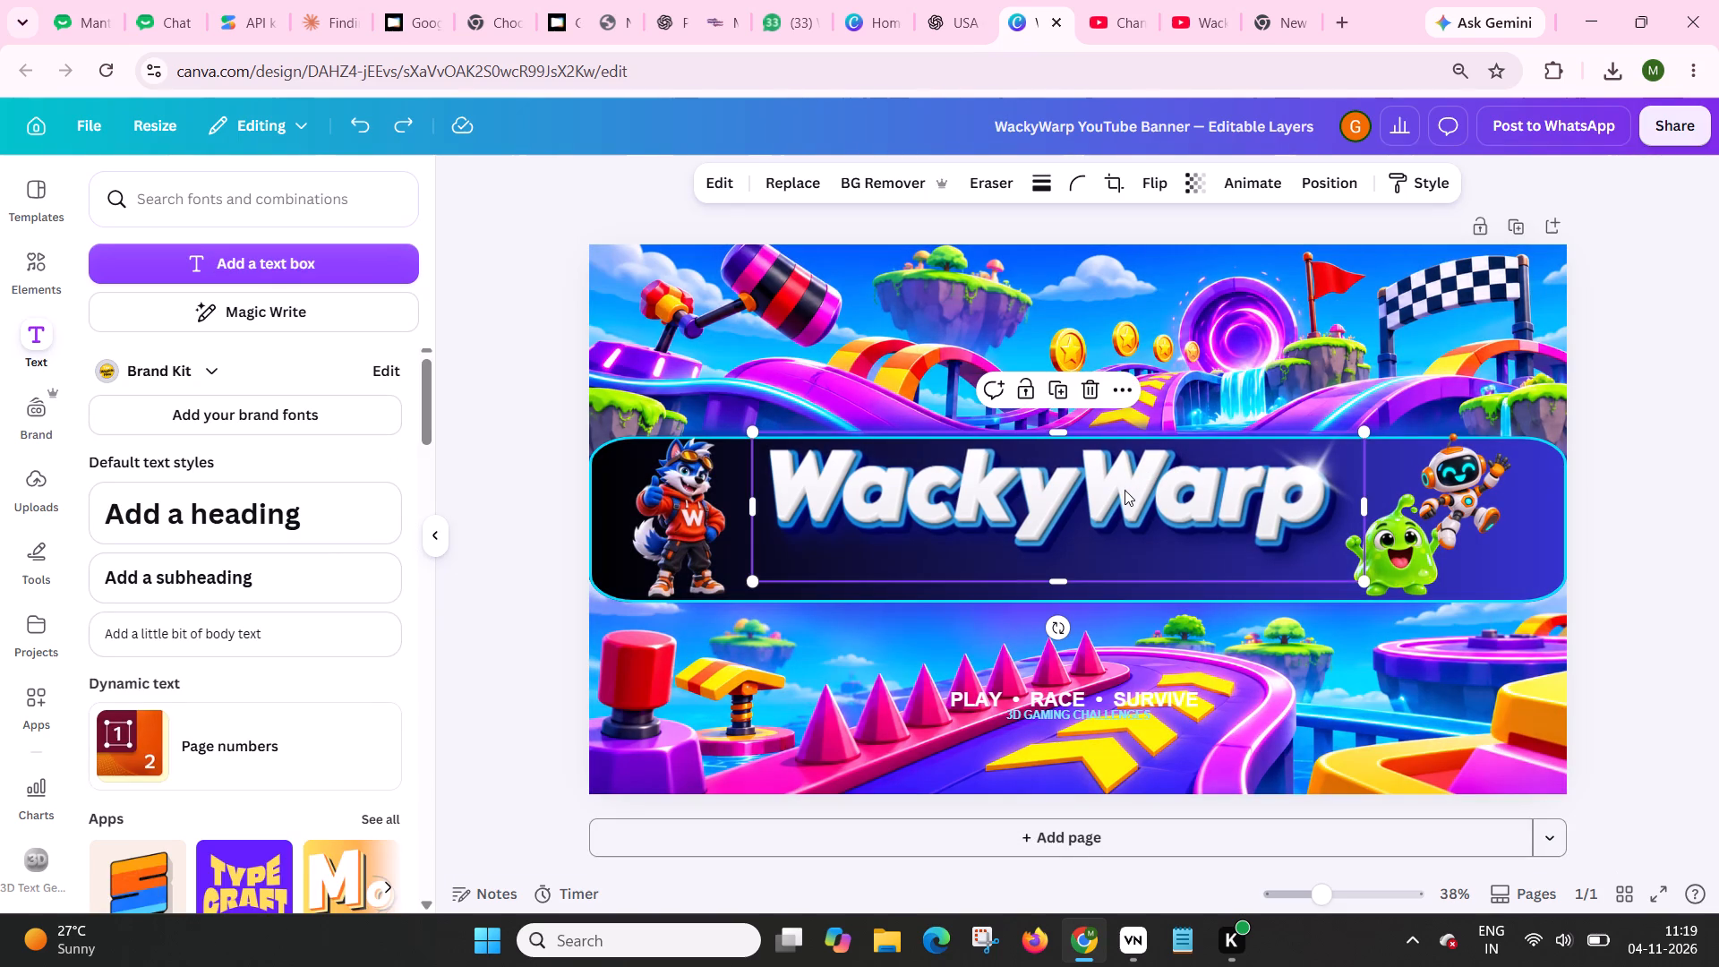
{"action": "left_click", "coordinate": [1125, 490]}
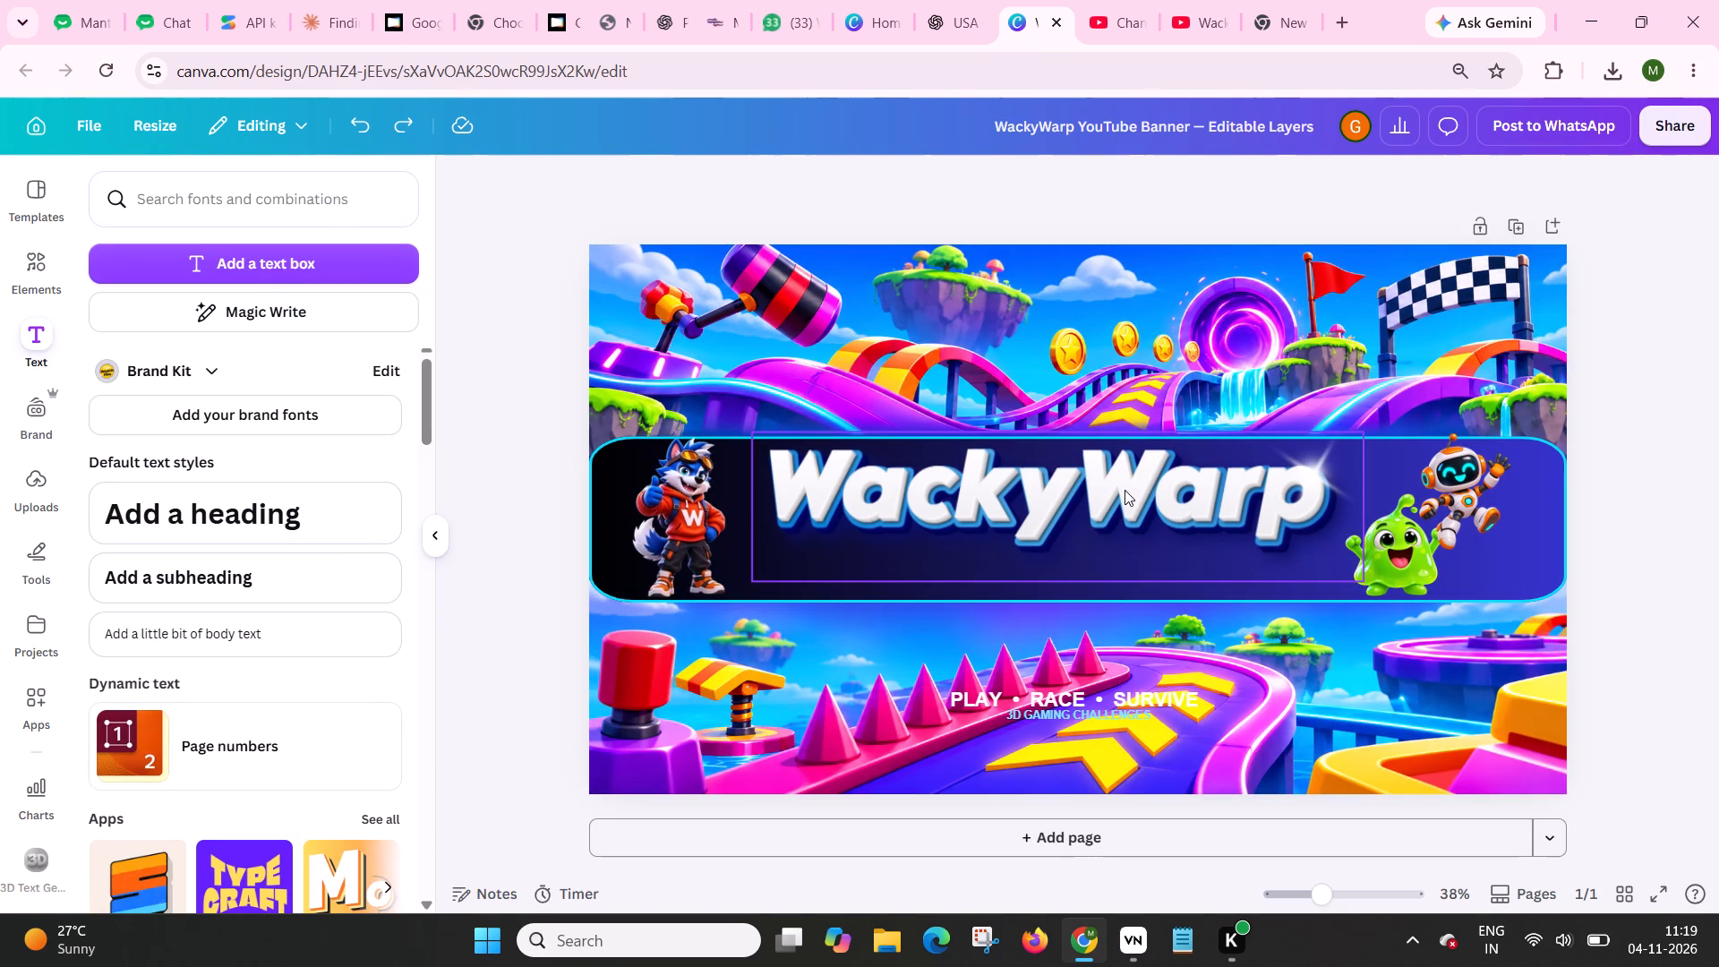
Crop the empty lower edge of the WackyWarp title image up to just below the lettering.
{"action": "left_click", "coordinate": [1129, 498]}
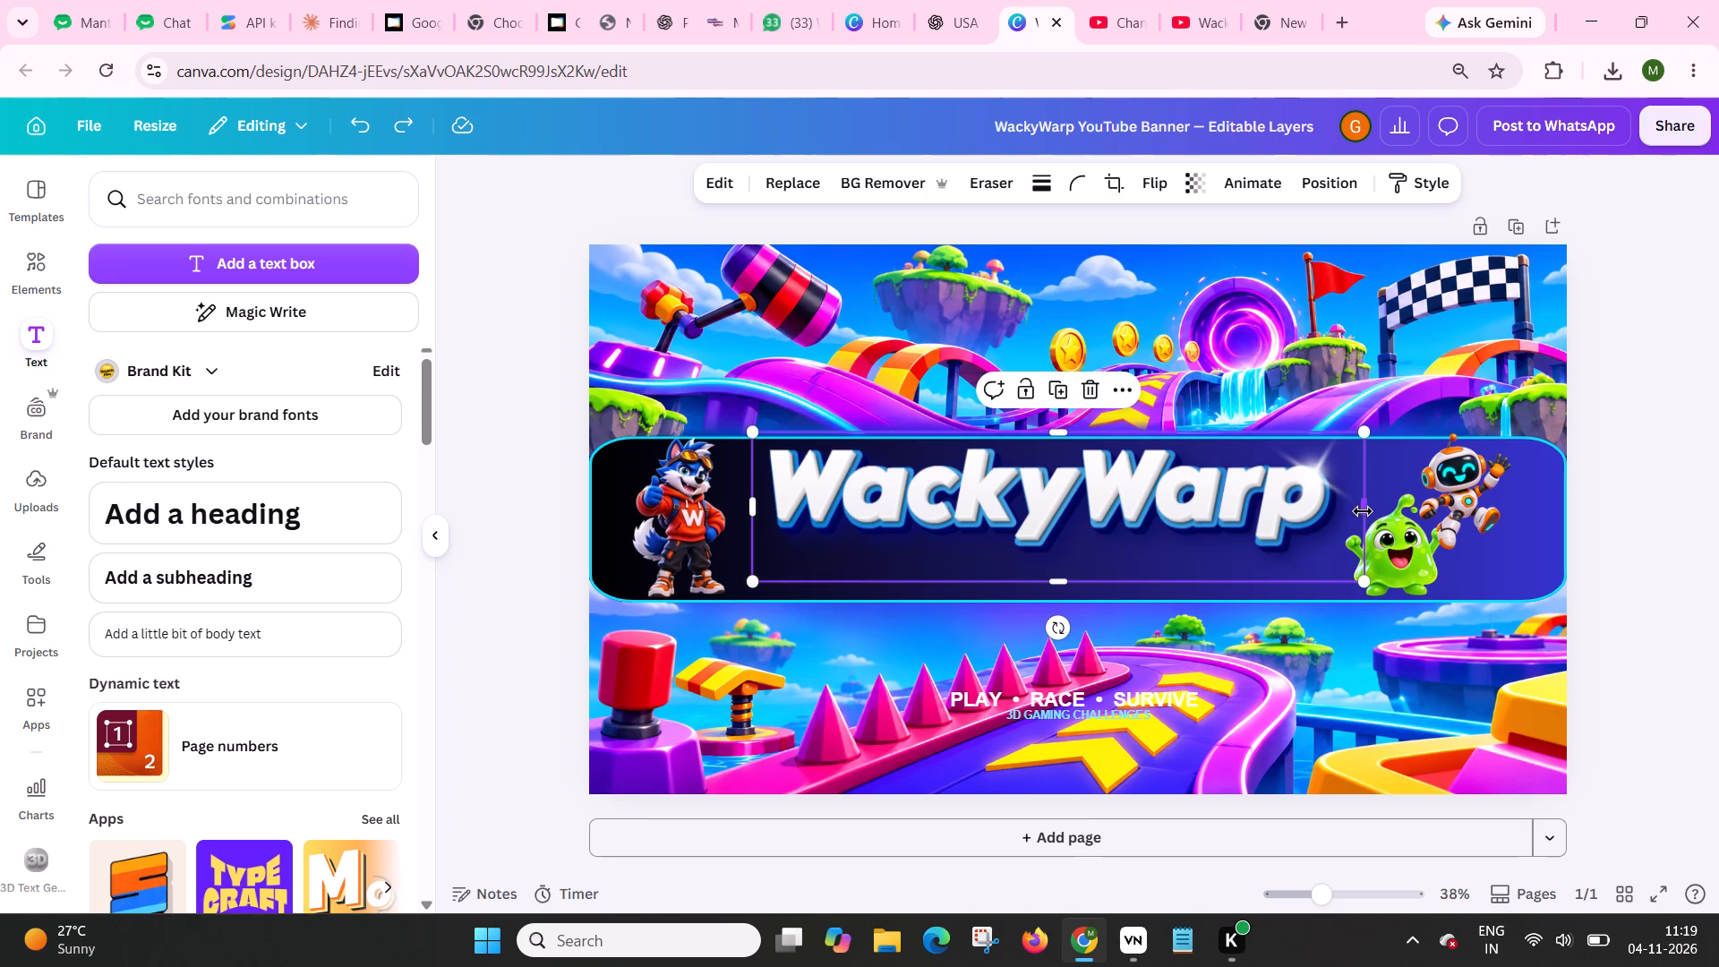
{"action": "left_click_drag", "start_coordinate": [1060, 585], "coordinate": [1060, 577]}
{"action": "left_click_drag", "start_coordinate": [1060, 577], "coordinate": [1060, 555]}
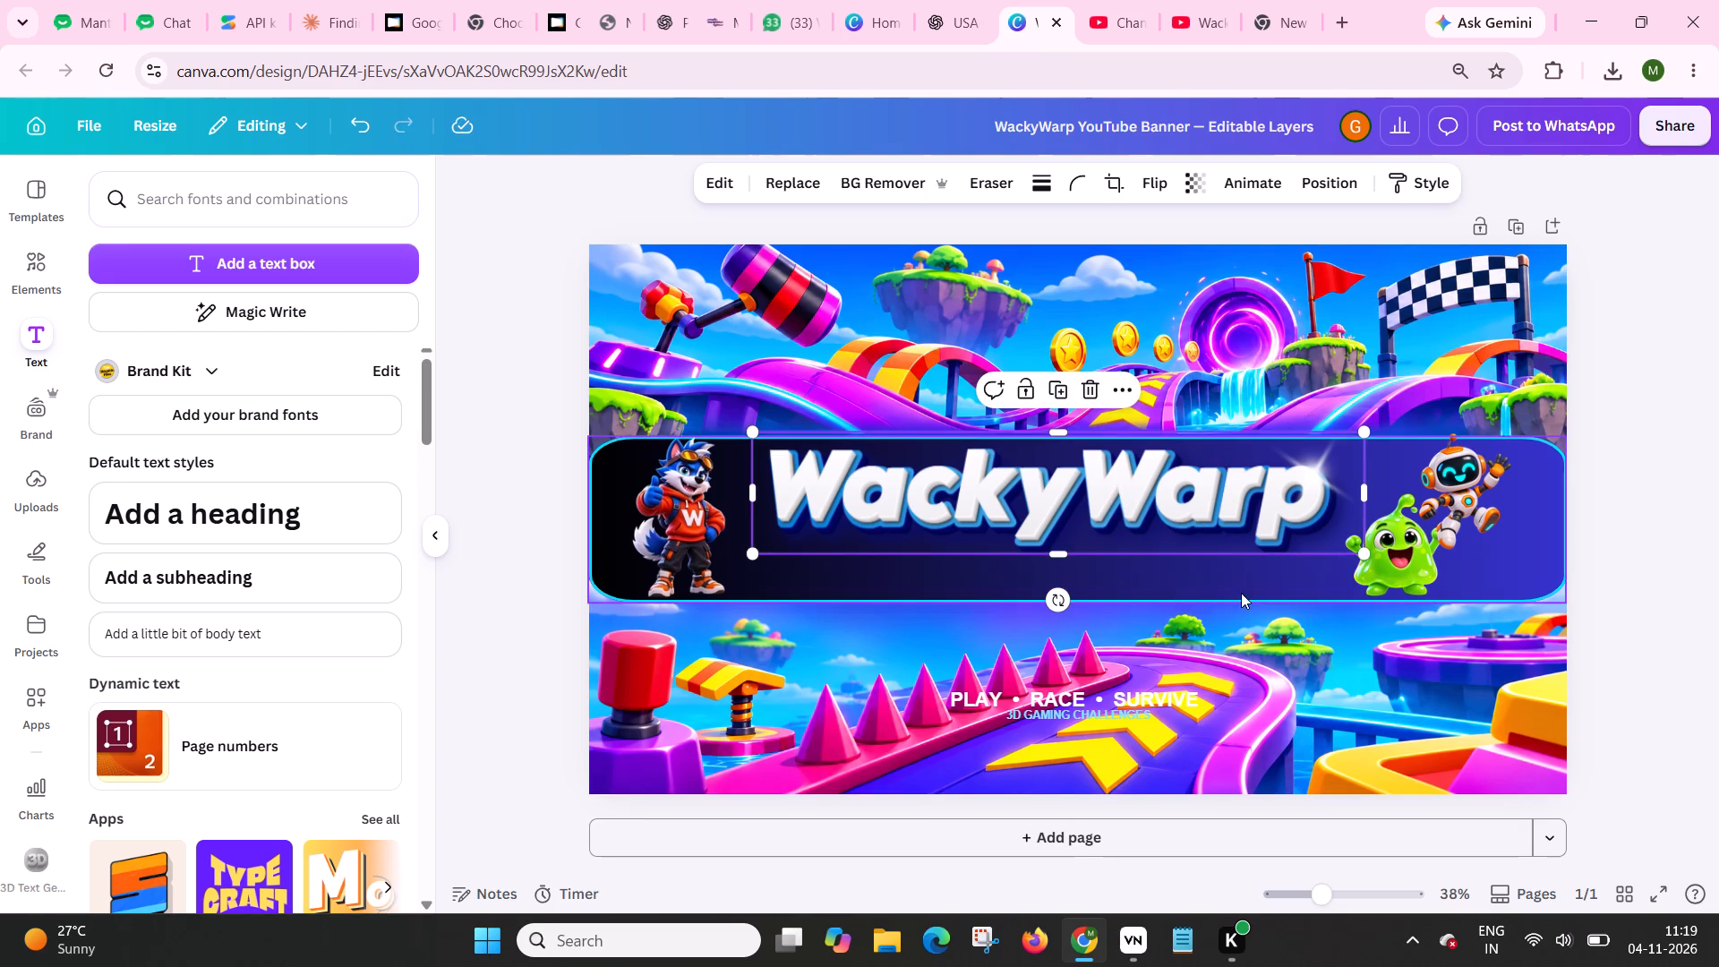
{"action": "left_click", "coordinate": [1701, 505]}
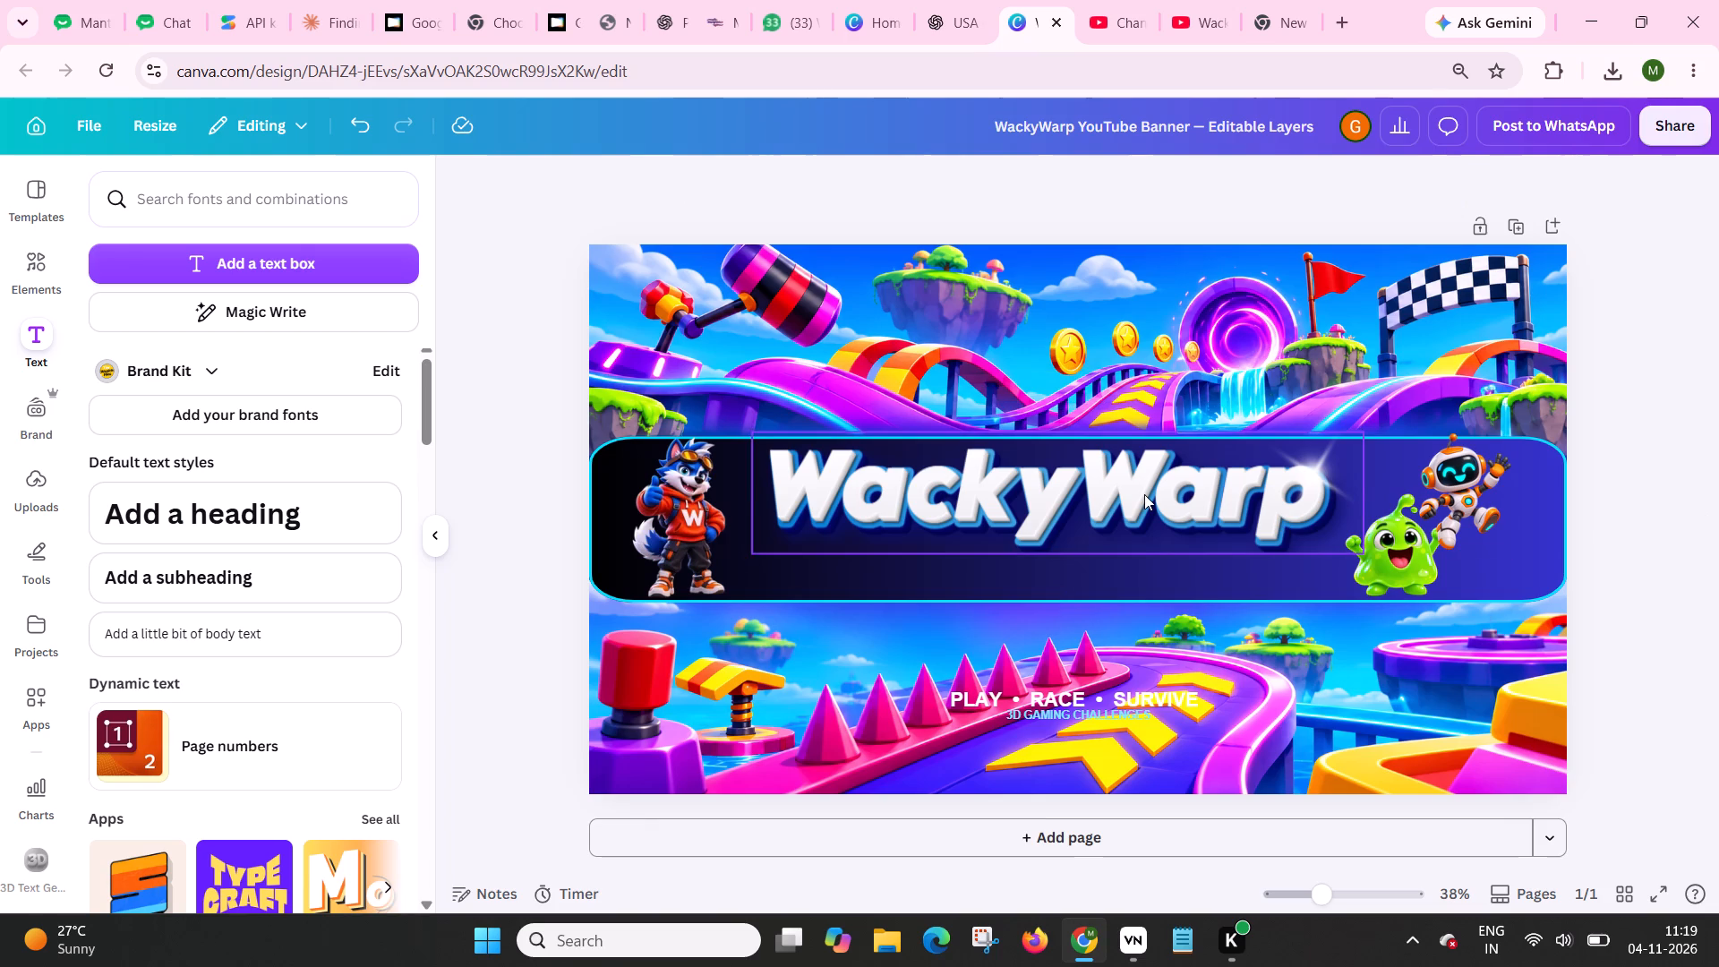
{"action": "left_click", "coordinate": [1144, 494]}
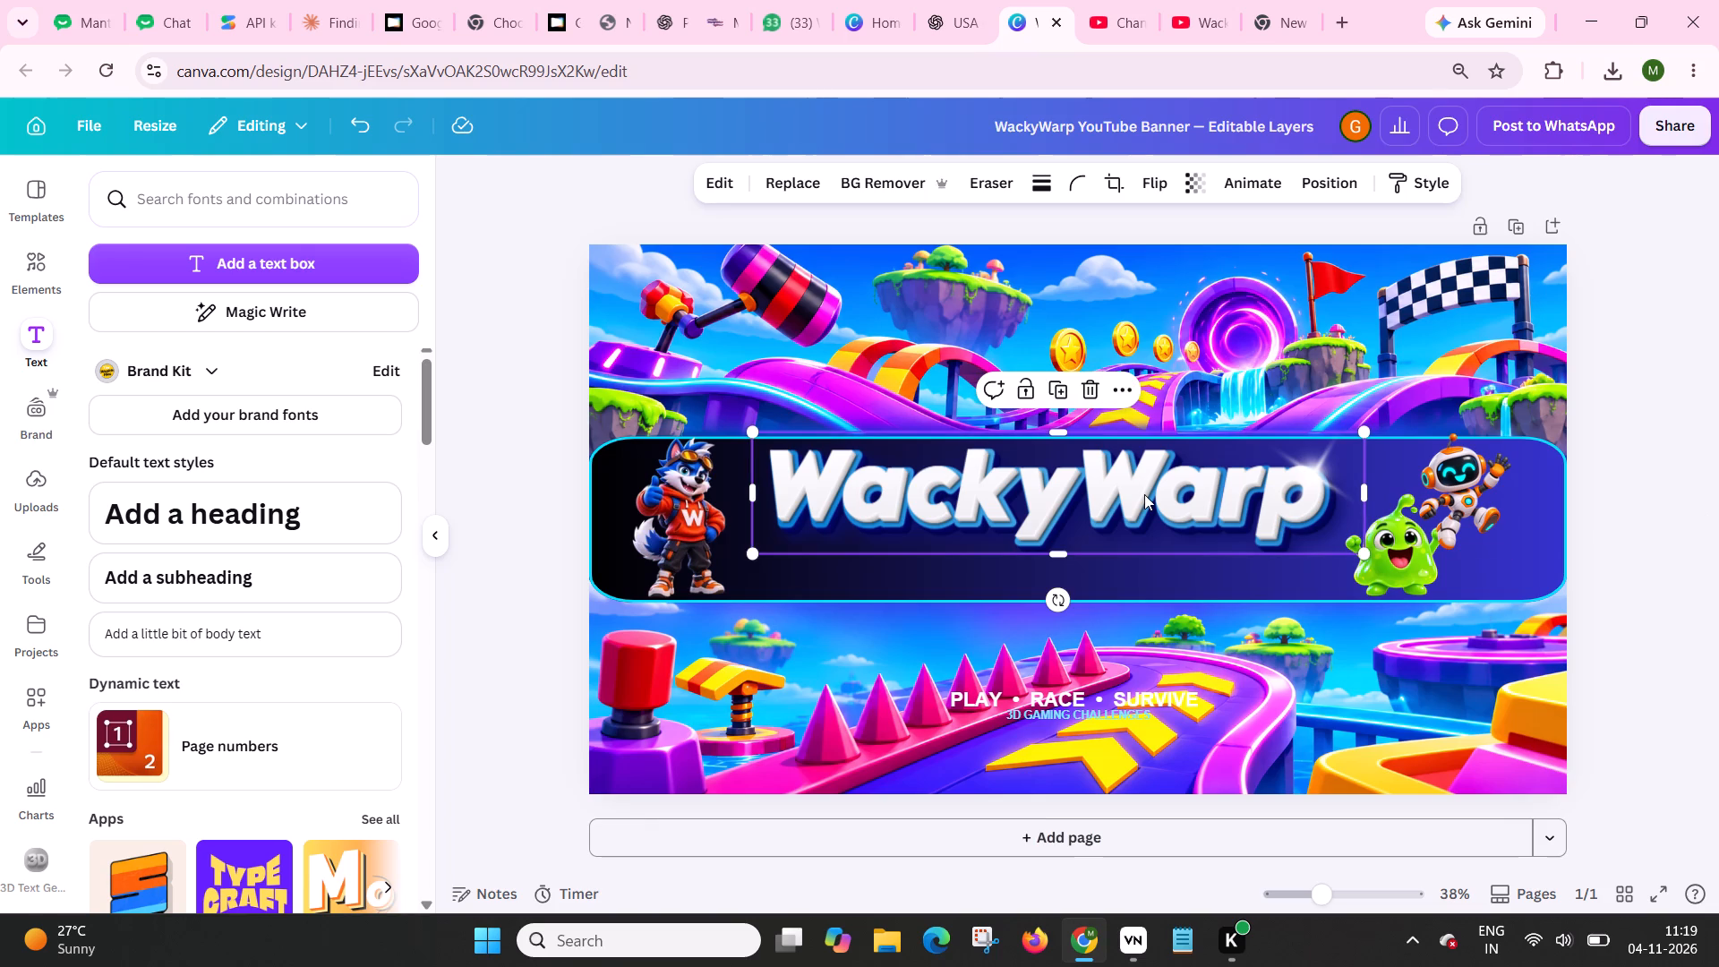
Move the "PLAY • RACE • SURVIVE" tagline and the "3D GAMING CHALLENGES" line into the dark banner strip, stacked beneath the title.
{"action": "left_click_drag", "start_coordinate": [1074, 697], "coordinate": [1068, 562]}
{"action": "left_click_drag", "start_coordinate": [1082, 723], "coordinate": [1079, 701]}
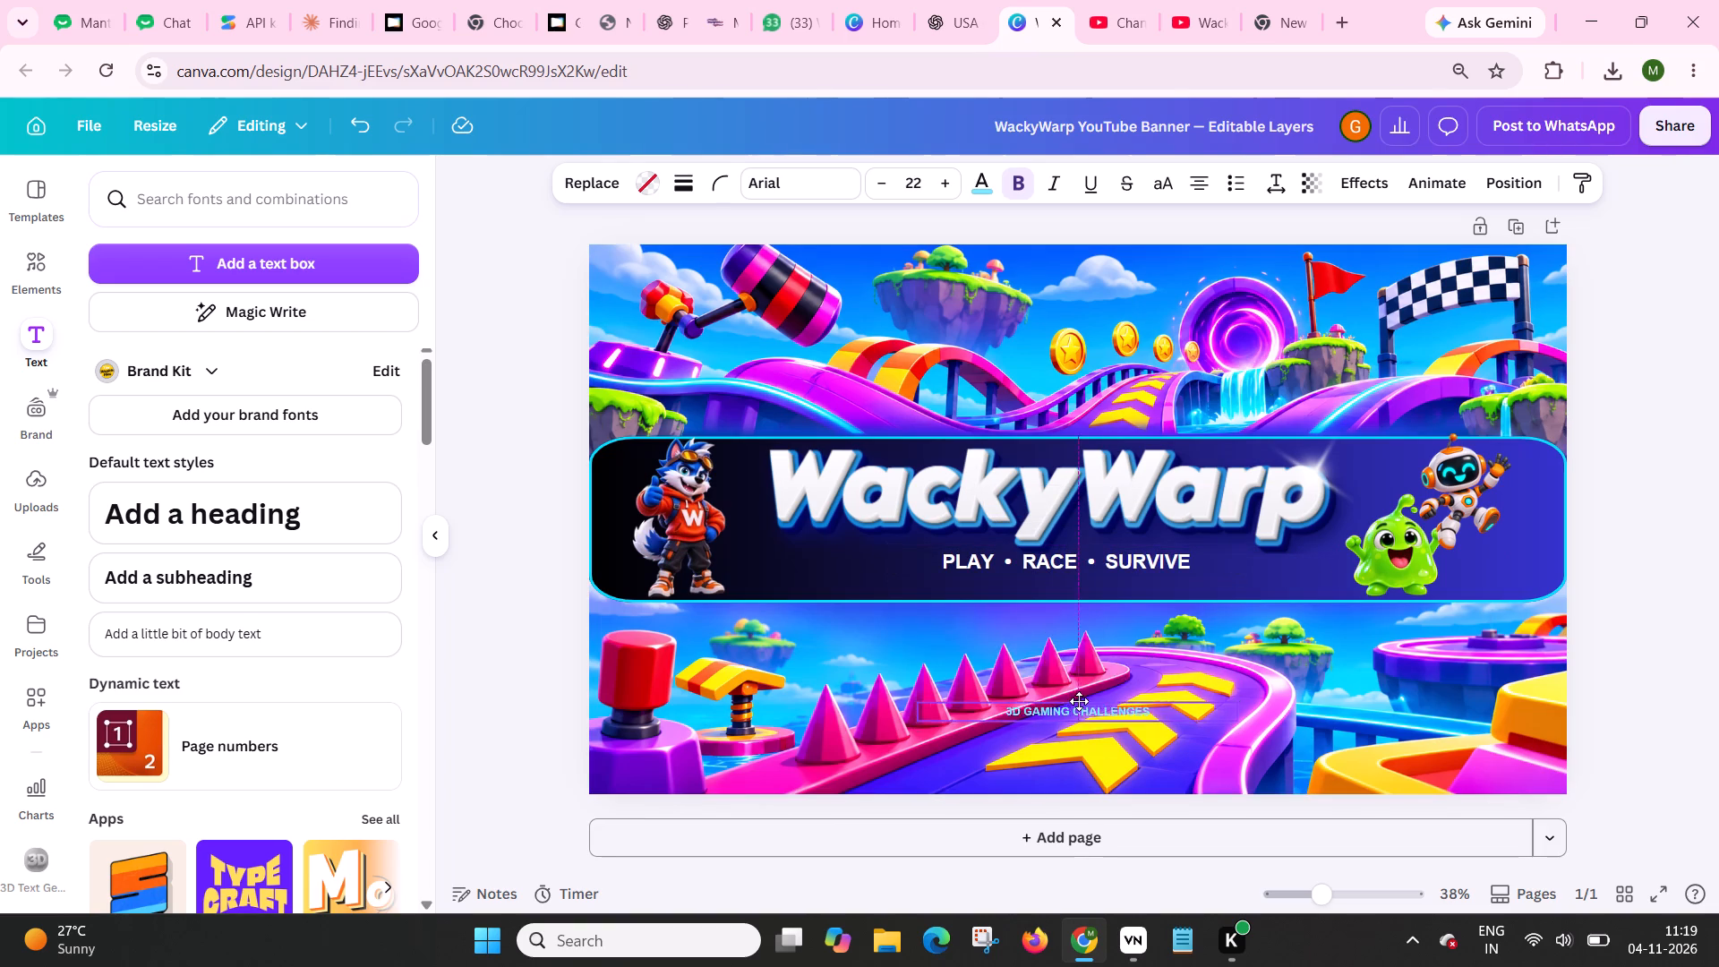
{"action": "left_click_drag", "start_coordinate": [1079, 701], "coordinate": [1071, 601]}
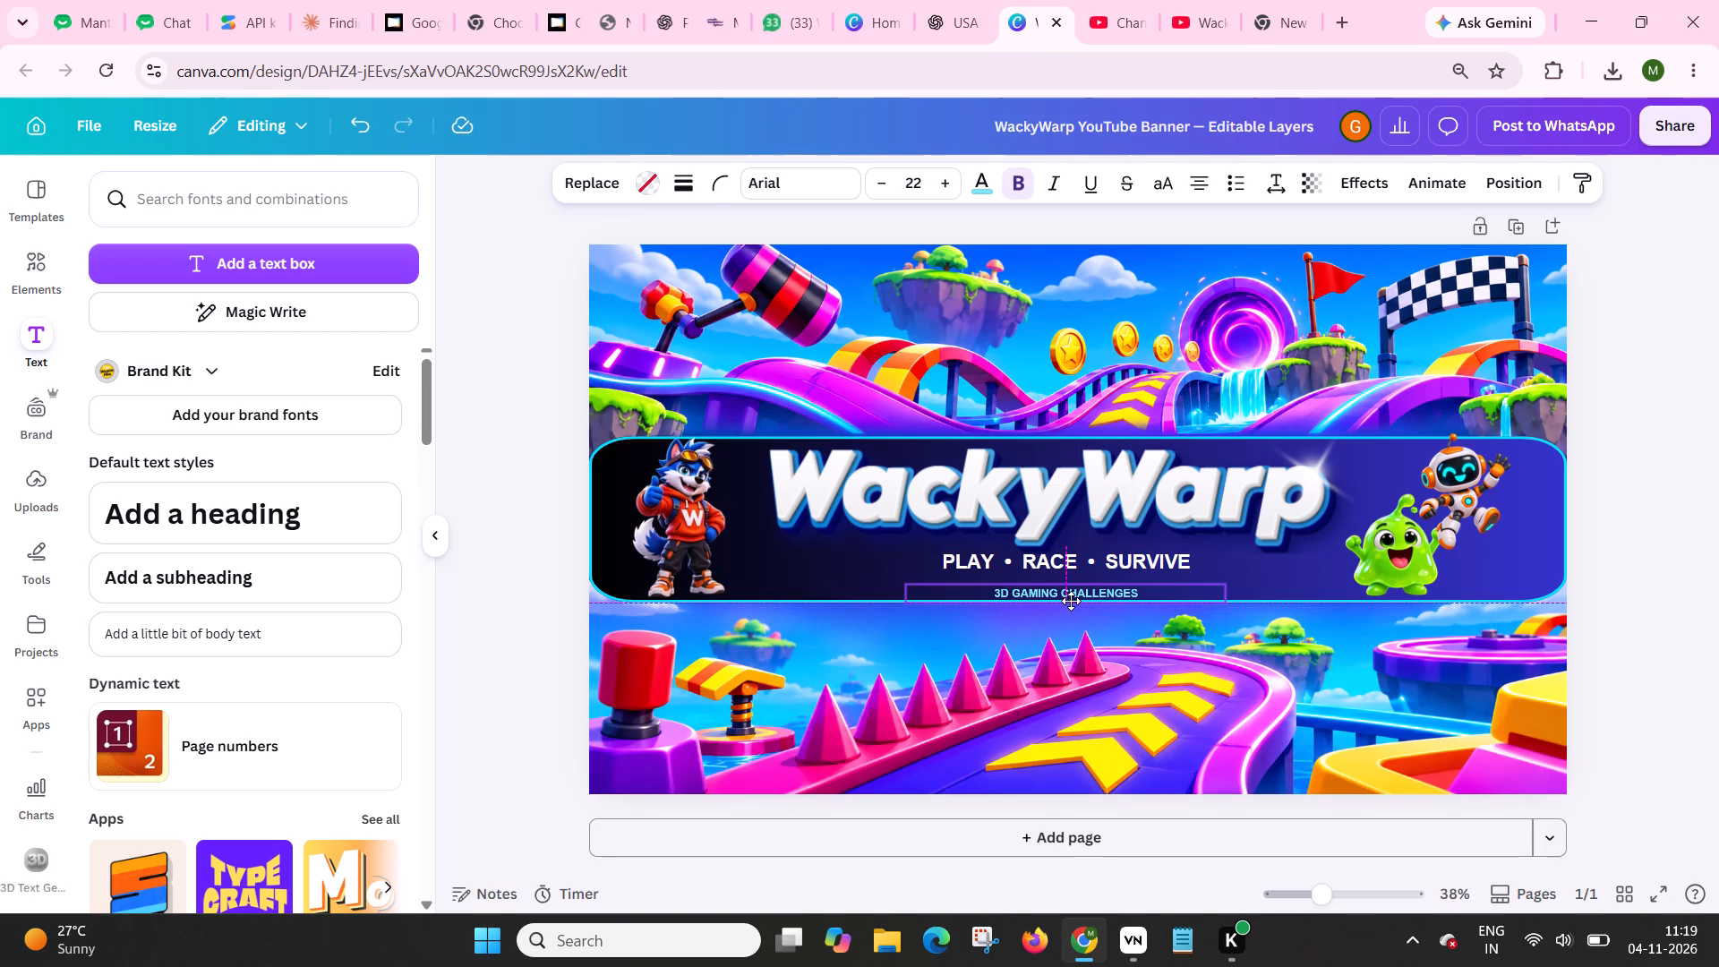
{"action": "left_click_drag", "start_coordinate": [1071, 601], "coordinate": [1071, 594]}
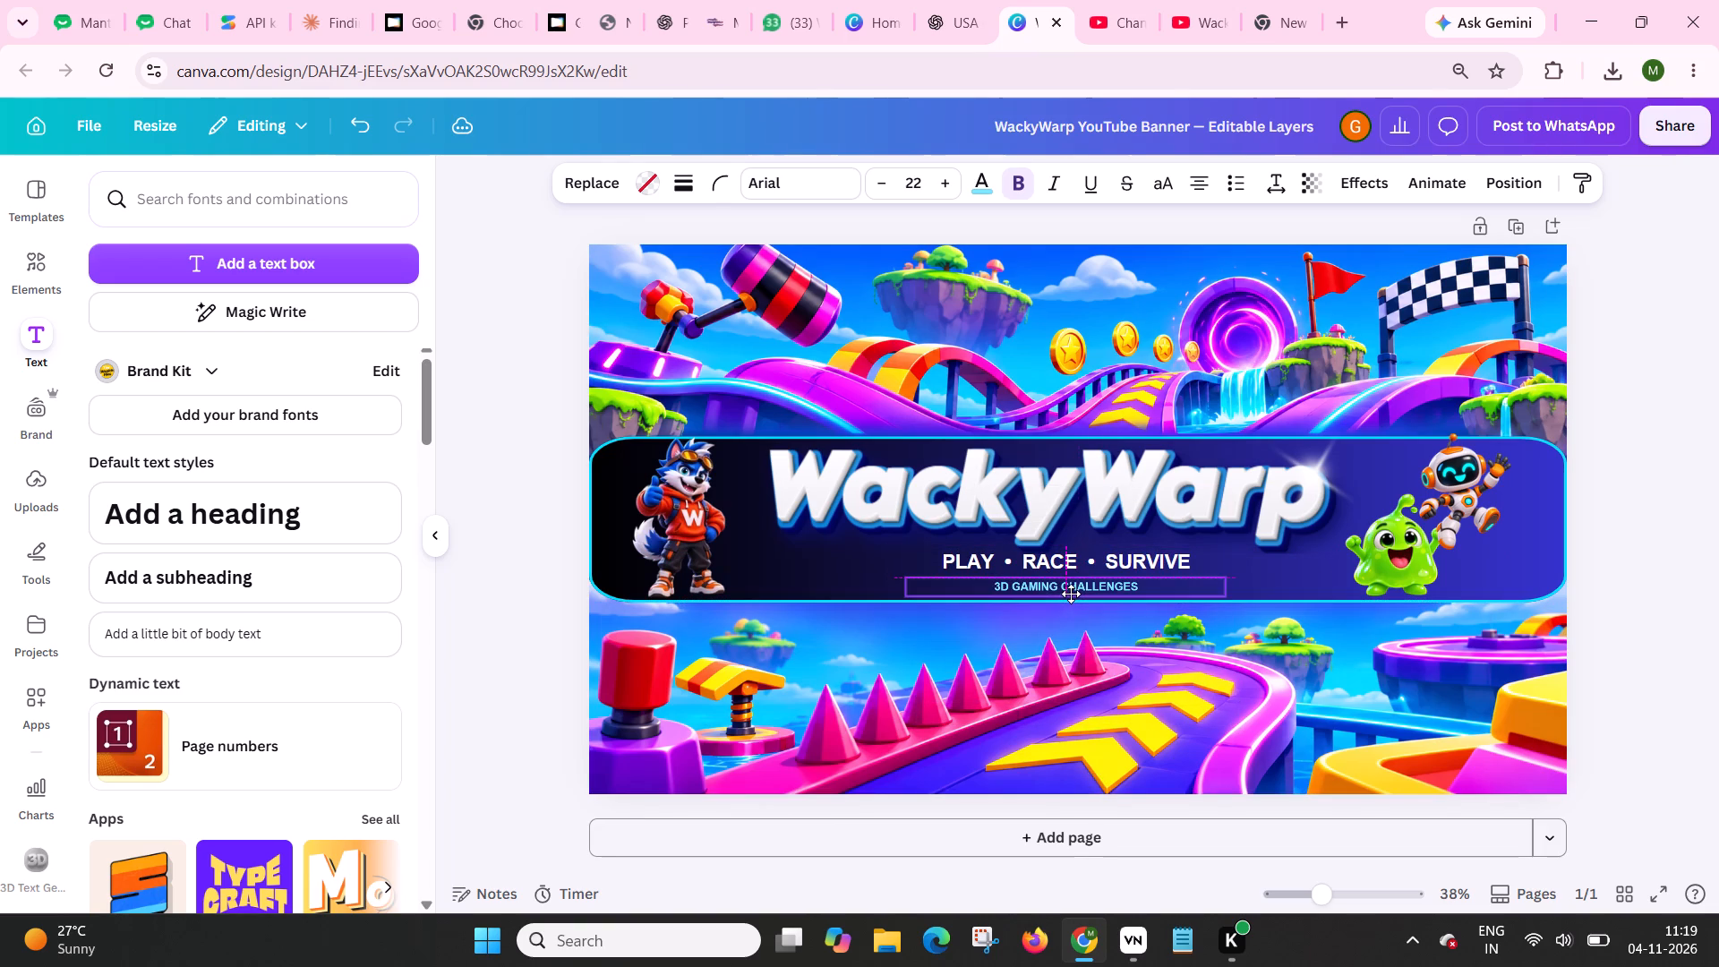
{"action": "left_click_drag", "start_coordinate": [1071, 594], "coordinate": [1071, 596]}
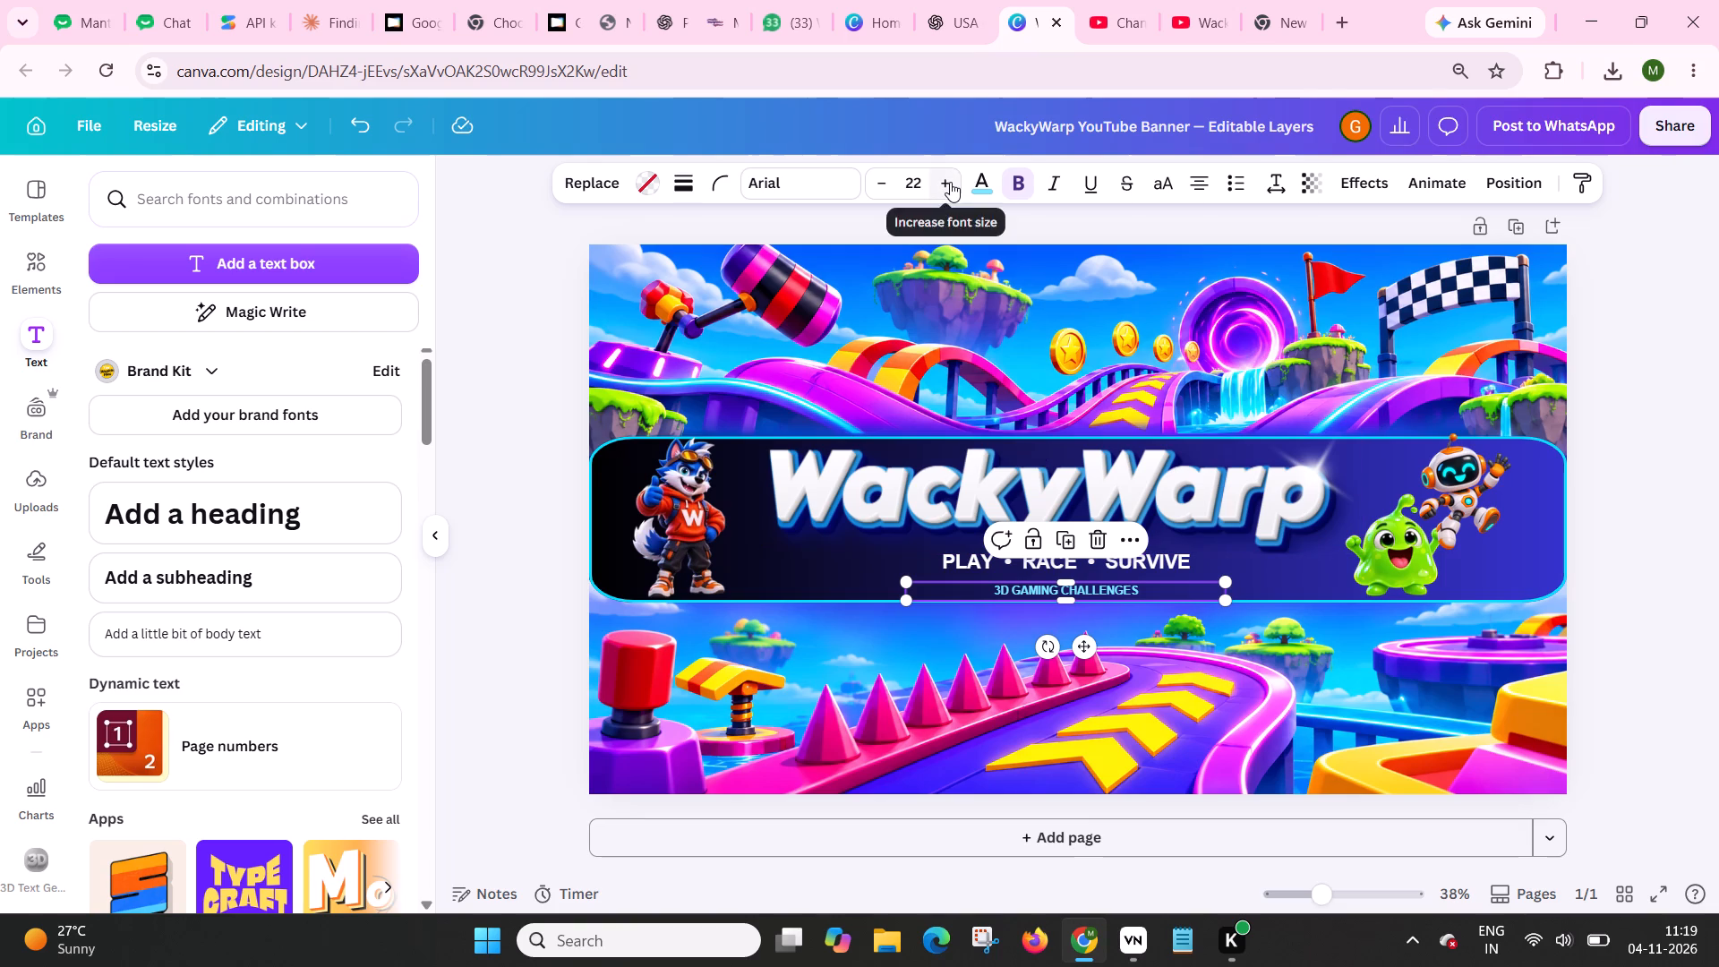
Set the "3D GAMING CHALLENGES" text to font size 24 and nudge it slightly up towards the tagline.
{"action": "left_click", "coordinate": [950, 182]}
{"action": "left_click", "coordinate": [950, 182]}
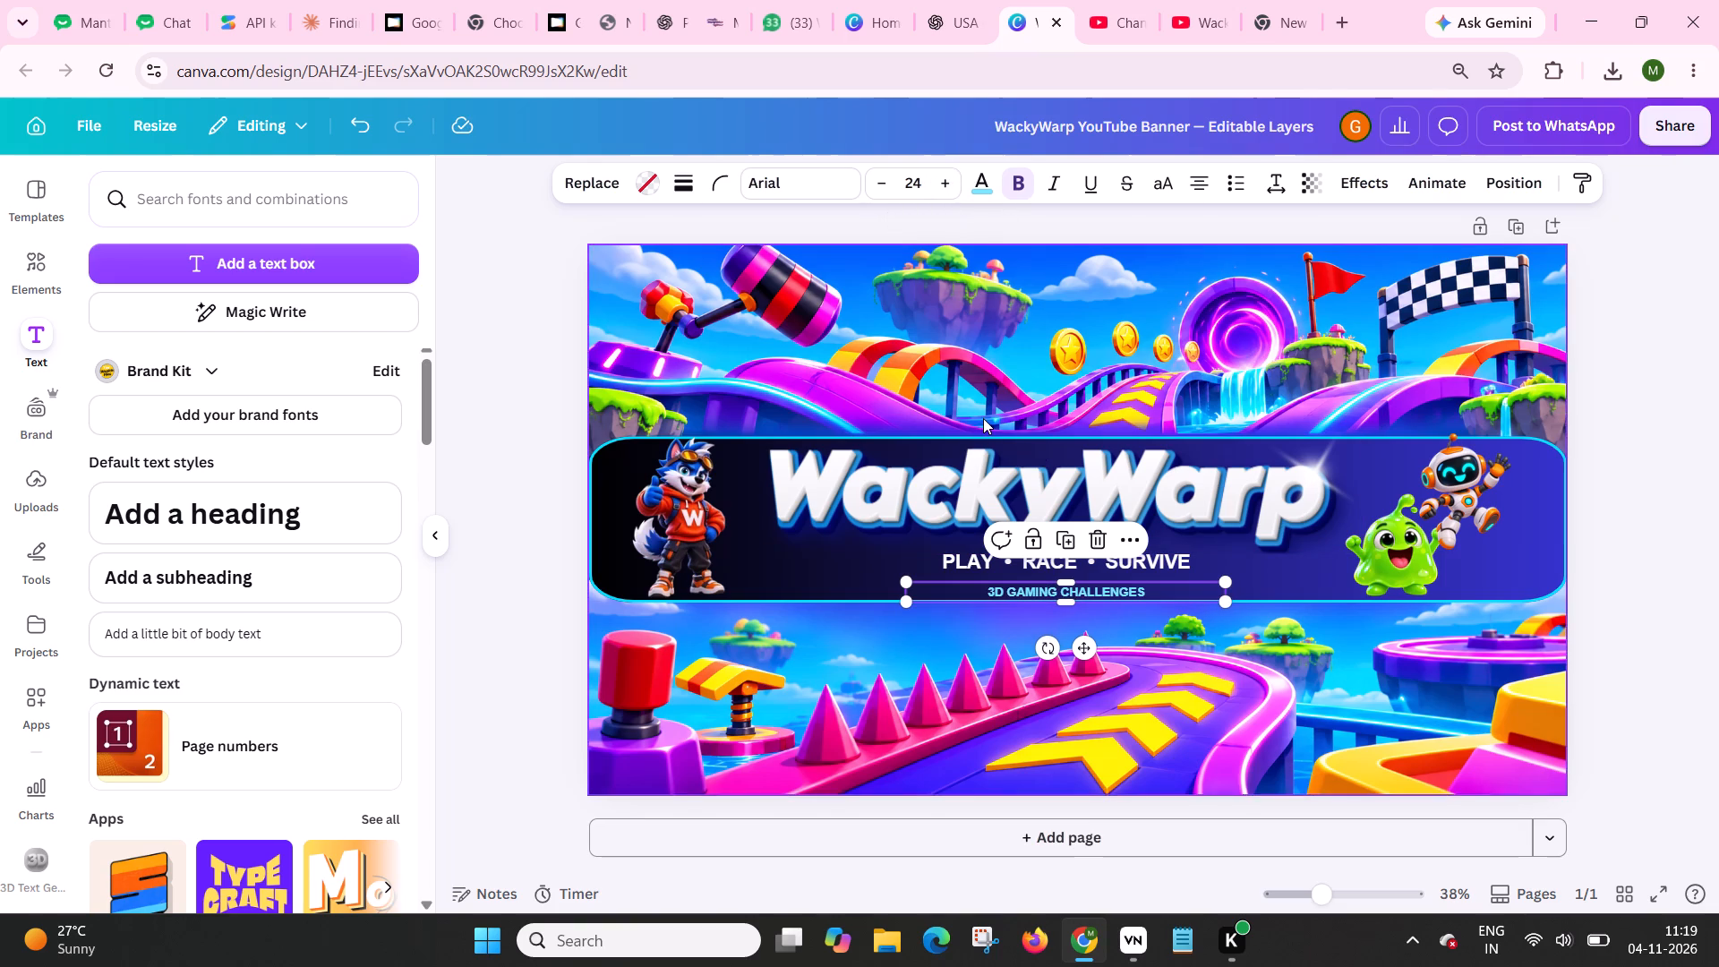
{"action": "left_click", "coordinate": [1167, 672]}
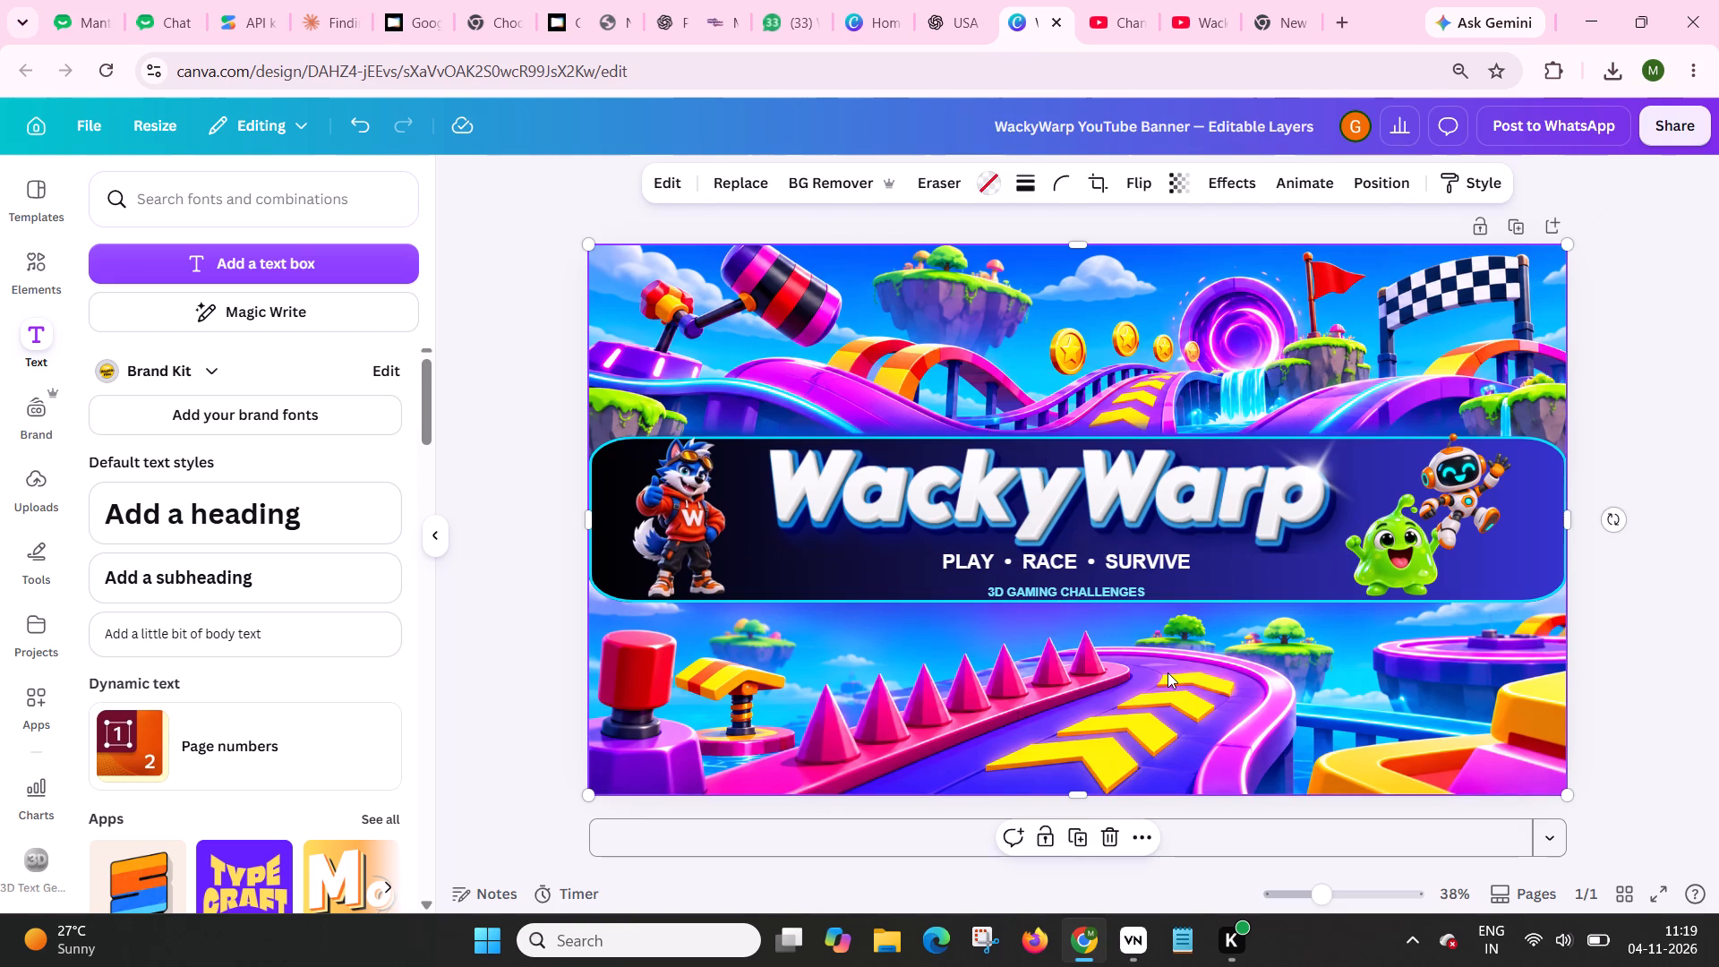
{"action": "left_click", "coordinate": [1110, 587]}
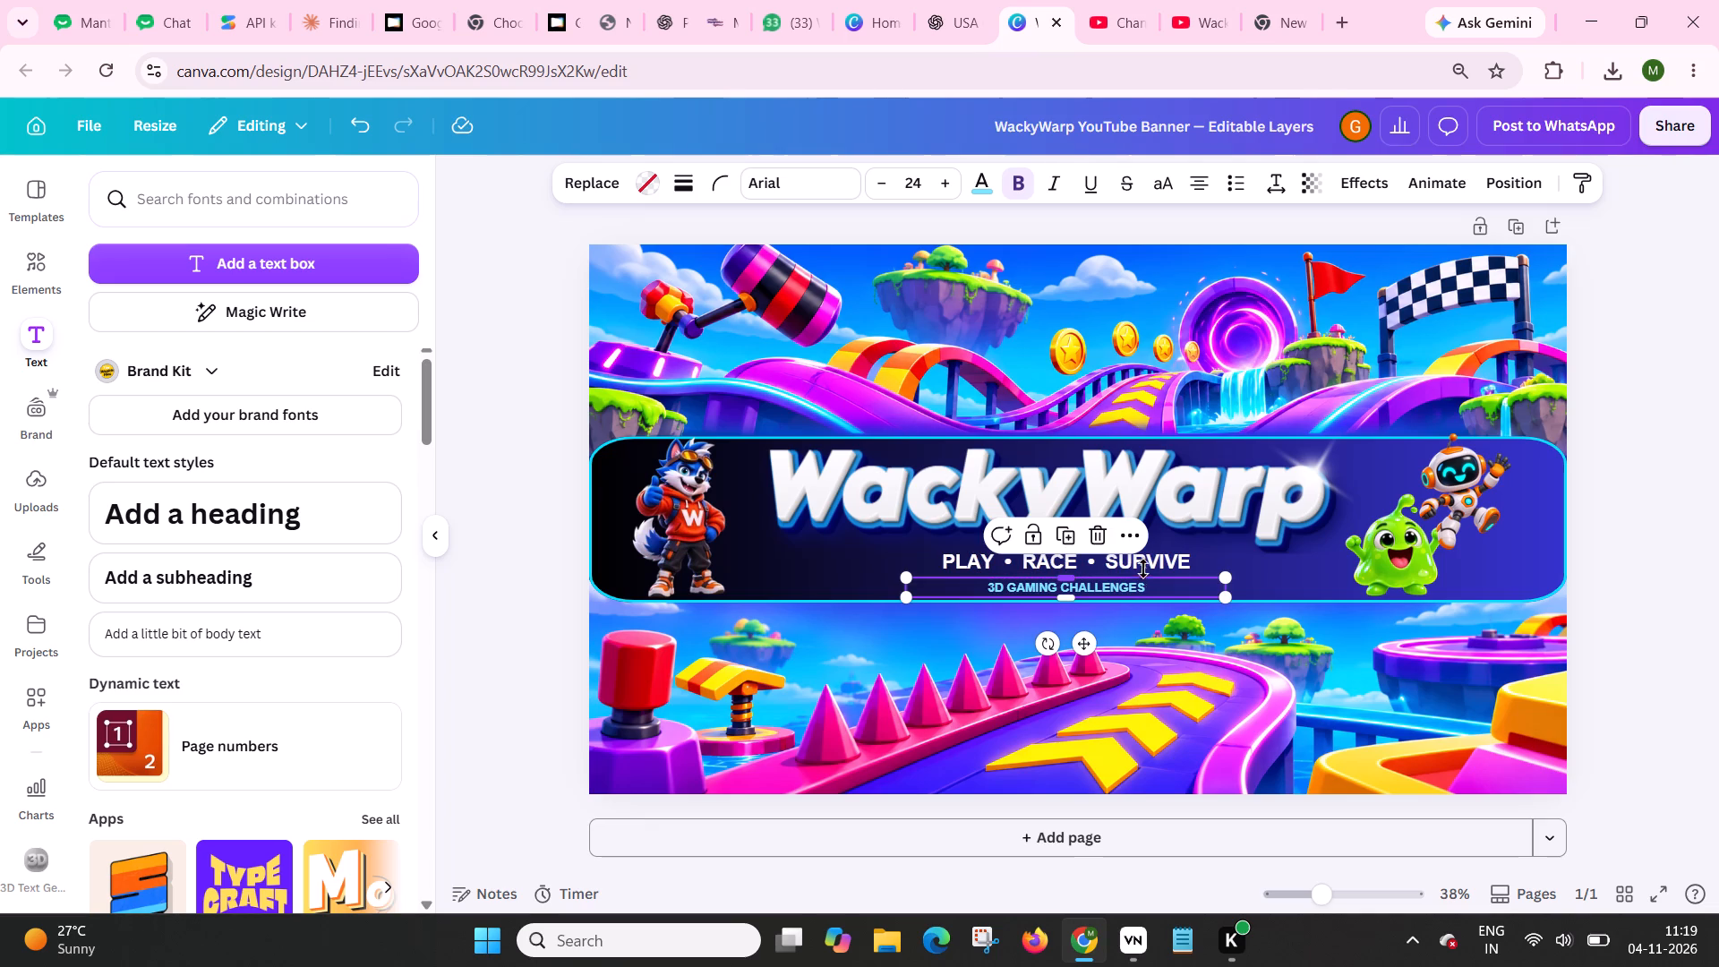
Set the "PLAY • RACE • SURVIVE" tagline to font size 39 and narrow its text box from both sides around the words.
{"action": "left_click", "coordinate": [1148, 566]}
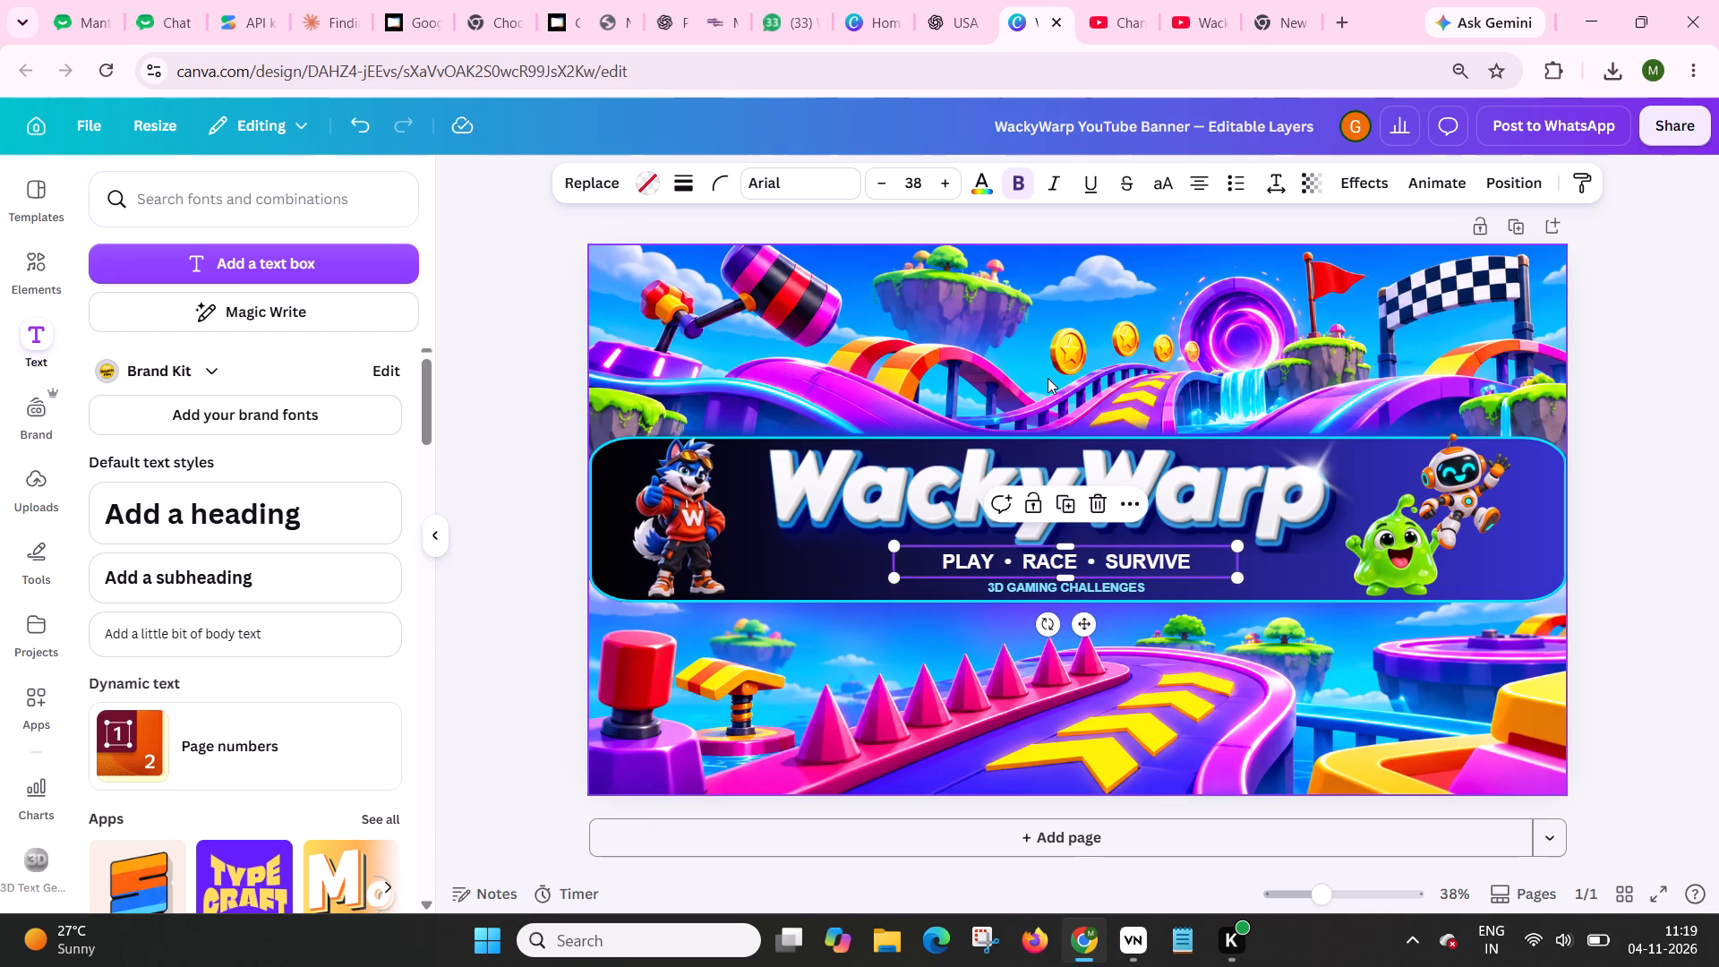
{"action": "left_click", "coordinate": [951, 183]}
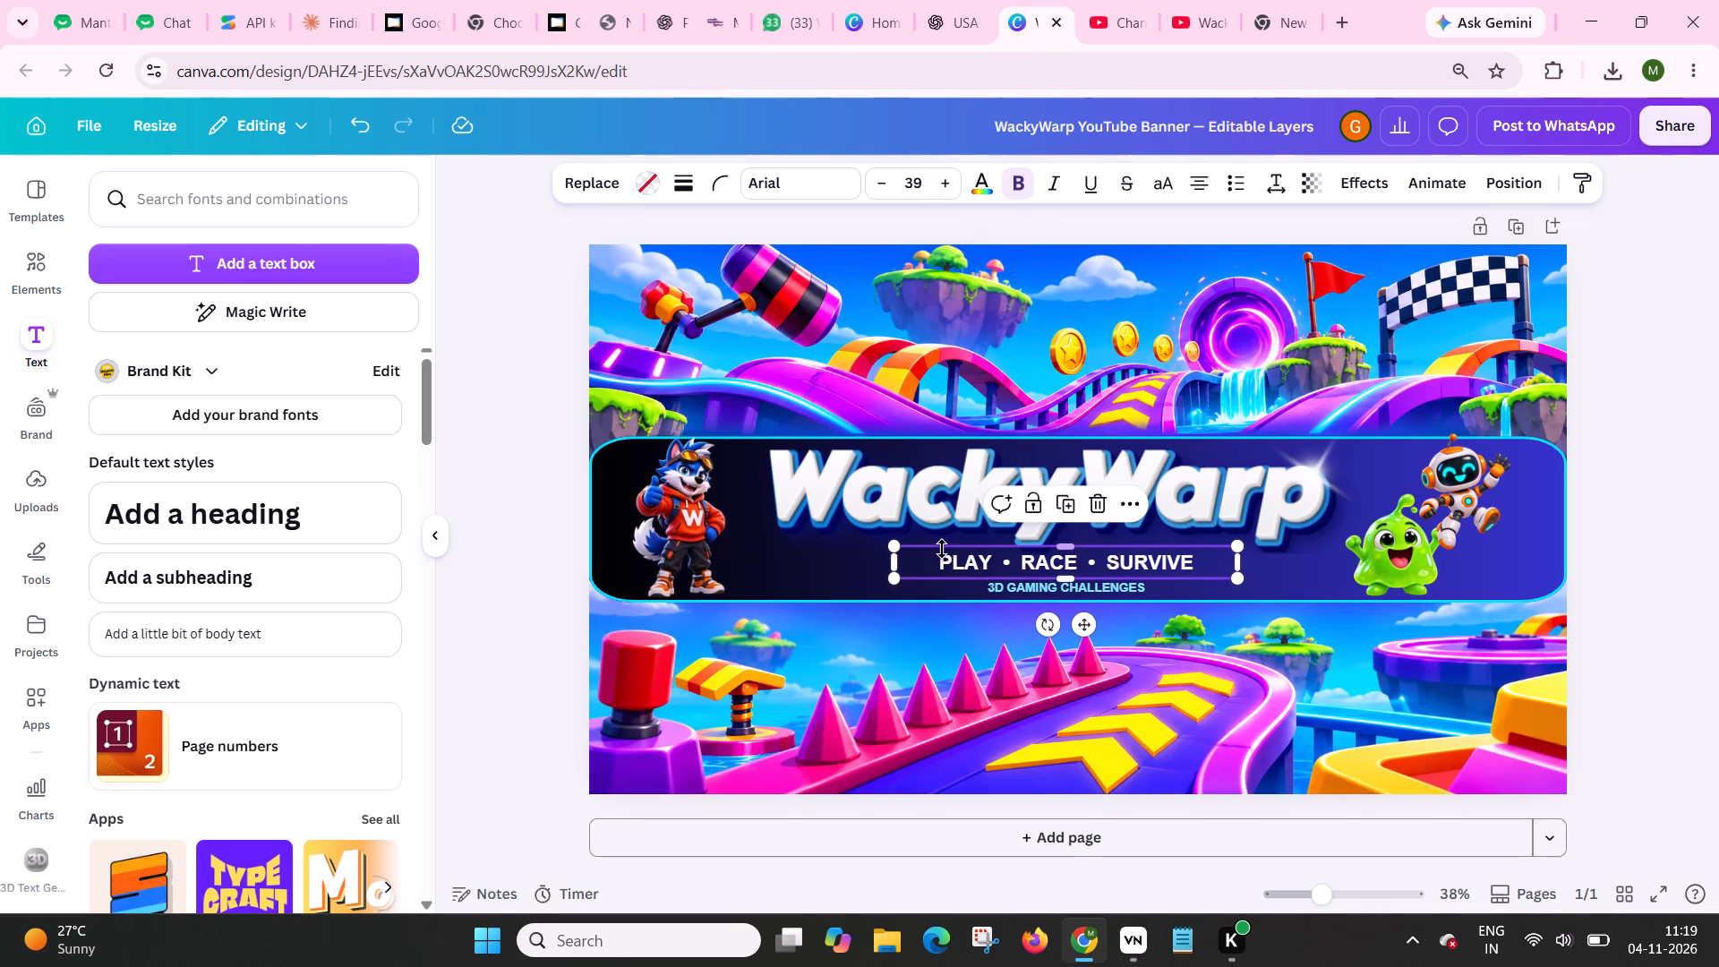
{"action": "left_click_drag", "start_coordinate": [895, 561], "coordinate": [925, 555]}
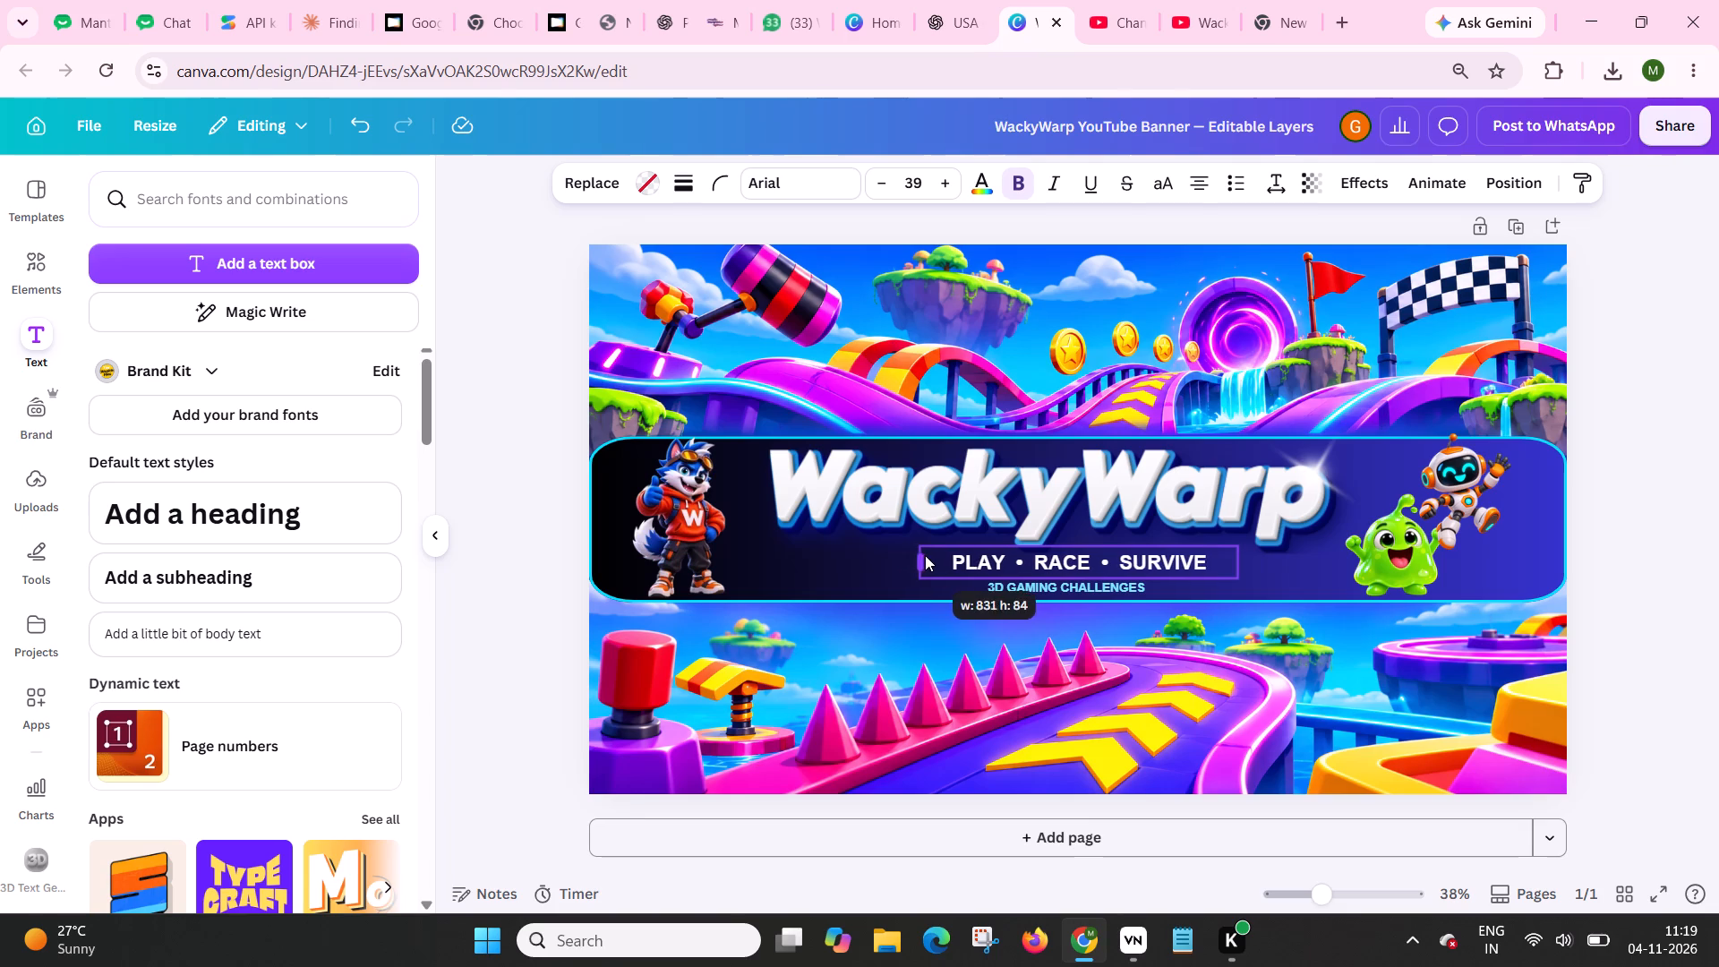
{"action": "left_click_drag", "start_coordinate": [925, 555], "coordinate": [926, 555]}
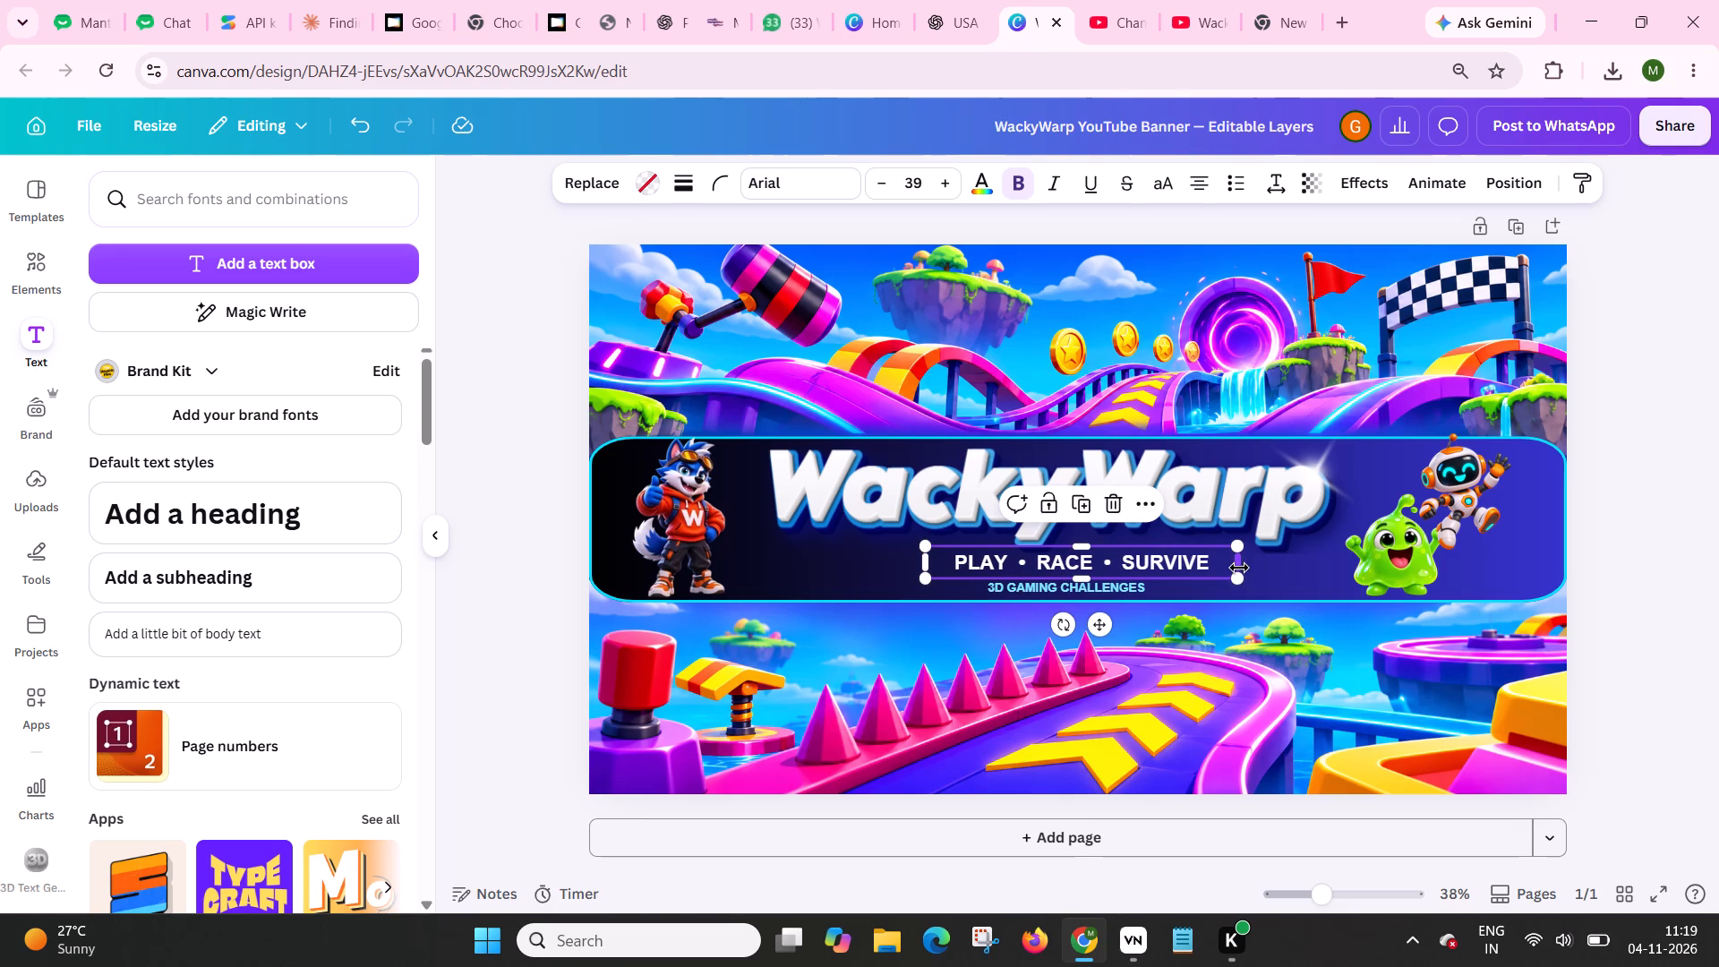
{"action": "left_click_drag", "start_coordinate": [1239, 568], "coordinate": [1206, 572]}
{"action": "left_click", "coordinate": [1245, 568]}
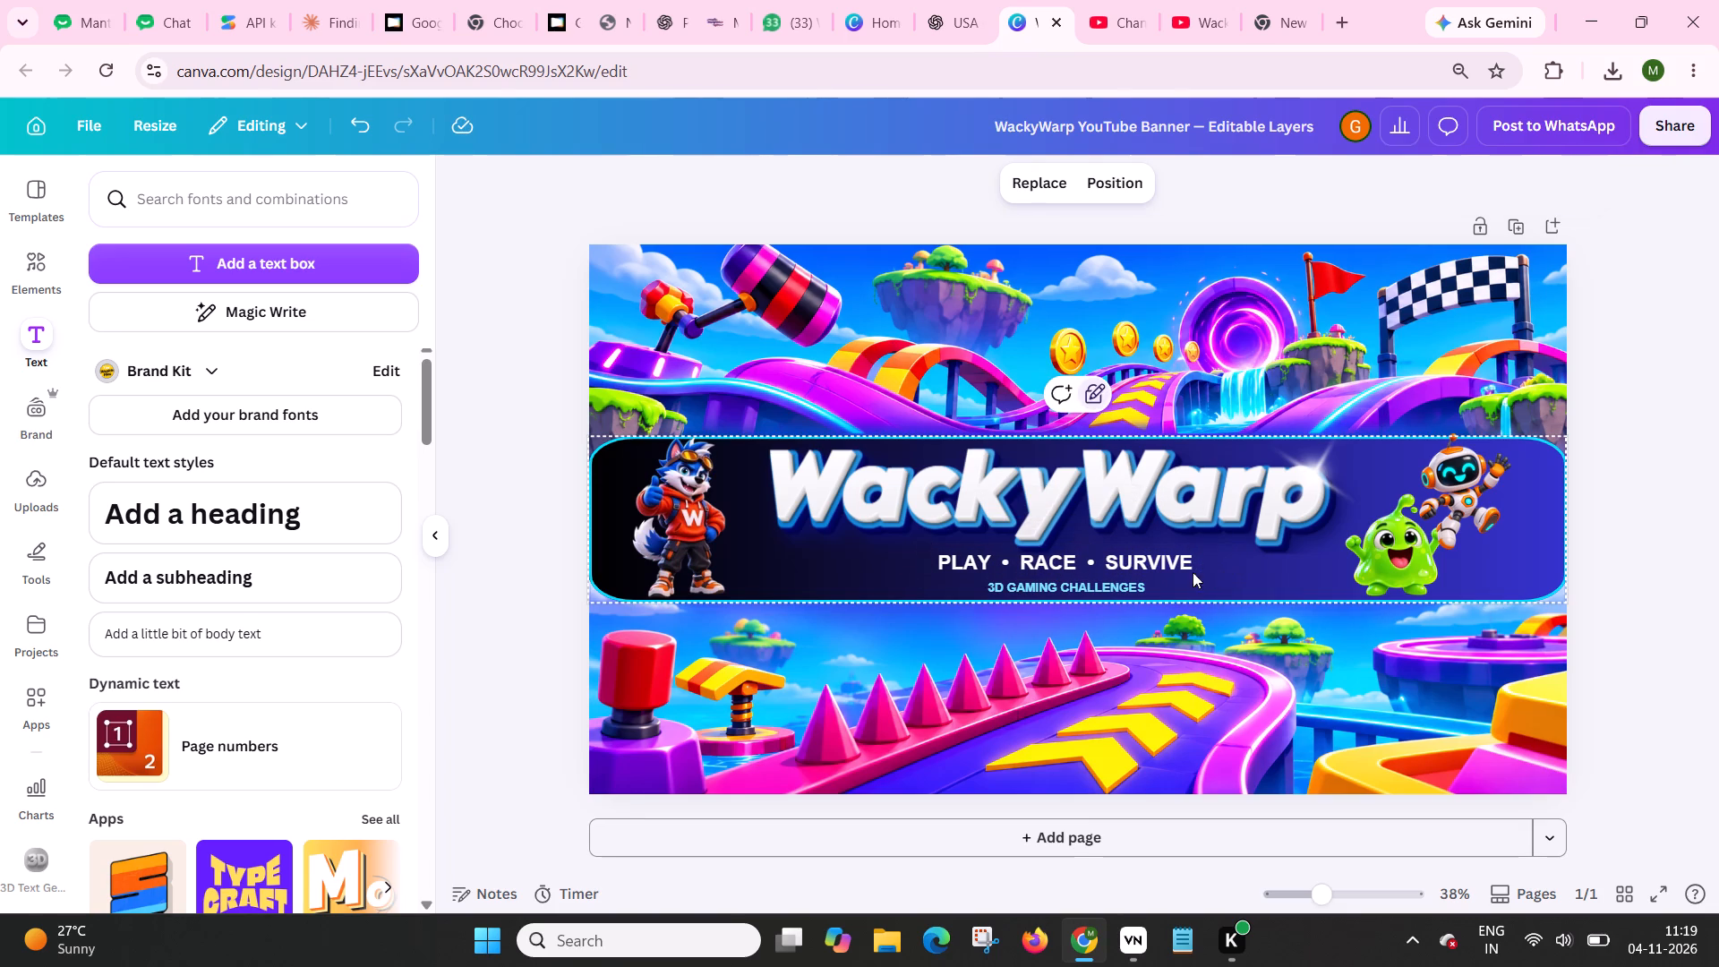
{"action": "left_click", "coordinate": [1134, 563]}
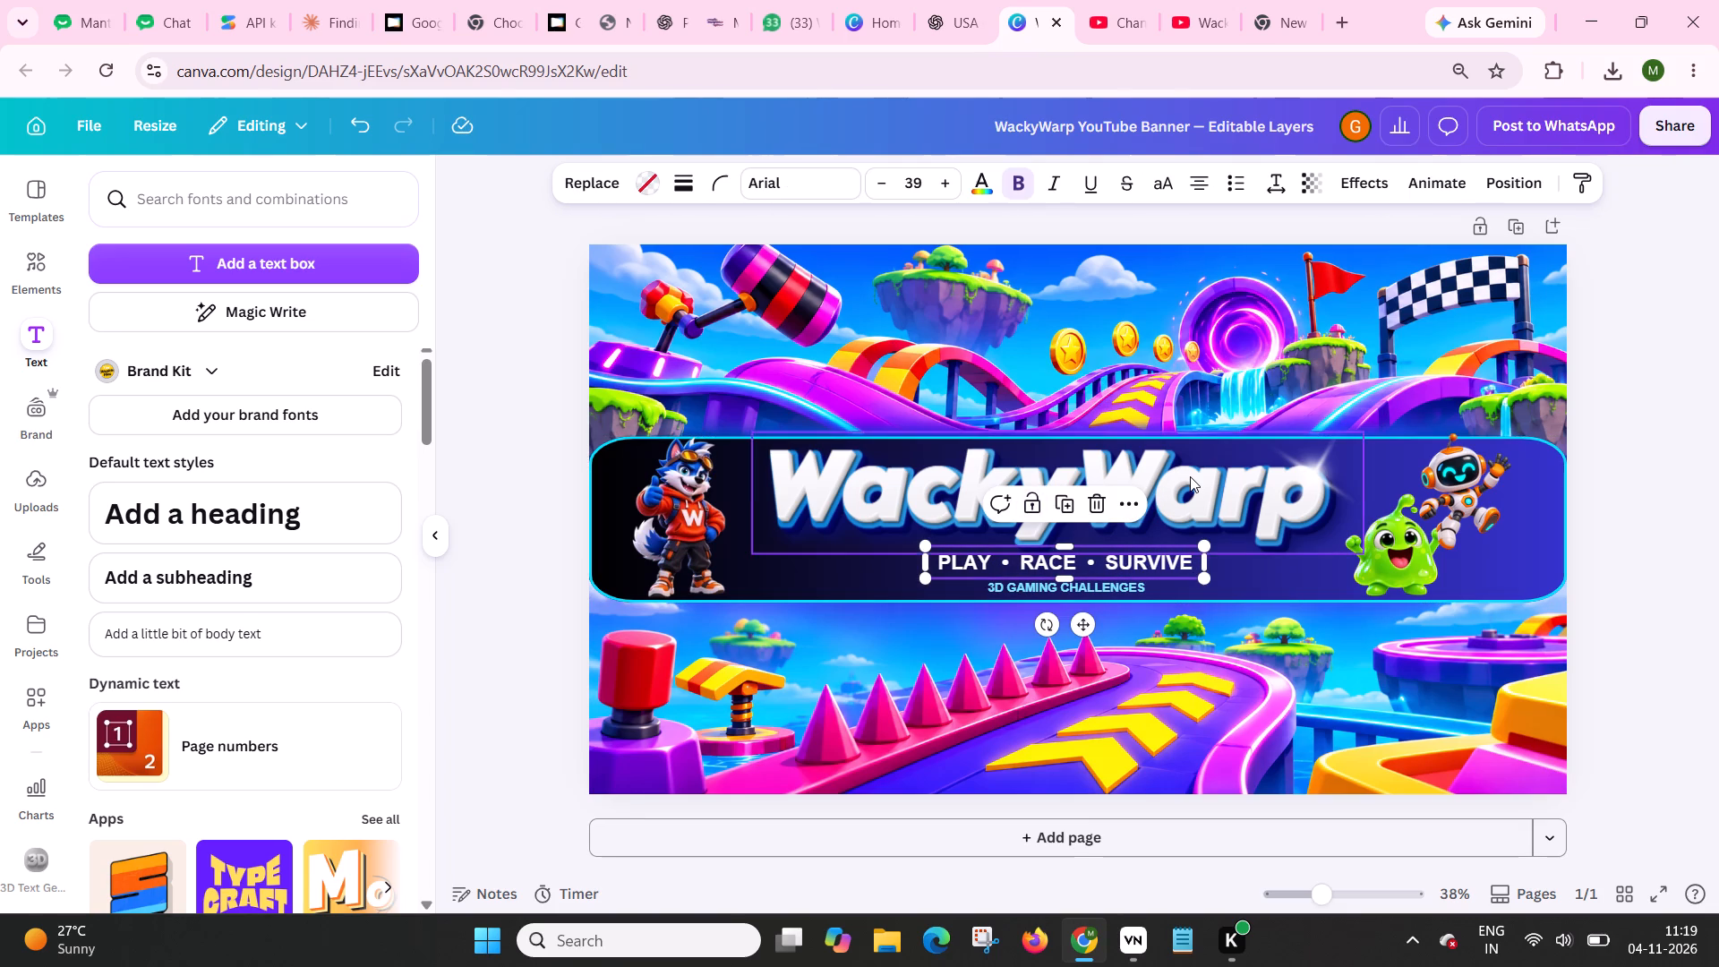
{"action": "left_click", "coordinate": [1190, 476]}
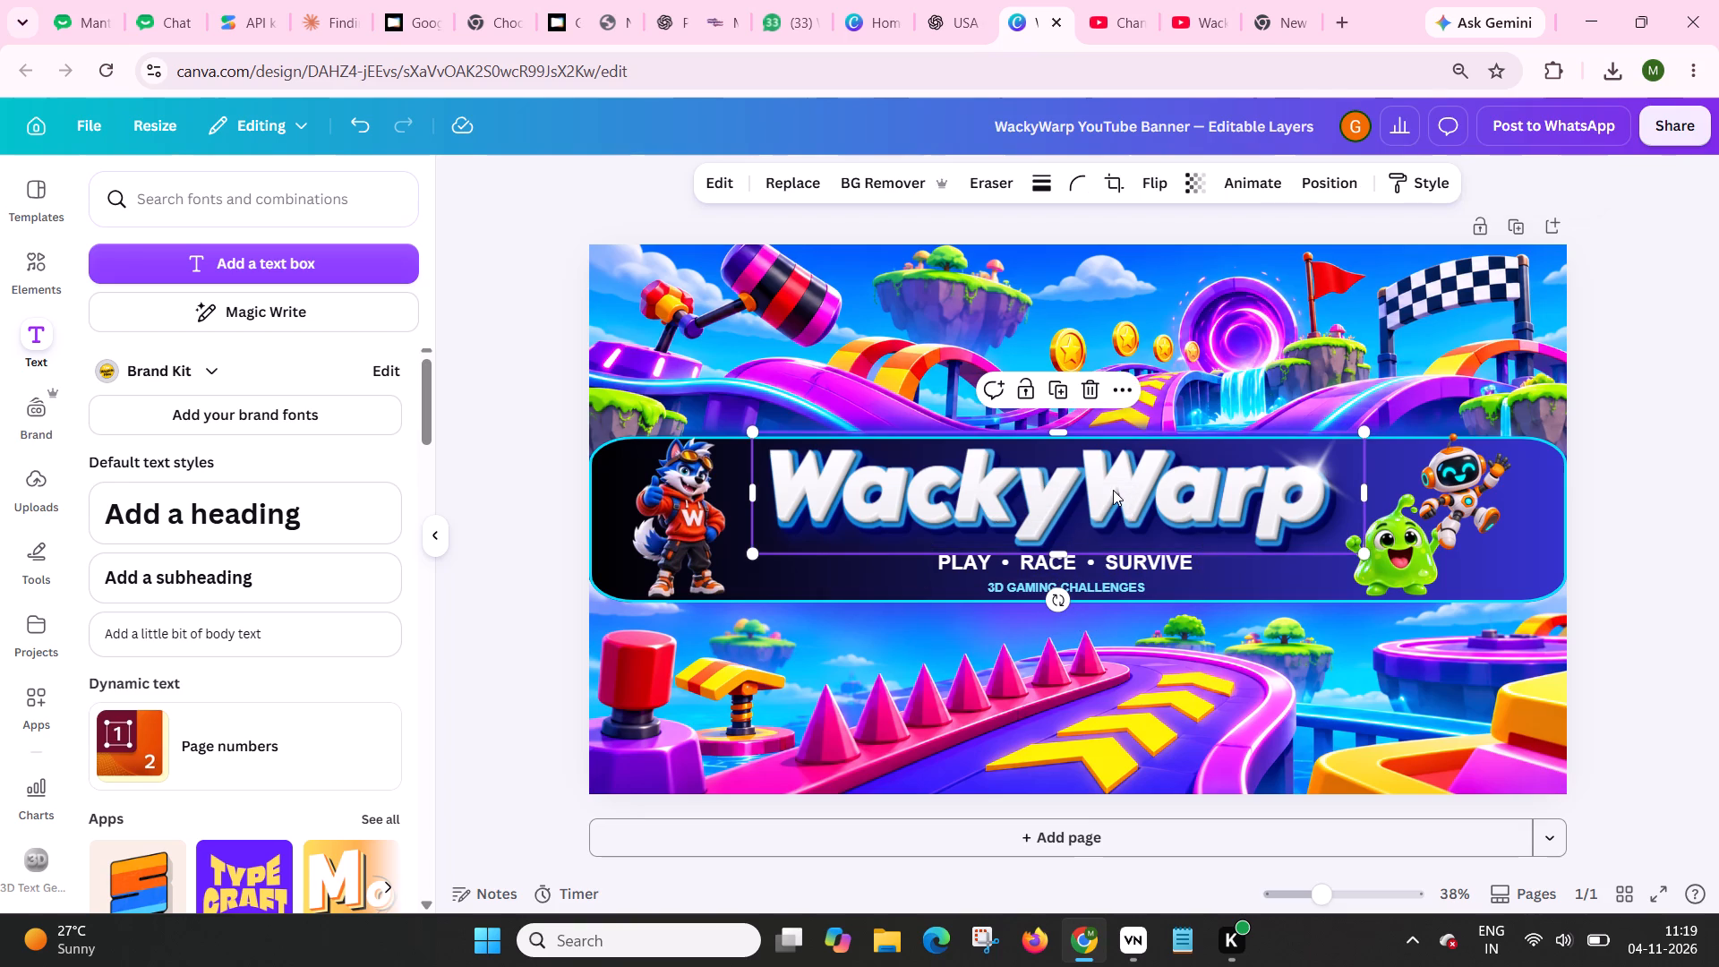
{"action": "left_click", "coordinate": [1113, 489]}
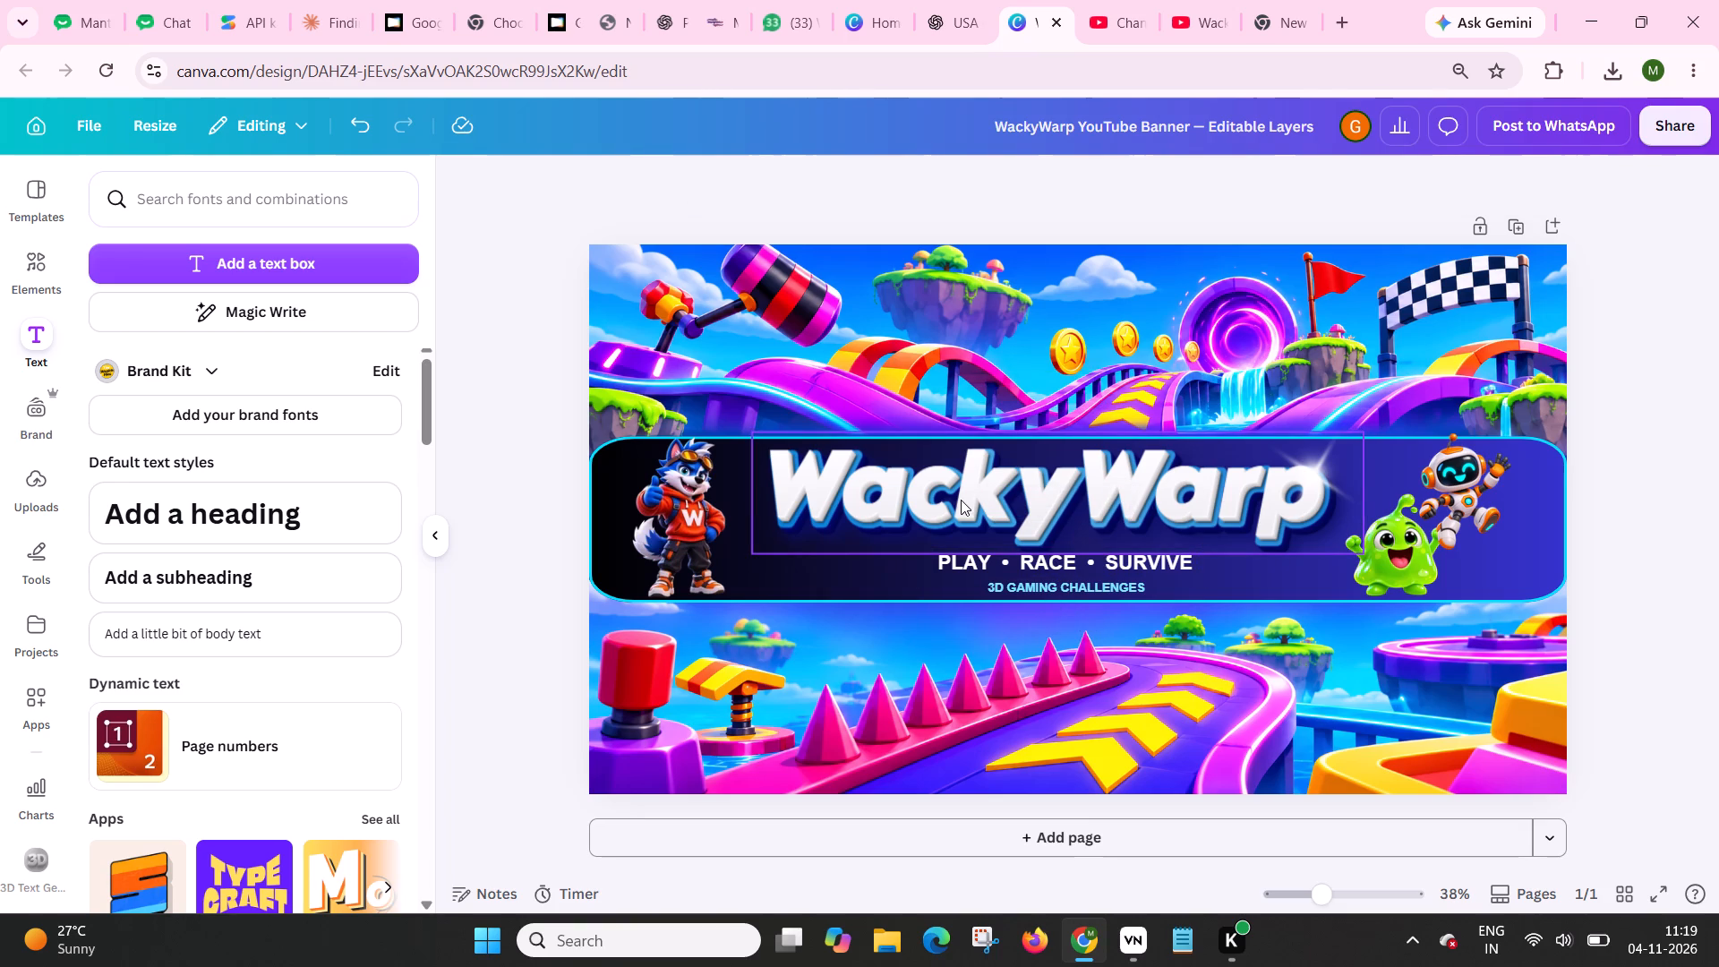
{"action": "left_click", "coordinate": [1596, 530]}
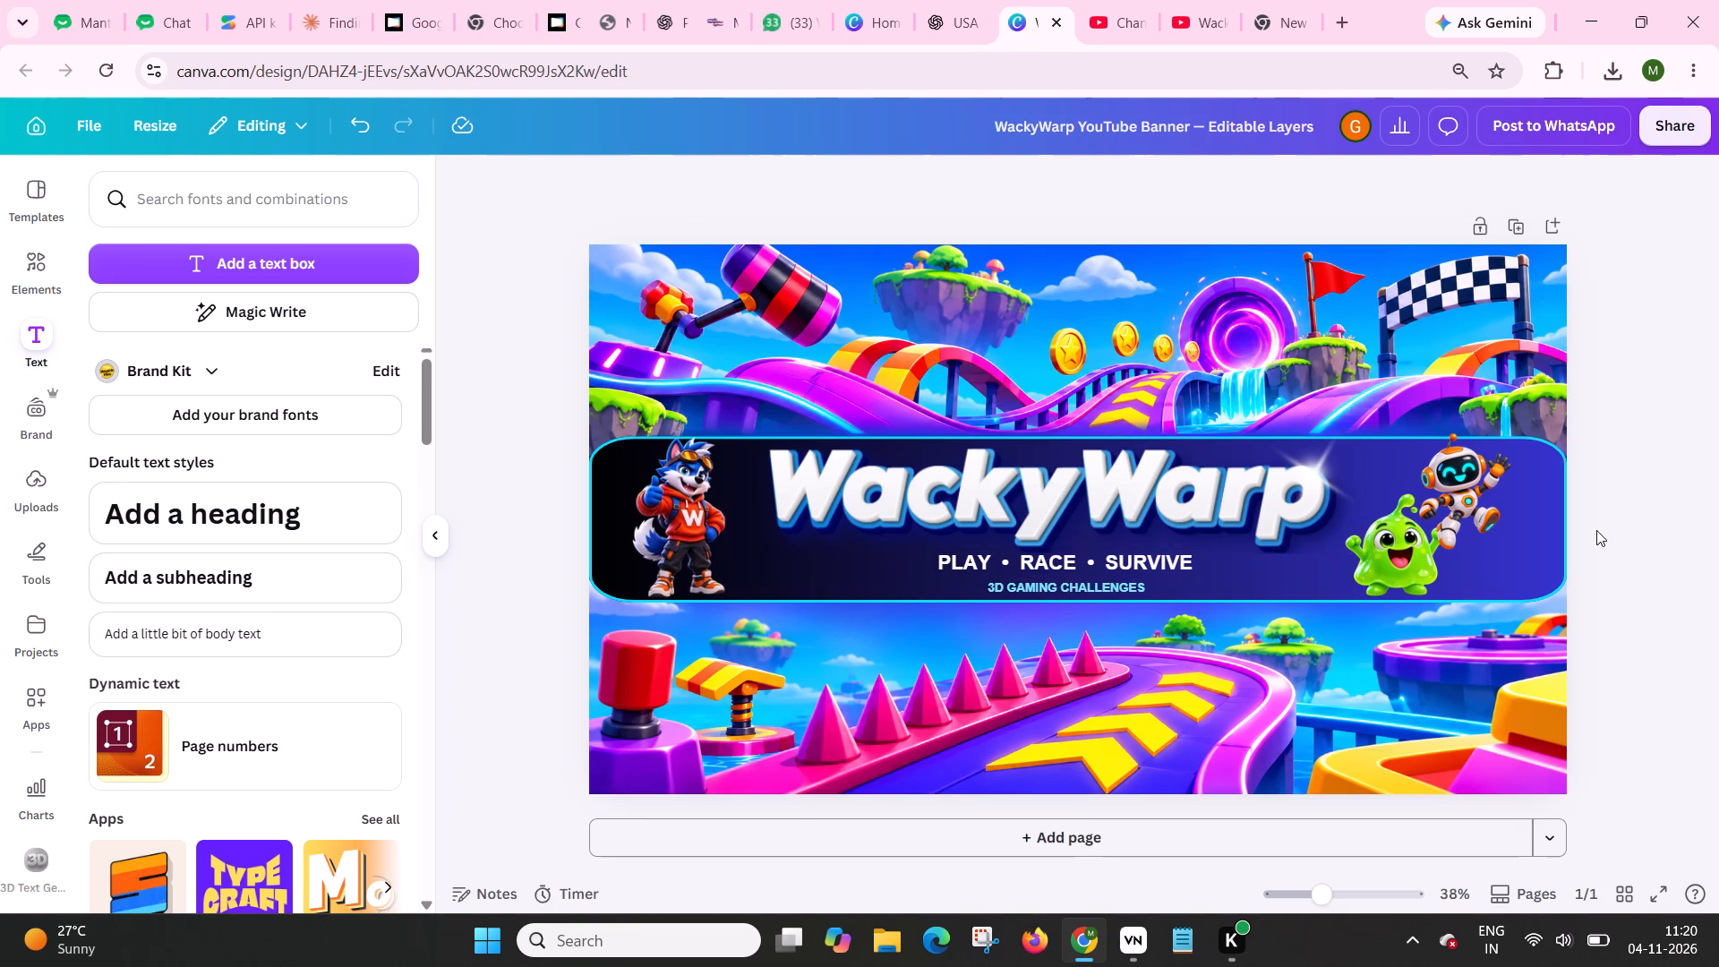